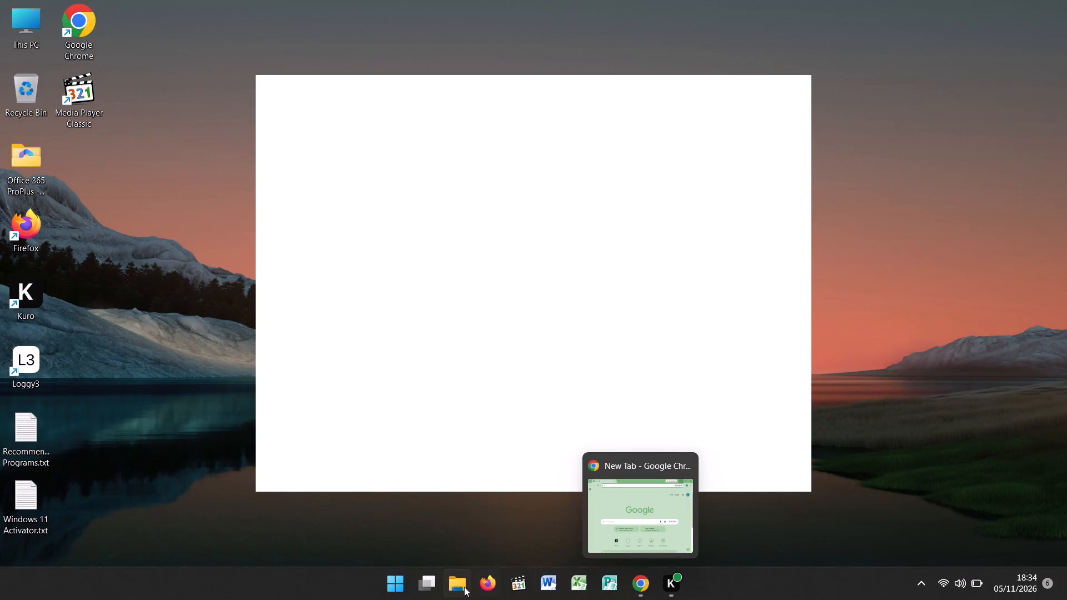
# Open the recently used "Weaving Proposal Draft 1.docx" document in Microsoft Word.
pyautogui.click(542, 586)
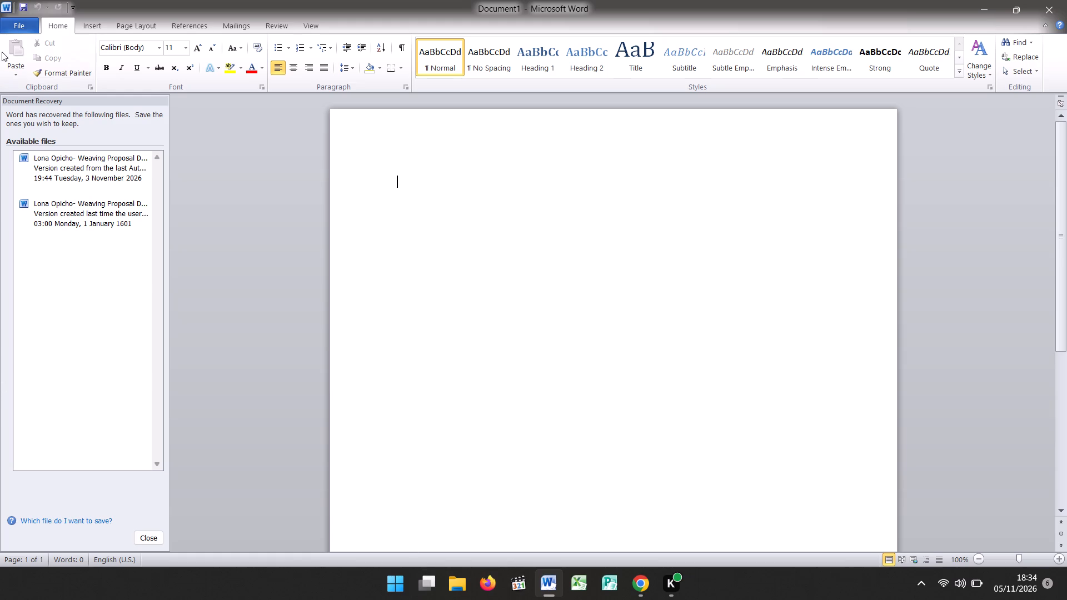
pyautogui.click(31, 24)
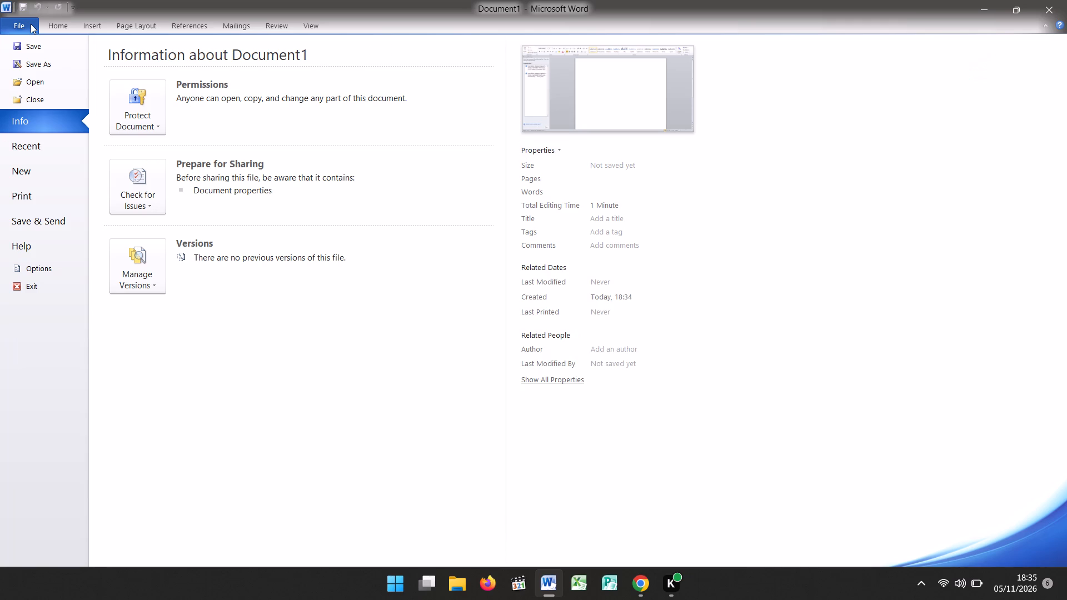
pyautogui.click(51, 147)
pyautogui.doubleClick(201, 88)
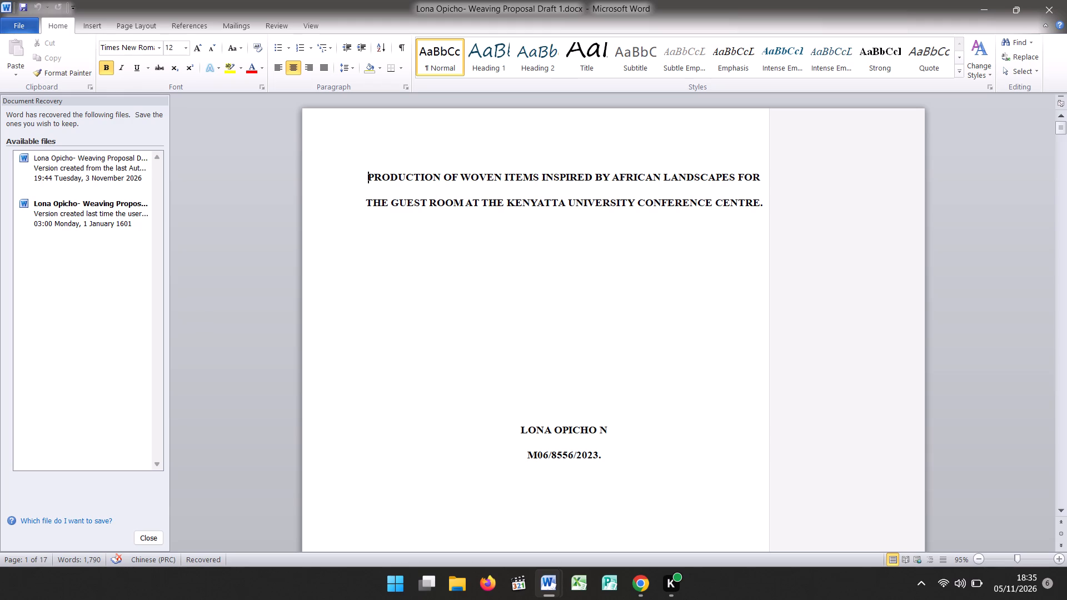
# Read through the proposal from the title page to the declaration and supervisor approval section on page 2.
pyautogui.press('Down')
pyautogui.press('Down')
pyautogui.press('Down')
pyautogui.press('Down')
pyautogui.press('Down')
pyautogui.press('Down')
pyautogui.press('Down')
pyautogui.press('Down')
pyautogui.press('Down')
pyautogui.press('Down')
pyautogui.press('Down')
pyautogui.press('Down')
pyautogui.press('Down')
pyautogui.press('Down')
pyautogui.press('Down')
pyautogui.press('Down')
pyautogui.press('Down')
pyautogui.press('Down')
pyautogui.press('Down')
pyautogui.press('Down')
pyautogui.press('Down')
pyautogui.press('Down')
pyautogui.press('Down')
pyautogui.press('Down')
pyautogui.press('Down')
pyautogui.press('Down')
pyautogui.press('Down')
pyautogui.press('Down')
pyautogui.press('Down')
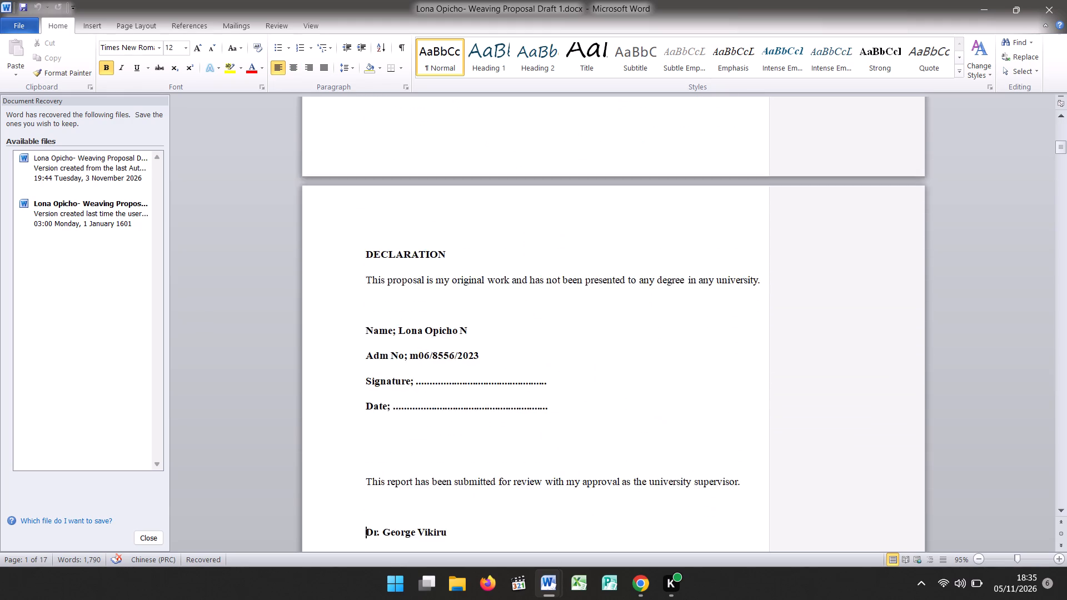
pyautogui.press('Down')
pyautogui.press('Down')
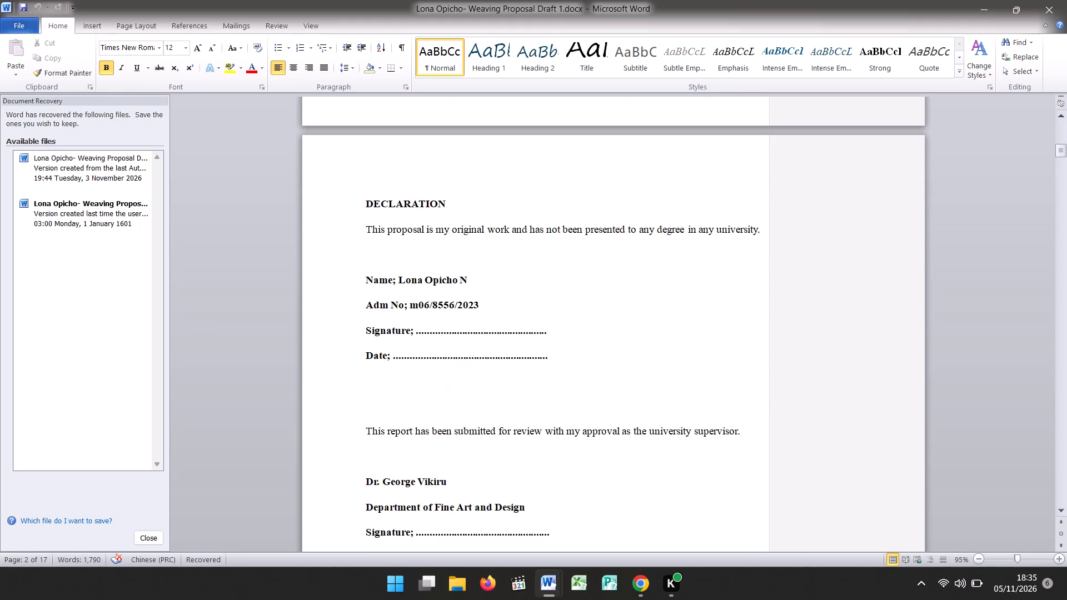
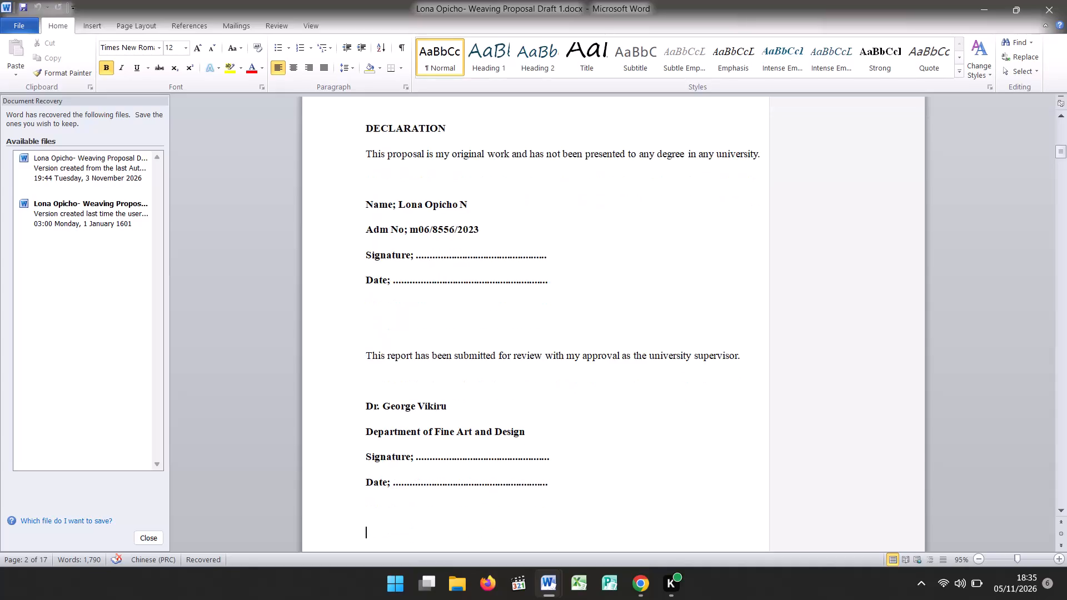
# Review the Table of Content page that follows the declaration.
pyautogui.press('Down')
pyautogui.press('Down')
pyautogui.press('Down')
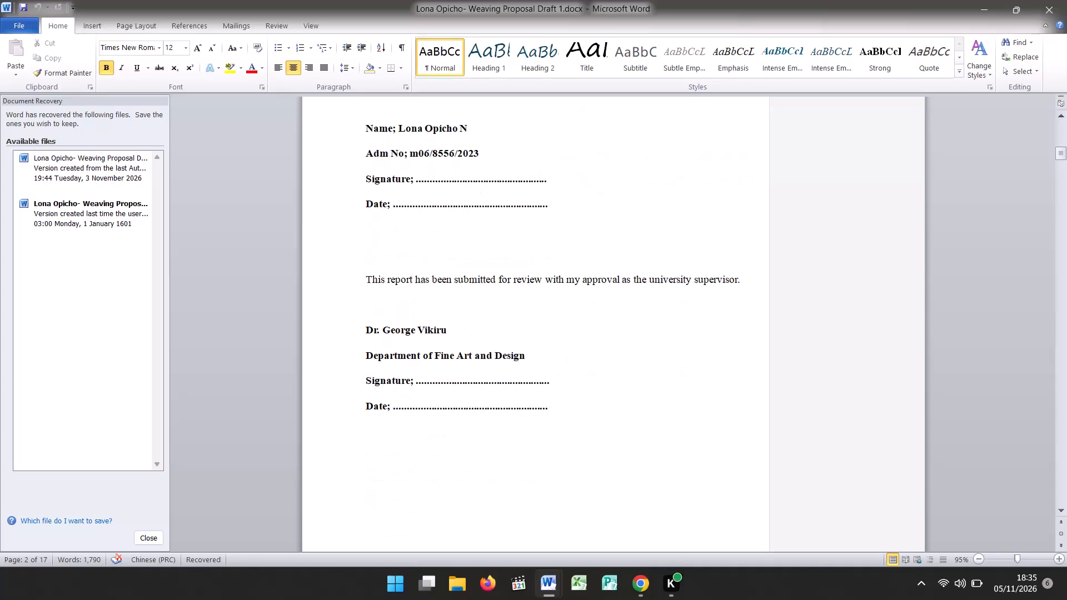
pyautogui.press('Down')
pyautogui.press('Down')
pyautogui.press('Down')
pyautogui.press('Down')
pyautogui.press('Down')
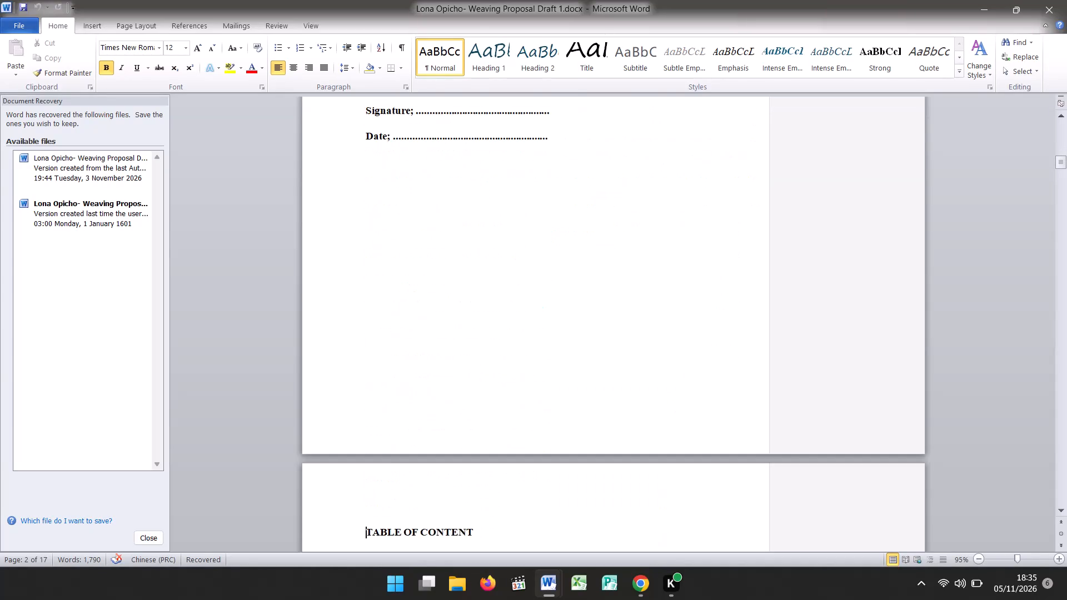
pyautogui.press('Down')
pyautogui.press('Down')
pyautogui.press('Down')
pyautogui.press('Down')
pyautogui.press('Down')
pyautogui.press('Down')
pyautogui.press('Down')
pyautogui.press('Down')
pyautogui.press('Down')
pyautogui.press('Down')
pyautogui.press('Down')
pyautogui.press('Down')
pyautogui.press('Down')
pyautogui.press('Down')
pyautogui.press('Down')
pyautogui.press('Down')
pyautogui.press('Down')
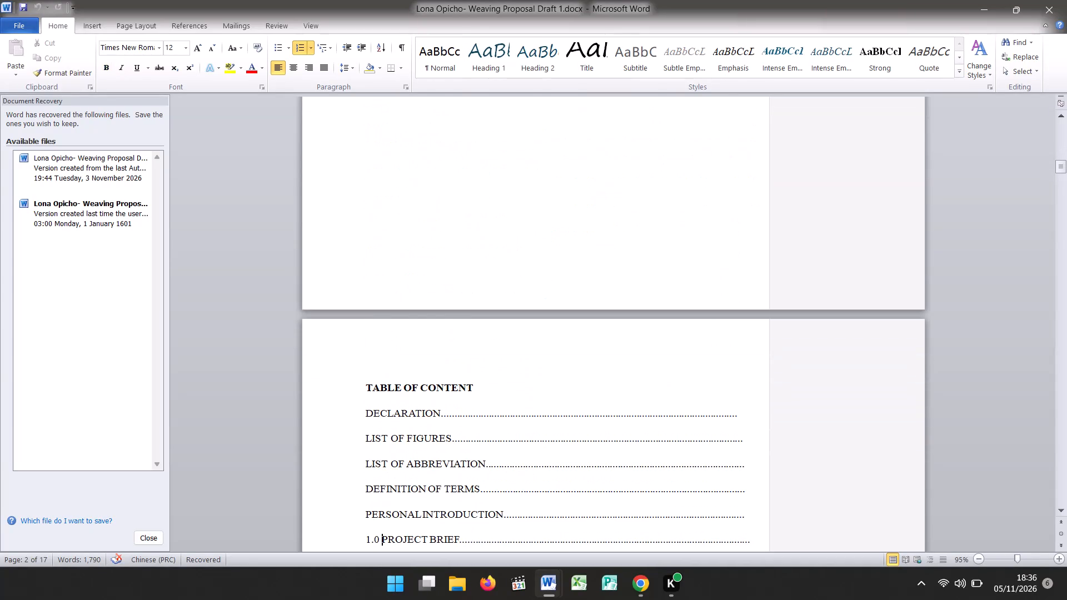
pyautogui.press('Down')
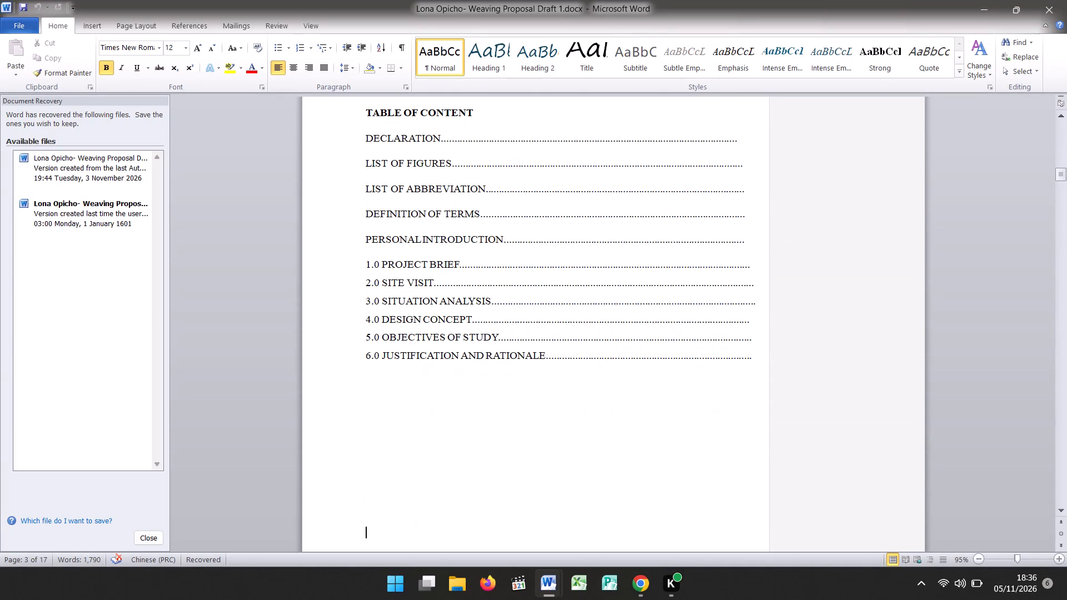
pyautogui.press('Down')
pyautogui.press('Down')
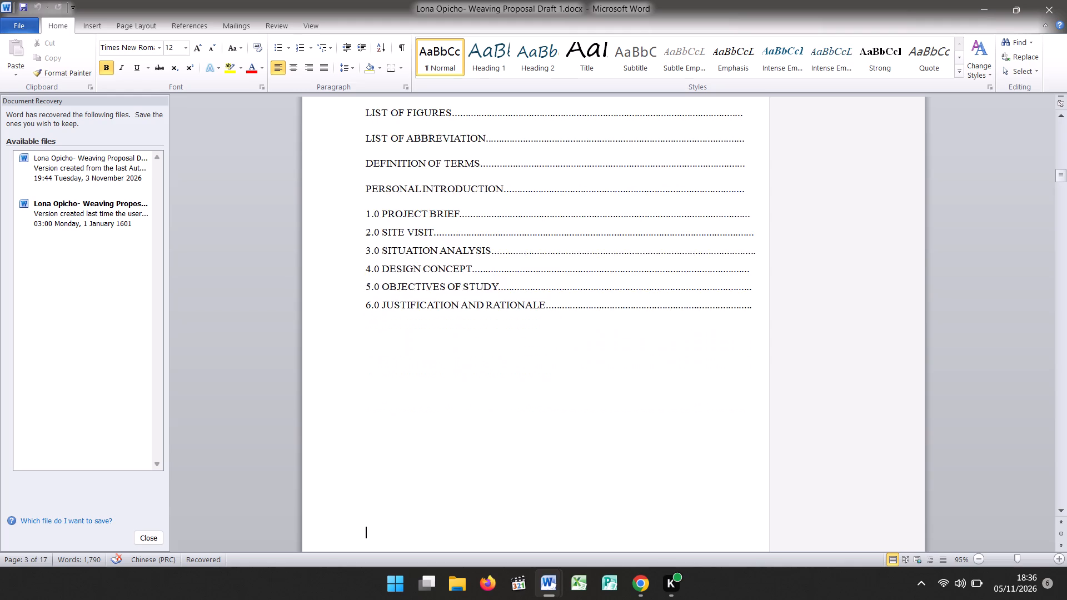
pyautogui.press('Down')
pyautogui.press('Down')
pyautogui.press('Down')
pyautogui.press('Down')
pyautogui.press('Down')
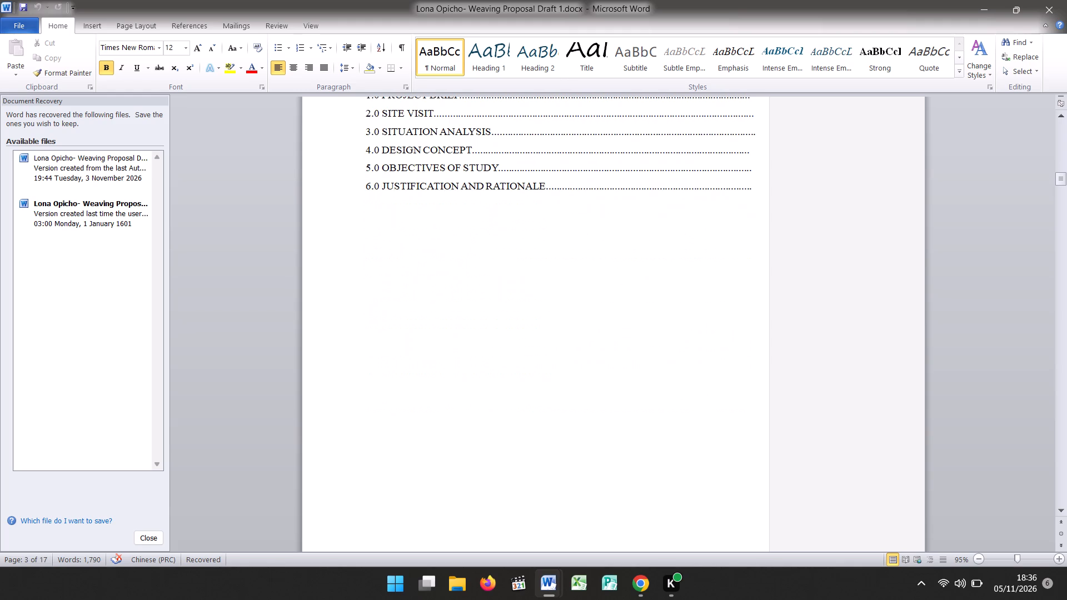
# Look through the List of Figures, List of Abbreviations and Definition of Terms pages.
pyautogui.press('Down')
pyautogui.press('Down')
pyautogui.press('Down')
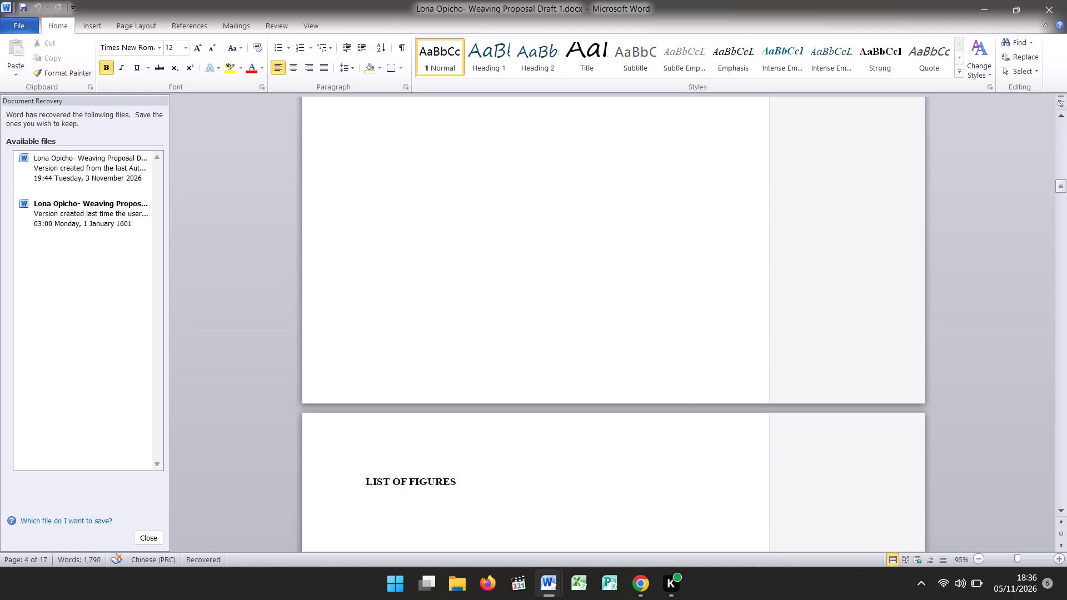
pyautogui.press('Down')
pyautogui.press('Down')
pyautogui.press('Down')
pyautogui.press('Down')
pyautogui.press('Down')
pyautogui.press('Down')
pyautogui.press('Down')
pyautogui.press('Down')
pyautogui.press('Down')
pyautogui.press('Down')
pyautogui.press('Down')
pyautogui.press('Down')
pyautogui.press('Down')
pyautogui.press('Down')
pyautogui.press('Down')
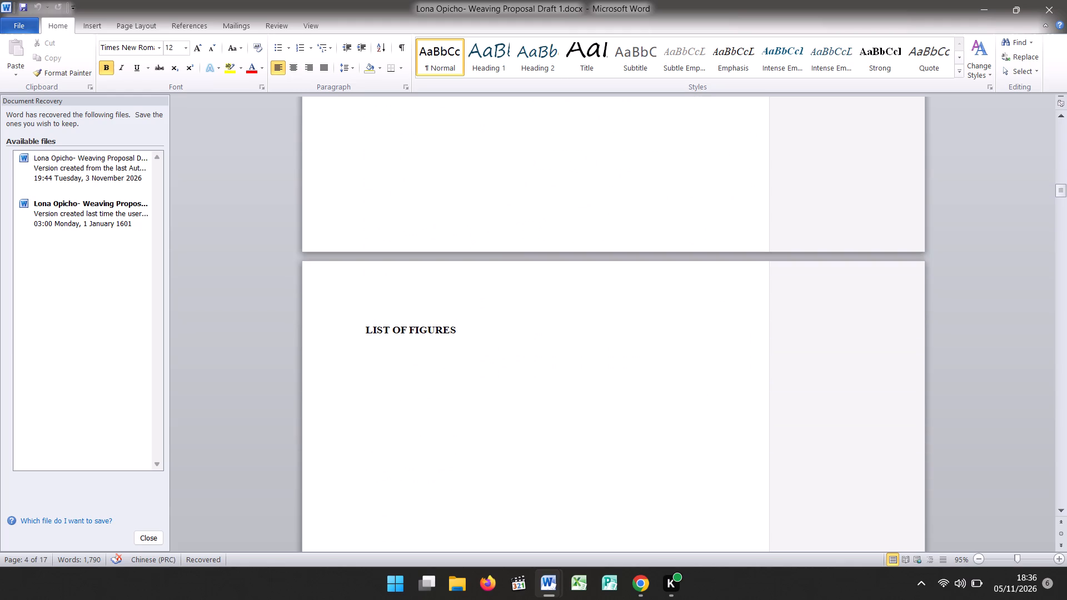
pyautogui.press('Down')
pyautogui.press('Down')
pyautogui.press('Down')
pyautogui.press('Down')
pyautogui.press('Down')
pyautogui.press('Down')
pyautogui.press('Down')
pyautogui.press('Down')
pyautogui.press('Down')
pyautogui.press('Down')
pyautogui.press('Down')
pyautogui.press('Down')
pyautogui.press('Down')
pyautogui.press('Down')
pyautogui.press('Down')
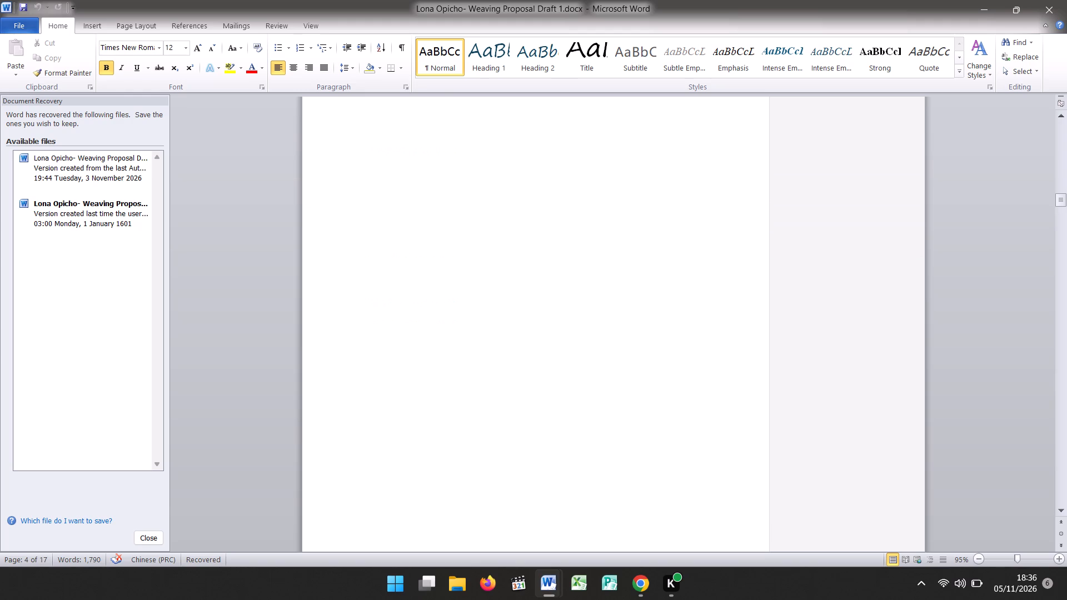
pyautogui.press('Down')
pyautogui.press('Down')
pyautogui.press('Down')
pyautogui.press('Down')
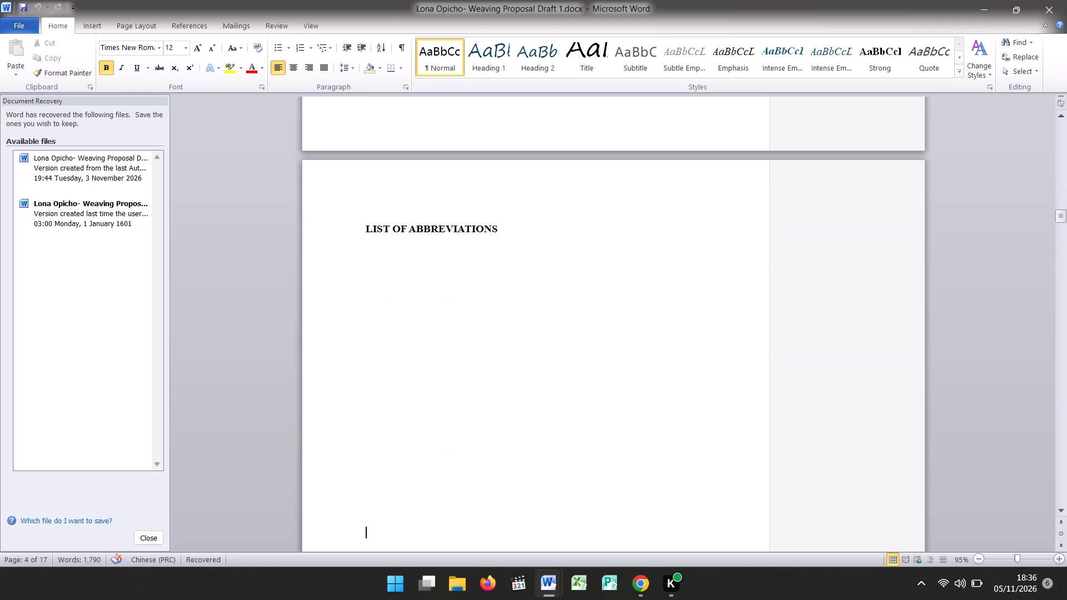
pyautogui.press('Down')
pyautogui.press('Down')
pyautogui.press('Down')
pyautogui.press('Down')
pyautogui.press('Down')
pyautogui.press('Down')
pyautogui.press('Down')
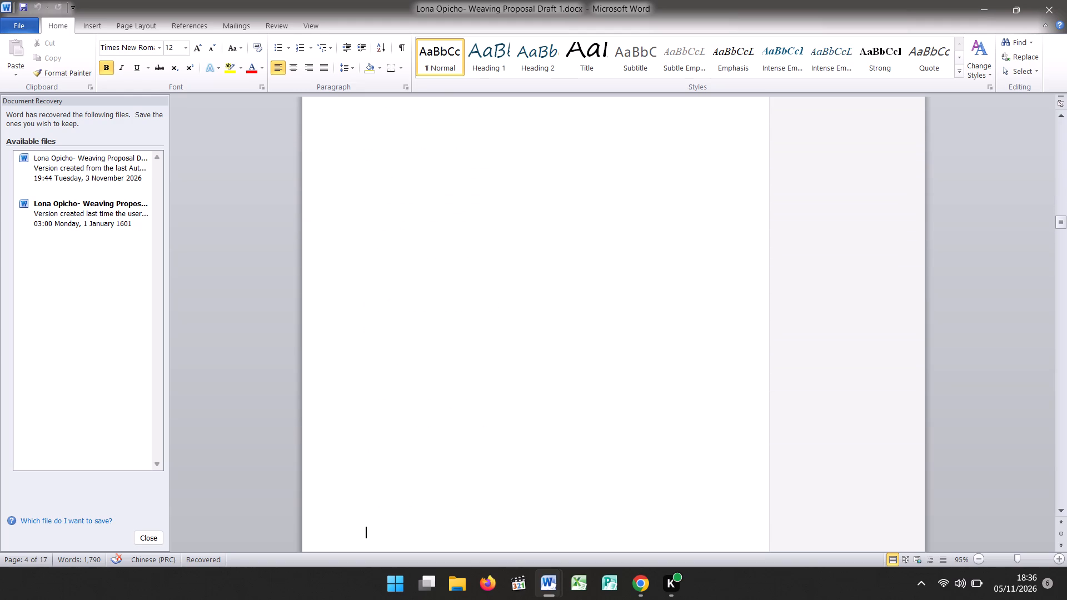
pyautogui.press('Down')
pyautogui.press('Down')
pyautogui.press('Down')
pyautogui.press('Down')
pyautogui.press('Down')
pyautogui.press('Down')
pyautogui.press('Down')
pyautogui.press('Down')
pyautogui.press('Down')
pyautogui.press('Down')
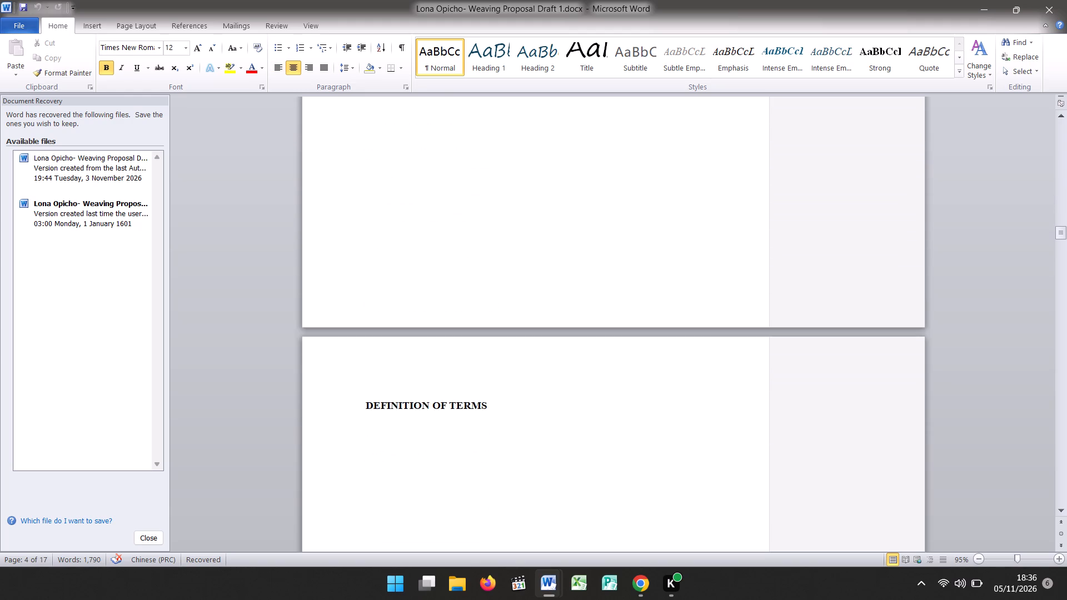
pyautogui.press('Down')
pyautogui.press('Down')
pyautogui.press('Down')
pyautogui.press('Down')
pyautogui.press('Down')
pyautogui.press('Down')
pyautogui.press('Down')
pyautogui.press('Down')
pyautogui.press('Down')
pyautogui.press('Down')
pyautogui.press('Down')
pyautogui.press('Down')
pyautogui.press('Down')
pyautogui.press('Down')
pyautogui.press('Down')
pyautogui.press('Down')
pyautogui.press('Down')
pyautogui.press('Down')
pyautogui.press('Down')
pyautogui.press('Down')
pyautogui.press('Down')
pyautogui.press('Down')
pyautogui.press('Down')
pyautogui.press('Down')
pyautogui.press('Down')
pyautogui.press('Down')
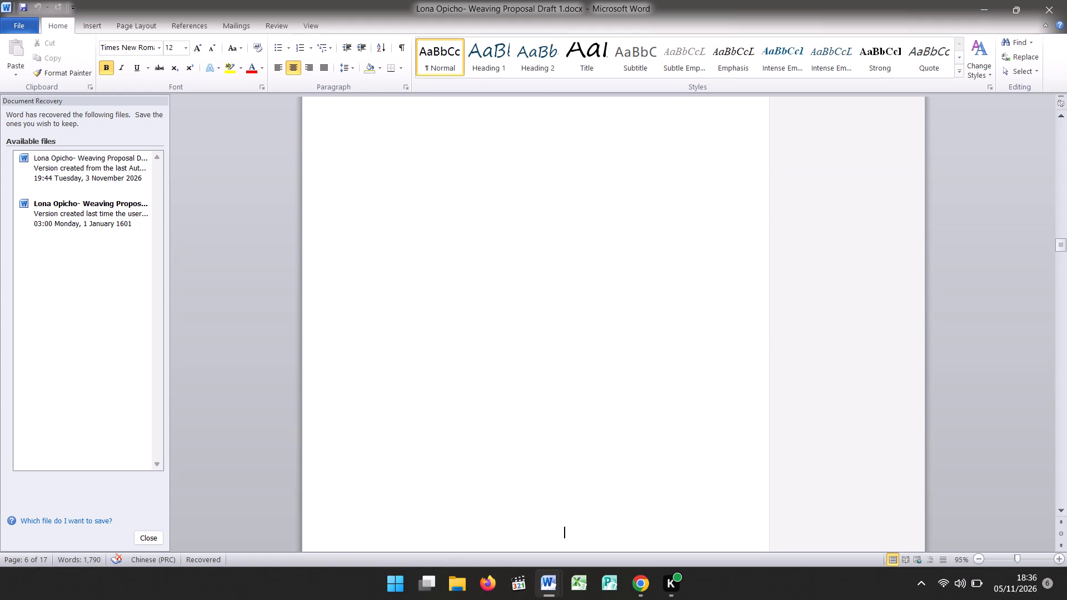
# Correct "anreflection" to "and reflection" in the text box beside the photo in the Personal Introduction on page 7.
pyautogui.press('Down')
pyautogui.press('Down')
pyautogui.press('Down')
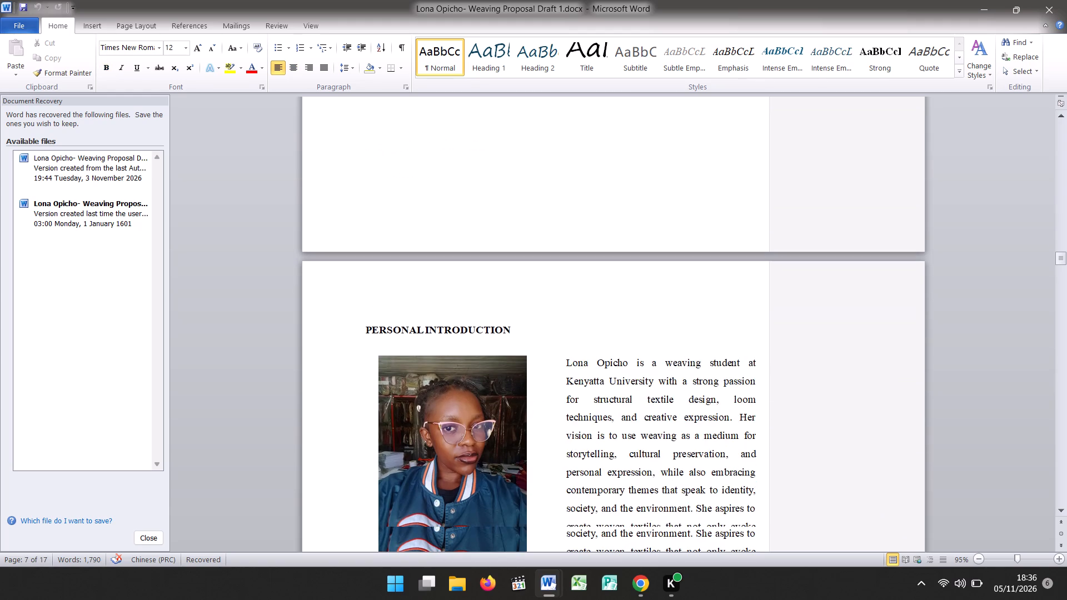
pyautogui.press('Down')
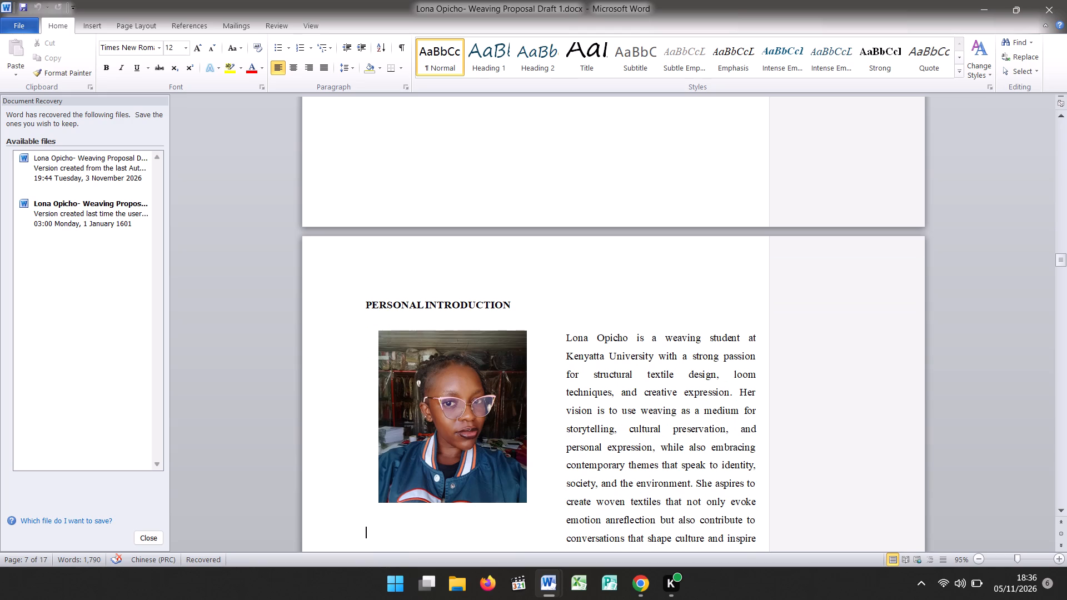
pyautogui.press('Down')
pyautogui.press('Down')
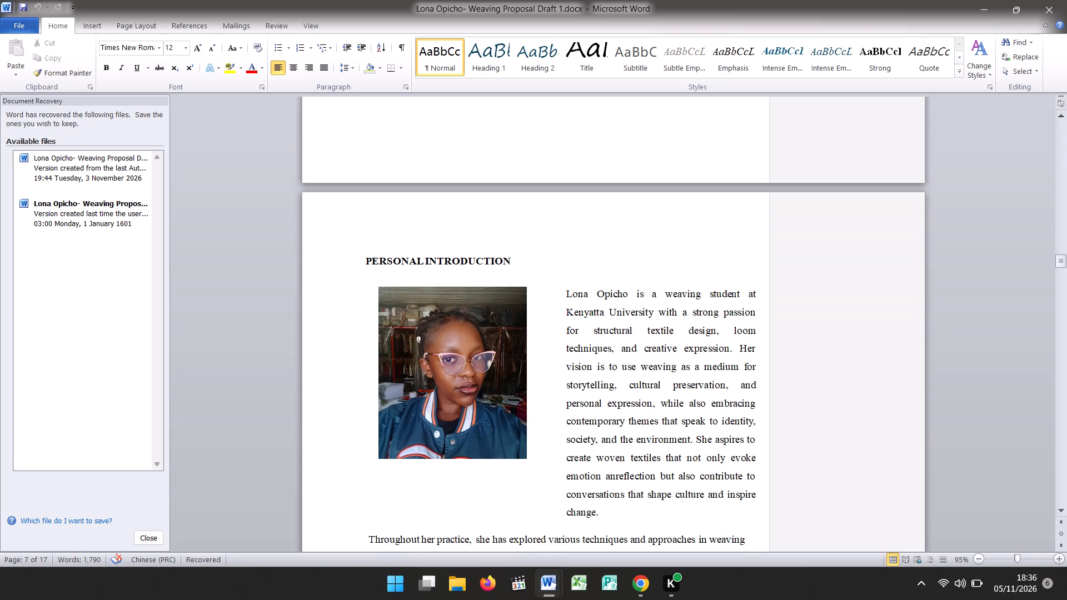
pyautogui.press('Down')
pyautogui.press('Down')
pyautogui.press('Down')
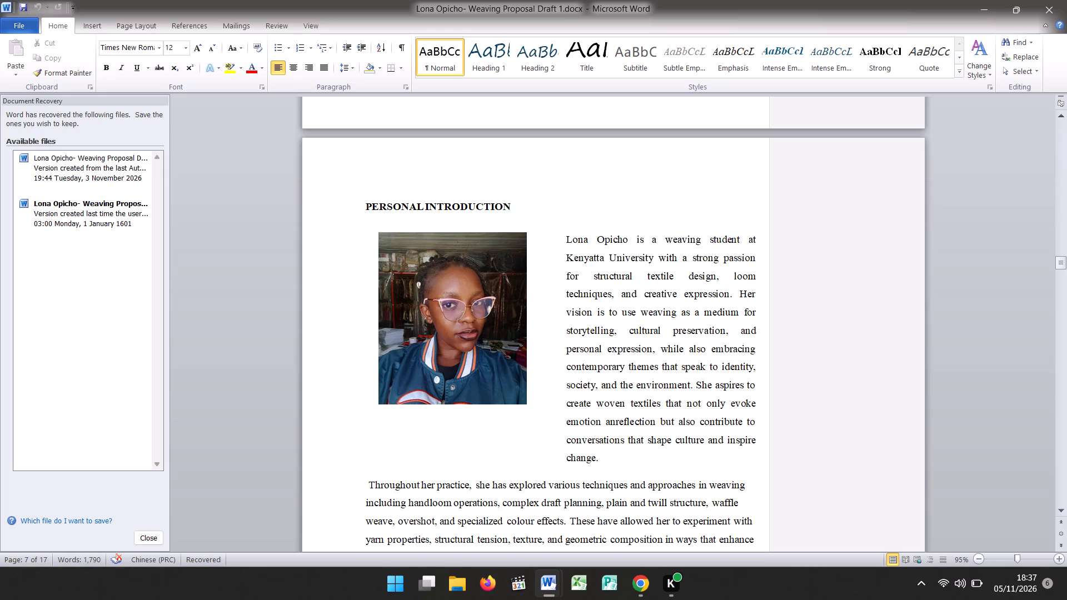
pyautogui.click(612, 421)
pyautogui.click(615, 422)
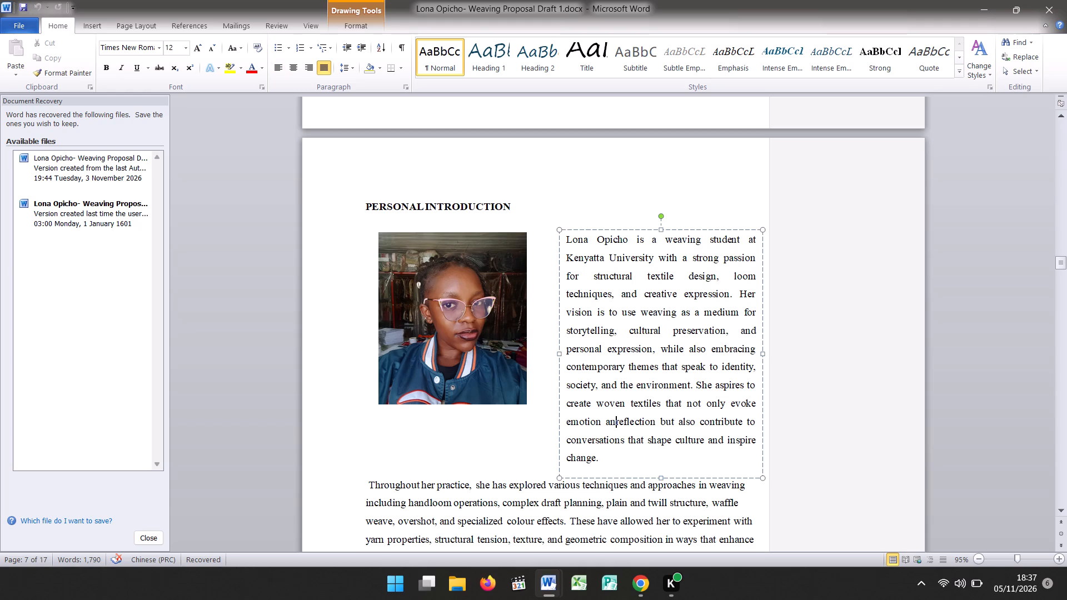
pyautogui.press('d')
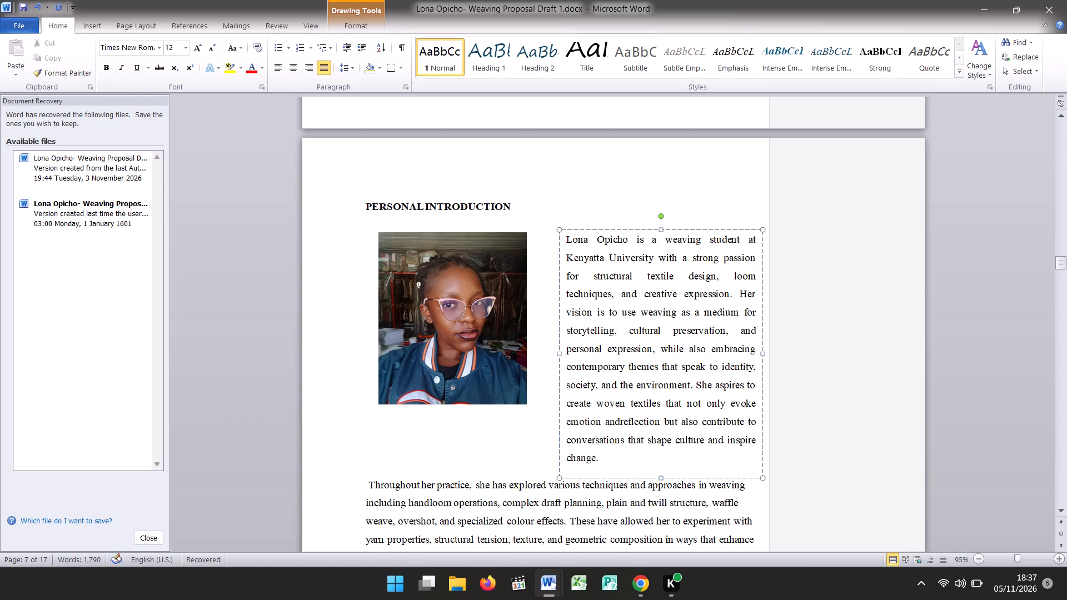
pyautogui.press('space')
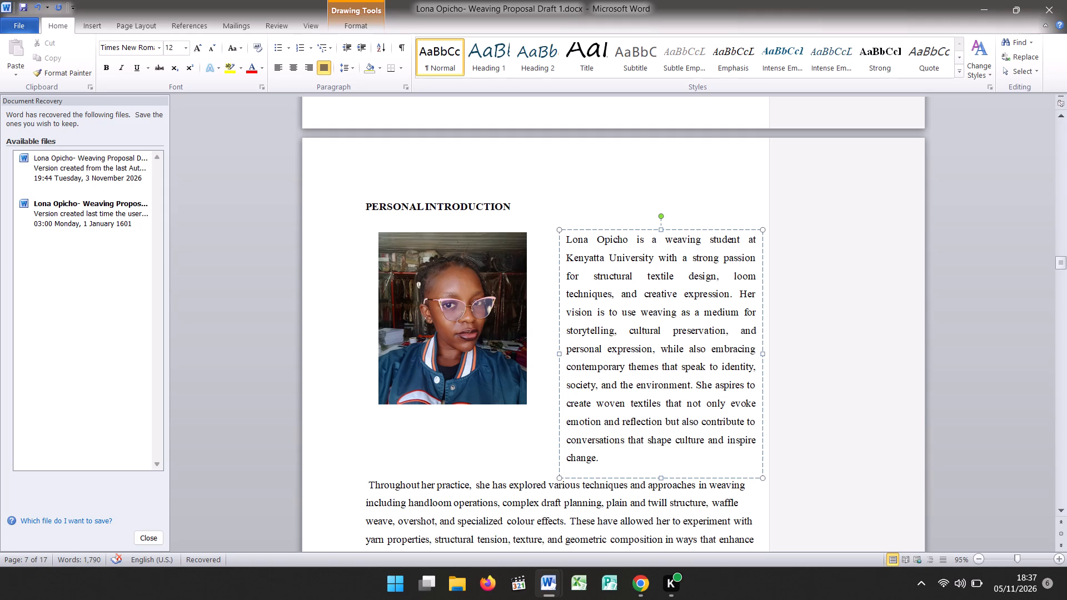
# Read the remaining Personal Introduction paragraphs below the photo, on weaving techniques explored and creative aims.
pyautogui.press('Down')
pyautogui.press('Down')
pyautogui.press('Down')
pyautogui.press('Down')
pyautogui.press('Down')
pyautogui.press('Down')
pyautogui.press('Down')
pyautogui.press('Down')
pyautogui.press('Down')
pyautogui.press('Down')
pyautogui.press('Down')
pyautogui.press('Down')
pyautogui.press('Down')
pyautogui.press('Down')
pyautogui.press('Down')
pyautogui.press('Down')
pyautogui.press('Down')
pyautogui.press('Down')
pyautogui.press('Down')
pyautogui.press('Down')
pyautogui.press('Down')
pyautogui.click(505, 461)
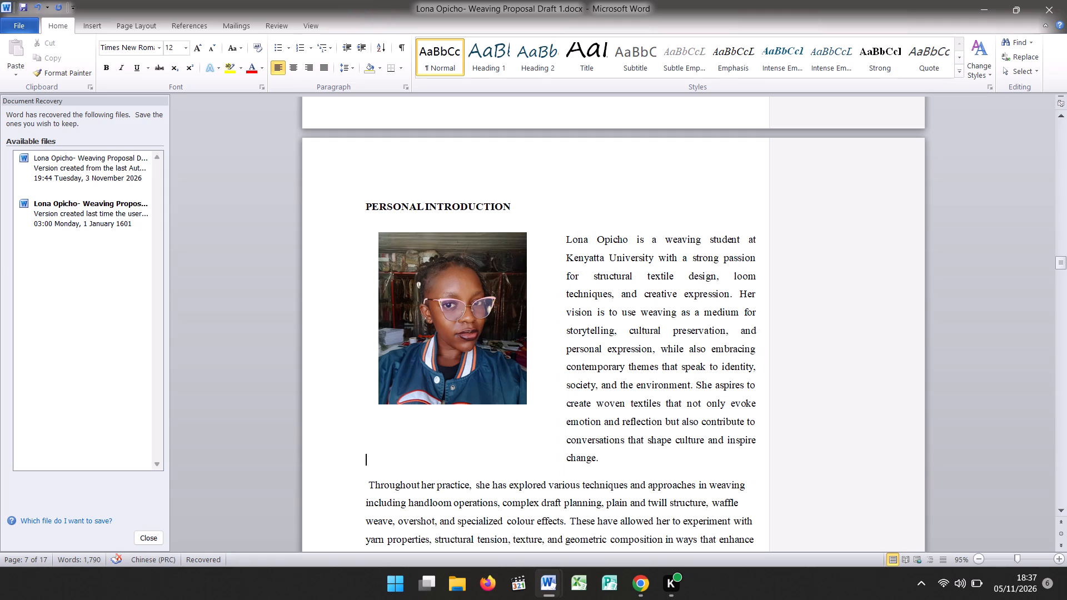
pyautogui.press('Down')
pyautogui.press('Down')
pyautogui.press('Down')
pyautogui.press('Down')
pyautogui.press('Down')
pyautogui.press('Down')
pyautogui.press('Down')
pyautogui.press('Down')
pyautogui.press('Down')
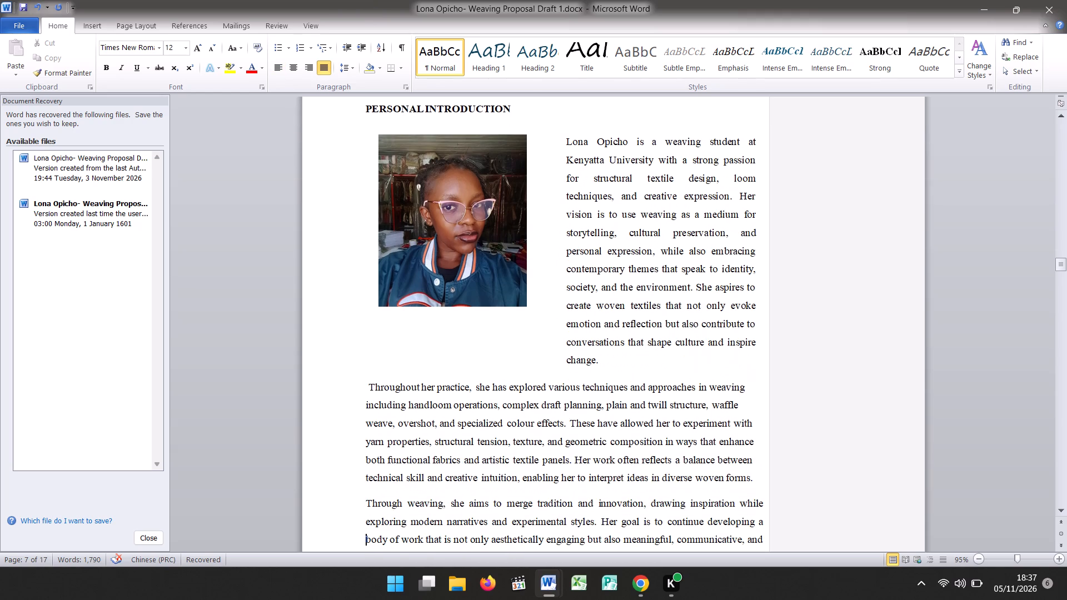
pyautogui.press('Down')
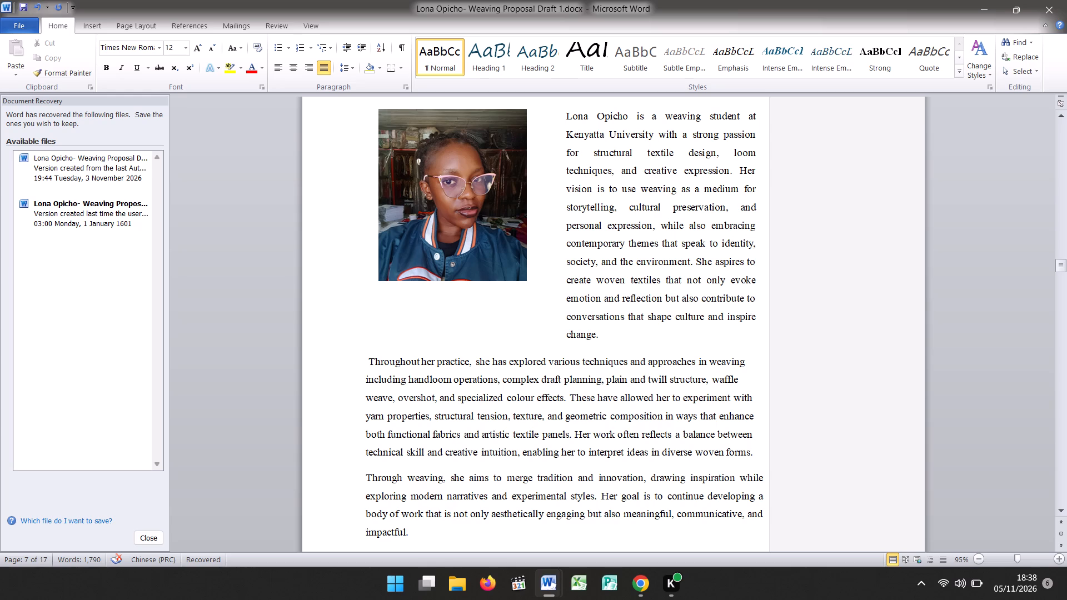
pyautogui.press('Down')
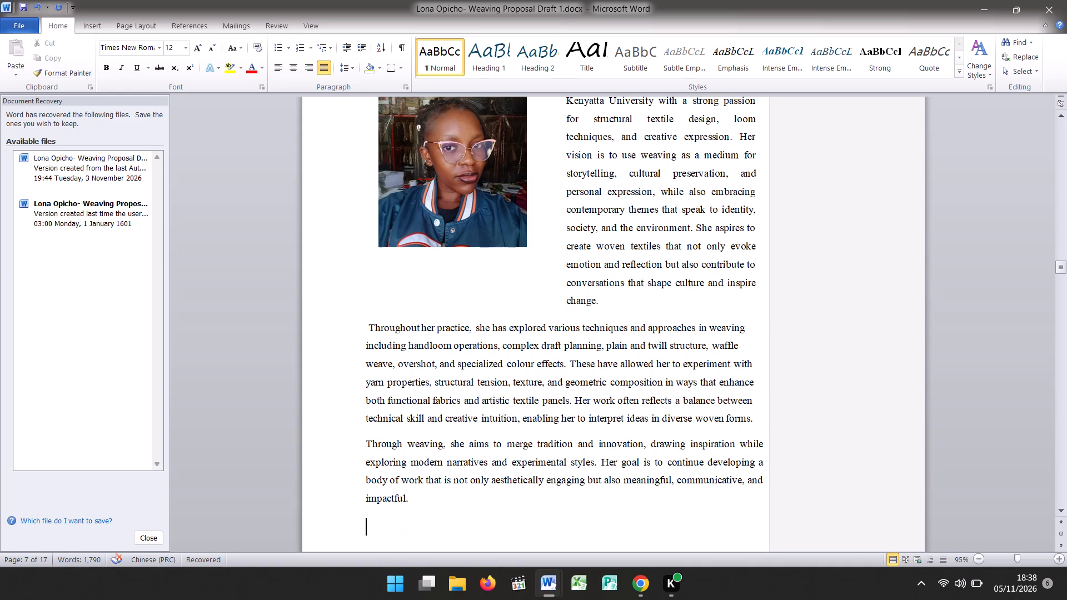
# Continue the read-through past the closing paragraph of the Personal Introduction on page 7.
pyautogui.press('Down')
pyautogui.press('Down')
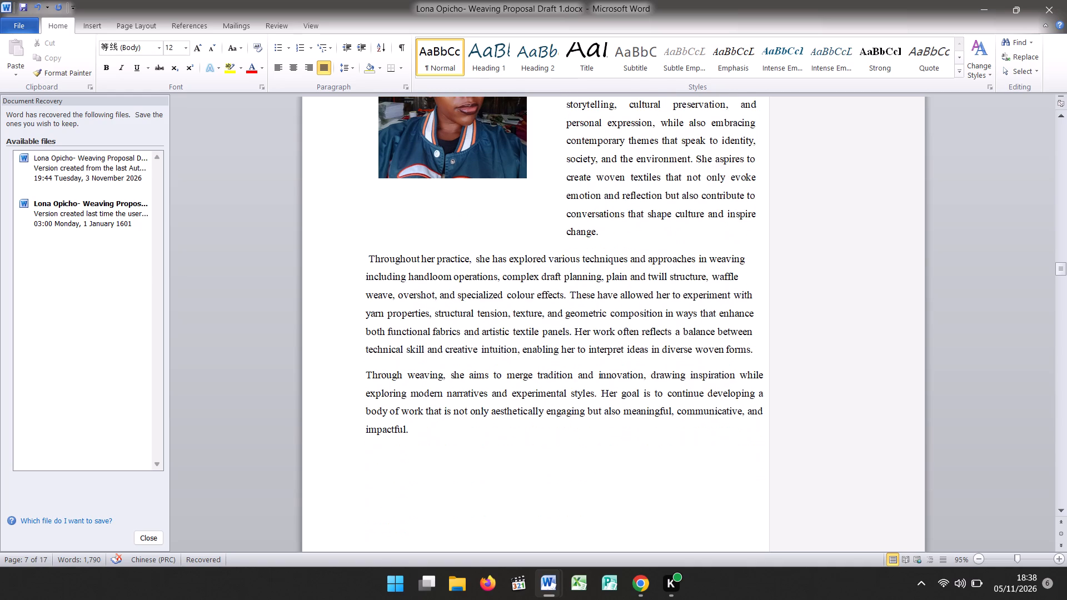
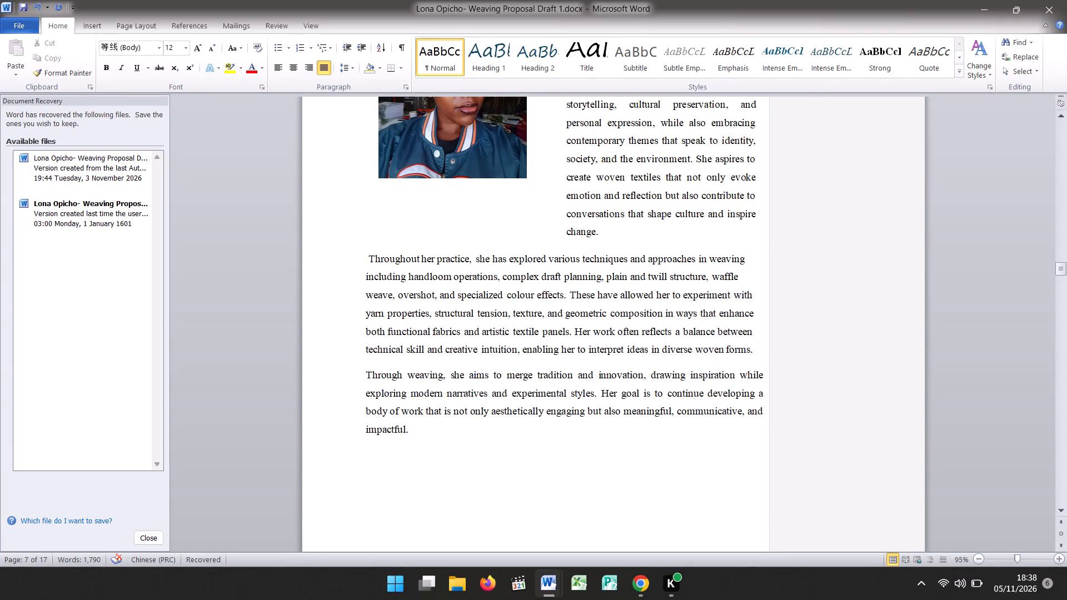
# Go back up through the Personal Introduction on page 7 to recheck the text beside the photo.
pyautogui.press('Up')
pyautogui.press('Up')
pyautogui.press('Up')
pyautogui.press('Up')
pyautogui.press('Up')
pyautogui.press('Up')
pyautogui.press('Up')
pyautogui.press('Up')
pyautogui.press('Up')
pyautogui.press('Up')
pyautogui.press('Up')
pyautogui.press('Up')
pyautogui.press('Up')
pyautogui.press('Up')
pyautogui.press('Up')
pyautogui.press('Up')
pyautogui.press('Up')
pyautogui.press('Up')
pyautogui.press('Up')
pyautogui.press('Up')
pyautogui.press('Up')
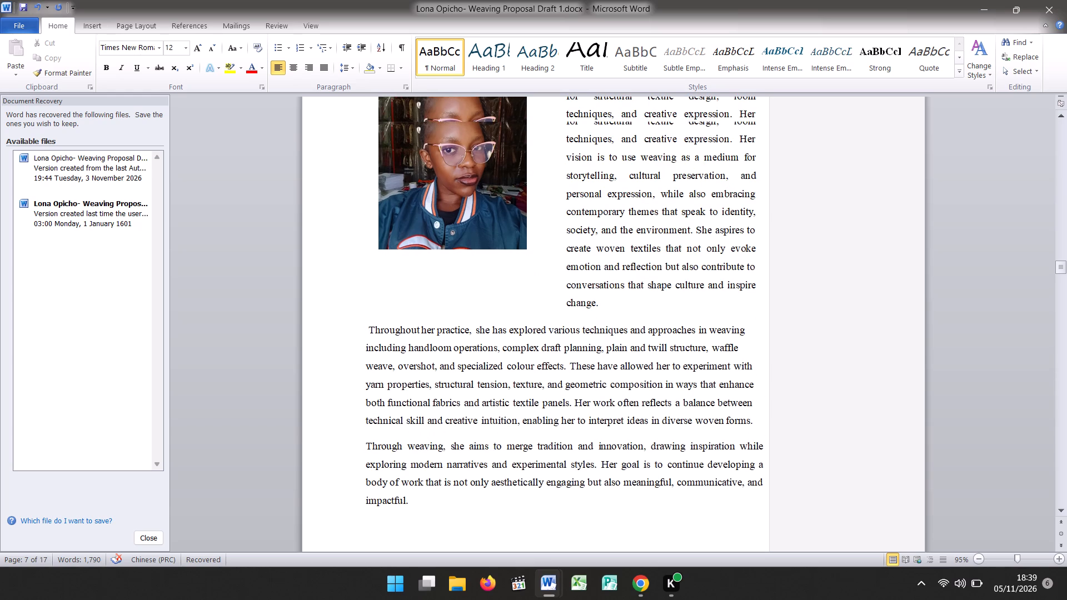
pyautogui.press('Up')
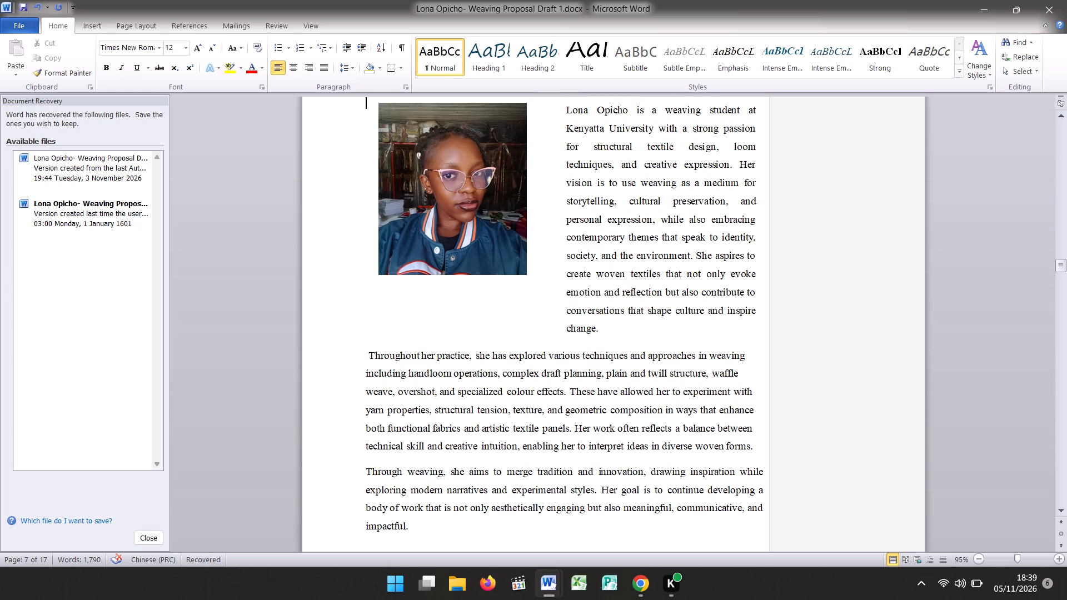
# Reread the Personal Introduction from the photo down to the end of its closing paragraph.
pyautogui.press('Down')
pyautogui.press('Down')
pyautogui.press('Down')
pyautogui.press('Down')
pyautogui.press('Down')
pyautogui.press('Down')
pyautogui.press('Down')
pyautogui.press('Down')
pyautogui.press('Down')
pyautogui.press('Down')
pyautogui.press('Down')
pyautogui.press('Down')
pyautogui.press('Down')
pyautogui.press('Down')
pyautogui.press('Down')
pyautogui.press('Down')
pyautogui.press('Down')
pyautogui.press('Down')
pyautogui.press('Down')
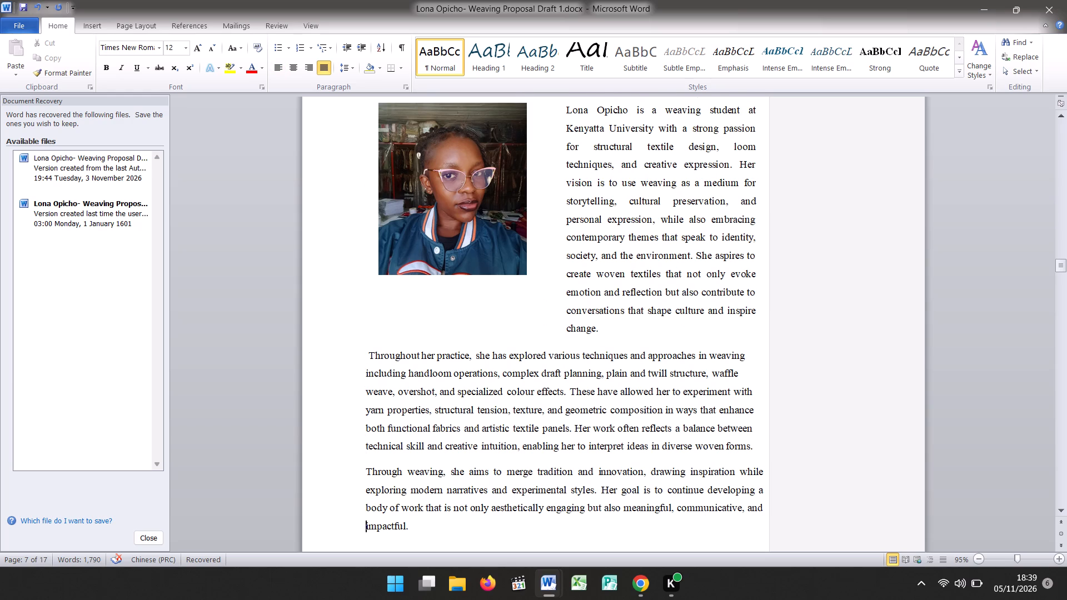
# Move on to section 1.0 Project Brief on page 8 and look over its opening paragraph and the conference room figure.
pyautogui.press('Down')
pyautogui.press('Down')
pyautogui.press('Down')
pyautogui.press('Down')
pyautogui.press('Down')
pyautogui.press('Down')
pyautogui.press('Down')
pyautogui.press('Down')
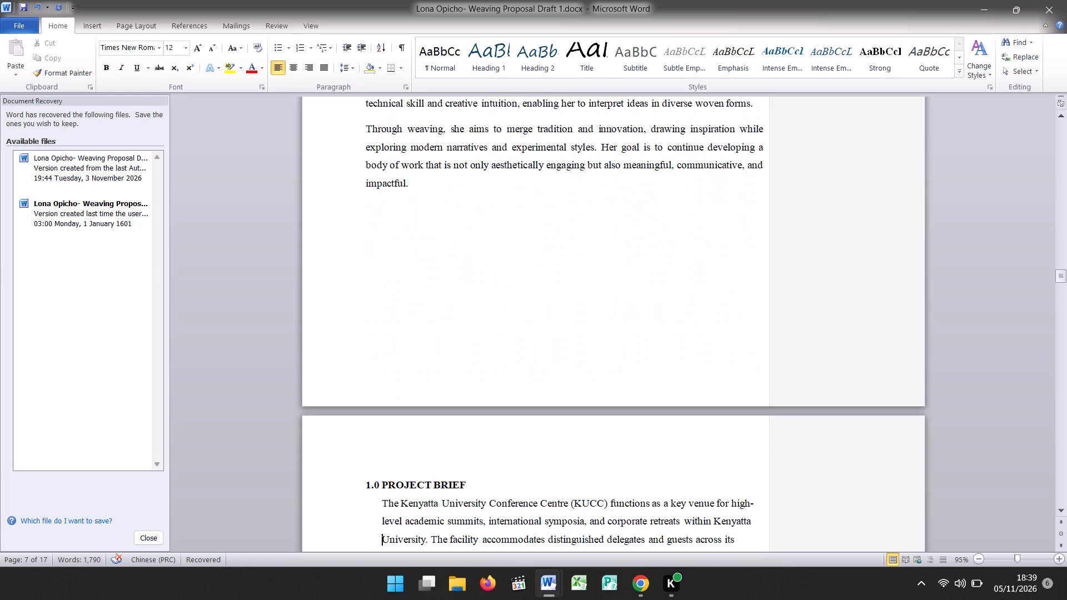
pyautogui.press('Down')
pyautogui.press('Down')
pyautogui.press('Down')
pyautogui.press('Down')
pyautogui.press('Down')
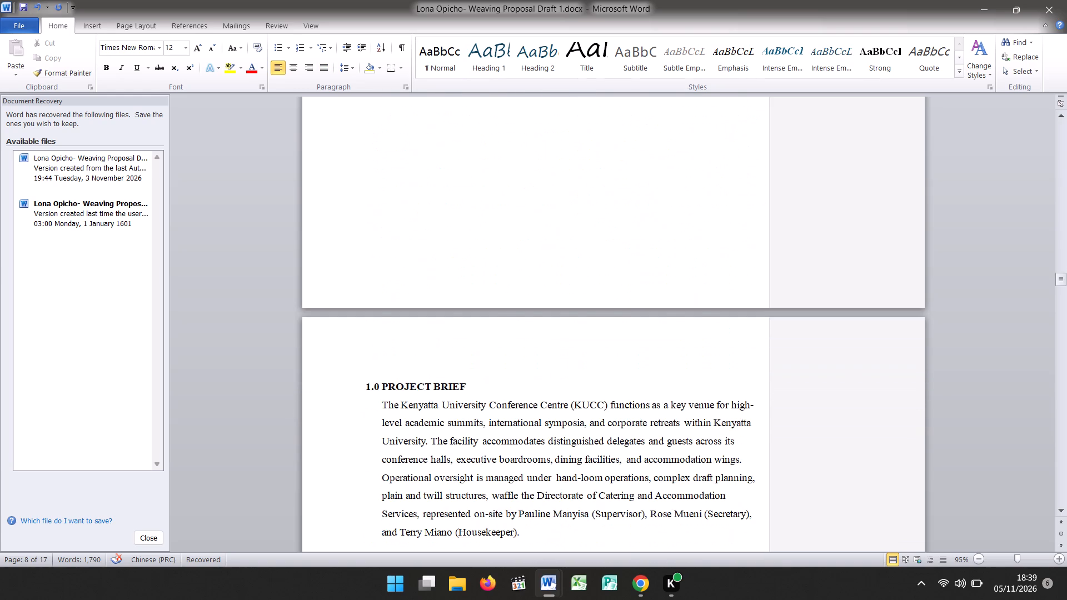
pyautogui.press('Down')
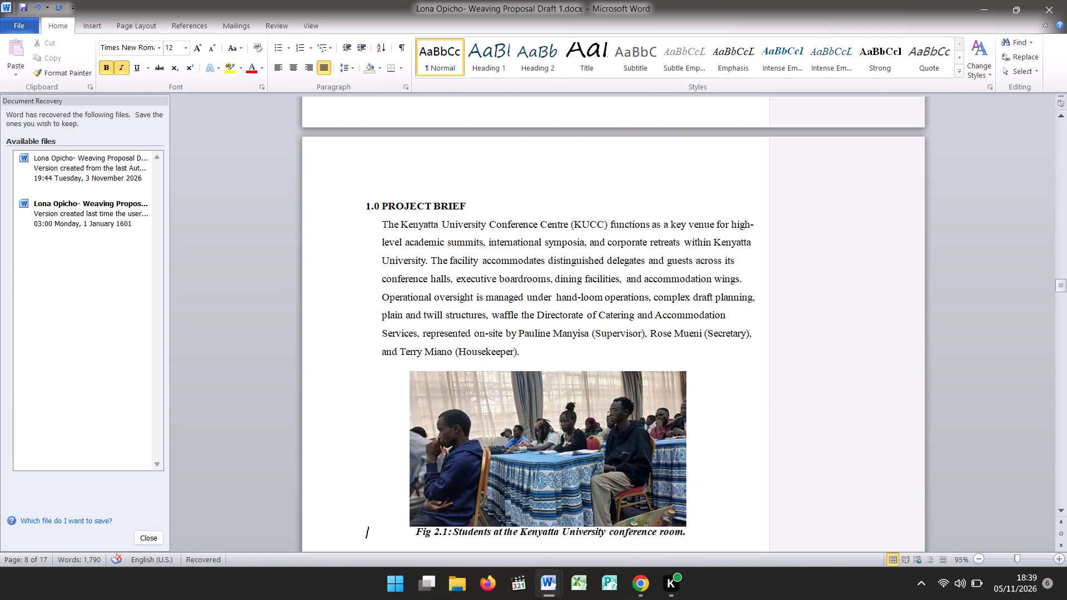
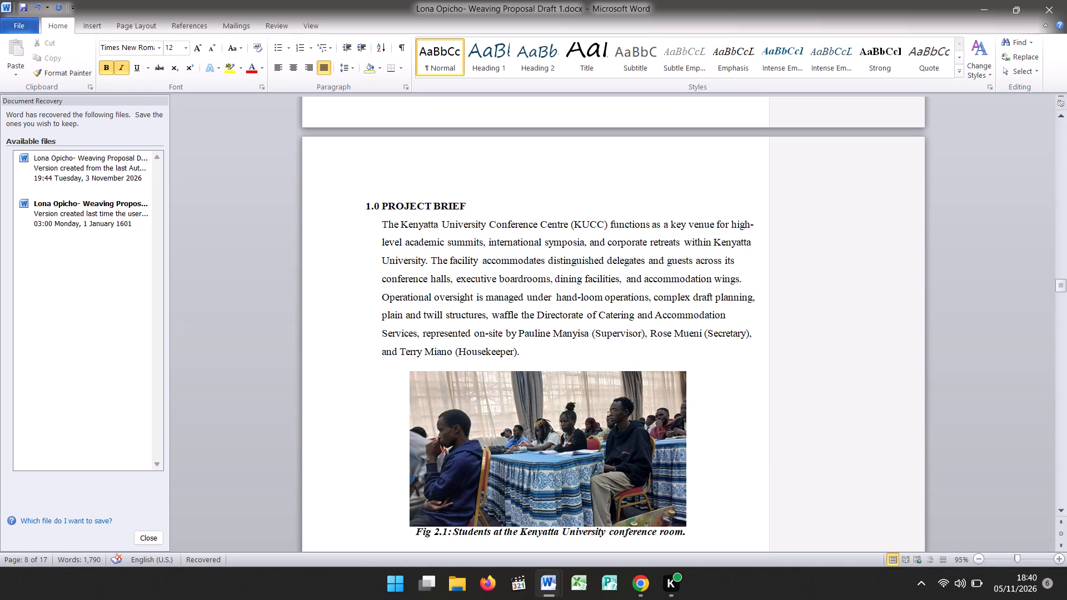
# Delete the comma after "dining facilities" in the opening paragraph of section 1.0 Project Brief.
pyautogui.click(622, 277)
pyautogui.press('BackSpace')
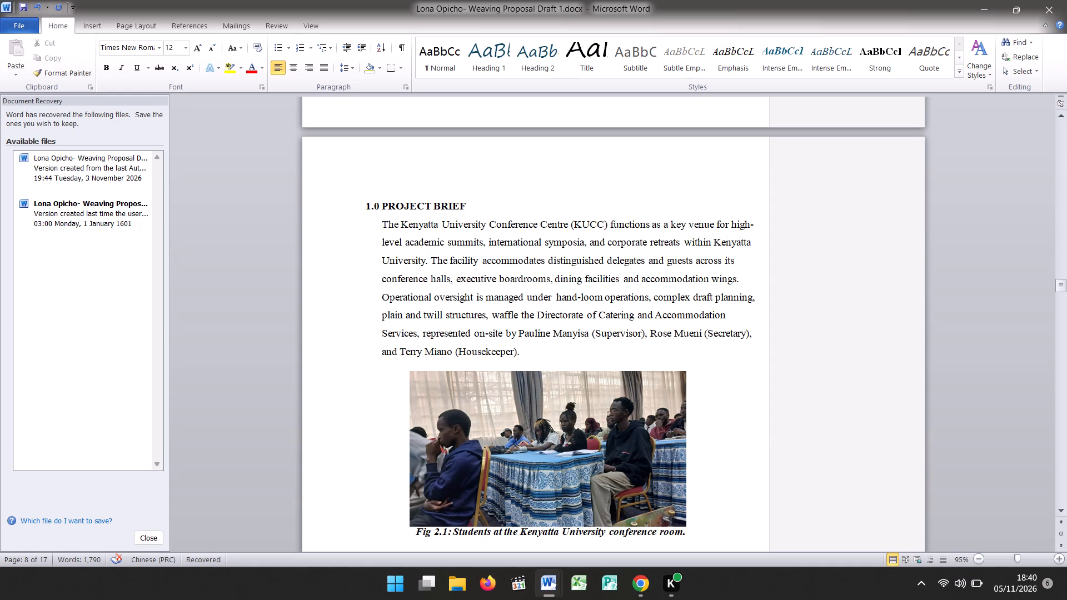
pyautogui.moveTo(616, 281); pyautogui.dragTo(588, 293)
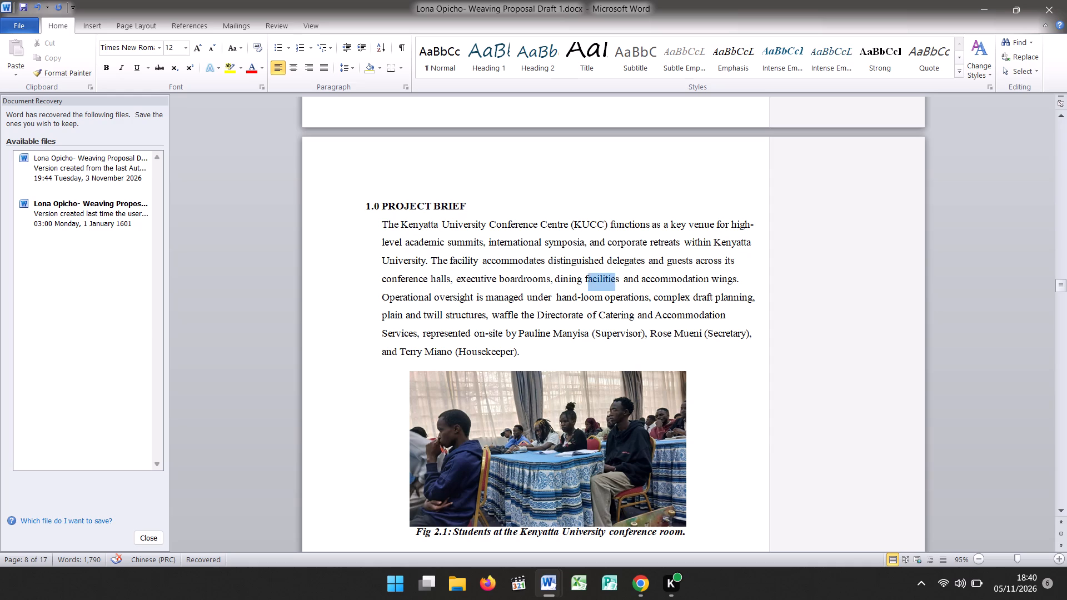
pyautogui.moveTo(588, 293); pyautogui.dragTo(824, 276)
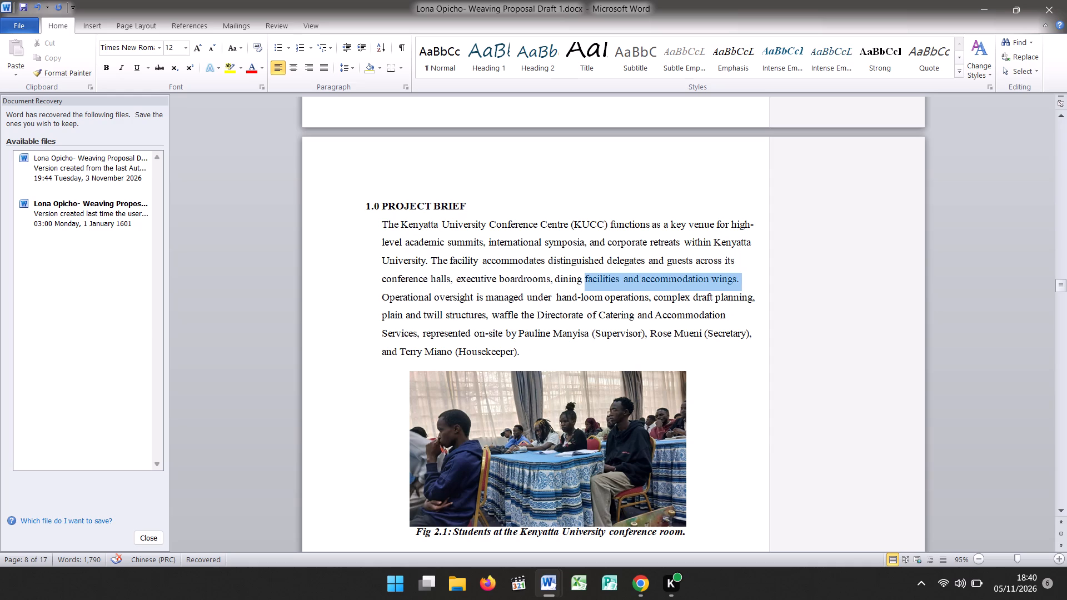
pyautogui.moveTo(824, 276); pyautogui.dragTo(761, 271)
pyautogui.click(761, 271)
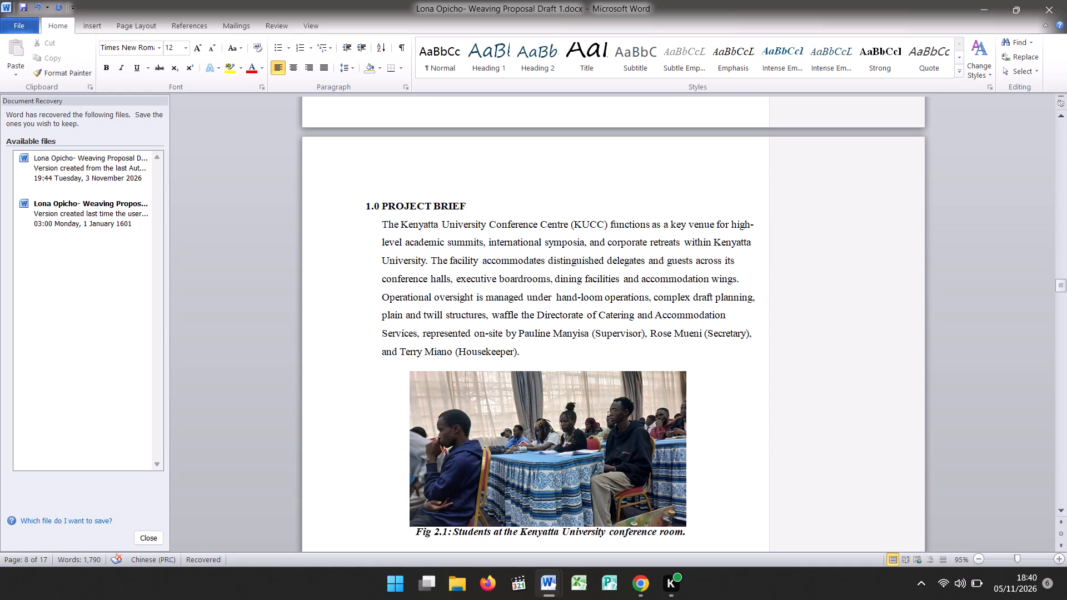
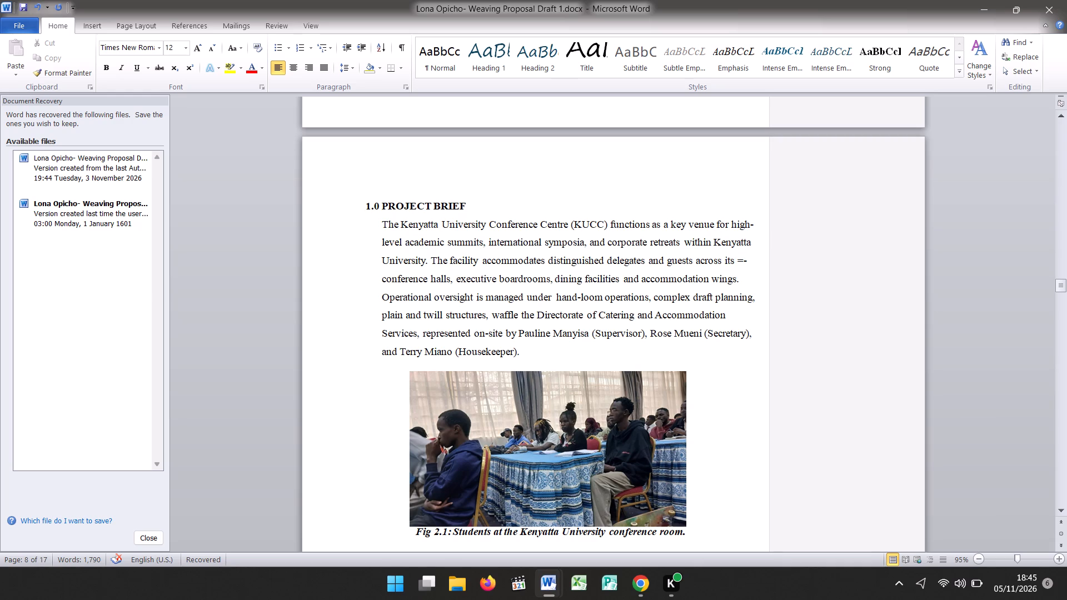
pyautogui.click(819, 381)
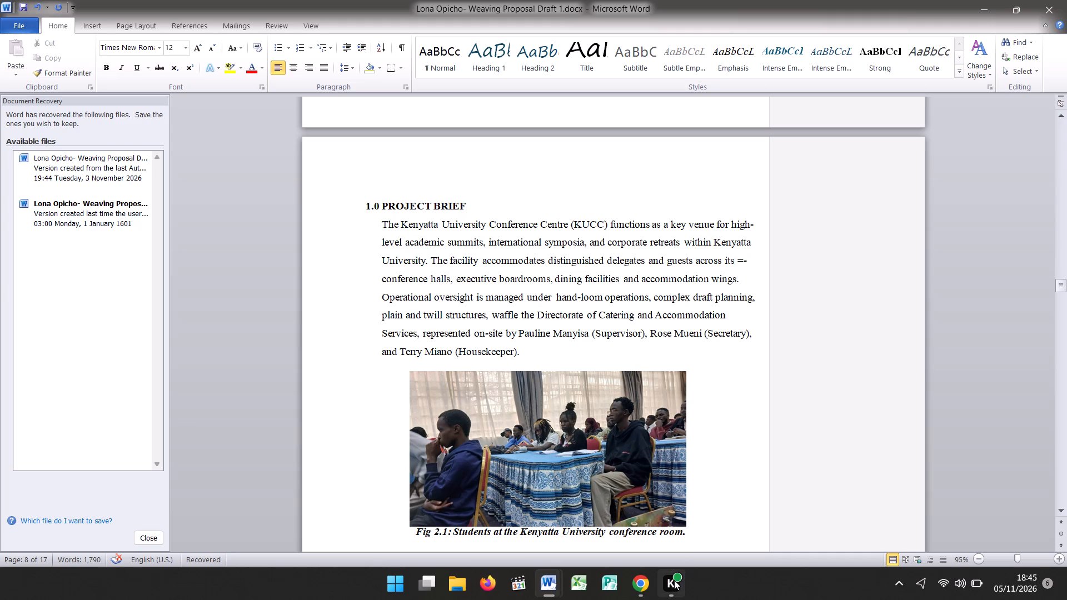
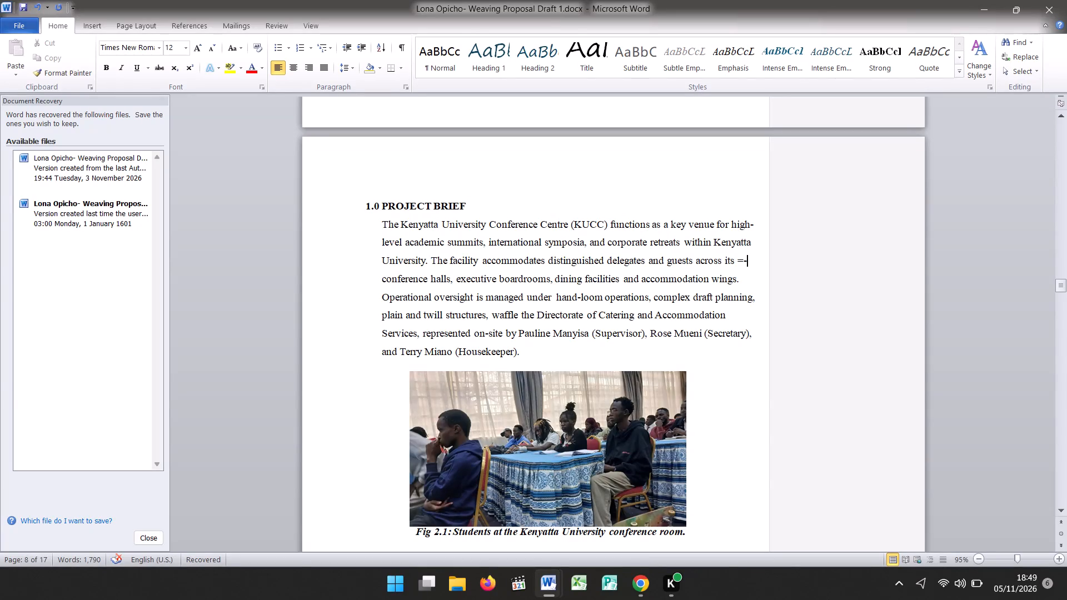
# Review the weaver's biography page before the Project Brief, checking the paragraph on her weaving techniques against the brief's wording.
pyautogui.press('Up')
pyautogui.press('Up')
pyautogui.press('Up')
pyautogui.press('Up')
pyautogui.press('Up')
pyautogui.press('Up')
pyautogui.press('Up')
pyautogui.press('Up')
pyautogui.press('Up')
pyautogui.press('Up')
pyautogui.press('Up')
pyautogui.press('Up')
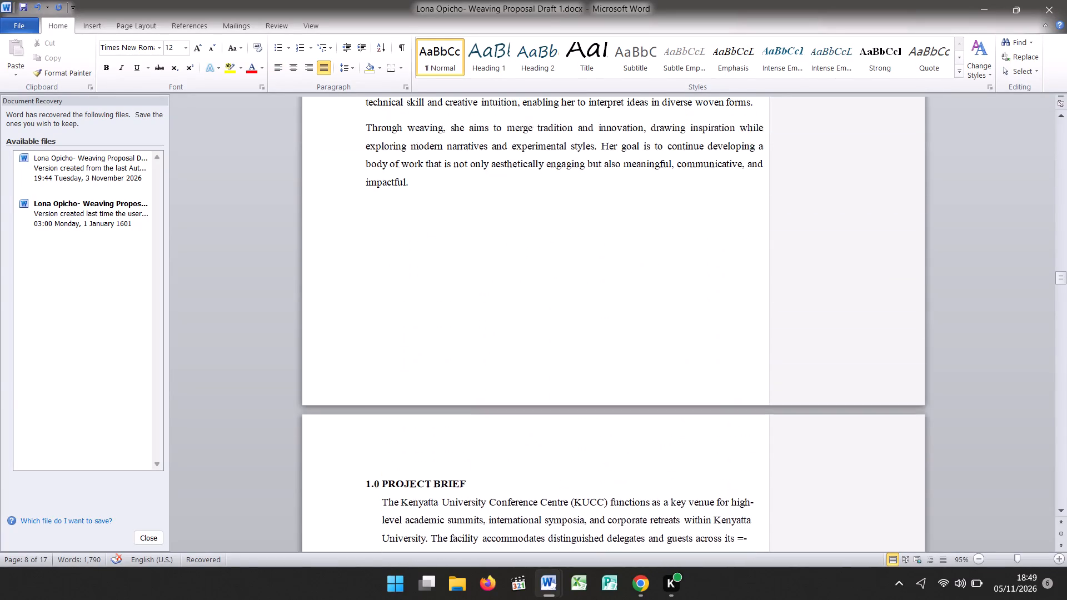
pyautogui.press('Up')
pyautogui.press('Up')
pyautogui.press('Up')
pyautogui.press('Up')
pyautogui.press('Up')
pyautogui.press('Up')
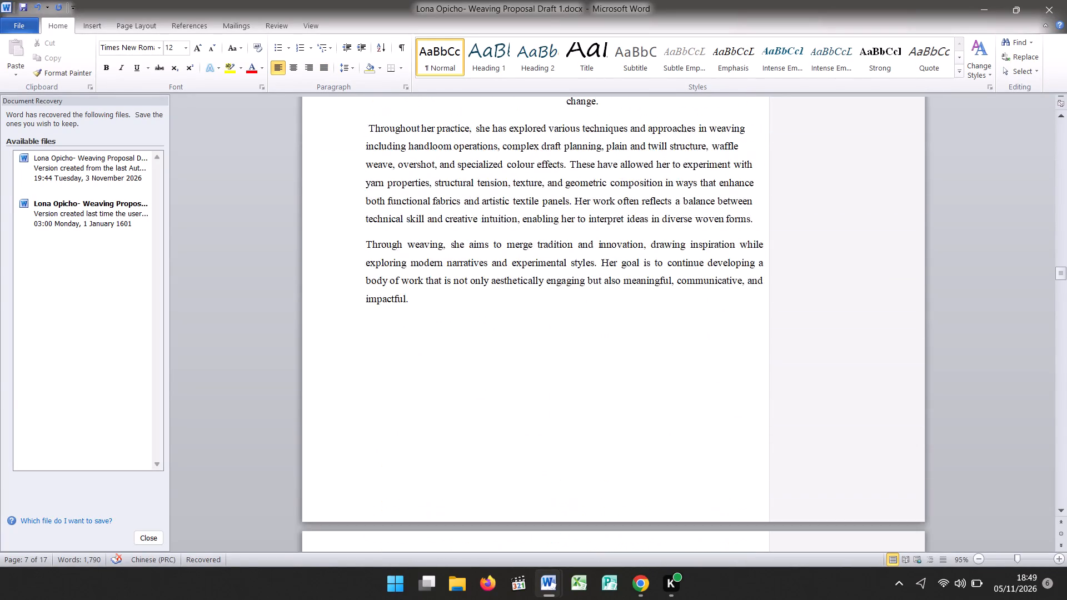
pyautogui.press('Up')
pyautogui.press('Up')
pyautogui.press('Up')
pyautogui.press('Up')
pyautogui.press('Up')
pyautogui.press('Up')
pyautogui.press('Up')
pyautogui.press('Up')
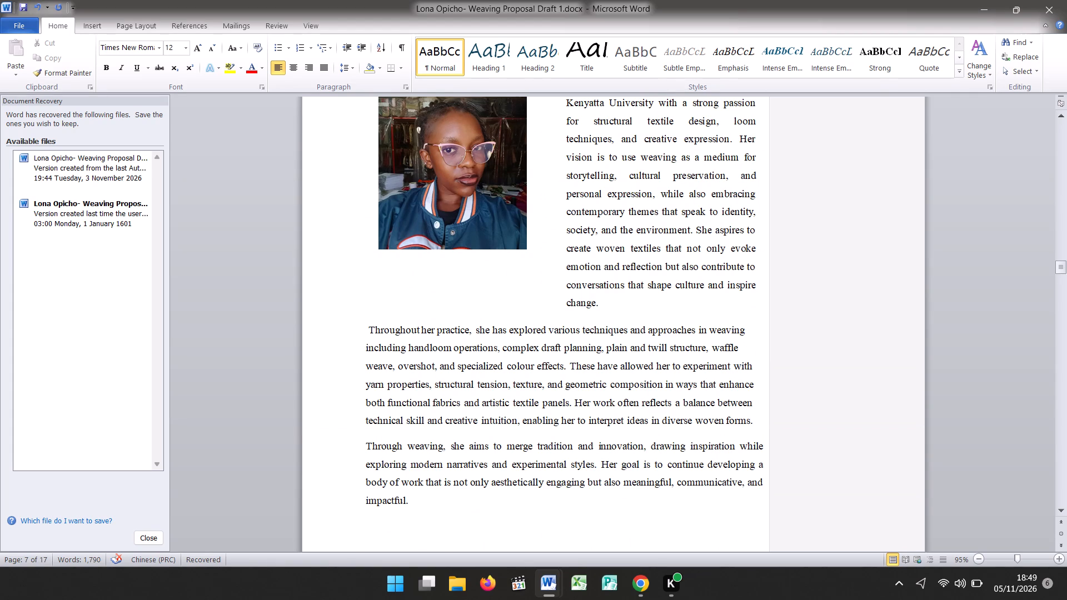
pyautogui.moveTo(631, 379); pyautogui.dragTo(700, 189)
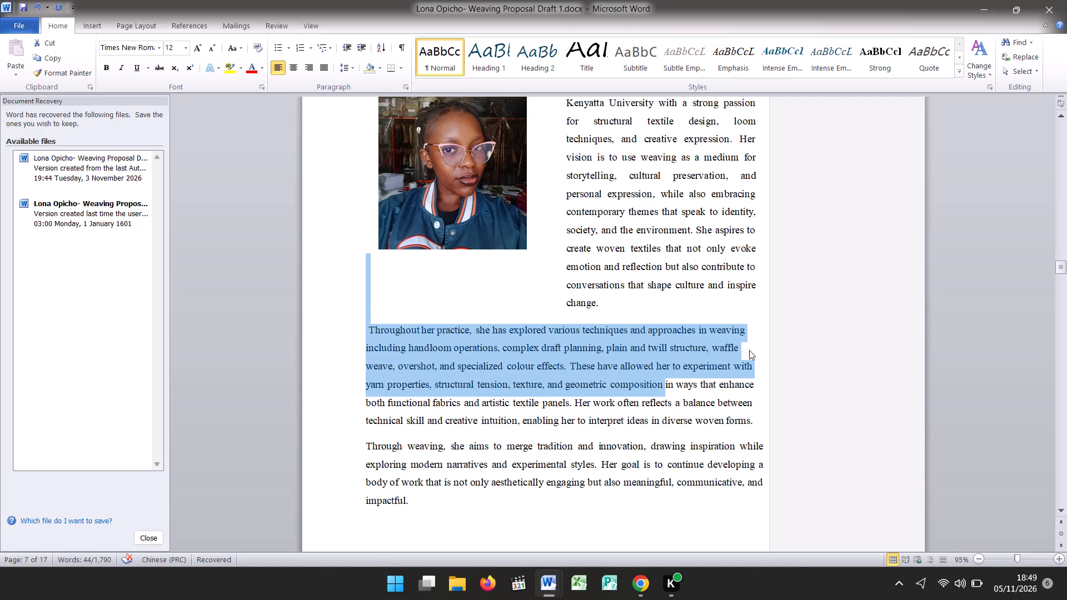
pyautogui.click(778, 331)
# Read on from the biography's closing paragraphs through the Project Brief to the paragraph below the conference room photo.
pyautogui.press('Down')
pyautogui.press('Down')
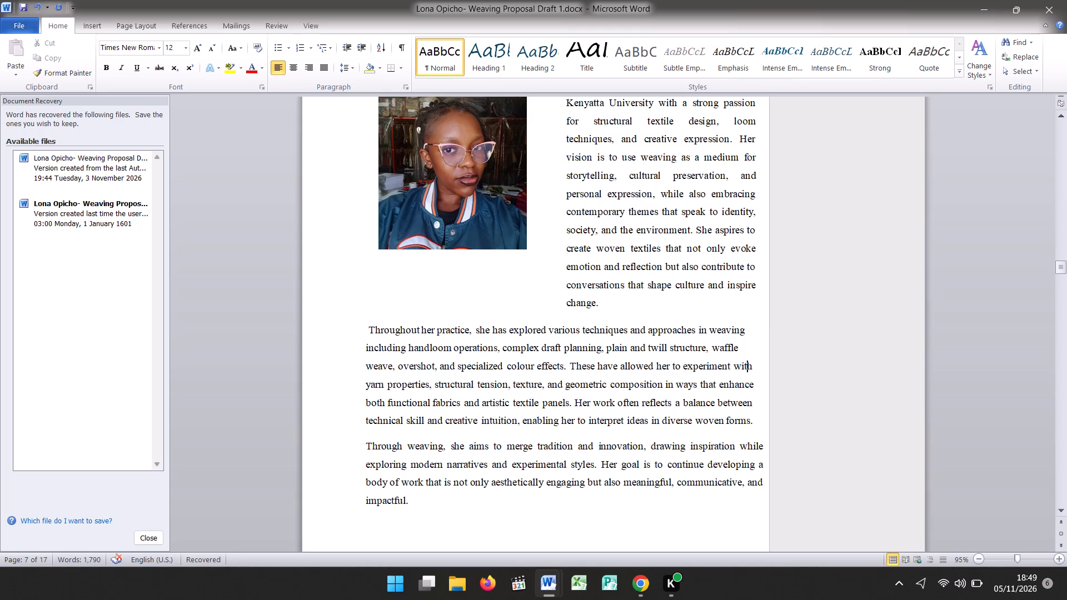
pyautogui.press('Down')
pyautogui.press('Down')
pyautogui.press('Down')
pyautogui.press('Down')
pyautogui.press('Down')
pyautogui.press('Down')
pyautogui.press('Down')
pyautogui.press('Down')
pyautogui.press('Down')
pyautogui.press('Down')
pyautogui.press('Down')
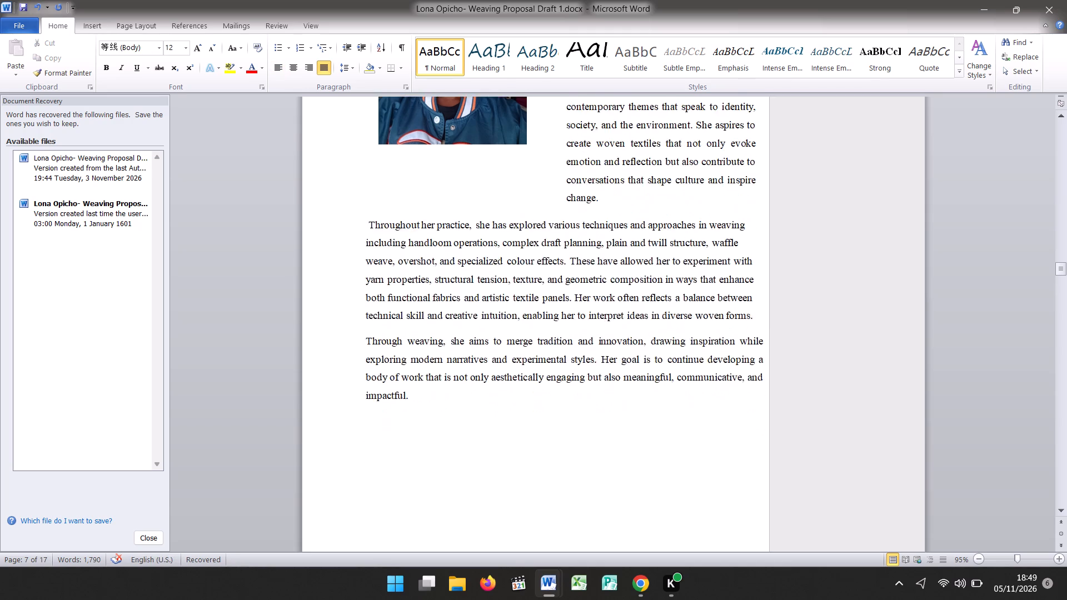
pyautogui.press('Down')
pyautogui.press('Down')
pyautogui.press('Down')
pyautogui.press('Down')
pyautogui.press('Down')
pyautogui.press('Down')
pyautogui.press('Down')
pyautogui.press('Down')
pyautogui.press('Down')
pyautogui.press('Down')
pyautogui.press('Down')
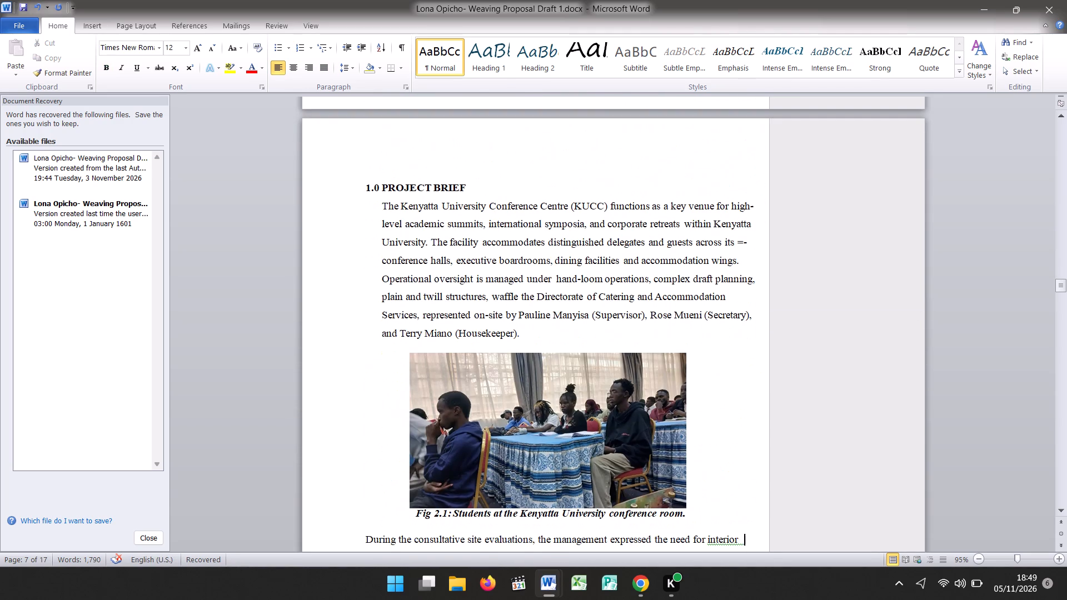
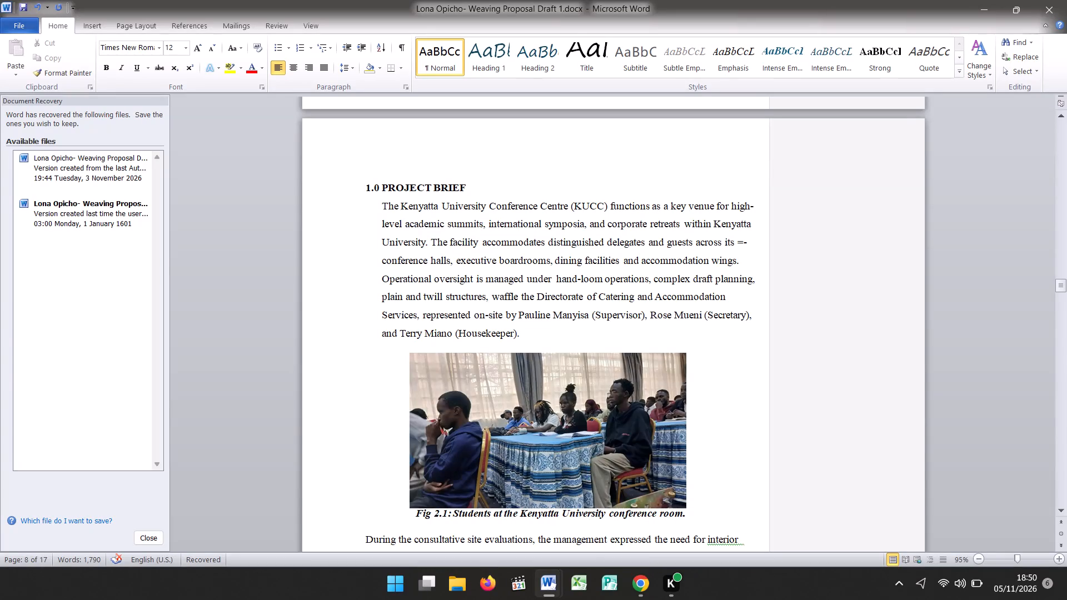
# Delete the stray text "hand-loom operations, complex draft planning, plain and twill structures, waffle" and its extra space from the Project Brief's operational oversight sentence.
pyautogui.click(517, 297)
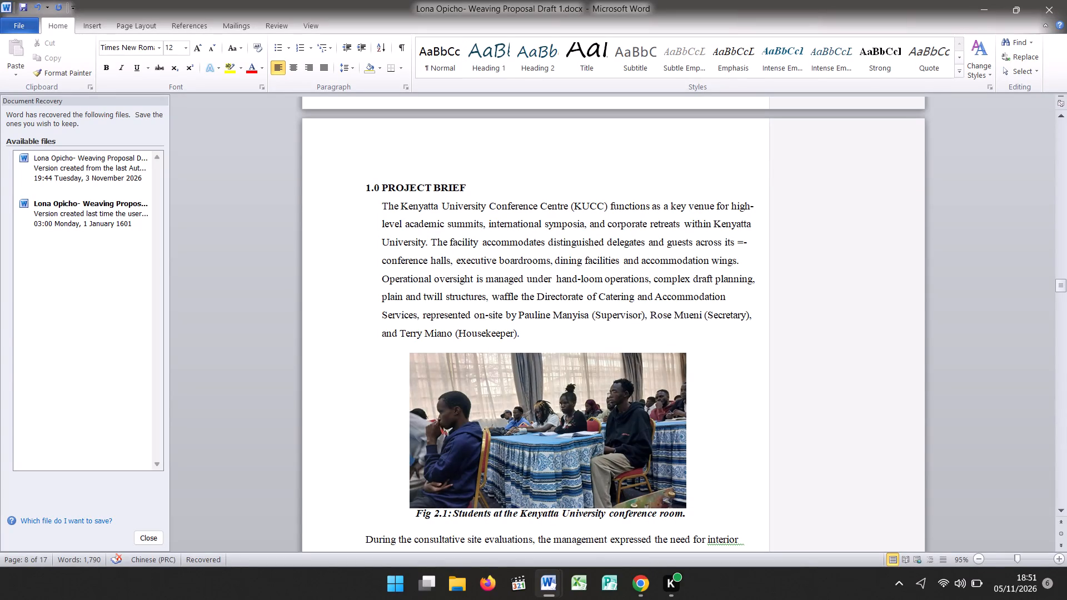
pyautogui.press('BackSpace')
pyautogui.press('BackSpace')
pyautogui.press('BackSpace')
pyautogui.press('BackSpace')
pyautogui.press('BackSpace')
pyautogui.press('BackSpace')
pyautogui.press('BackSpace')
pyautogui.press('BackSpace')
pyautogui.press('BackSpace')
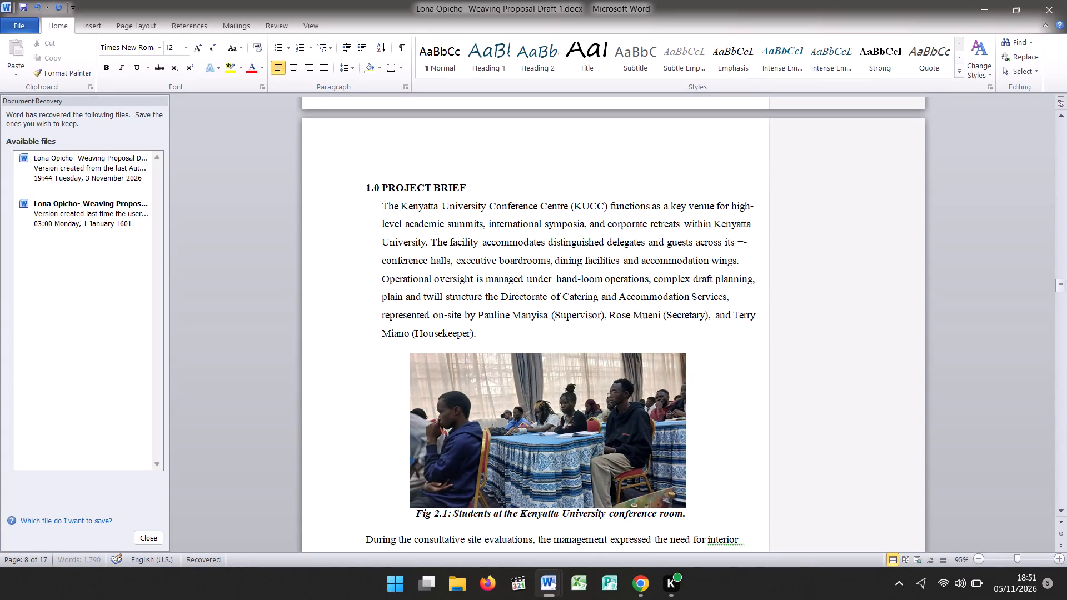
pyautogui.press('BackSpace')
pyautogui.press('BackSpace')
pyautogui.press('BackSpace')
pyautogui.press('BackSpace')
pyautogui.press('BackSpace')
pyautogui.press('BackSpace')
pyautogui.press('BackSpace')
pyautogui.press('BackSpace')
pyautogui.press('BackSpace')
pyautogui.press('BackSpace')
pyautogui.press('BackSpace')
pyautogui.press('BackSpace')
pyautogui.press('BackSpace')
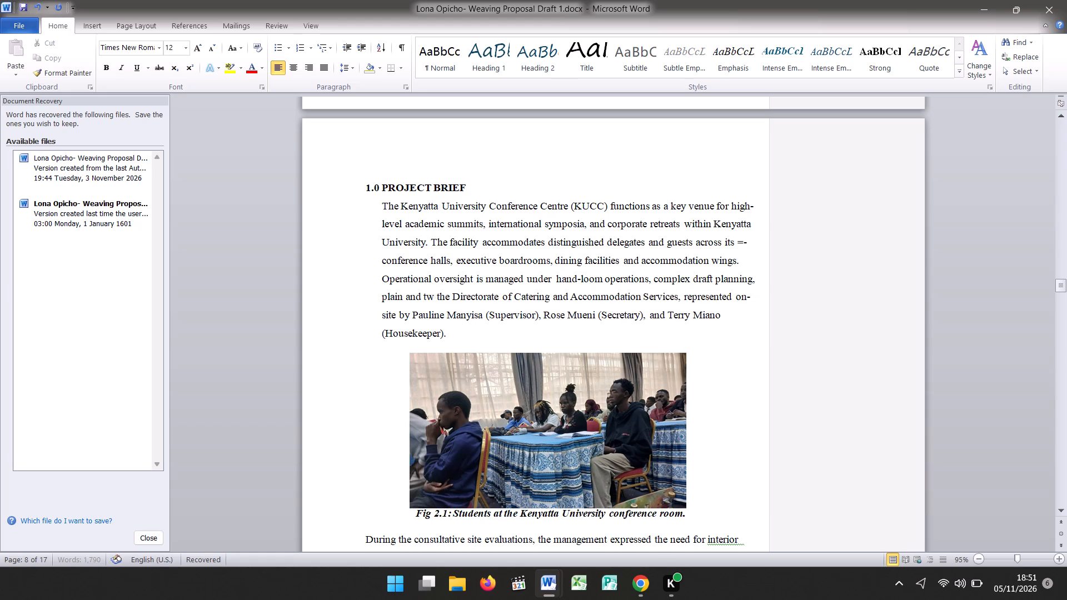
pyautogui.press('BackSpace')
pyautogui.press('BackSpace')
pyautogui.press('BackSpace')
pyautogui.press('BackSpace')
pyautogui.press('BackSpace')
pyautogui.press('BackSpace')
pyautogui.press('BackSpace')
pyautogui.press('BackSpace')
pyautogui.press('BackSpace')
pyautogui.press('BackSpace')
pyautogui.press('BackSpace')
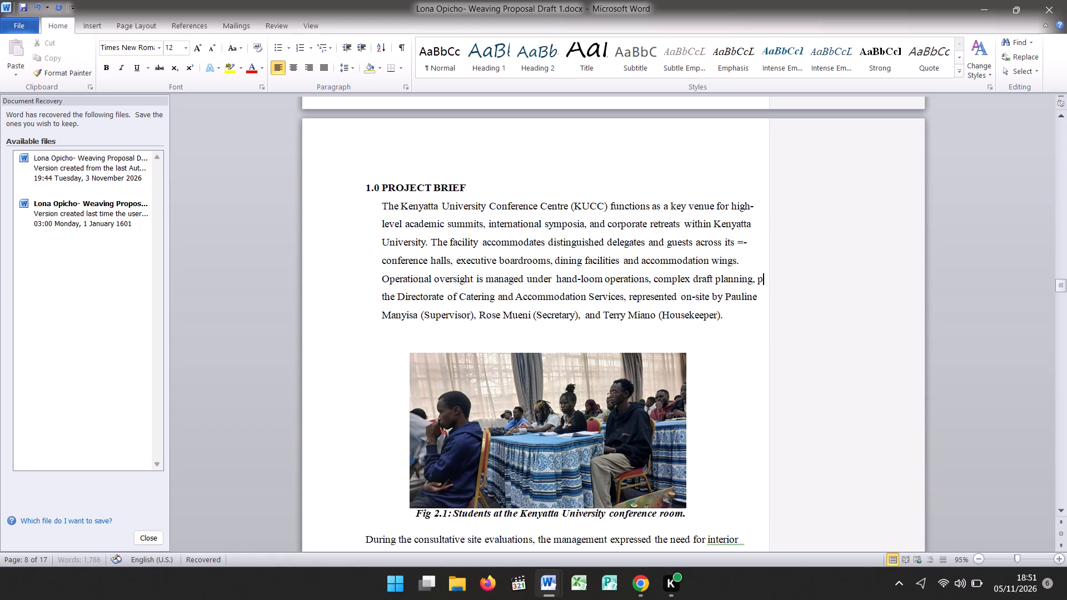
pyautogui.press('BackSpace')
pyautogui.press('BackSpace')
pyautogui.press('BackSpace')
pyautogui.press('BackSpace')
pyautogui.press('BackSpace')
pyautogui.press('BackSpace')
pyautogui.press('BackSpace')
pyautogui.press('BackSpace')
pyautogui.press('BackSpace')
pyautogui.press('BackSpace')
pyautogui.press('BackSpace')
pyautogui.press('BackSpace')
pyautogui.press('BackSpace')
pyautogui.press('BackSpace')
pyautogui.press('BackSpace')
pyautogui.press('BackSpace')
pyautogui.press('BackSpace')
pyautogui.press('BackSpace')
pyautogui.press('BackSpace')
pyautogui.press('BackSpace')
pyautogui.press('BackSpace')
pyautogui.press('BackSpace')
pyautogui.press('BackSpace')
pyautogui.press('BackSpace')
pyautogui.press('BackSpace')
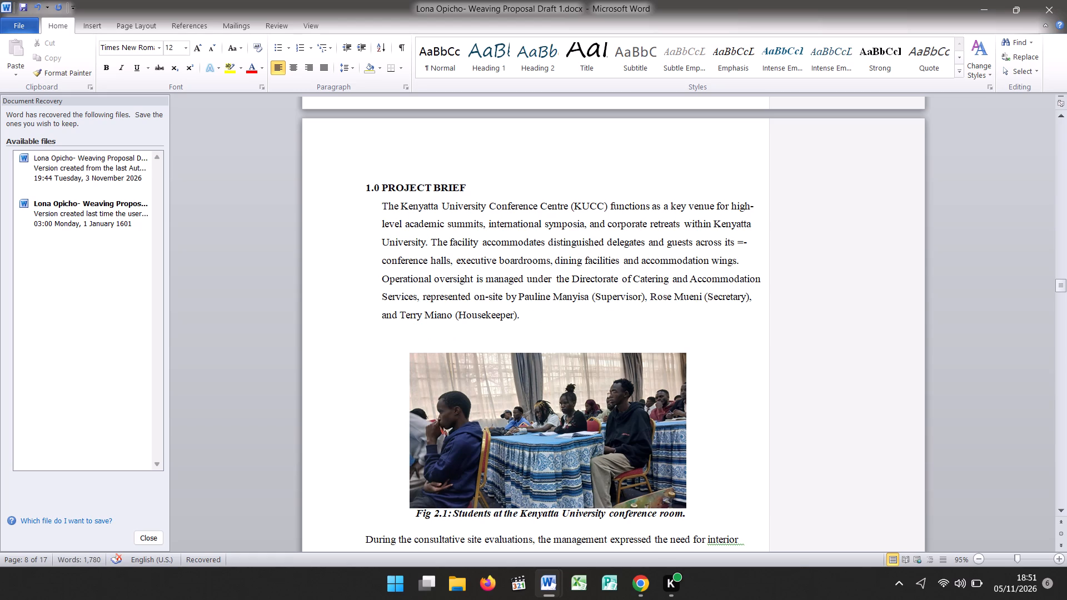
pyautogui.press('BackSpace')
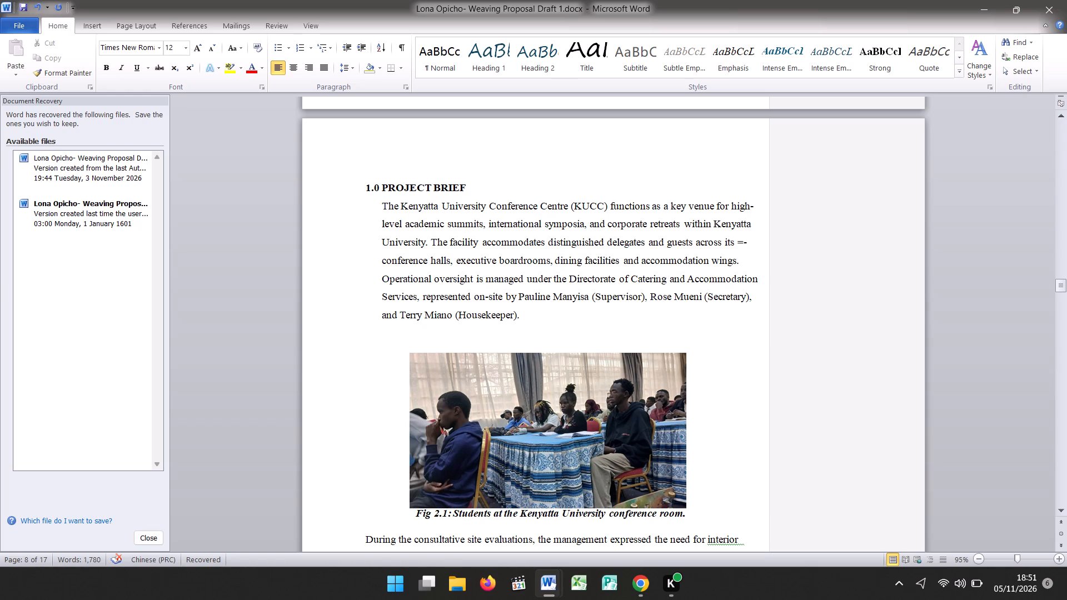
# Read on past the conference room photo through the consultative site evaluations paragraph to the 2.0 Site Visit heading.
pyautogui.press('Down')
pyautogui.press('Down')
pyautogui.press('Down')
pyautogui.press('Down')
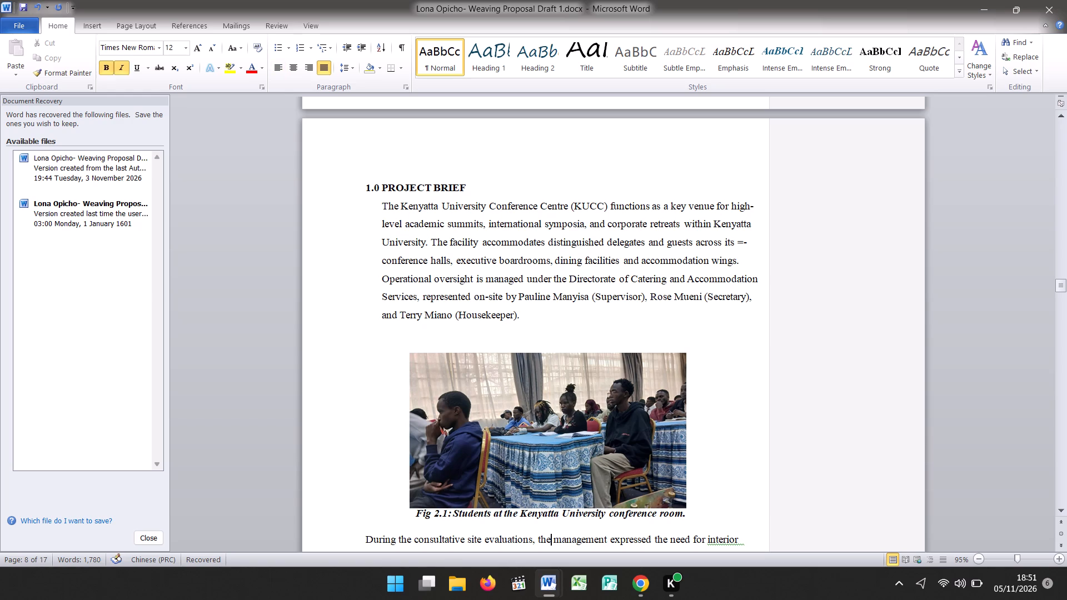
pyautogui.press('Down')
pyautogui.press('Down')
pyautogui.press('Down')
pyautogui.press('Down')
pyautogui.press('Down')
pyautogui.press('Down')
pyautogui.press('Down')
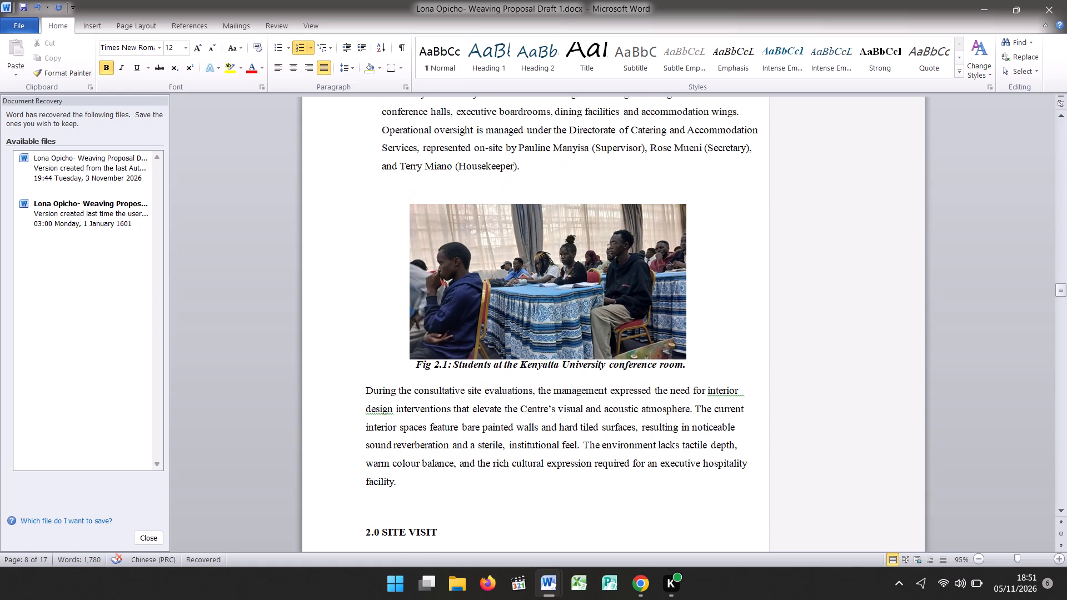
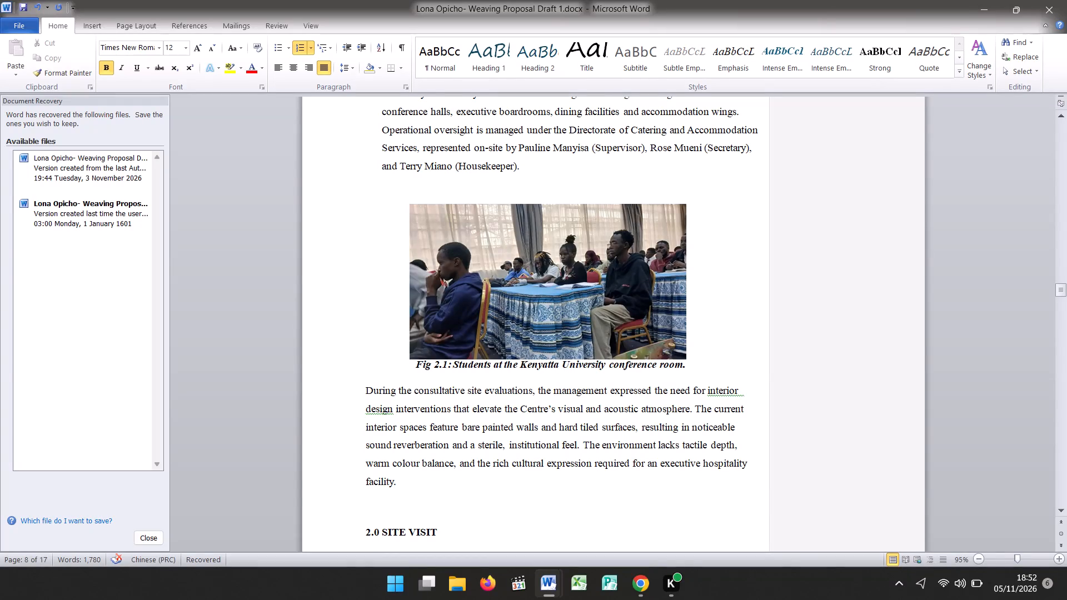
# Remove the comma after "sterile" in the phrase about the institutional feel in the consultative site evaluations paragraph.
pyautogui.click(505, 449)
pyautogui.press('BackSpace')
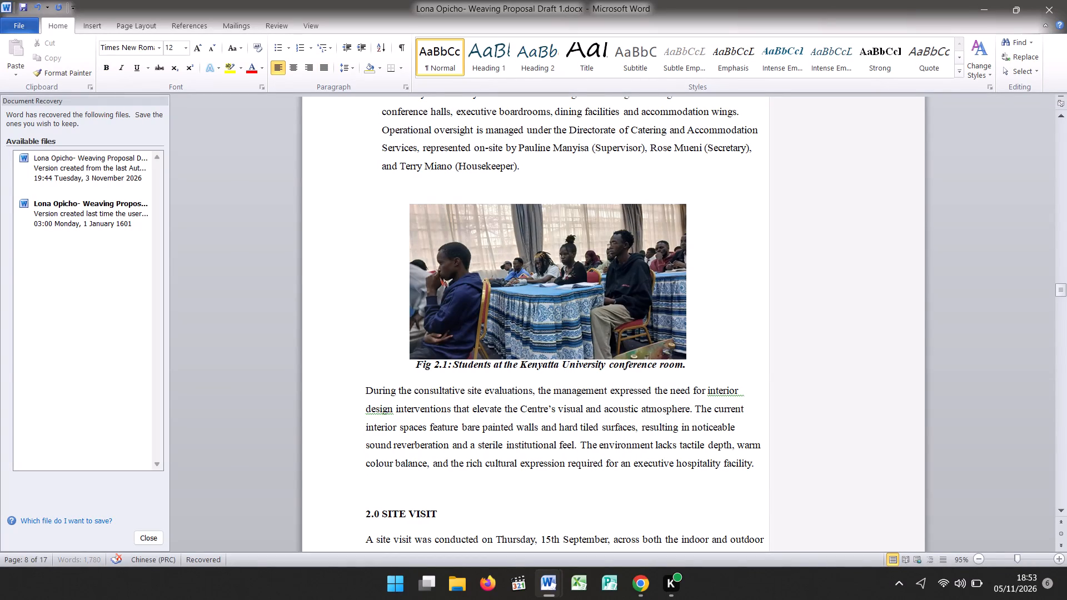
pyautogui.press('BackSpace')
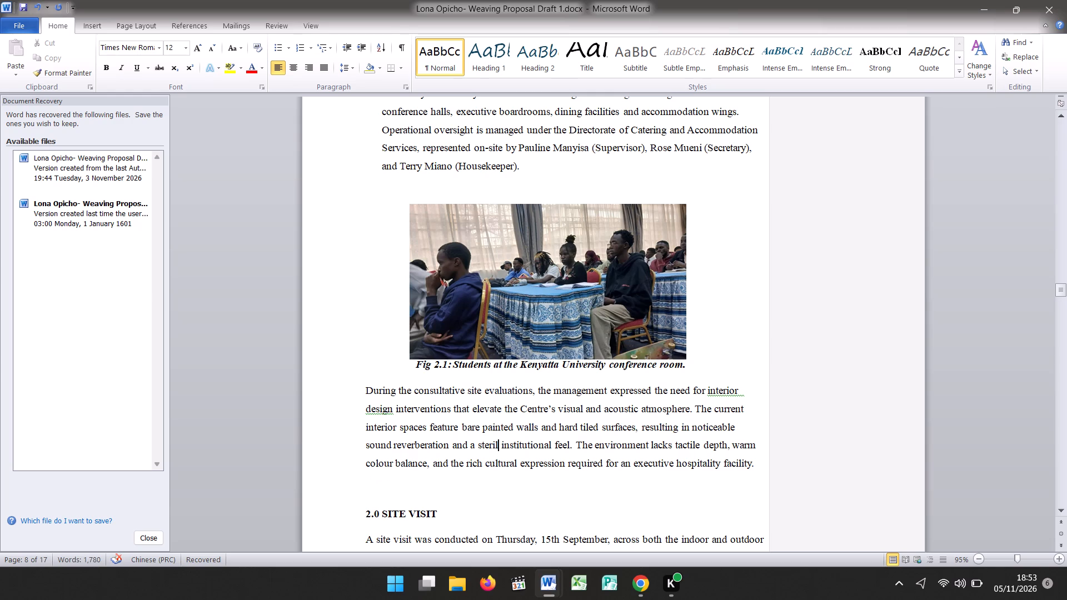
pyautogui.press('e')
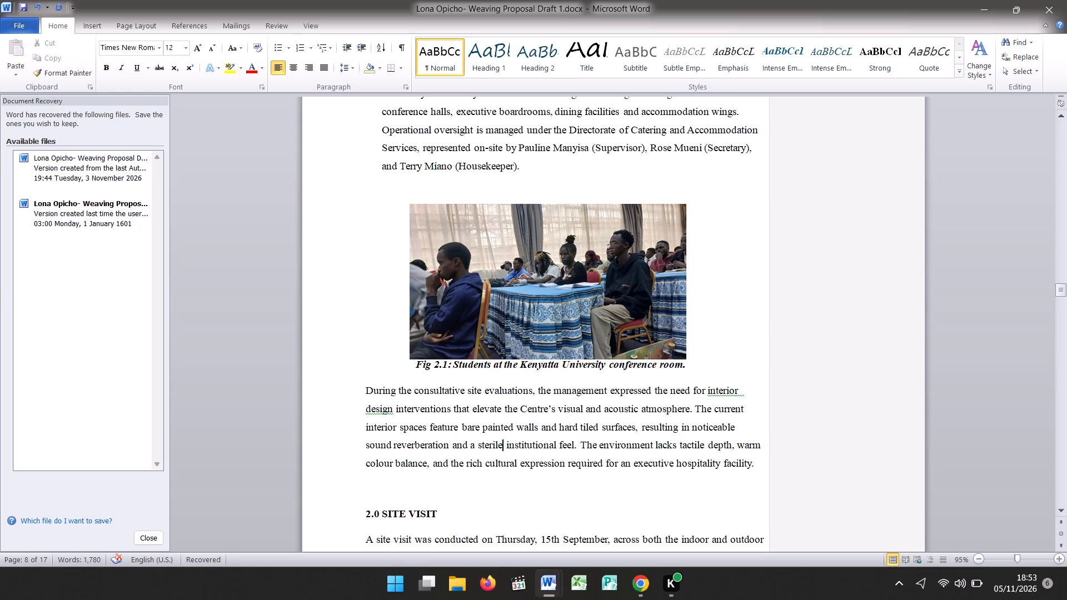
# Read through the 2.0 Site Visit section down to the highlighted management request in the consultative meeting paragraph.
pyautogui.press('Down')
pyautogui.press('Down')
pyautogui.press('Down')
pyautogui.press('Down')
pyautogui.press('Down')
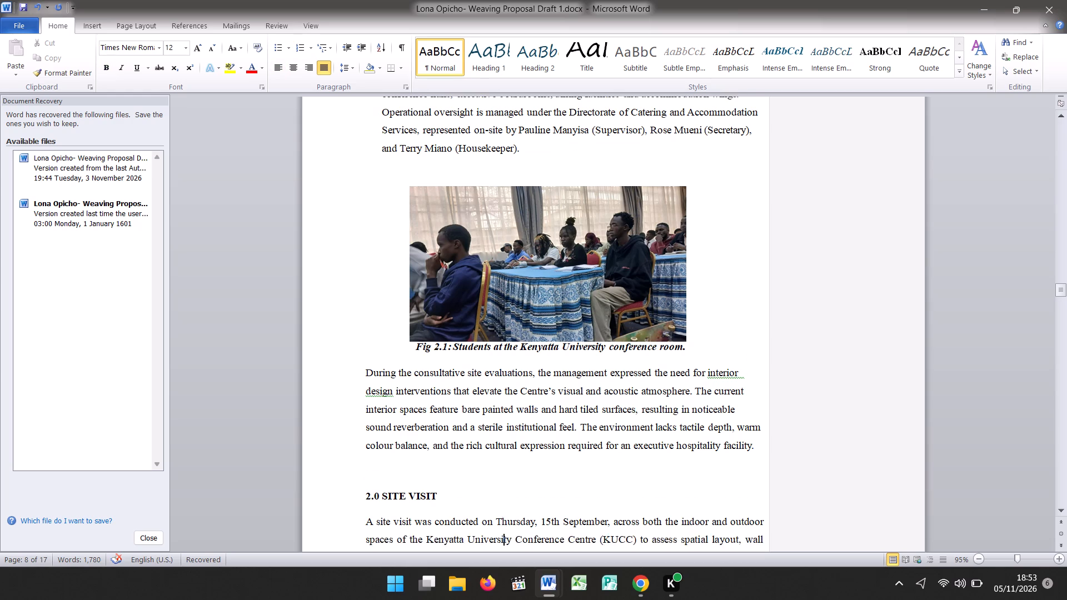
pyautogui.press('Down')
pyautogui.press('Down')
pyautogui.press('Down')
pyautogui.press('Down')
pyautogui.press('Down')
pyautogui.press('Down')
pyautogui.press('Down')
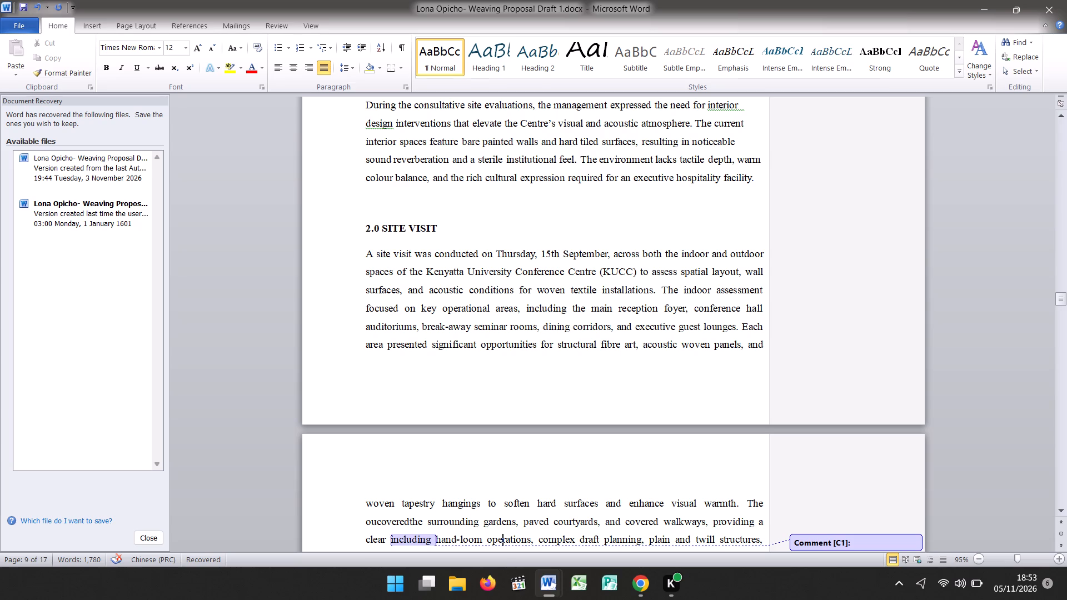
pyautogui.press('Down')
pyautogui.press('Down')
pyautogui.press('Down')
pyautogui.press('Down')
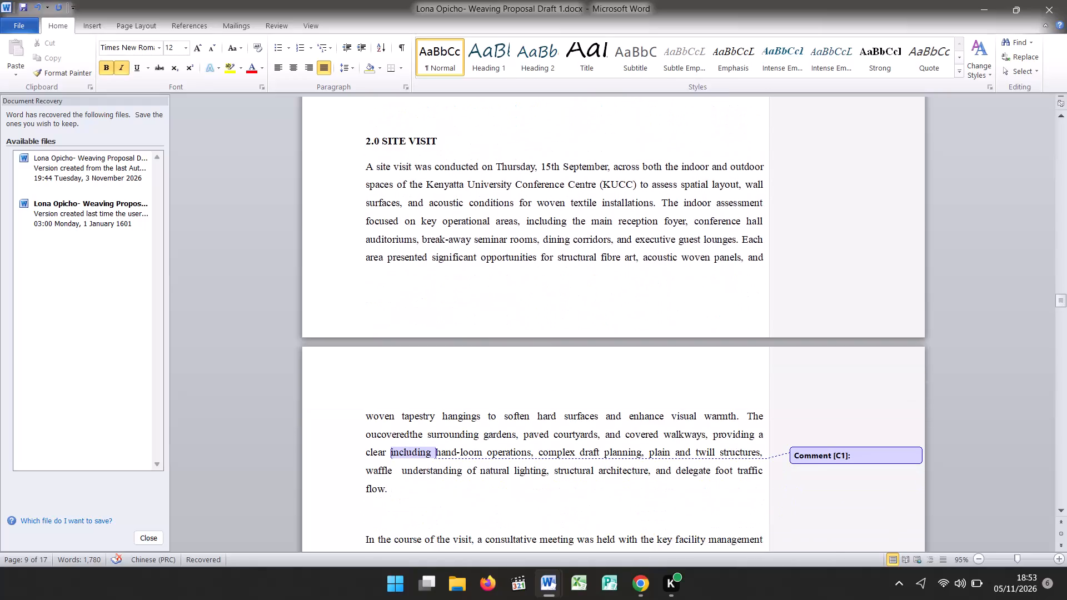
pyautogui.press('Down')
pyautogui.press('Down')
pyautogui.press('Down')
pyautogui.press('Down')
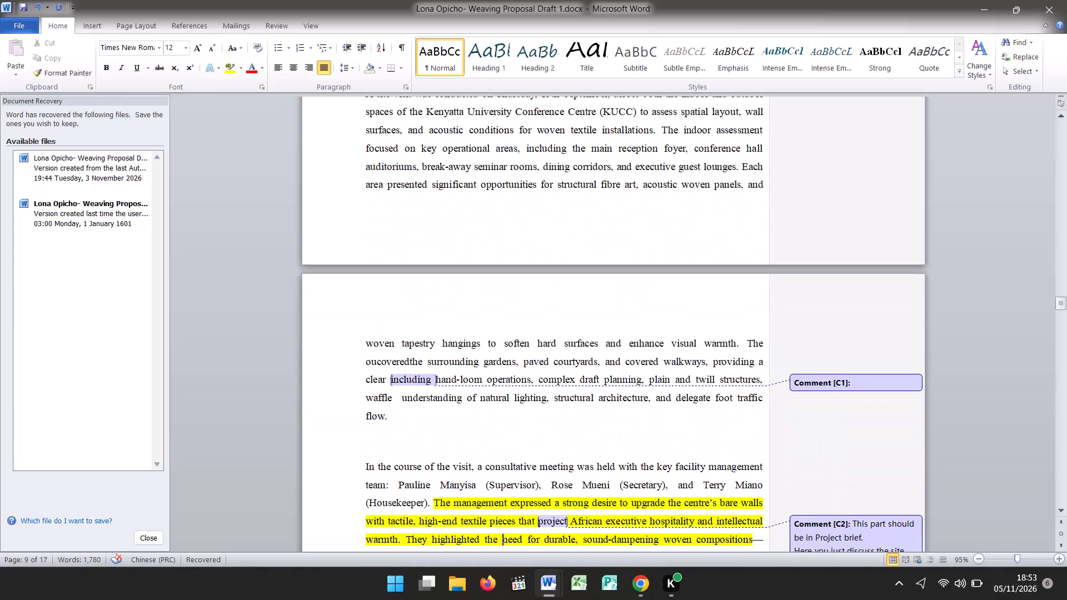
# Correct "oucoveredthe" to "outdoor covered the" in the Site Visit sentence about the surrounding gardens.
pyautogui.click(375, 361)
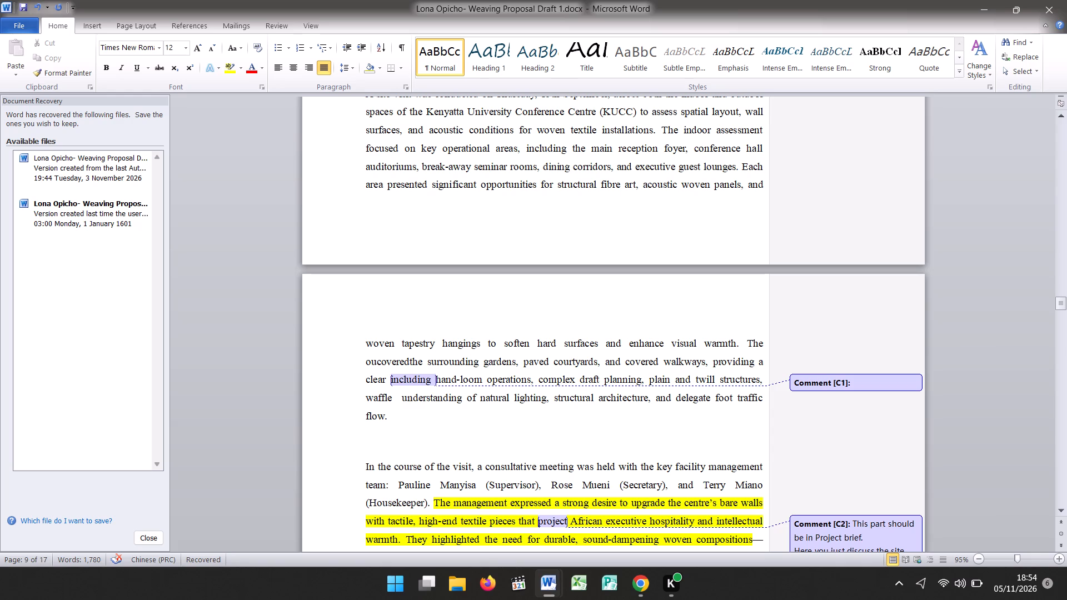
pyautogui.write('td')
pyautogui.write('oor')
pyautogui.press('space')
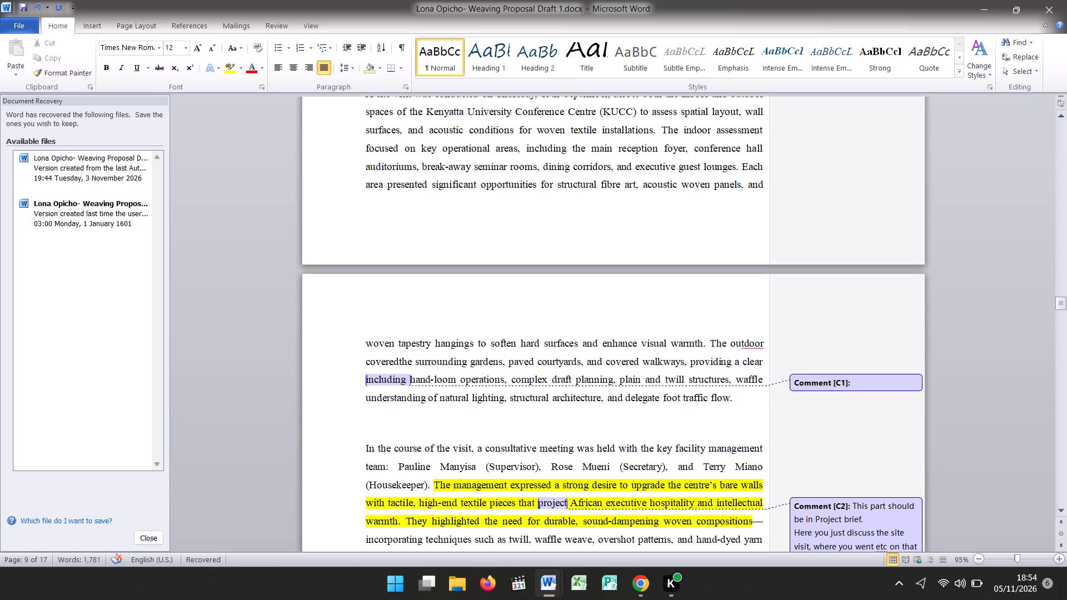
pyautogui.click(398, 363)
pyautogui.press('space')
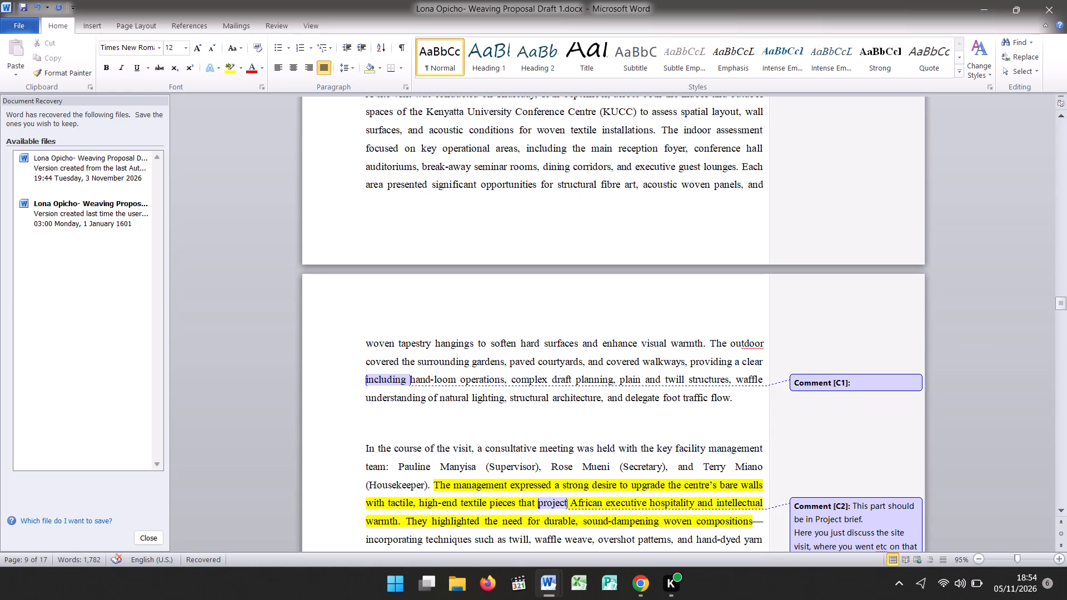
# Delete the stray text "including hand-loom operations, complex draft planning, plain and twill structures, waffle" before "understanding of natural lighting".
pyautogui.doubleClick(363, 381)
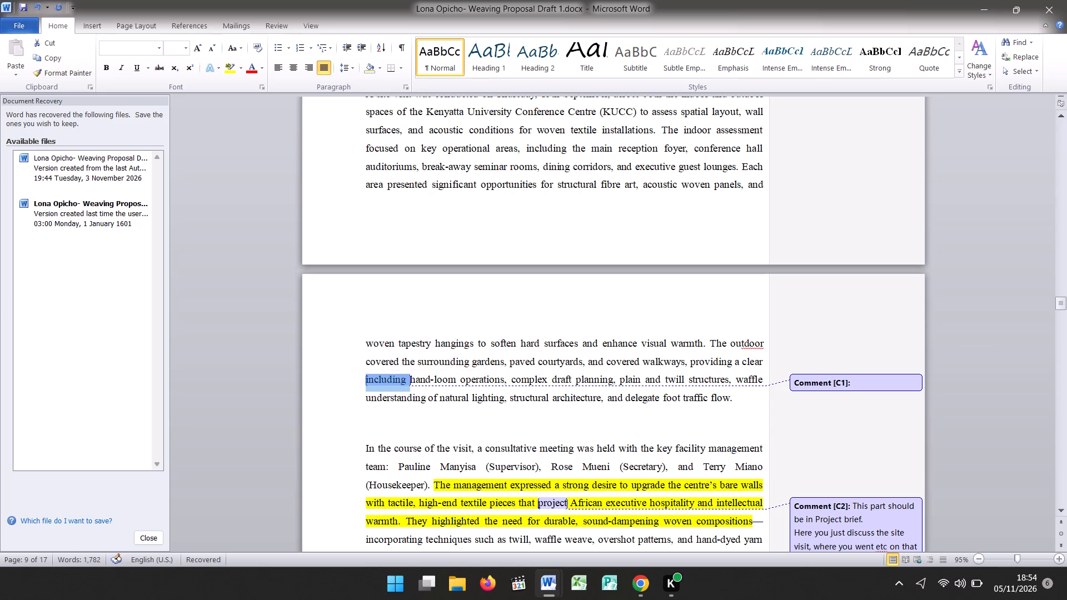
pyautogui.click(358, 374)
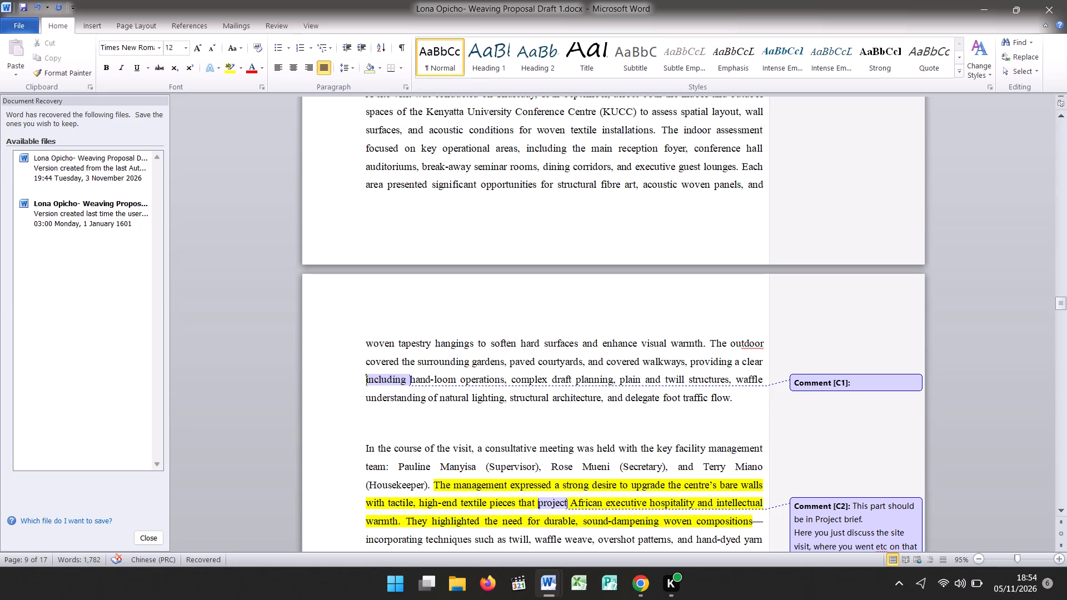
pyautogui.moveTo(362, 379); pyautogui.dragTo(470, 384)
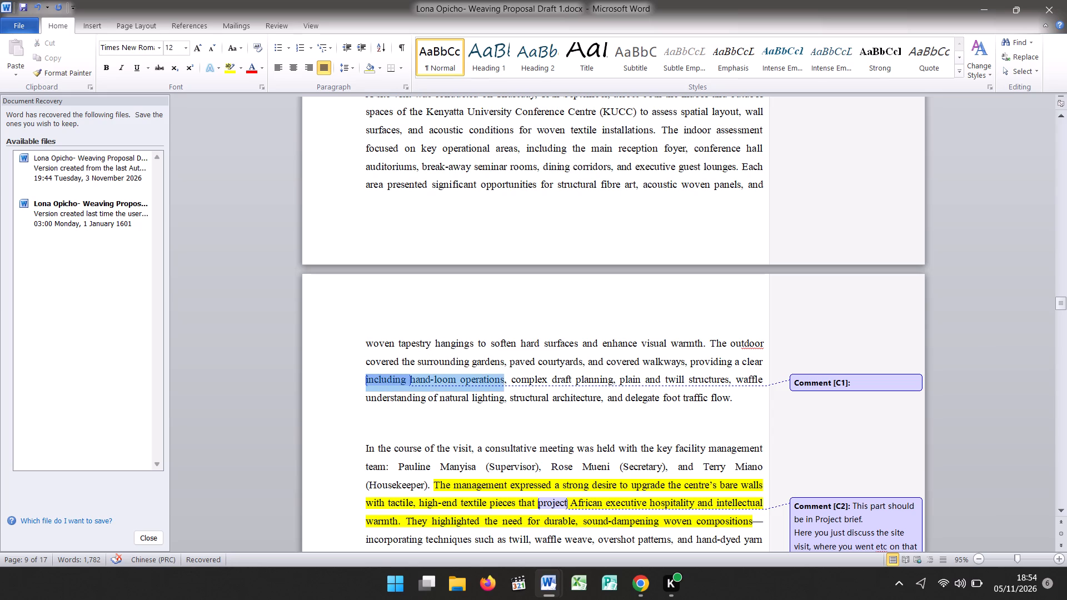
pyautogui.moveTo(470, 384); pyautogui.dragTo(779, 379)
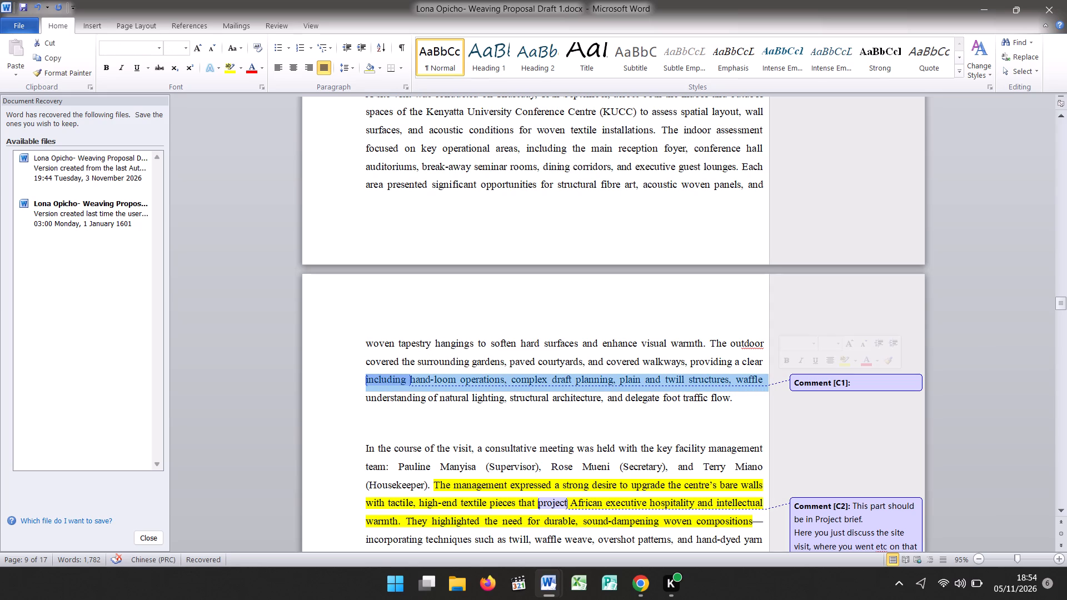
pyautogui.press('BackSpace')
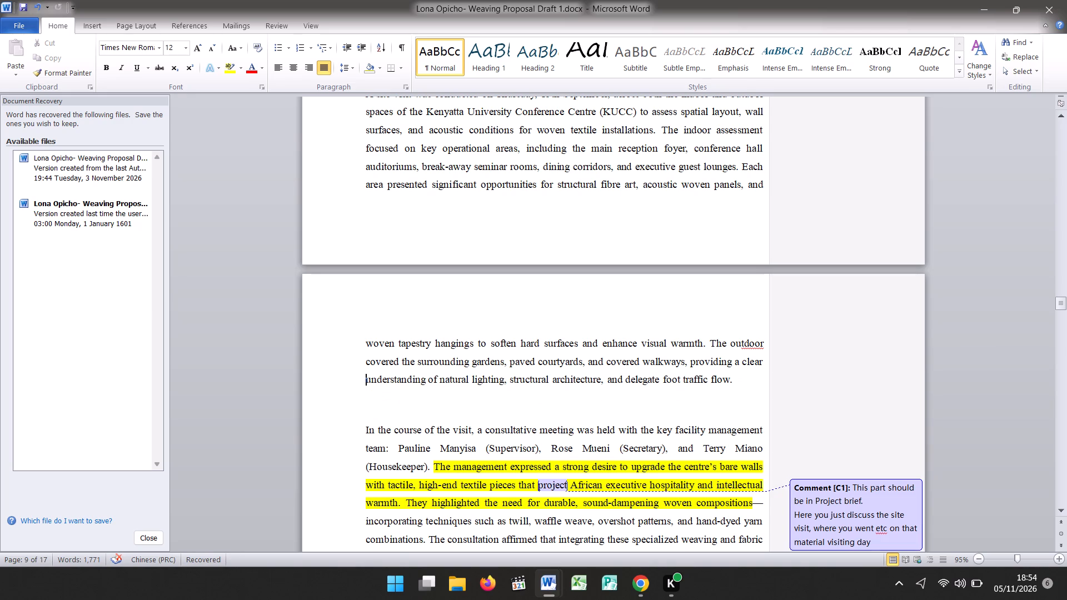
# Remove the blank line above the paragraph beginning "In the course of the visit" in the Site Visit section.
pyautogui.click(362, 432)
pyautogui.press('BackSpace')
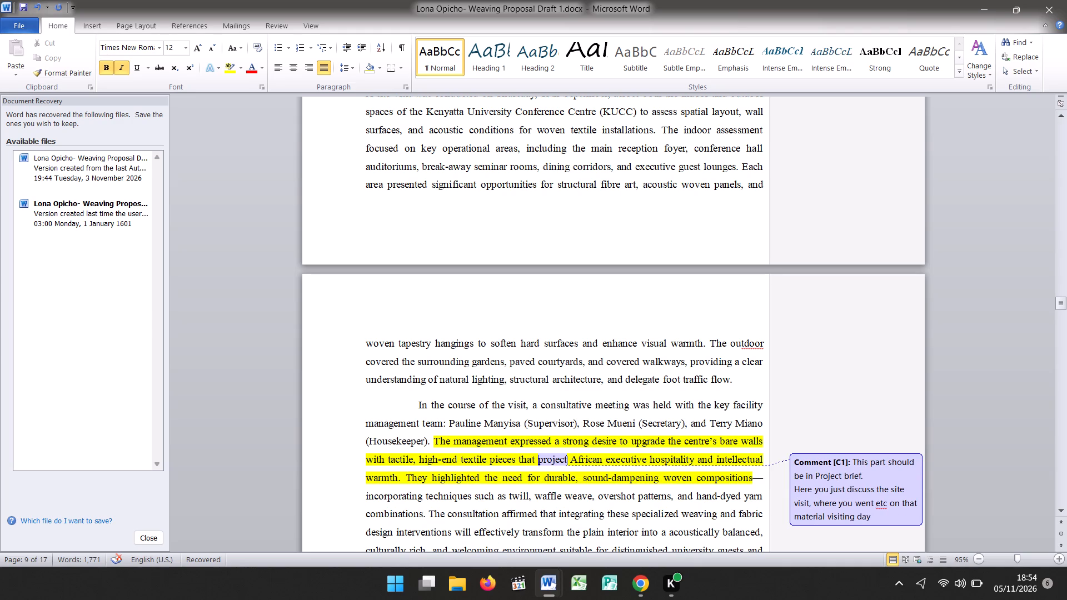
pyautogui.click(362, 432)
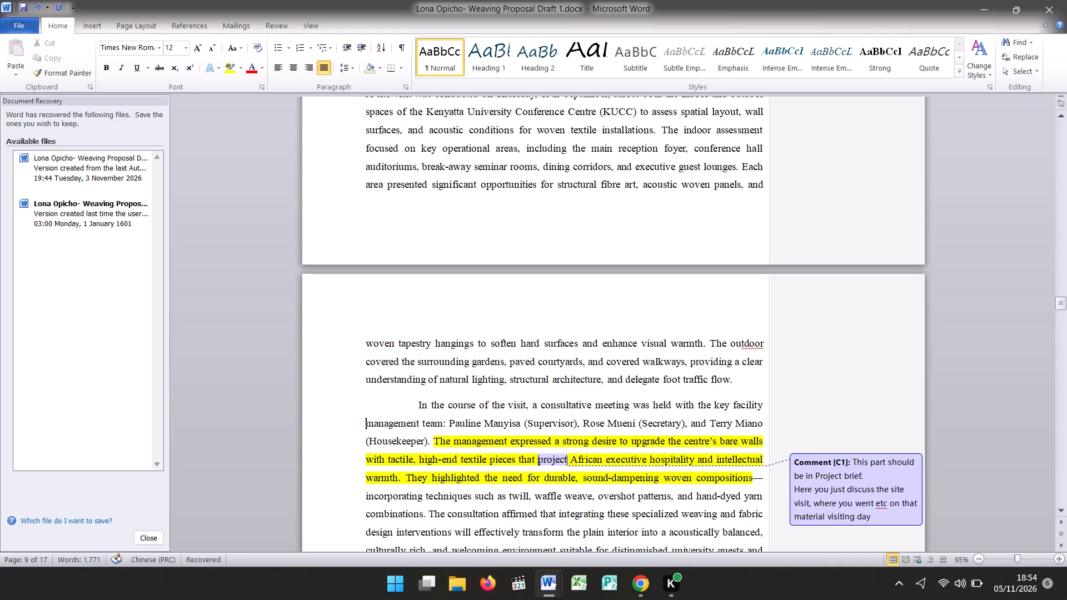
pyautogui.press('space')
pyautogui.press('space')
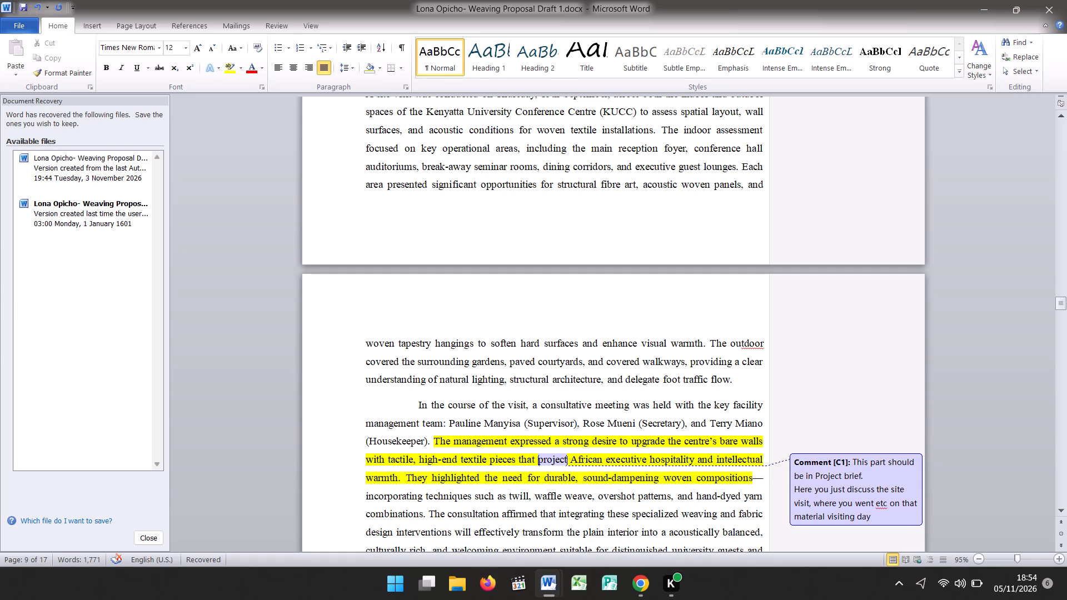
# Clear the wide leading gap before "In the course of the visit", keeping that text as a separate paragraph.
pyautogui.click(412, 403)
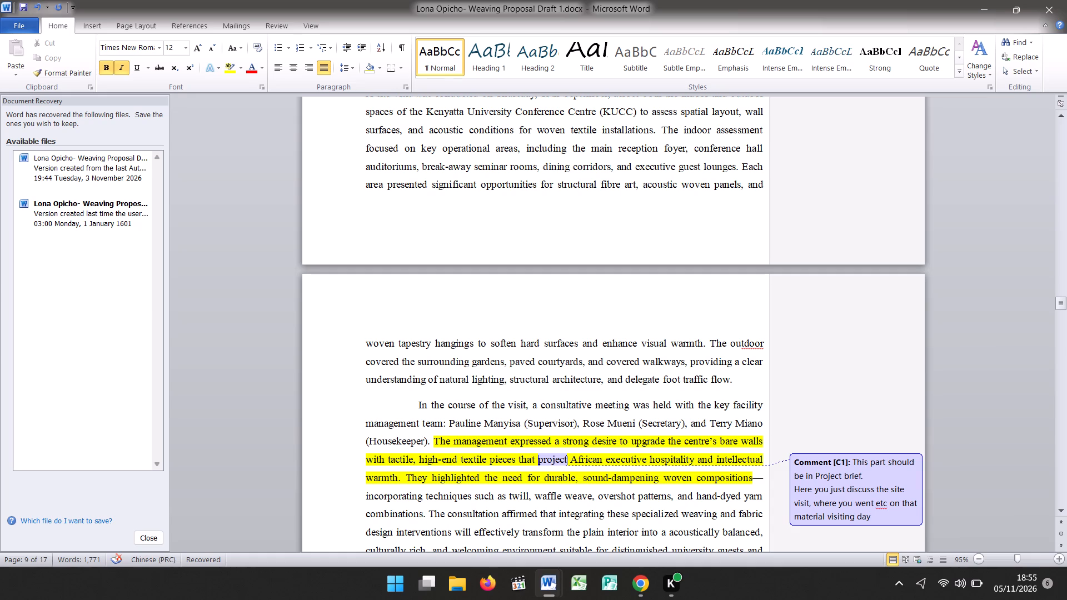
pyautogui.press('BackSpace')
pyautogui.press('BackSpace')
pyautogui.press('BackSpace')
pyautogui.press('BackSpace')
pyautogui.press('BackSpace')
pyautogui.press('BackSpace')
pyautogui.press('BackSpace')
pyautogui.press('BackSpace')
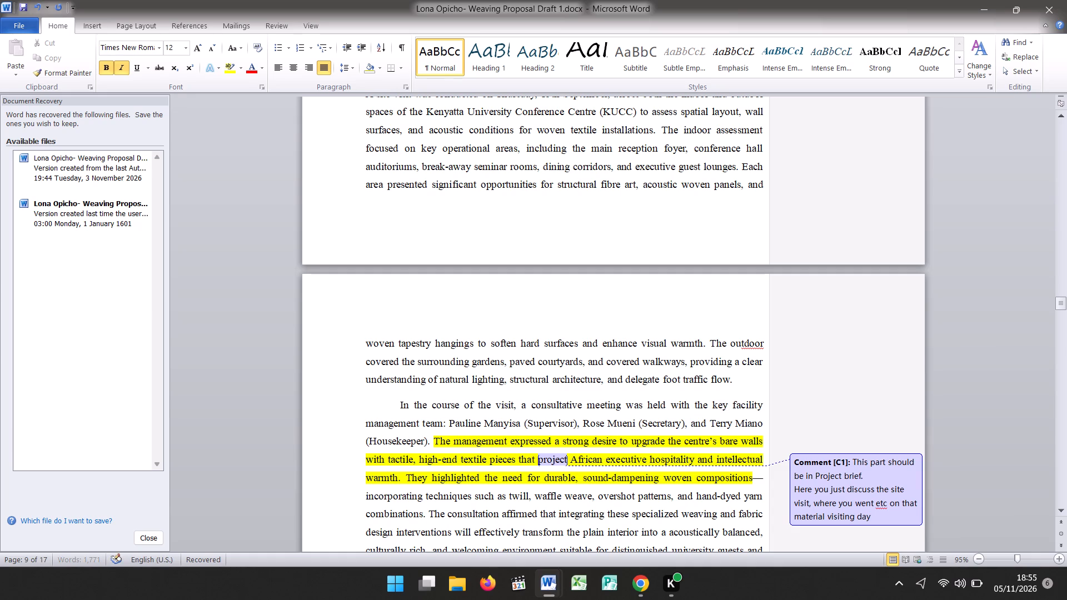
pyautogui.press('BackSpace')
pyautogui.press('BackSpace')
pyautogui.press('BackSpace')
pyautogui.press('BackSpace')
pyautogui.press('BackSpace')
pyautogui.press('BackSpace')
pyautogui.press('BackSpace')
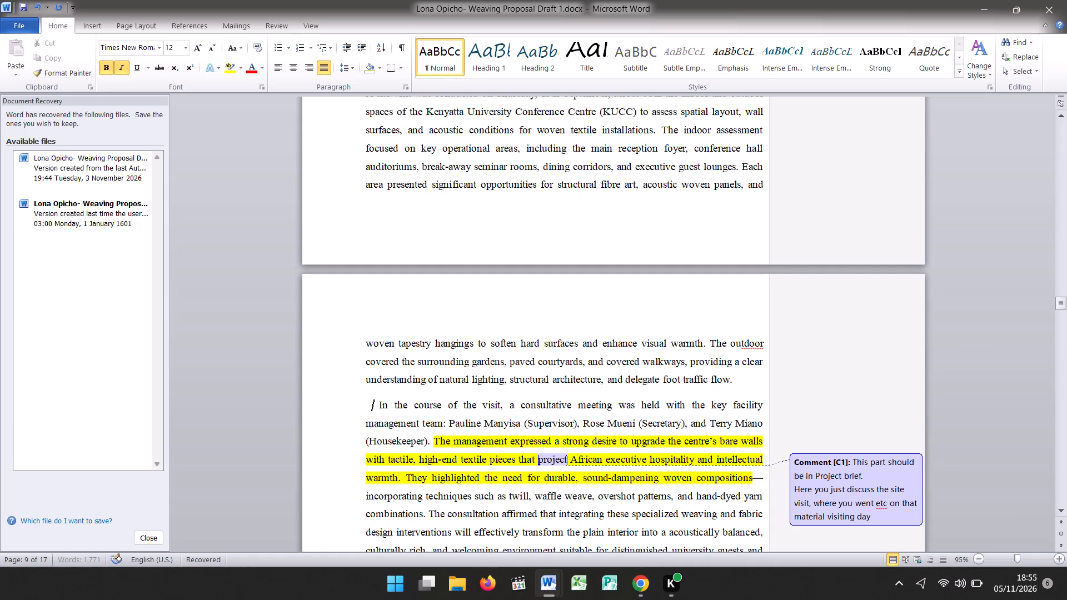
pyautogui.press('BackSpace')
pyautogui.press('BackSpace')
pyautogui.press('BackSpace')
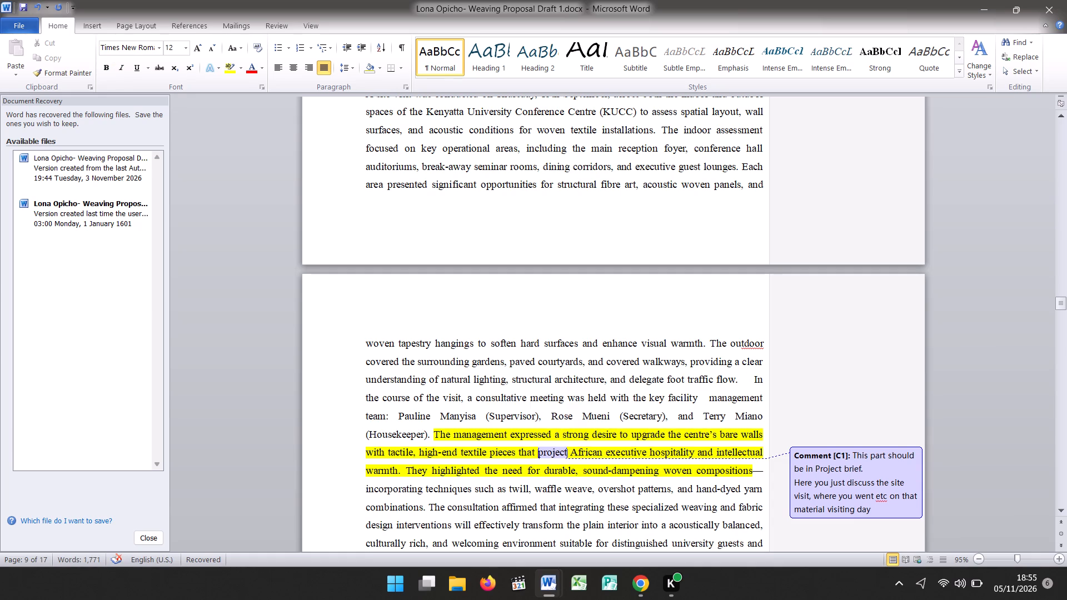
pyautogui.press('Return')
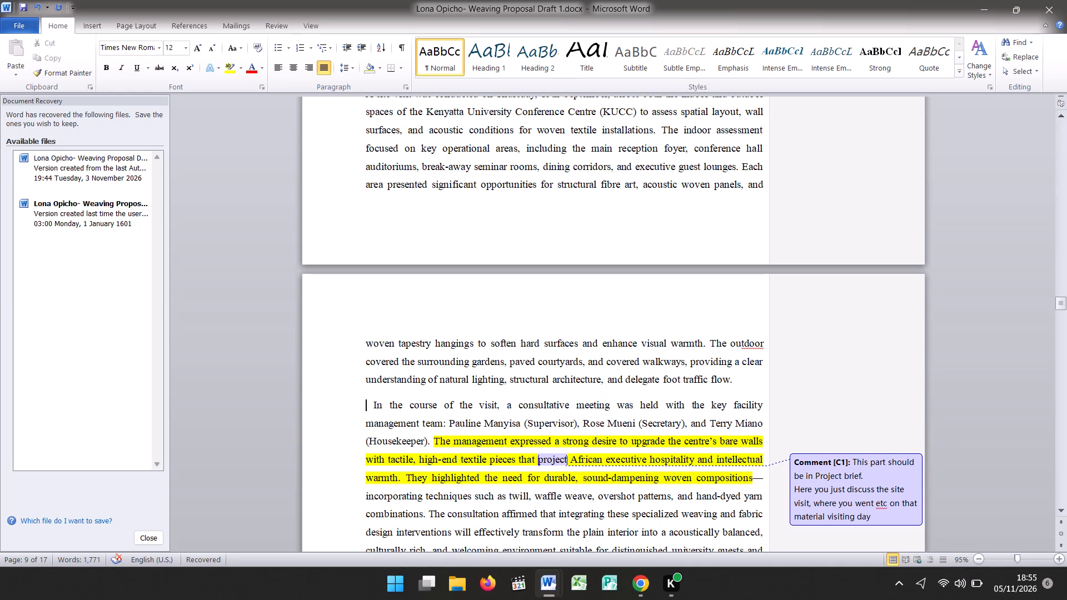
# Read the rest of the consultative meeting paragraph and on to the opening of 3.0 Situation Analysis.
pyautogui.press('Down')
pyautogui.press('Down')
pyautogui.press('Down')
pyautogui.press('Down')
pyautogui.press('Down')
pyautogui.press('Down')
pyautogui.press('Down')
pyautogui.press('Down')
pyautogui.press('Down')
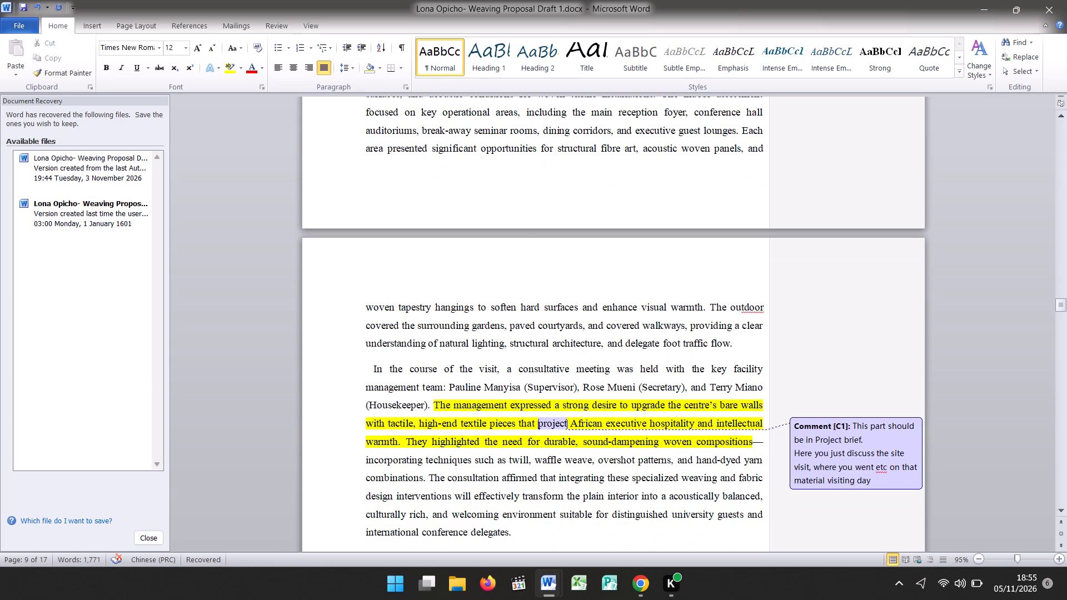
pyautogui.press('Down')
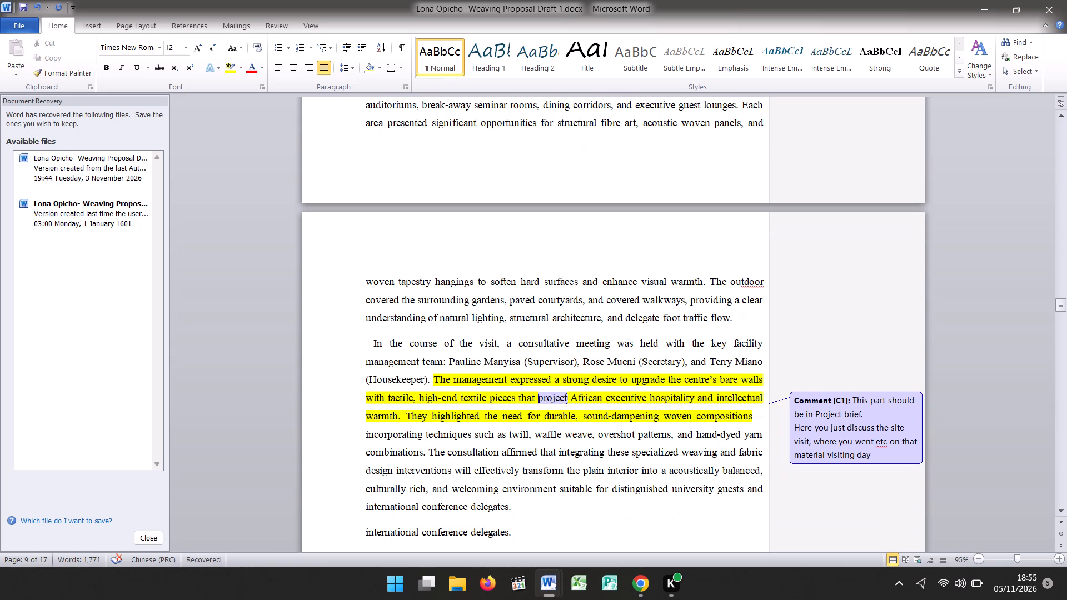
pyautogui.press('Down')
pyautogui.press('Down')
pyautogui.press('Down')
pyautogui.press('Down')
pyautogui.press('Down')
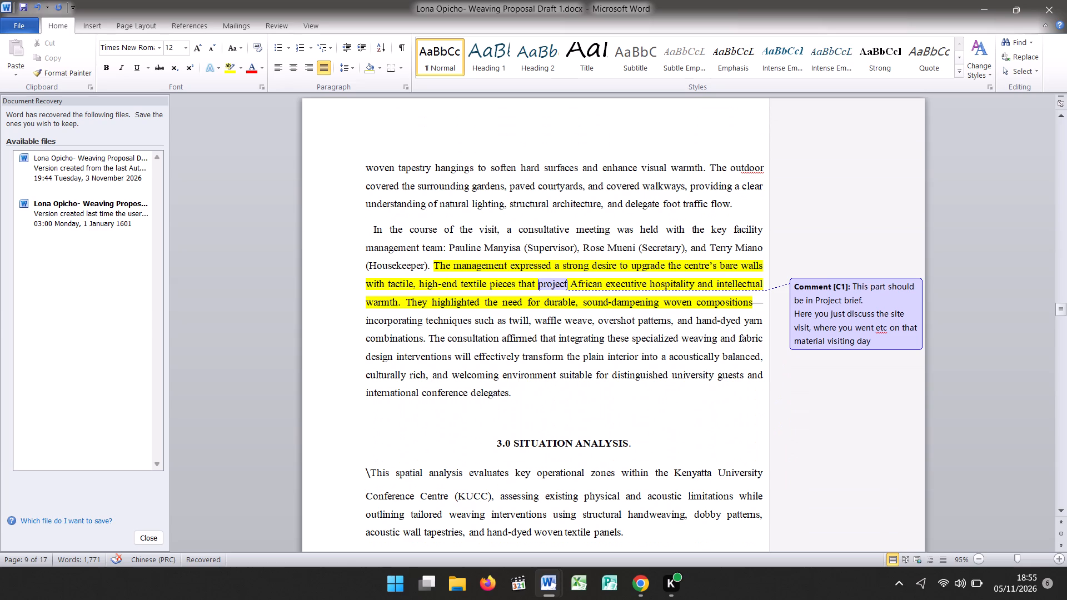
# Delete the stray backslash before "This spatial analysis" under the 3.0 Situation Analysis heading.
pyautogui.click(370, 474)
pyautogui.press('BackSpace')
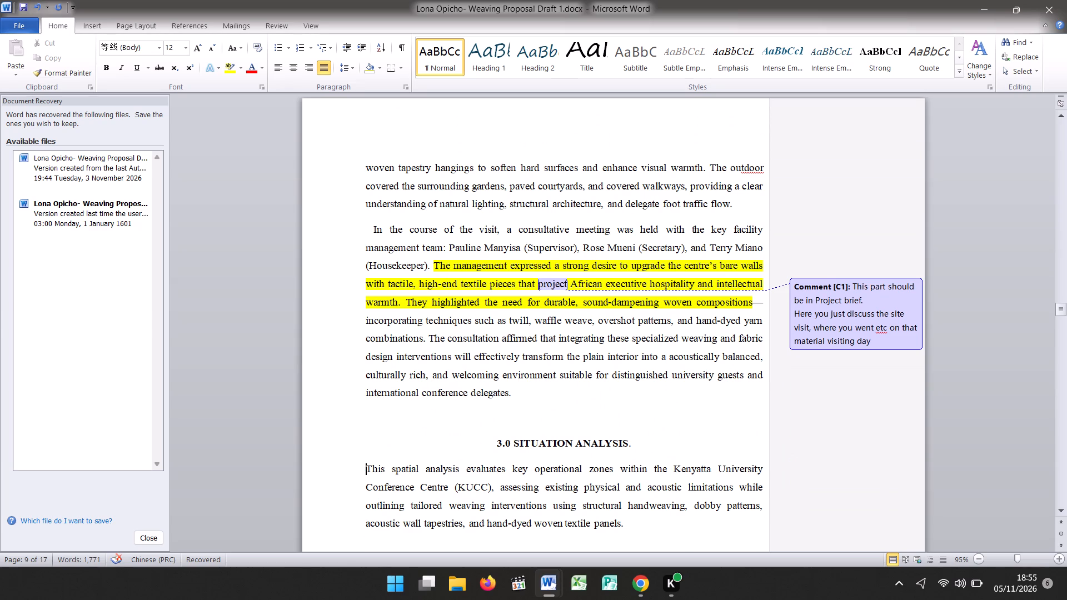
# Read the Situation Analysis introduction and the 3.1 Reception Foyer text down to the "Craft Materials & Media" line.
pyautogui.press('Down')
pyautogui.press('Down')
pyautogui.press('Down')
pyautogui.press('Down')
pyautogui.press('Down')
pyautogui.press('Down')
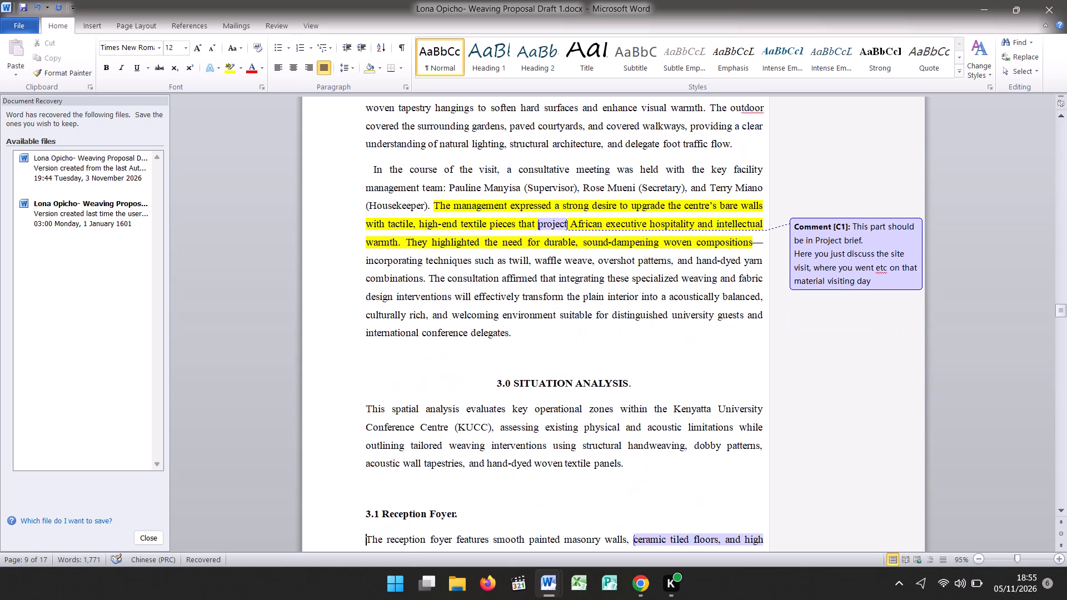
pyautogui.press('Down')
pyautogui.press('Down')
pyautogui.press('Down')
pyautogui.press('Down')
pyautogui.press('Down')
pyautogui.press('Down')
pyautogui.press('Down')
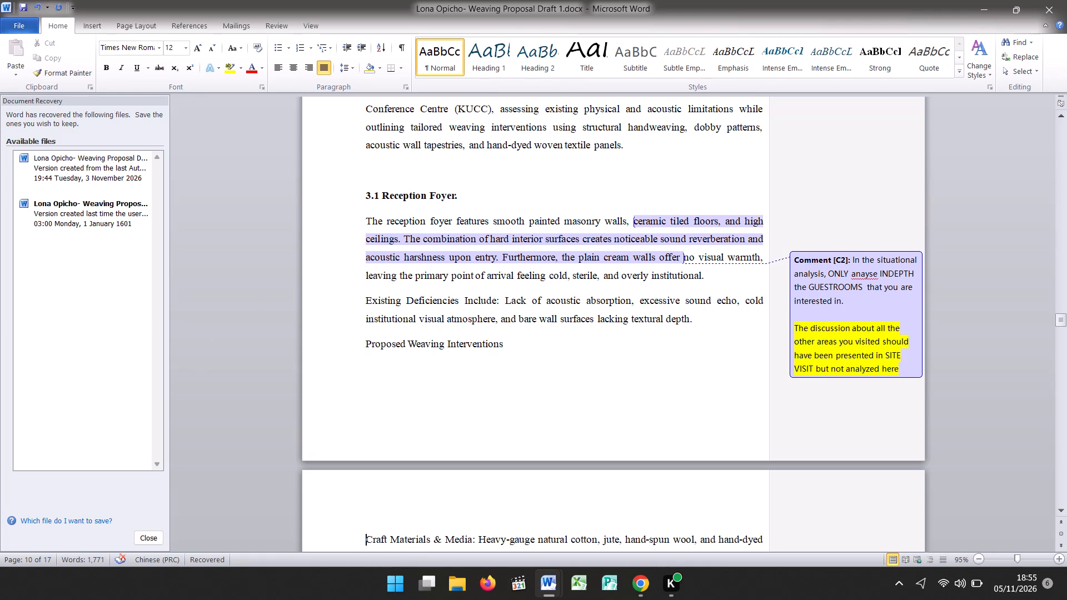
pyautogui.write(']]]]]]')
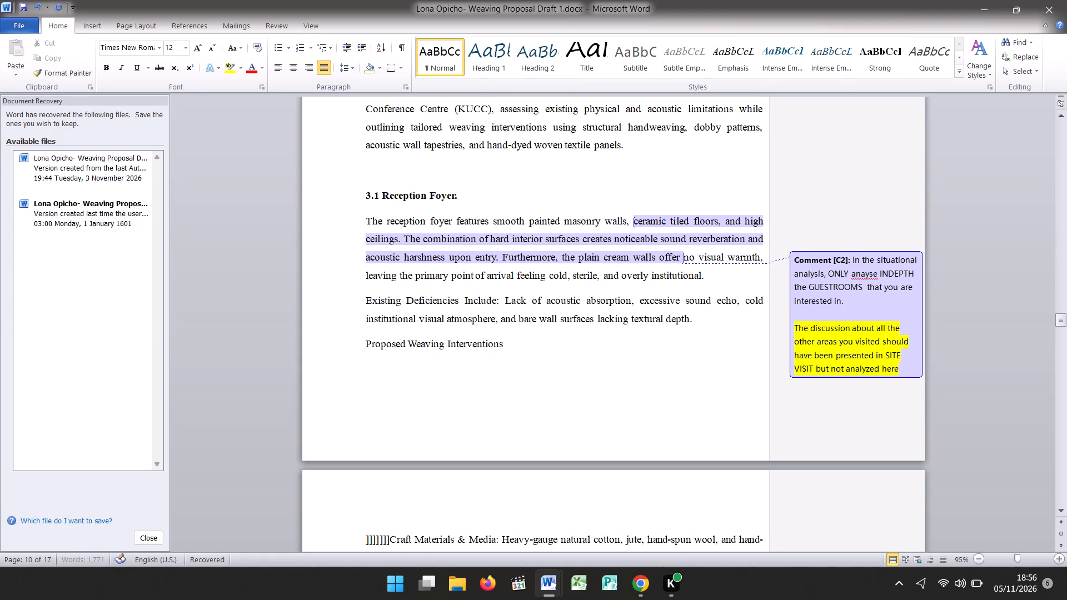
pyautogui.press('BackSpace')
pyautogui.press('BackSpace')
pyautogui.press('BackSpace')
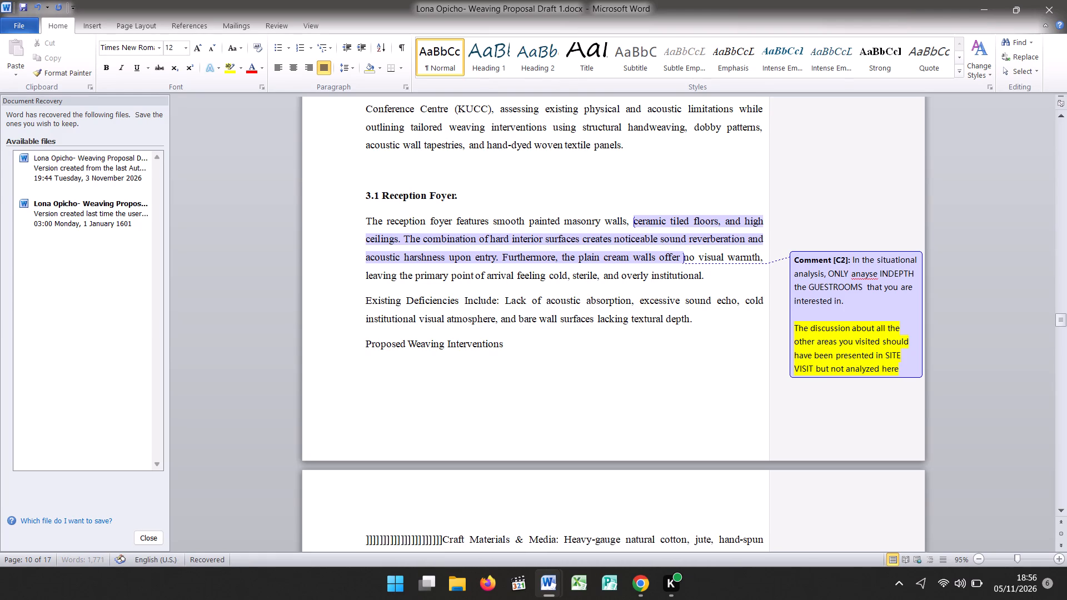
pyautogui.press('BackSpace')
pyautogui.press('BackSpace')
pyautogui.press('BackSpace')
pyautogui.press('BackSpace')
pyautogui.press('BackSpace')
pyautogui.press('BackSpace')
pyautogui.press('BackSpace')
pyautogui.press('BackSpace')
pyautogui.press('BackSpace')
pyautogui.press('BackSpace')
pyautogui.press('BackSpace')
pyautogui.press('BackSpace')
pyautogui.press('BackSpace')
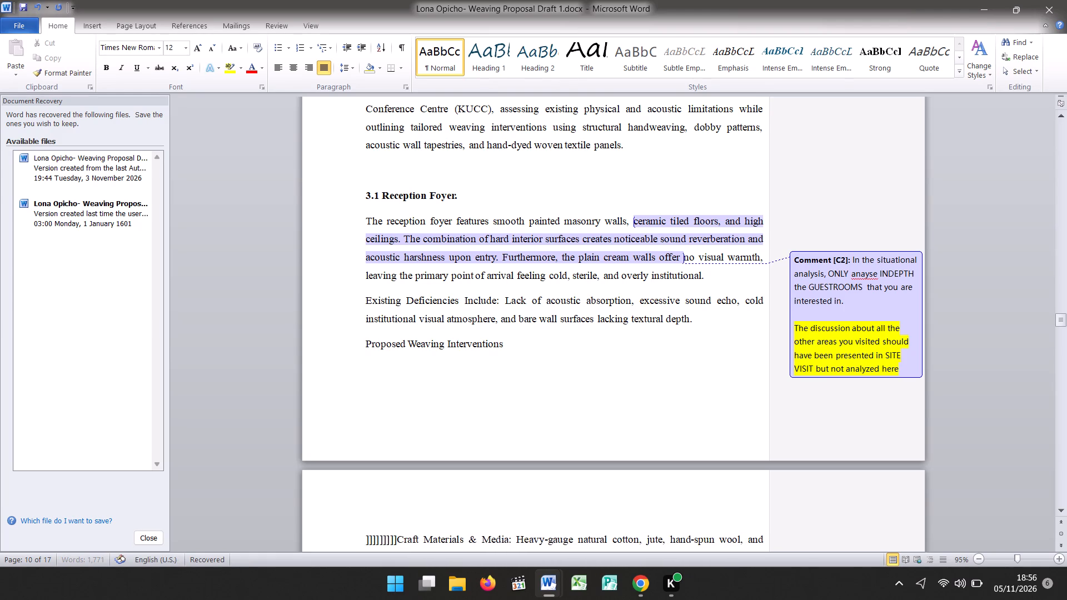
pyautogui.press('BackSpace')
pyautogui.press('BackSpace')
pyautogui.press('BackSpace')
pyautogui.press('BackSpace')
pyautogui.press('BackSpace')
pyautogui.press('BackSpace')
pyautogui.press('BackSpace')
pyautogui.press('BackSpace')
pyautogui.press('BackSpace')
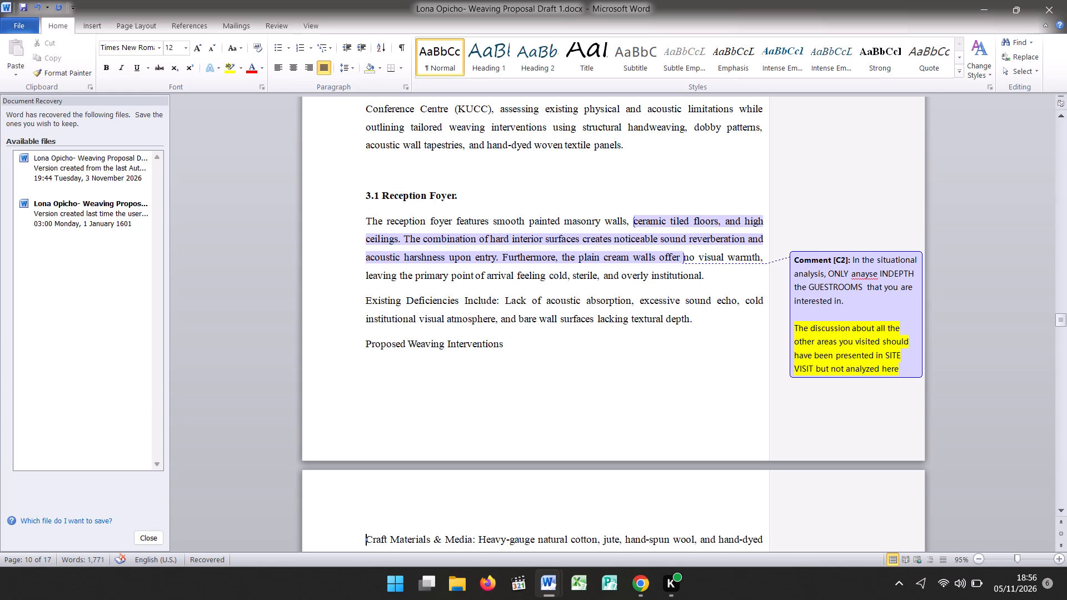
# Look over the Reception Foyer weaving interventions, then review back up to the 3.0 Situation Analysis heading.
pyautogui.press('Down')
pyautogui.press('Down')
pyautogui.press('Down')
pyautogui.press('Down')
pyautogui.press('Down')
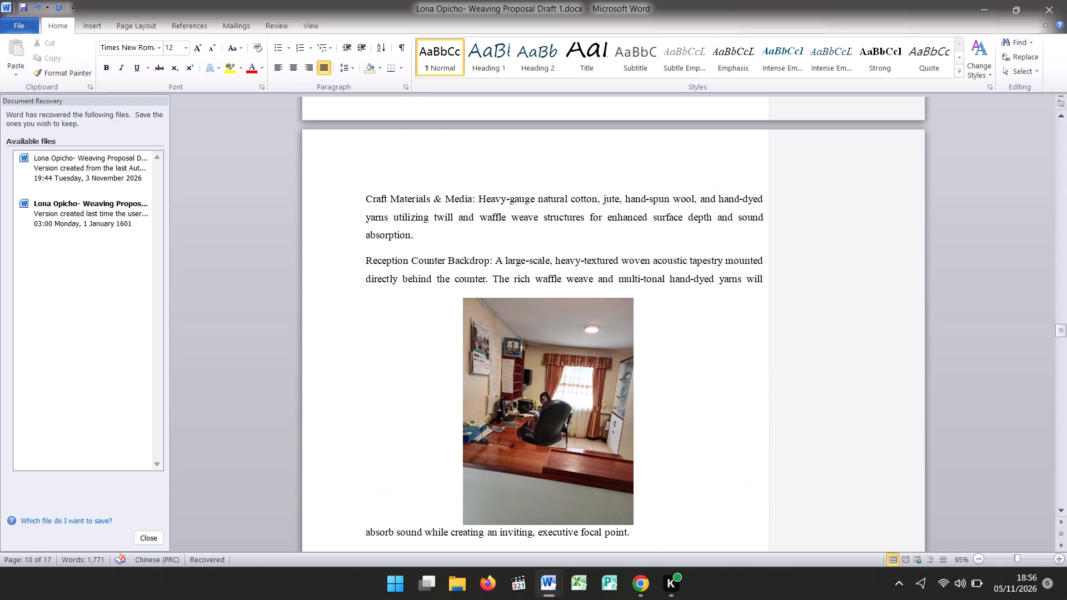
pyautogui.press('Up')
pyautogui.press('Up')
pyautogui.press('Up')
pyautogui.press('Up')
pyautogui.press('Up')
pyautogui.press('Up')
pyautogui.press('Up')
pyautogui.press('Up')
pyautogui.press('Up')
pyautogui.press('Up')
pyautogui.press('Up')
pyautogui.press('Up')
pyautogui.press('Up')
pyautogui.press('Up')
pyautogui.press('Up')
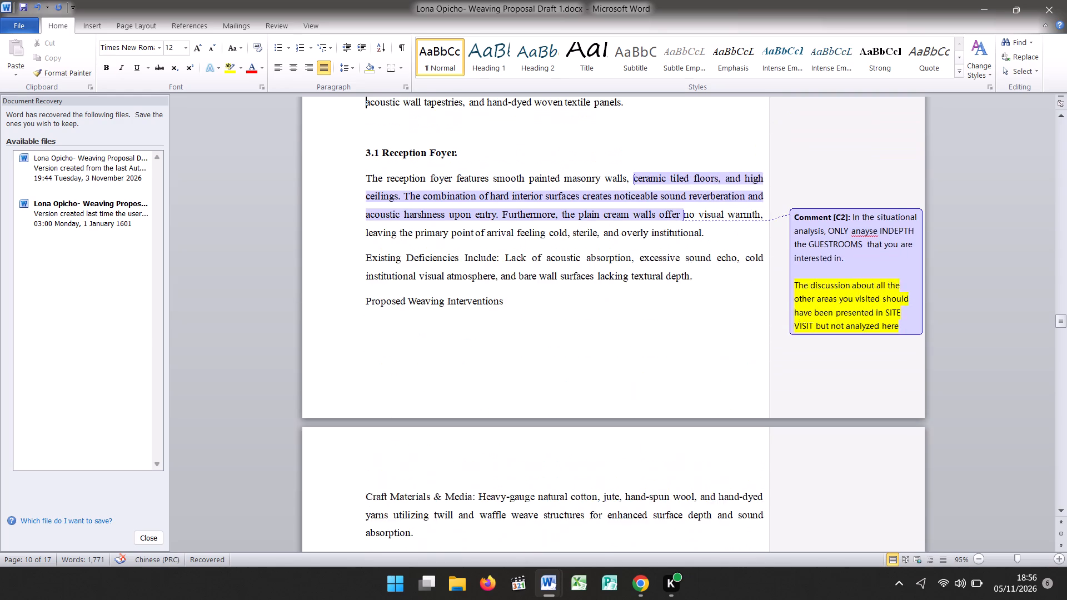
pyautogui.press('Up')
pyautogui.press('Up')
pyautogui.press('Up')
pyautogui.press('Up')
pyautogui.press('Up')
pyautogui.press('Up')
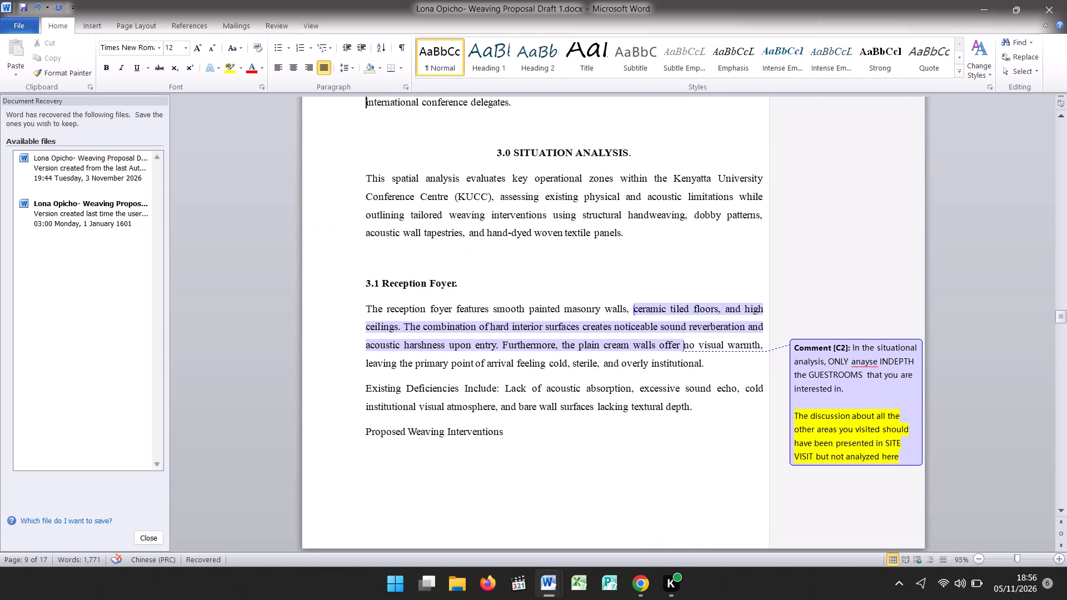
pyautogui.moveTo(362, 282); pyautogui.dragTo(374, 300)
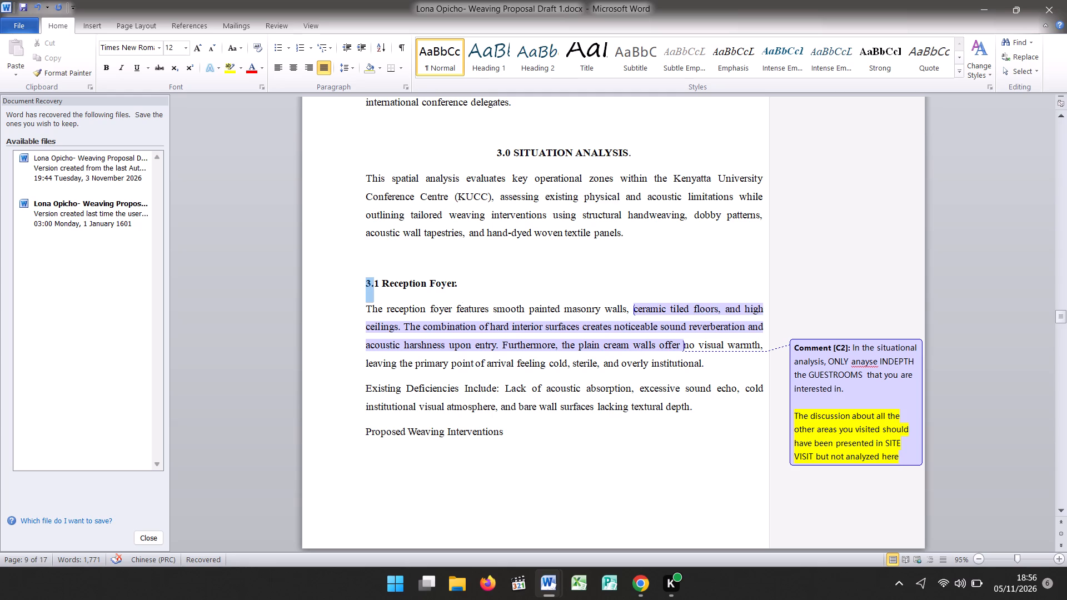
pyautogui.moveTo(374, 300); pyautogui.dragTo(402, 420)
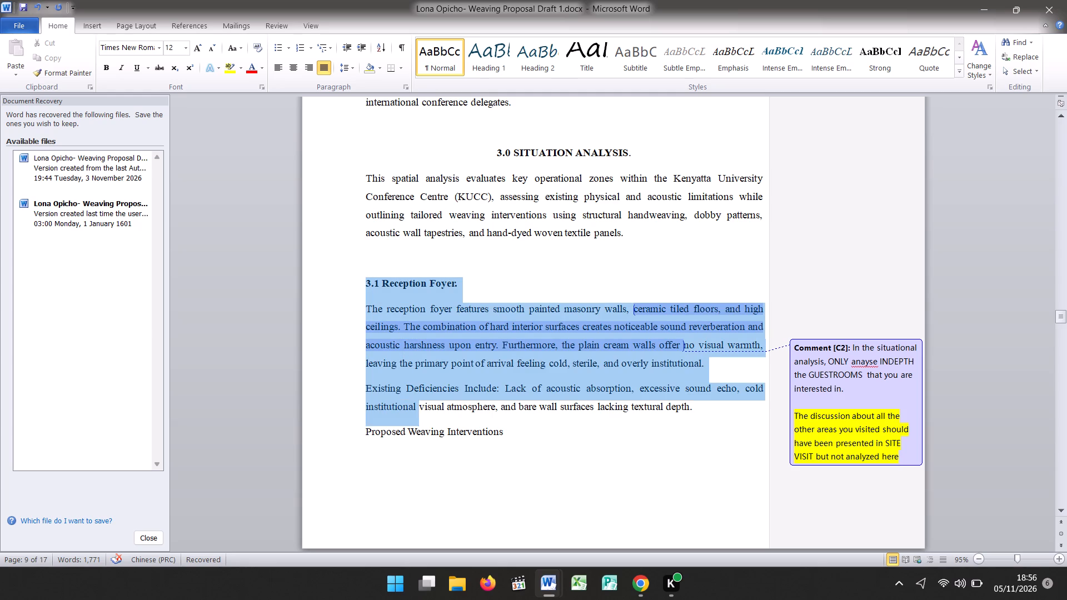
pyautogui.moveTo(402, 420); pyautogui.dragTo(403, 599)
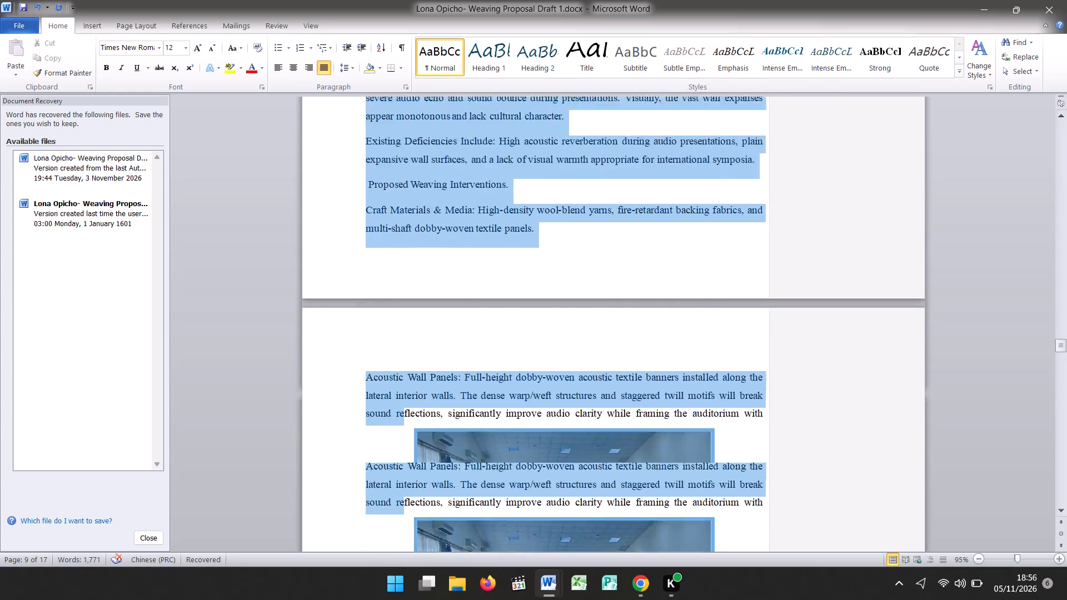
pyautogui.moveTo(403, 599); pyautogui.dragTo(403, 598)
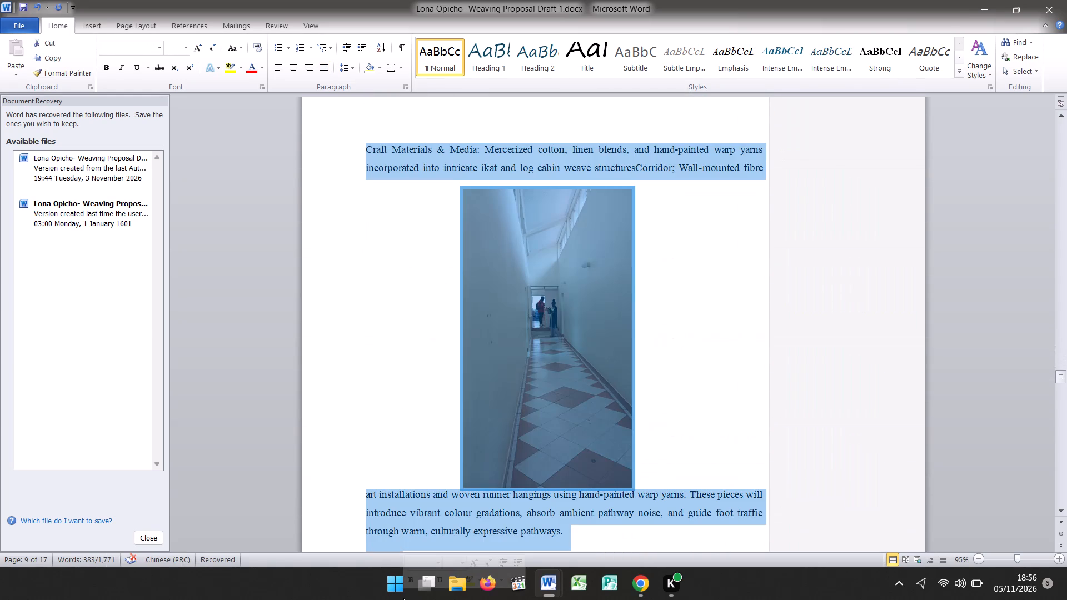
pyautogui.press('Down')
# Read through section 3.4 guest room, from its opening description to the guest room figure and the 3.5 heading.
pyautogui.press('Down')
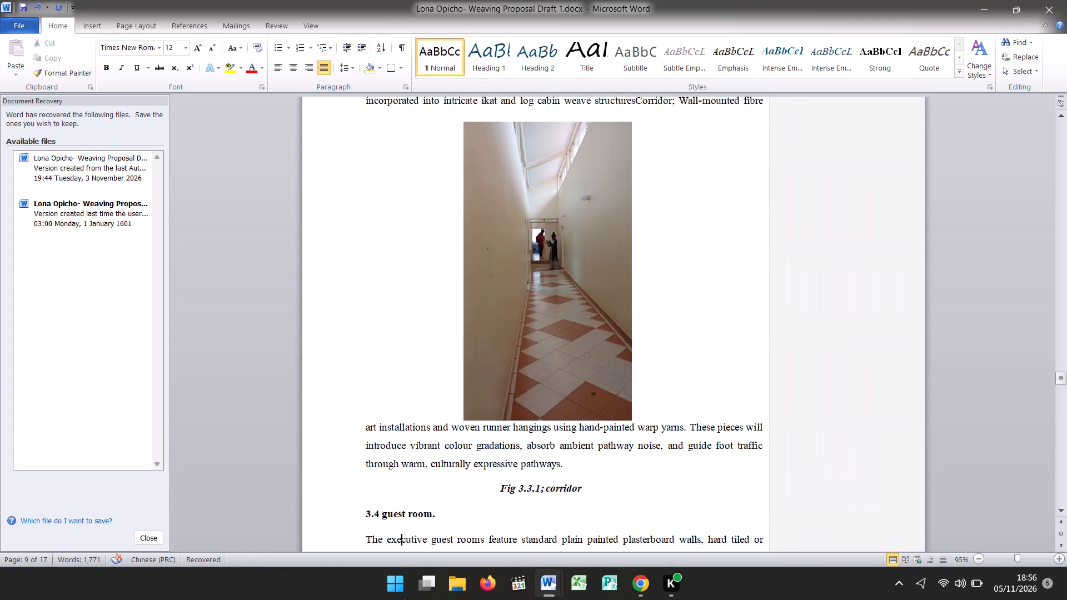
pyautogui.press('Down')
pyautogui.press('Down')
pyautogui.press('Down')
pyautogui.press('Down')
pyautogui.press('Down')
pyautogui.press('Down')
pyautogui.press('Down')
pyautogui.press('Down')
pyautogui.press('Down')
pyautogui.press('Down')
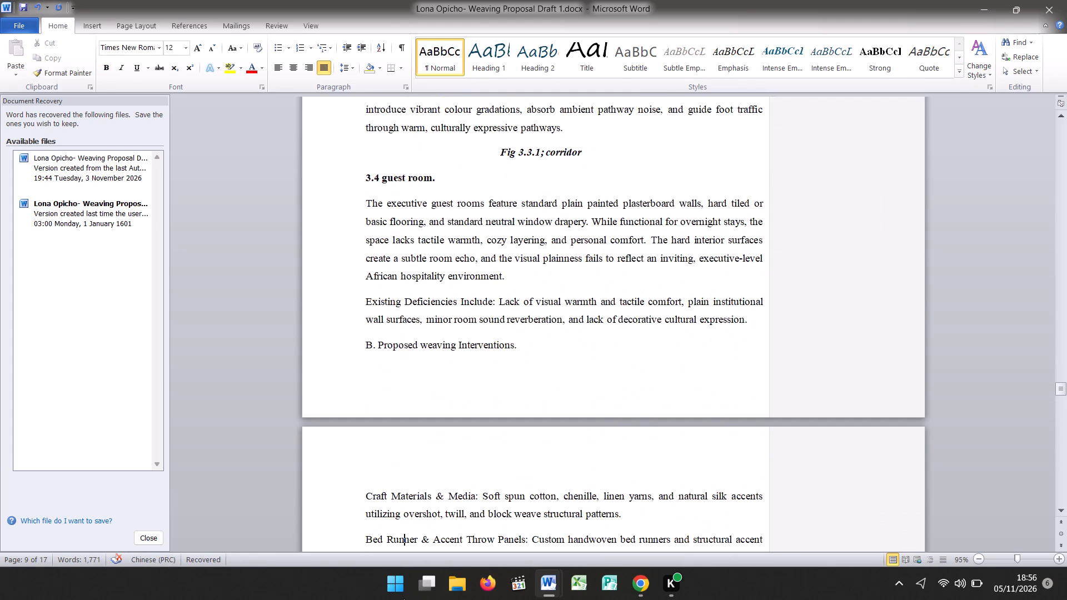
pyautogui.press('Down')
pyautogui.press('Down')
pyautogui.press('Down')
pyautogui.press('Down')
pyautogui.press('Down')
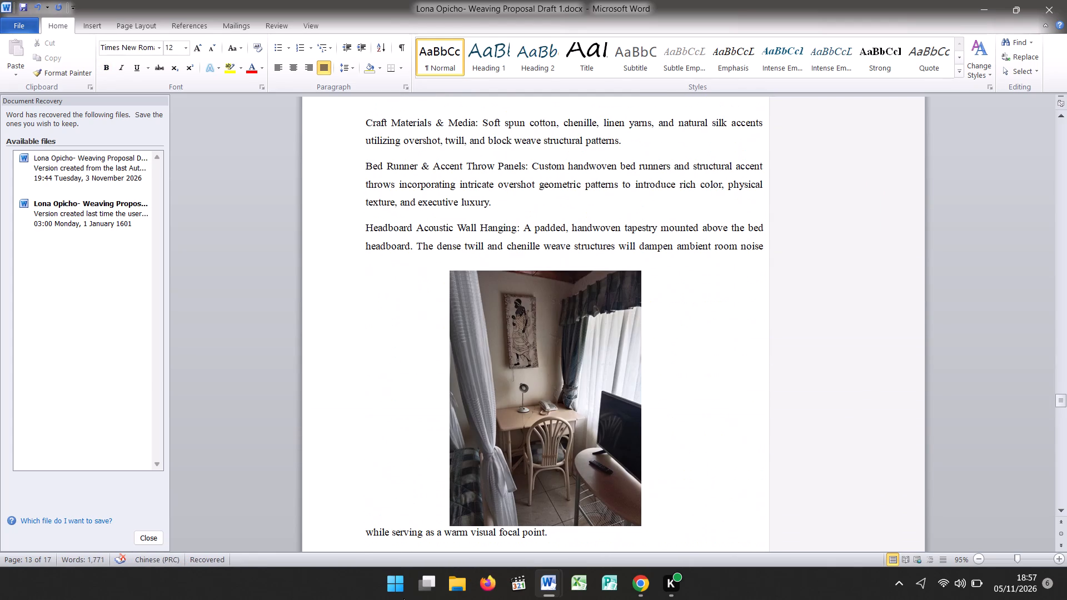
pyautogui.press('Down')
pyautogui.press('Down')
pyautogui.press('Down')
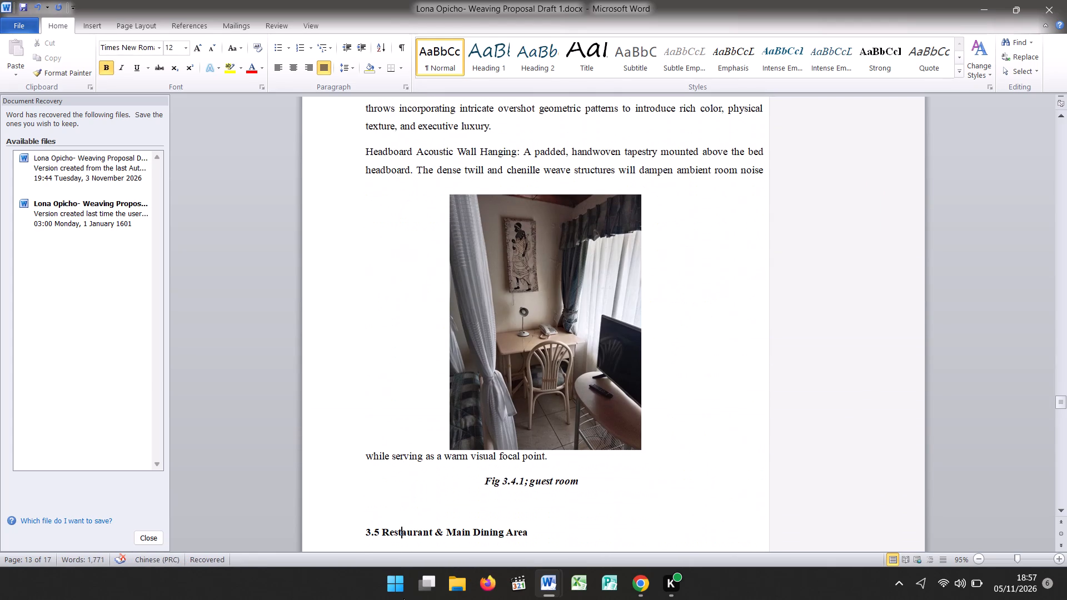
# Read section 3.5 Restaurant & Main Dining Area through its weaving interventions and figure to the start of 4.0 Design Concept.
pyautogui.press('Down')
pyautogui.press('Down')
pyautogui.press('Down')
pyautogui.press('Down')
pyautogui.press('Down')
pyautogui.press('Down')
pyautogui.press('Down')
pyautogui.press('Down')
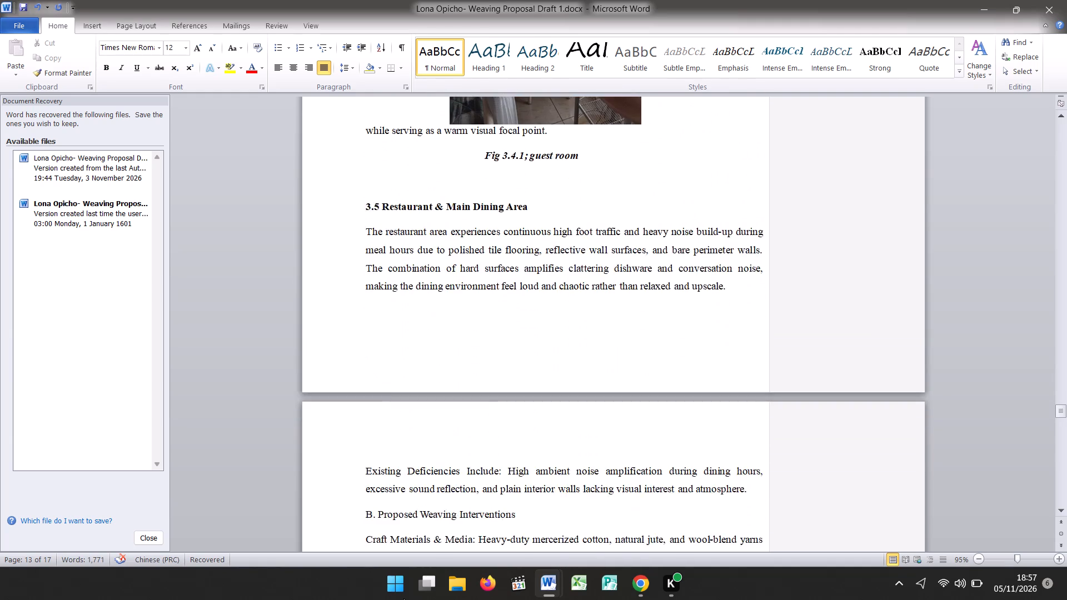
pyautogui.press('Down')
pyautogui.press('Down')
pyautogui.press('Down')
pyautogui.press('Down')
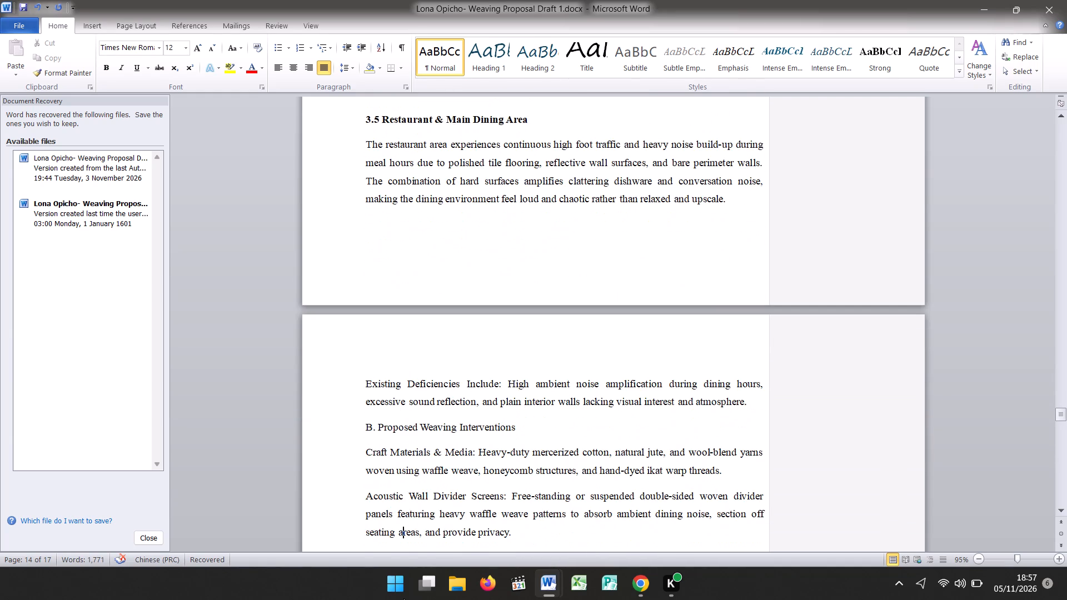
pyautogui.press('Down')
pyautogui.press('Down')
pyautogui.press('Down')
pyautogui.press('Down')
pyautogui.press('Down')
pyautogui.press('Down')
pyautogui.press('Down')
pyautogui.press('Down')
pyautogui.press('Down')
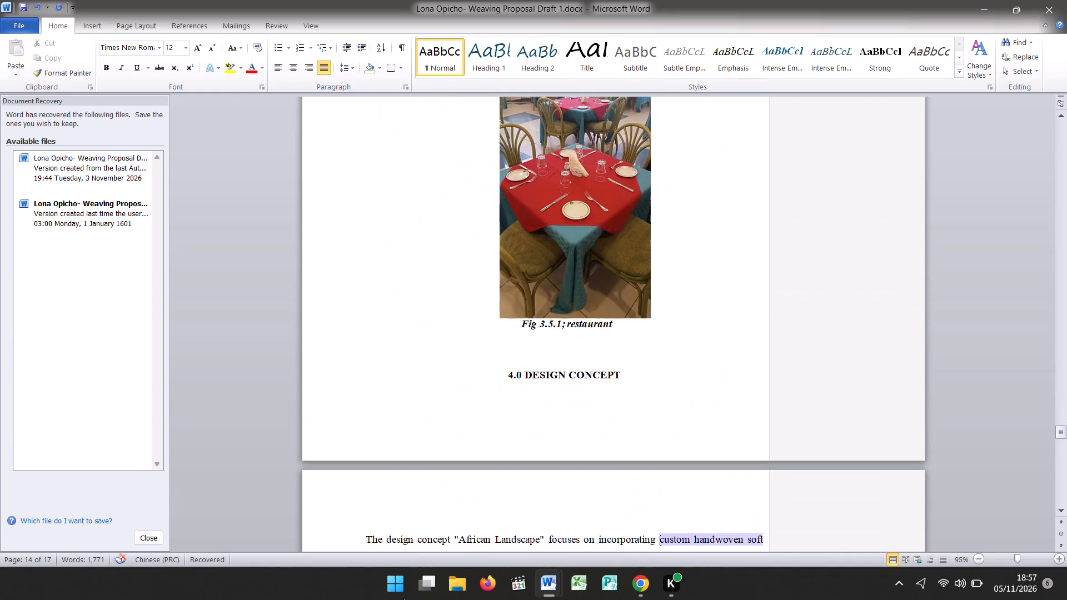
# Examine the 4.0 Design Concept paragraph and the reviewer comments attached to it.
pyautogui.press('Down')
pyautogui.press('Down')
pyautogui.press('Down')
pyautogui.press('Down')
pyautogui.press('Down')
pyautogui.press('Down')
pyautogui.press('Down')
pyautogui.press('Down')
pyautogui.press('Down')
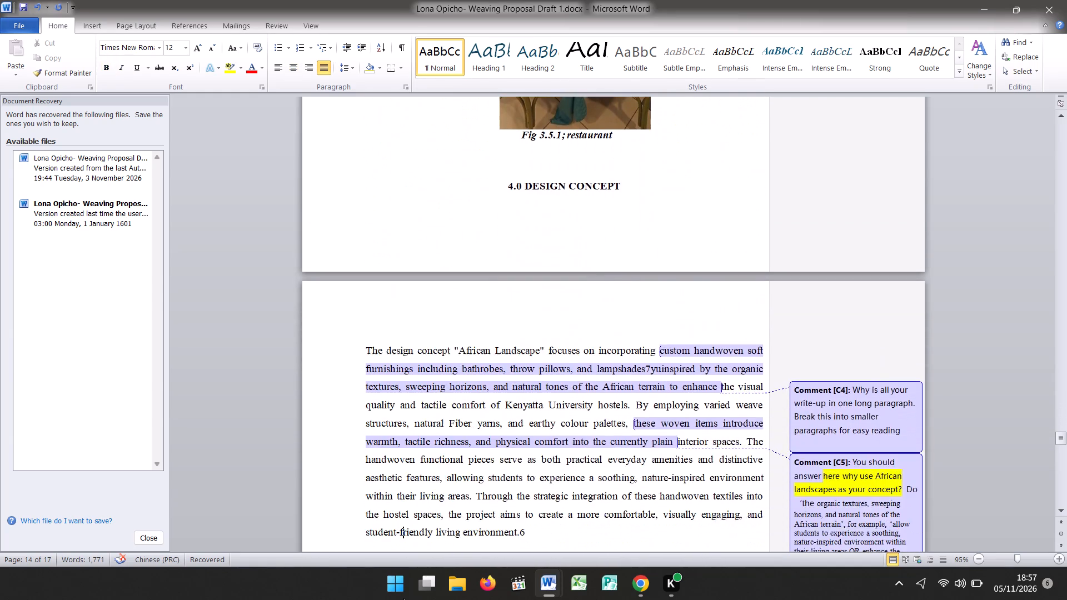
pyautogui.press('Down')
pyautogui.press('Down')
pyautogui.press('Up')
pyautogui.press('Up')
pyautogui.press('Up')
pyautogui.press('Up')
pyautogui.press('Up')
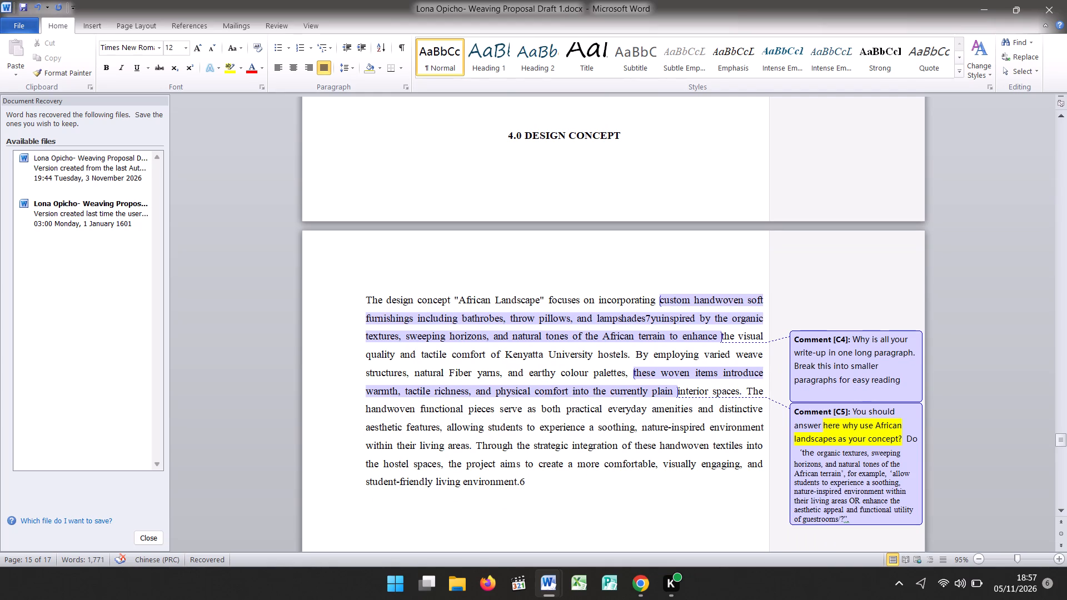
# Insert a blank line before the "4.0 DESIGN CONCEPT" heading so it starts on the same page as its paragraph.
pyautogui.click(501, 132)
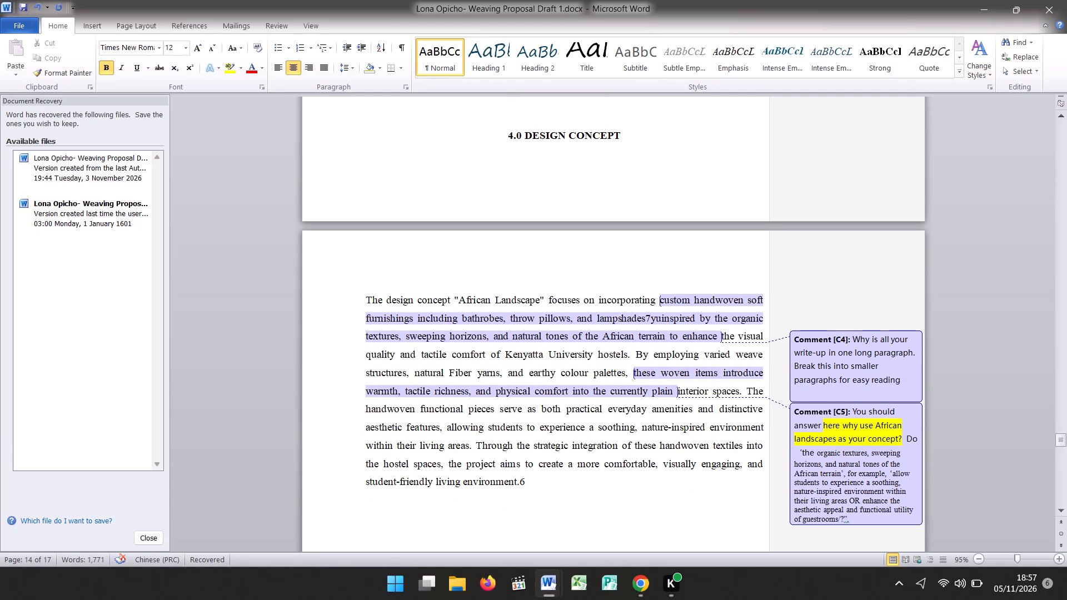
pyautogui.press('Return')
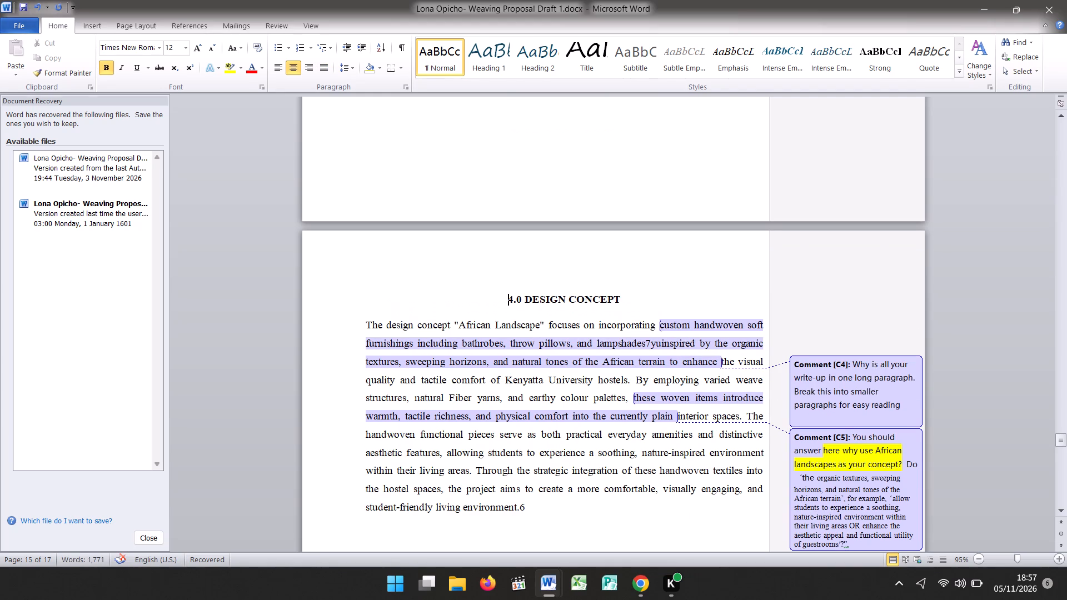
pyautogui.press('BackSpace')
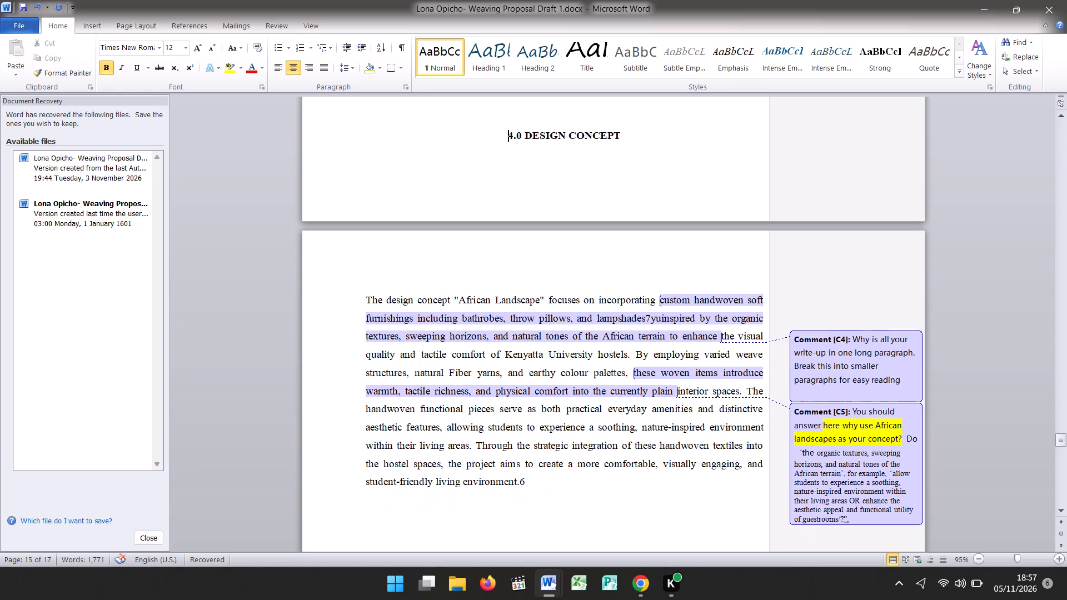
pyautogui.press('Return')
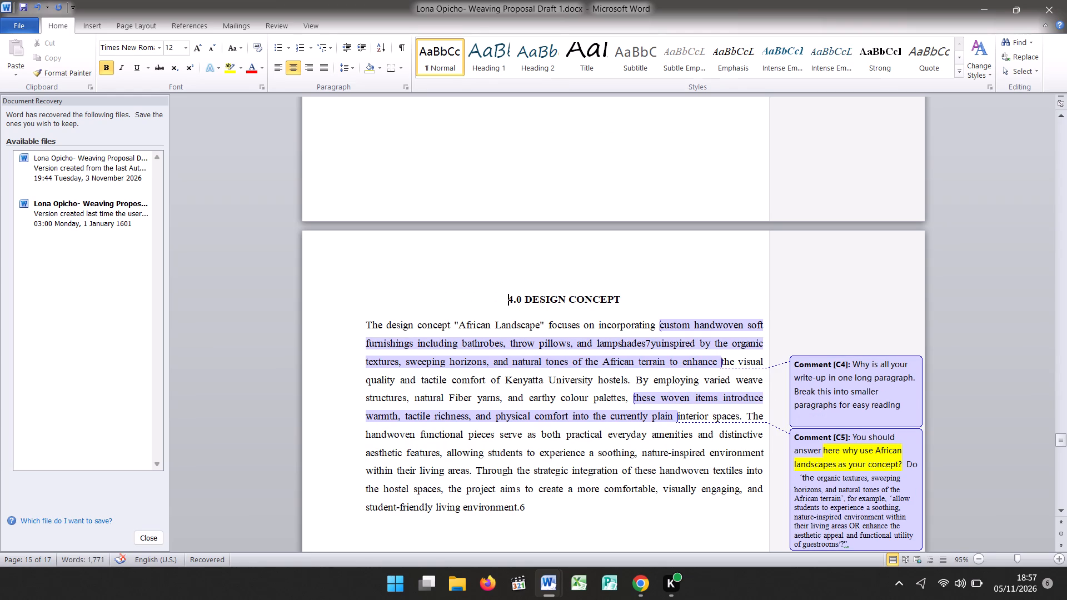
# Left-align the "4.0 DESIGN CONCEPT" heading.
pyautogui.doubleClick(502, 302)
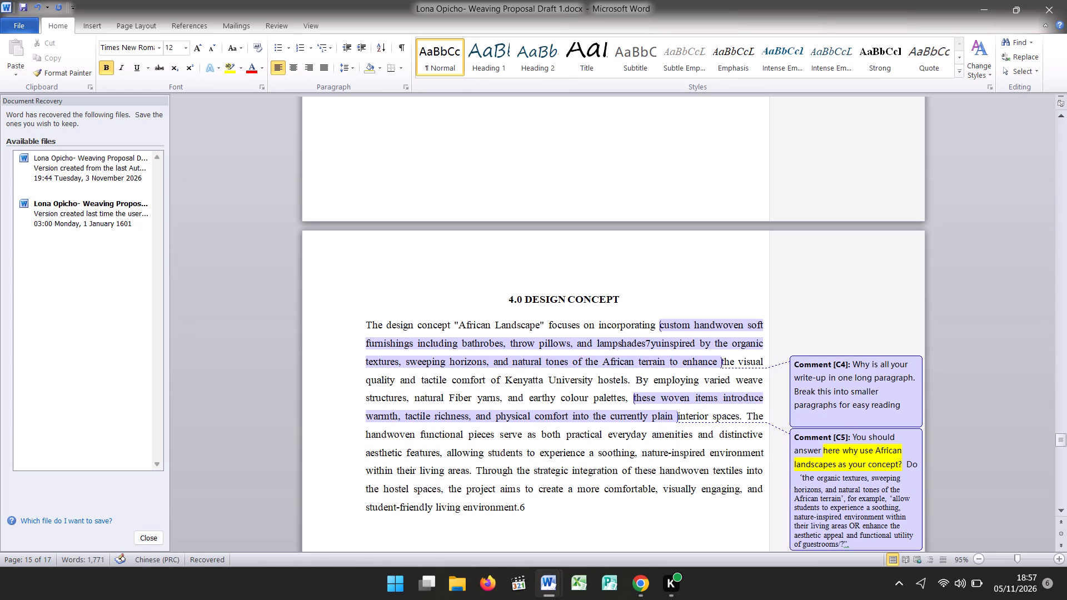
pyautogui.doubleClick(502, 302)
pyautogui.moveTo(506, 301); pyautogui.dragTo(586, 296)
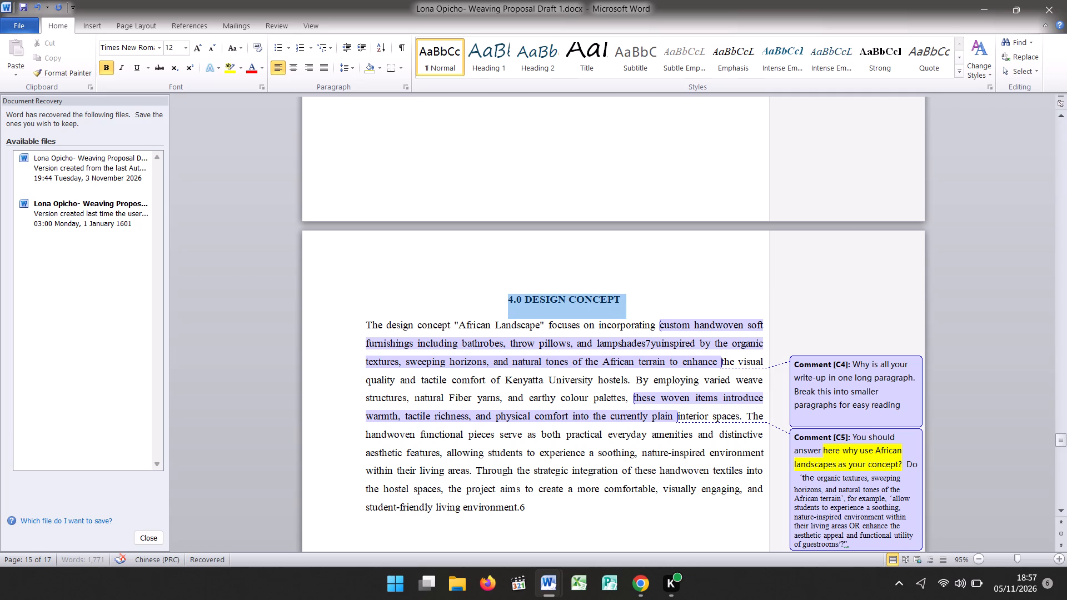
pyautogui.moveTo(586, 296); pyautogui.dragTo(614, 295)
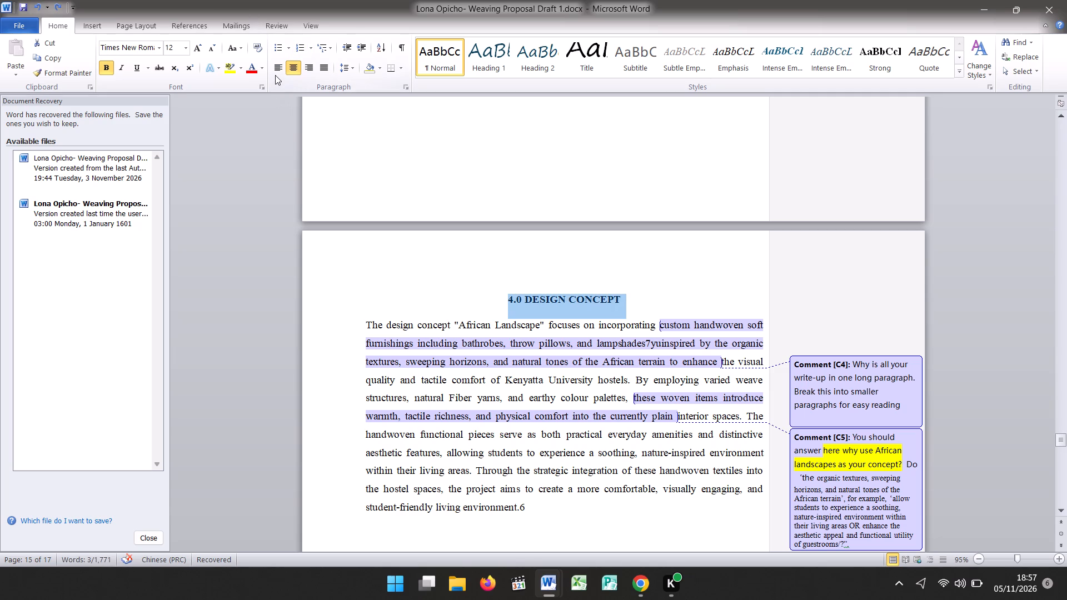
pyautogui.click(275, 71)
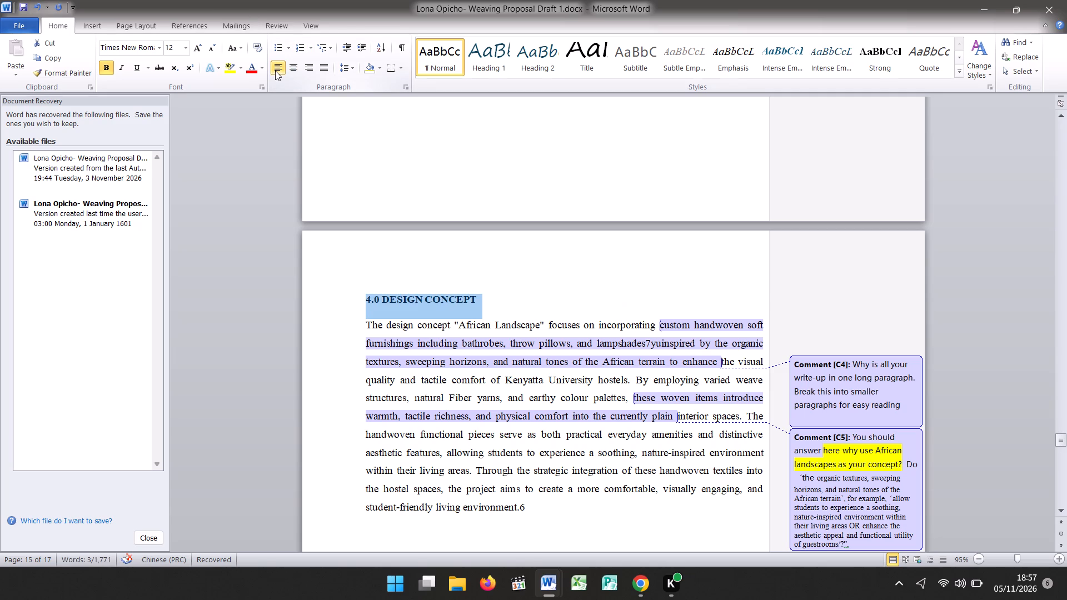
pyautogui.click(486, 247)
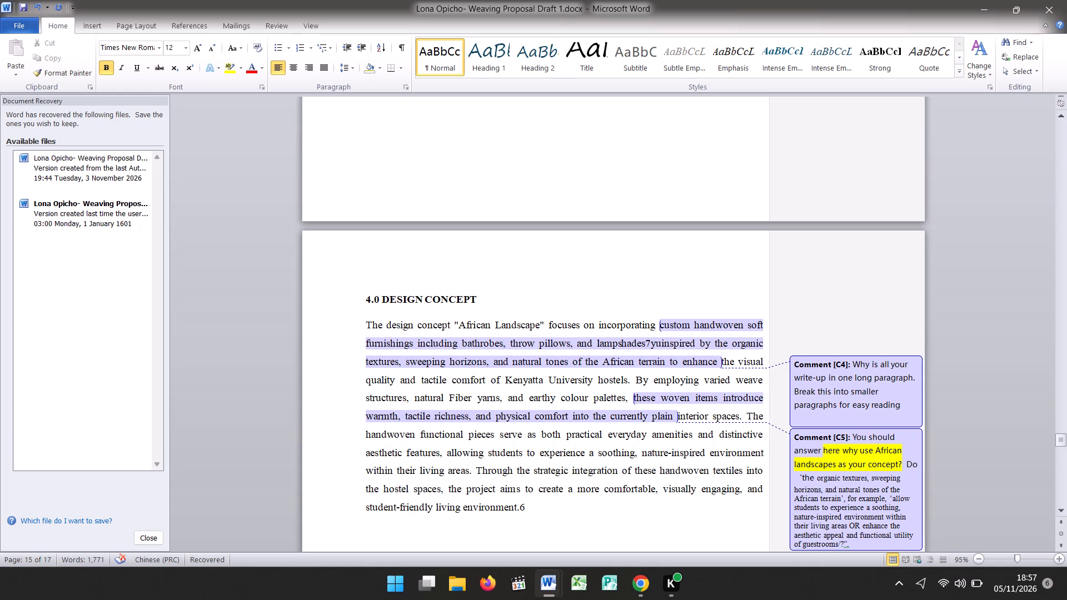
# Check the spacing between the restaurant figure caption and the 4.0 Design Concept heading.
pyautogui.press('Up')
pyautogui.press('Up')
pyautogui.press('Up')
pyautogui.press('Up')
pyautogui.press('Up')
pyautogui.press('Down')
pyautogui.press('Down')
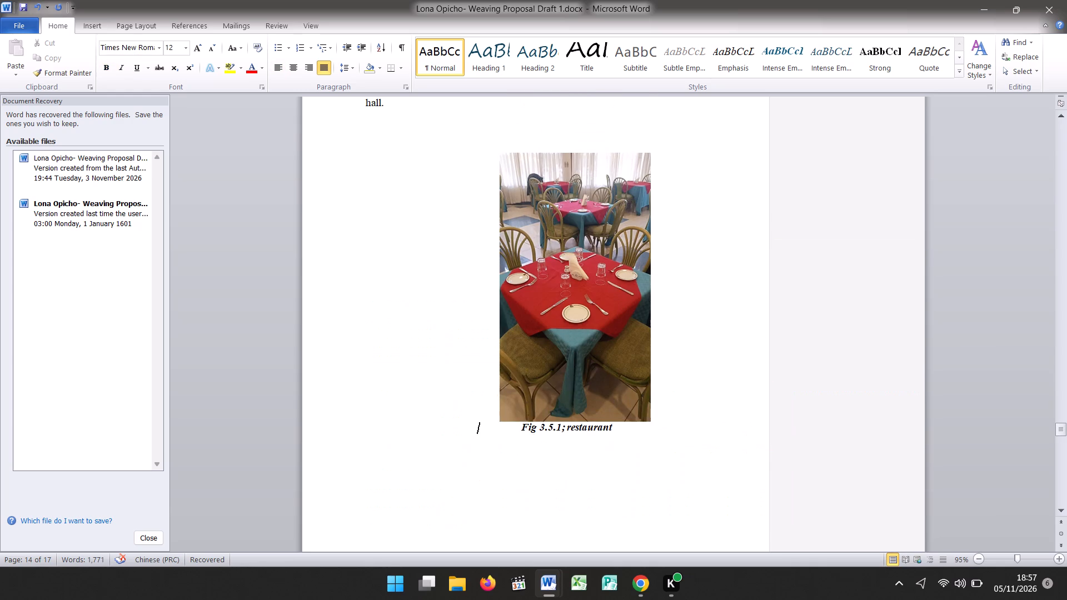
pyautogui.press('Down')
pyautogui.press('Down')
pyautogui.press('Down')
pyautogui.press('Down')
pyautogui.press('Down')
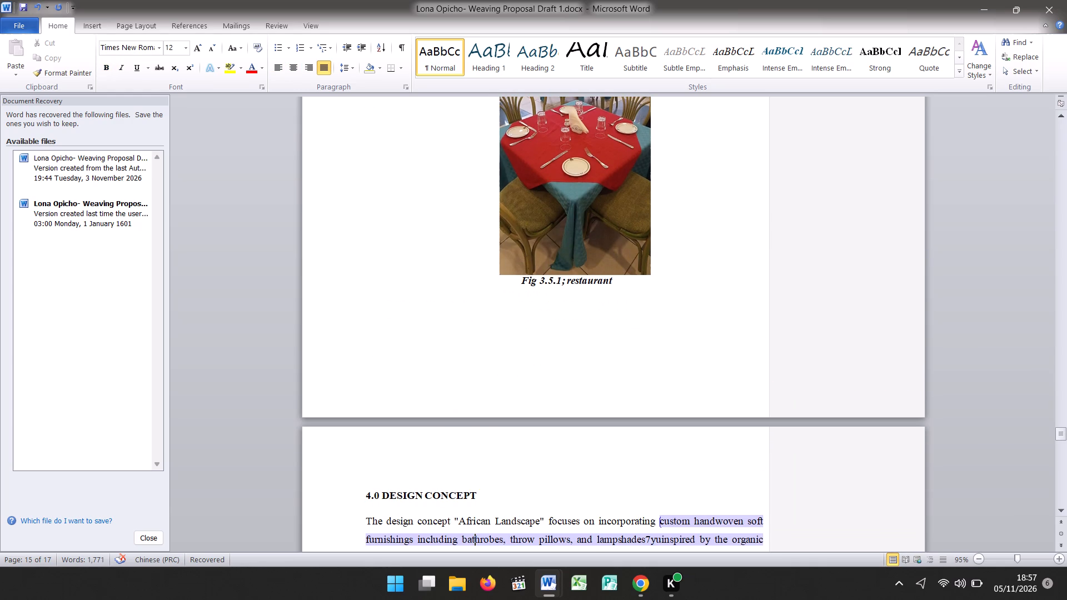
# Move the final "t" of the "Fig 3.5.1; restaurant" caption down to the blank lines below it.
pyautogui.click(656, 268)
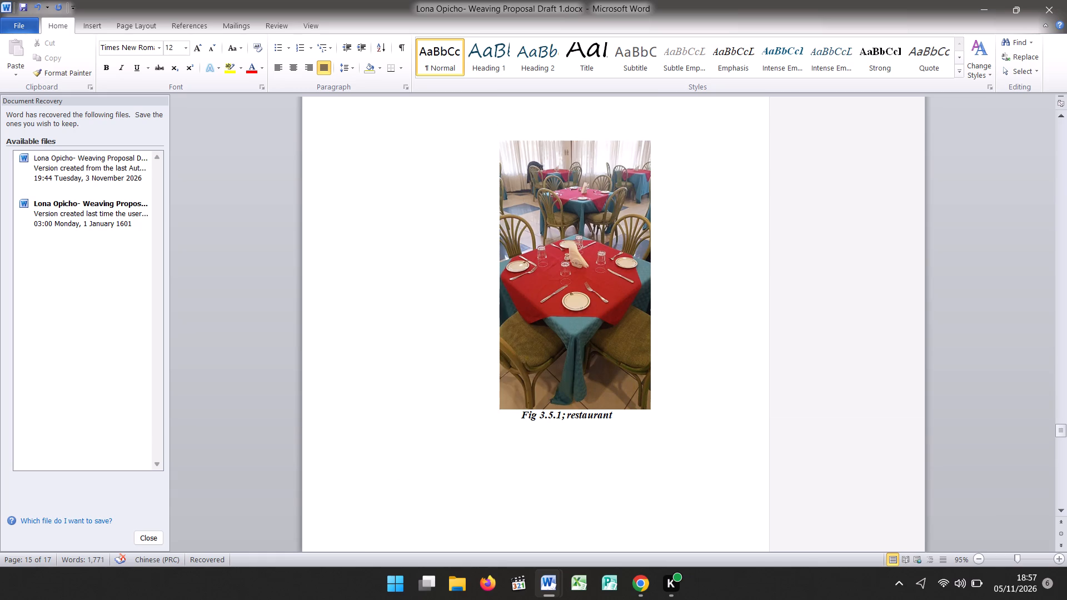
pyautogui.click(646, 414)
pyautogui.moveTo(632, 424); pyautogui.dragTo(620, 419)
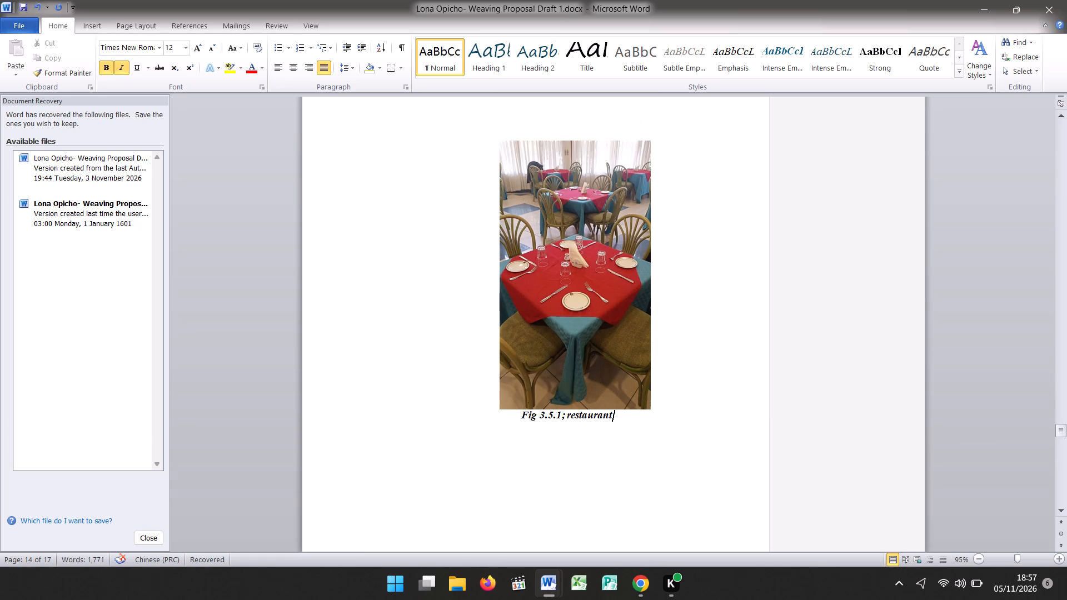
pyautogui.moveTo(620, 419); pyautogui.dragTo(614, 417)
pyautogui.click(614, 417)
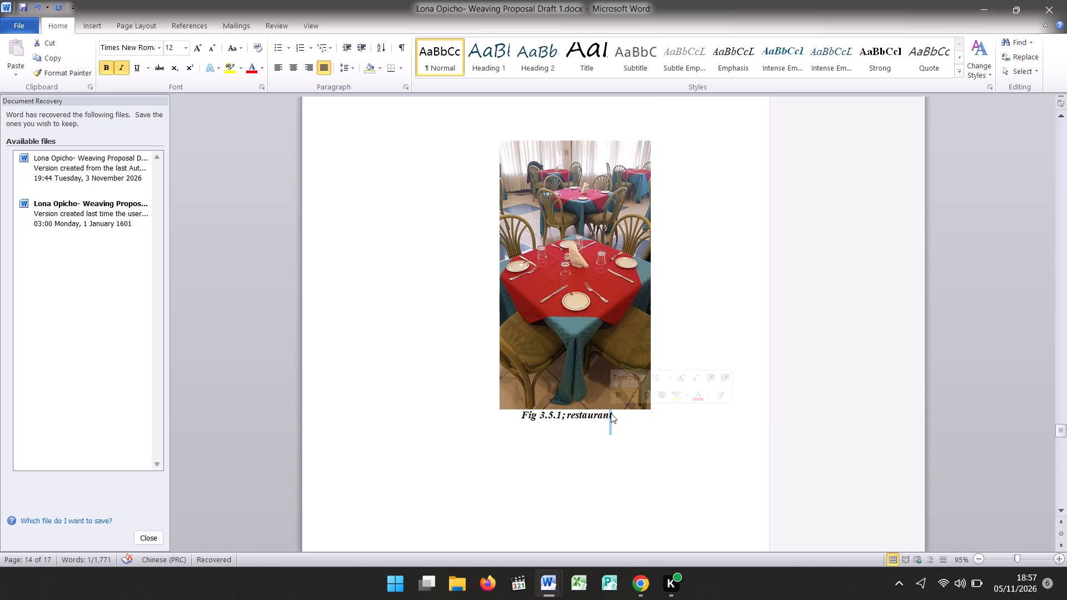
pyautogui.moveTo(611, 413); pyautogui.dragTo(666, 499)
pyautogui.click(666, 499)
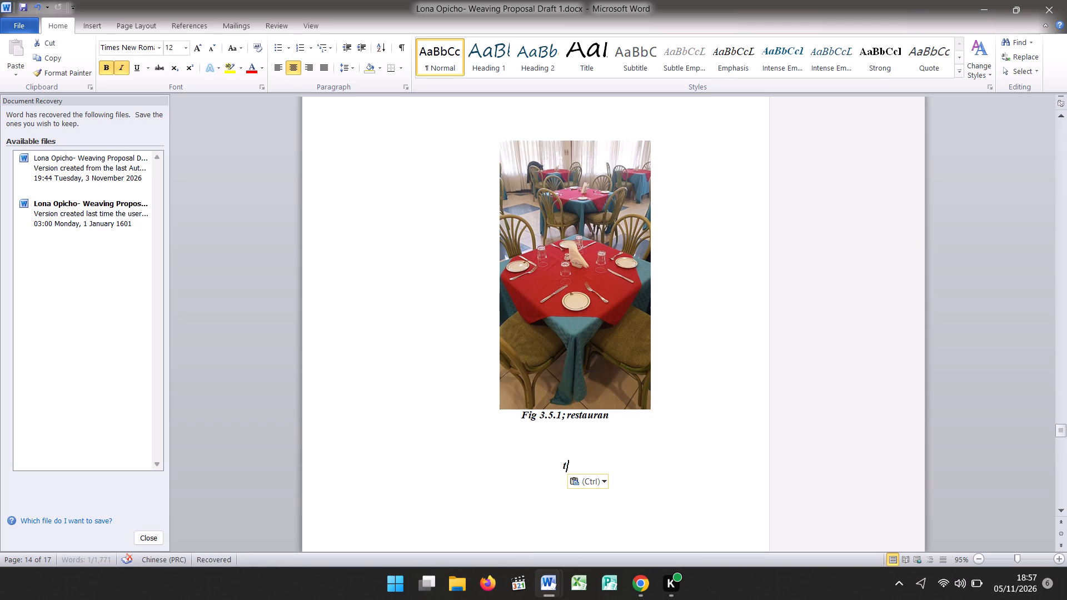
pyautogui.doubleClick(620, 416)
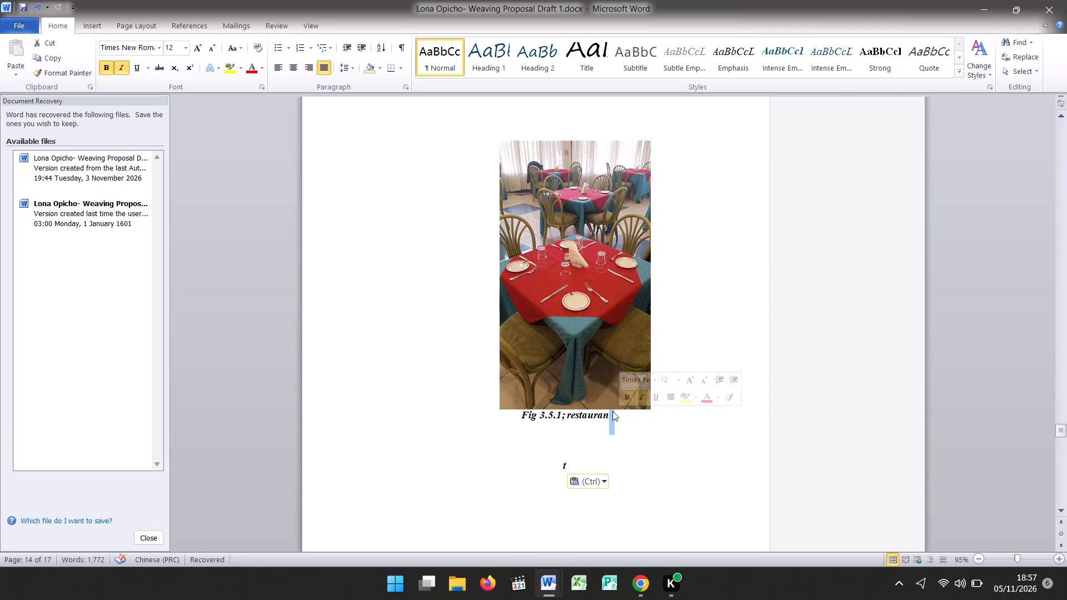
pyautogui.click(620, 421)
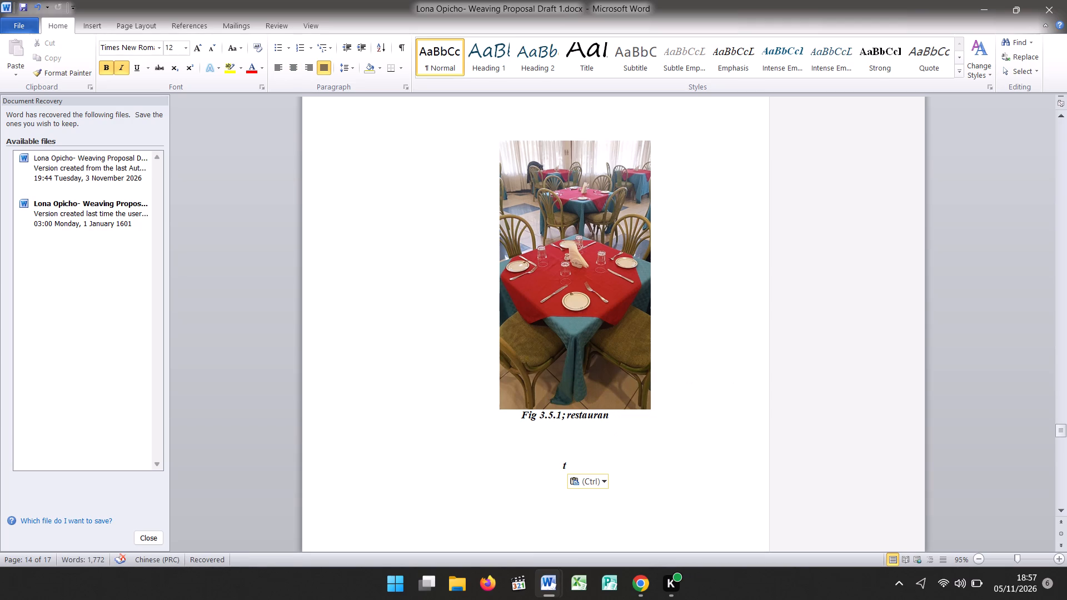
pyautogui.moveTo(613, 418); pyautogui.dragTo(614, 424)
pyautogui.click(614, 424)
# Copy the "3.0 SITUATION ANALYSIS." heading, its introductory paragraph and the "3.1 Reception Foyer." heading.
pyautogui.press('Up')
pyautogui.press('Up')
pyautogui.press('Up')
pyautogui.press('Up')
pyautogui.press('Up')
pyautogui.press('Up')
pyautogui.press('Up')
pyautogui.press('Up')
pyautogui.press('Up')
pyautogui.press('Up')
pyautogui.press('Up')
pyautogui.press('Up')
pyautogui.press('Up')
pyautogui.press('Up')
pyautogui.press('Up')
pyautogui.press('Up')
pyautogui.press('Up')
pyautogui.press('Up')
pyautogui.press('Up')
pyautogui.press('Up')
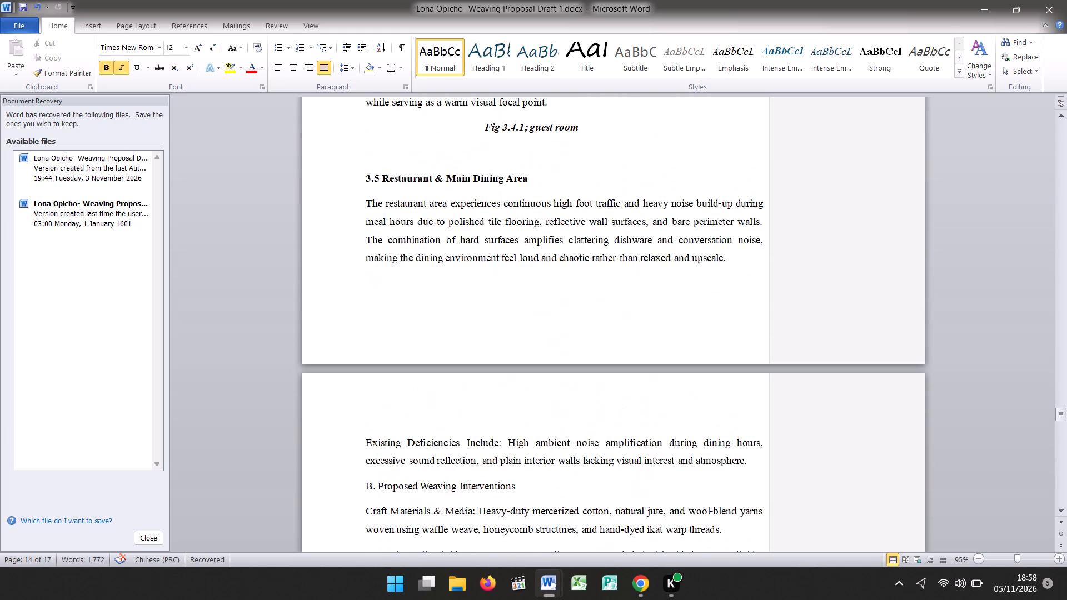
pyautogui.press('Up')
pyautogui.press('Up')
pyautogui.press('Up')
pyautogui.press('Up')
pyautogui.press('Up')
pyautogui.press('Up')
pyautogui.press('Up')
pyautogui.press('Up')
pyautogui.press('Up')
pyautogui.press('Up')
pyautogui.press('Up')
pyautogui.press('Up')
pyautogui.press('Up')
pyautogui.press('Up')
pyautogui.press('Up')
pyautogui.press('Up')
pyautogui.press('Up')
pyautogui.press('Up')
pyautogui.press('Up')
pyautogui.press('Up')
pyautogui.press('Up')
pyautogui.press('Up')
pyautogui.press('Up')
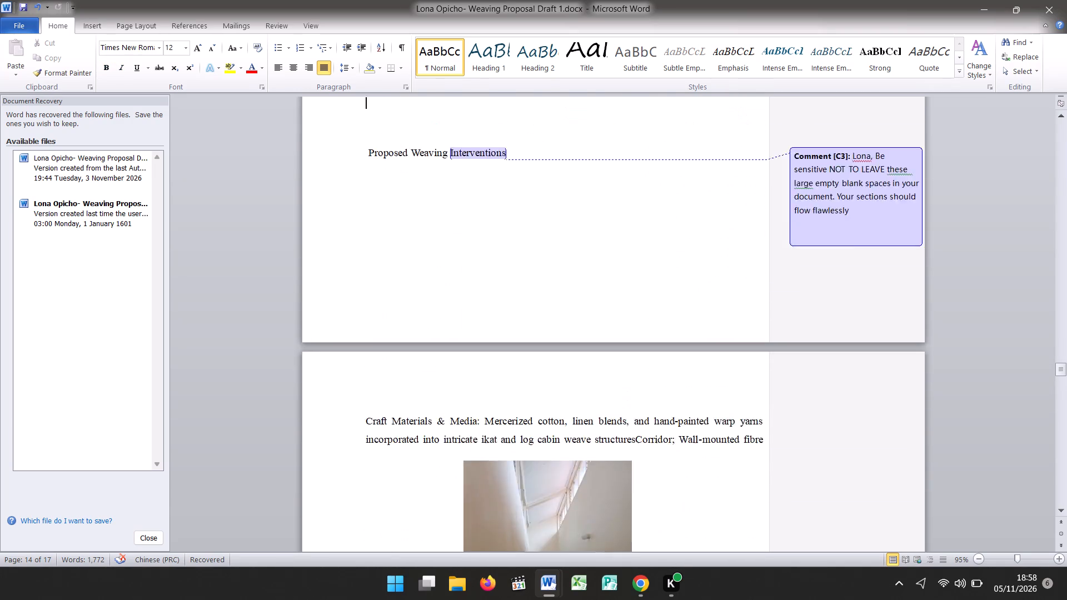
pyautogui.press('Up')
pyautogui.press('Up')
pyautogui.press('Up')
pyautogui.press('Up')
pyautogui.press('Up')
pyautogui.press('Up')
pyautogui.press('Up')
pyautogui.press('Up')
pyautogui.press('Up')
pyautogui.press('Up')
pyautogui.press('Up')
pyautogui.press('Up')
pyautogui.press('Up')
pyautogui.press('Up')
pyautogui.press('Up')
pyautogui.press('Up')
pyautogui.press('Up')
pyautogui.press('Up')
pyautogui.press('Up')
pyautogui.press('Up')
pyautogui.press('Up')
pyautogui.press('Up')
pyautogui.press('Up')
pyautogui.press('Up')
pyautogui.press('Up')
pyautogui.press('Up')
pyautogui.press('Up')
pyautogui.press('Up')
pyautogui.press('Up')
pyautogui.press('Up')
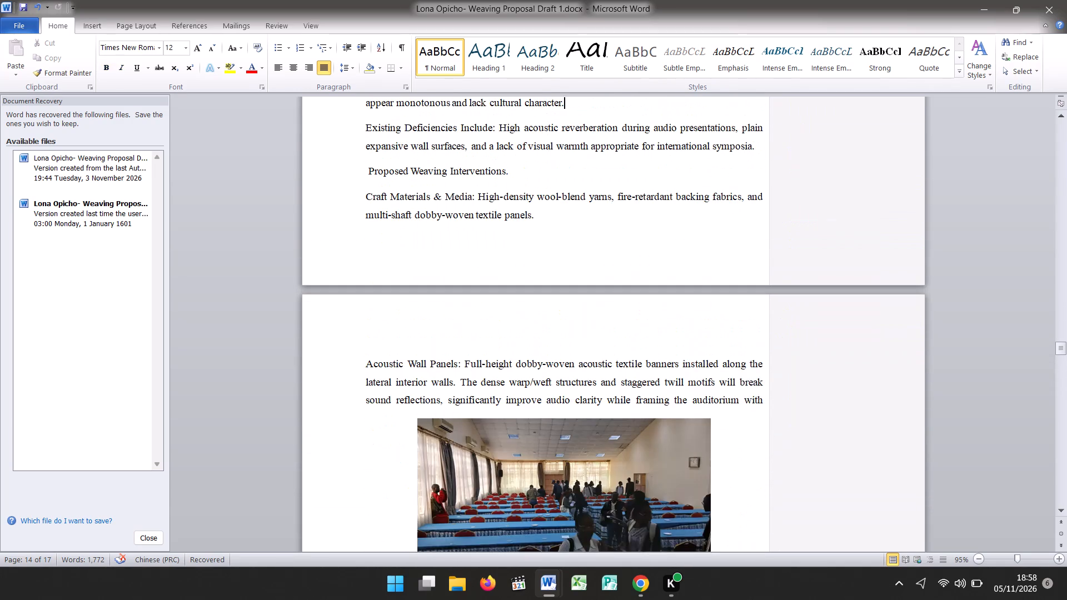
pyautogui.press('Up')
pyautogui.press('Up')
pyautogui.press('Up')
pyautogui.press('Up')
pyautogui.press('Up')
pyautogui.press('Up')
pyautogui.press('Up')
pyautogui.press('Up')
pyautogui.press('Up')
pyautogui.press('Up')
pyautogui.press('Up')
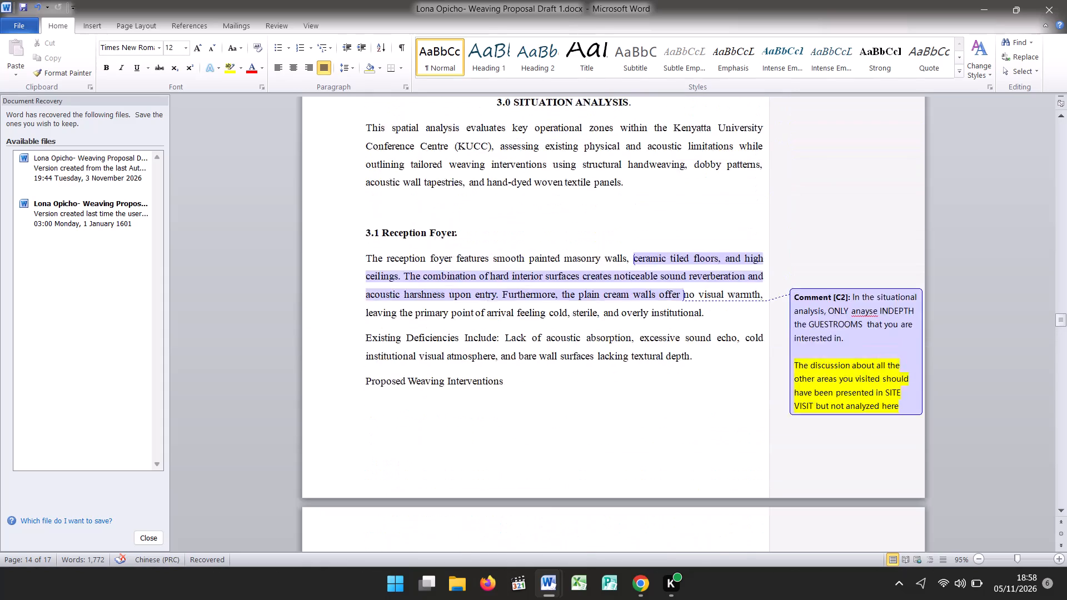
pyautogui.press('Up')
pyautogui.press('Up')
pyautogui.press('Up')
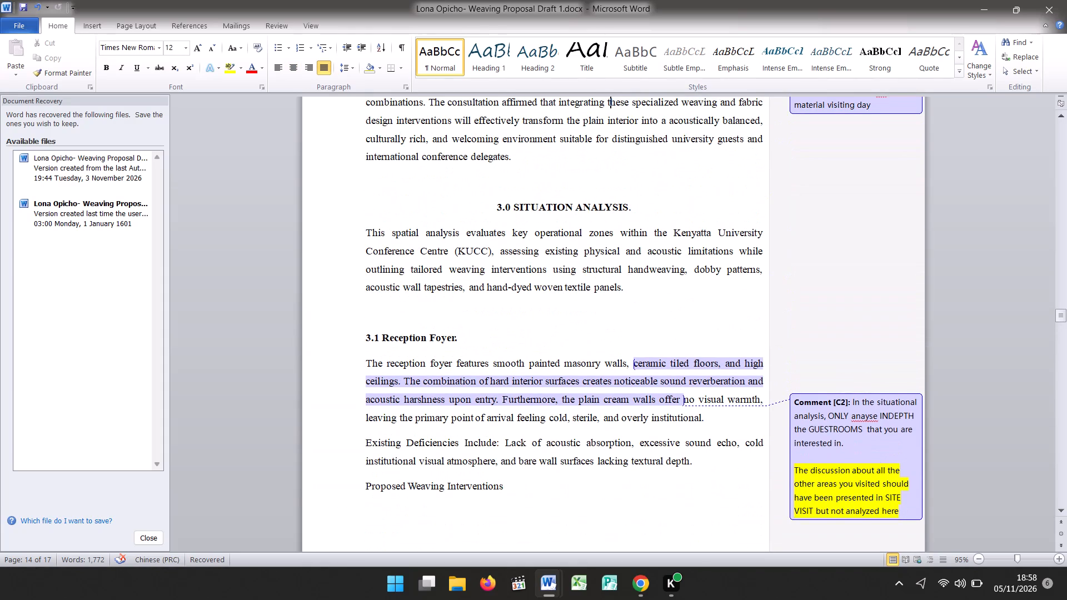
pyautogui.doubleClick(496, 201)
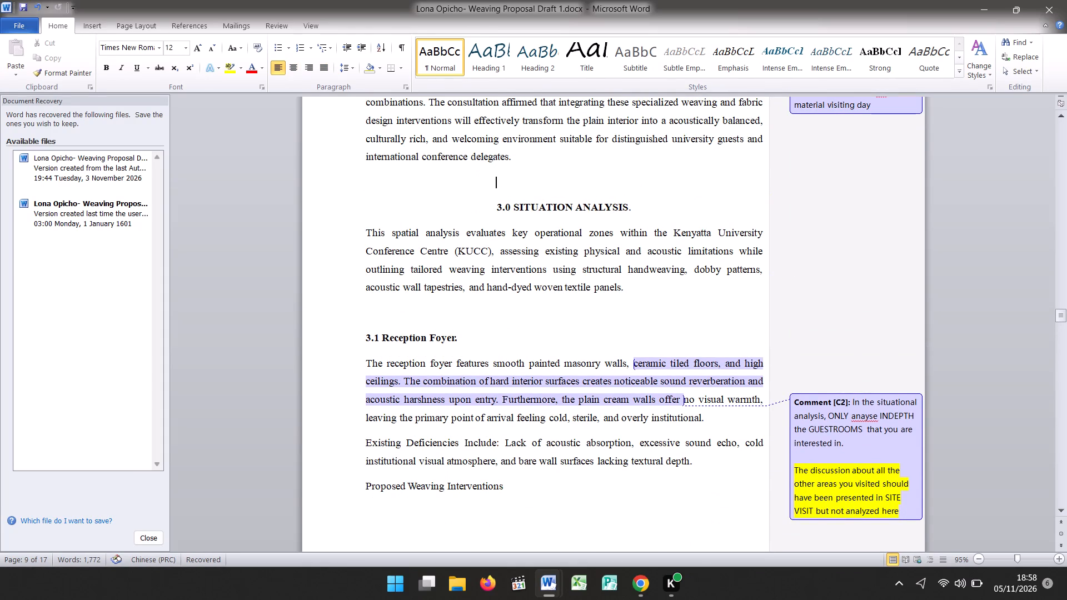
pyautogui.doubleClick(492, 208)
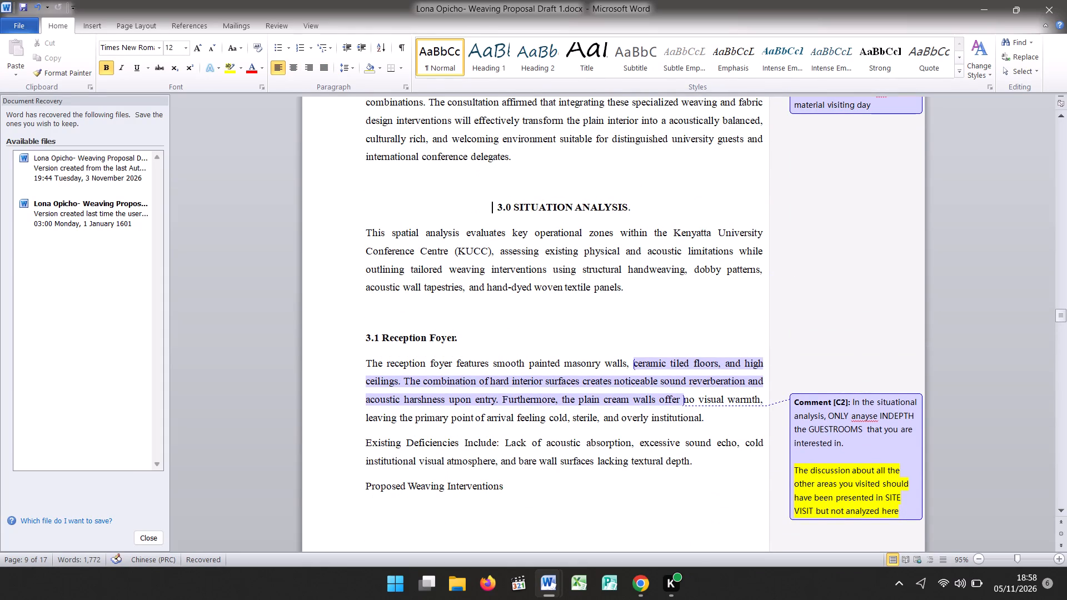
pyautogui.moveTo(496, 206); pyautogui.dragTo(559, 316)
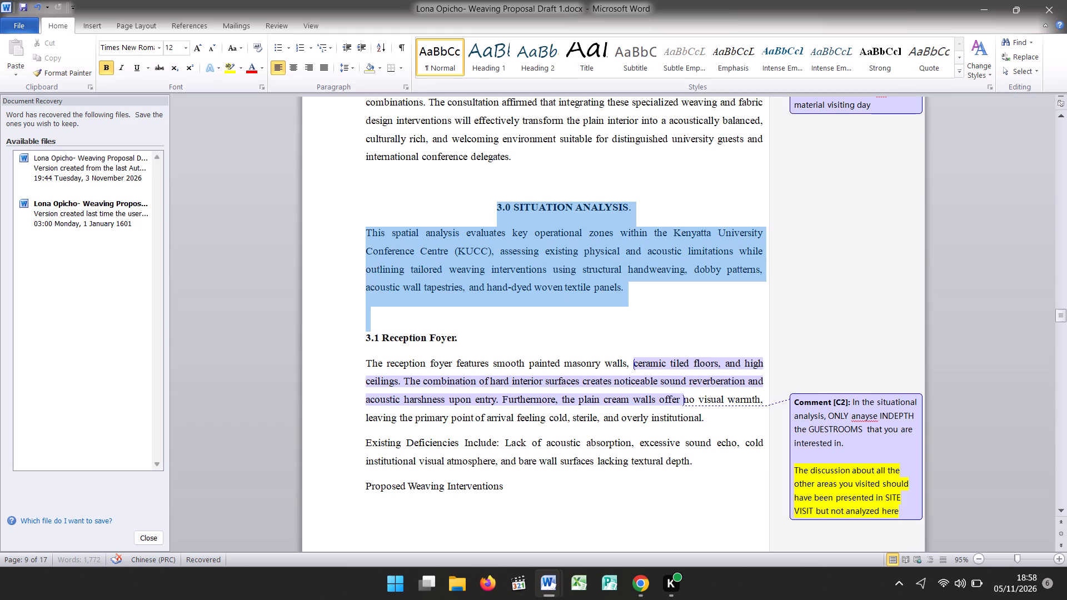
pyautogui.moveTo(559, 316); pyautogui.dragTo(559, 341)
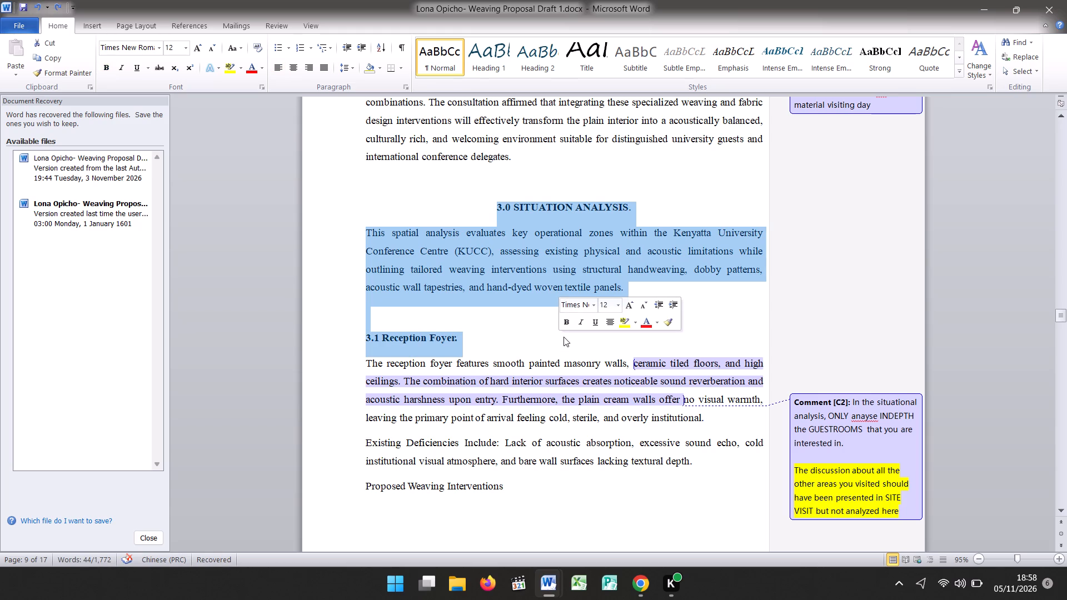
pyautogui.hotkey('ctrl', 'c')
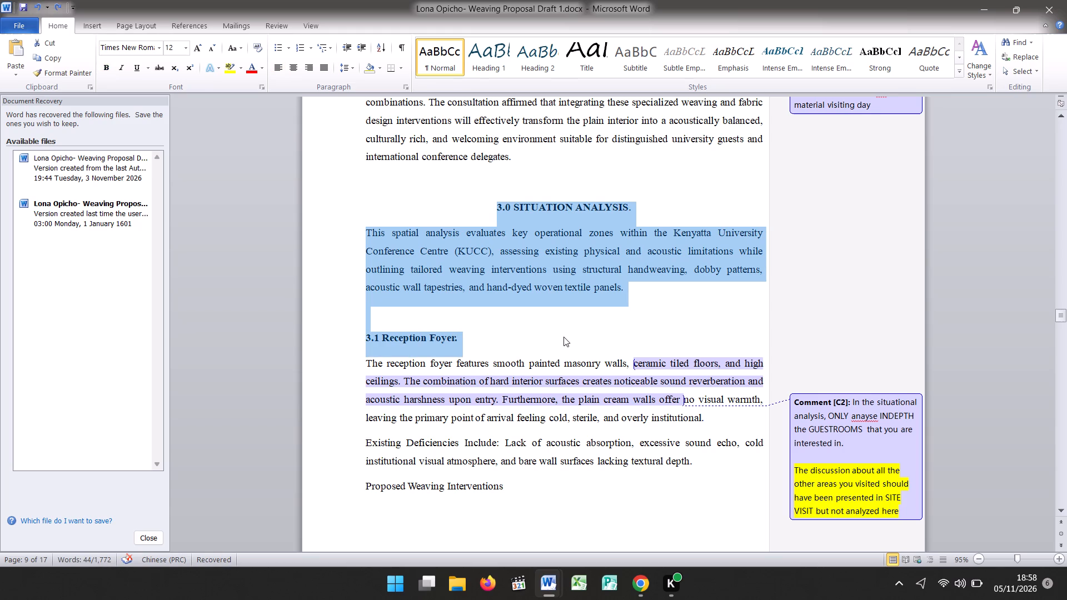
# Paste the copied Situation Analysis text directly before the "4.0 DESIGN CONCEPT" heading.
pyautogui.press('Down')
pyautogui.press('Down')
pyautogui.press('Down')
pyautogui.press('Down')
pyautogui.press('Down')
pyautogui.press('Down')
pyautogui.press('Down')
pyautogui.press('Down')
pyautogui.press('Down')
pyautogui.press('Down')
pyautogui.press('Down')
pyautogui.press('Down')
pyautogui.press('Down')
pyautogui.press('Down')
pyautogui.press('Down')
pyautogui.press('Down')
pyautogui.press('Down')
pyautogui.press('Down')
pyautogui.press('Down')
pyautogui.press('Down')
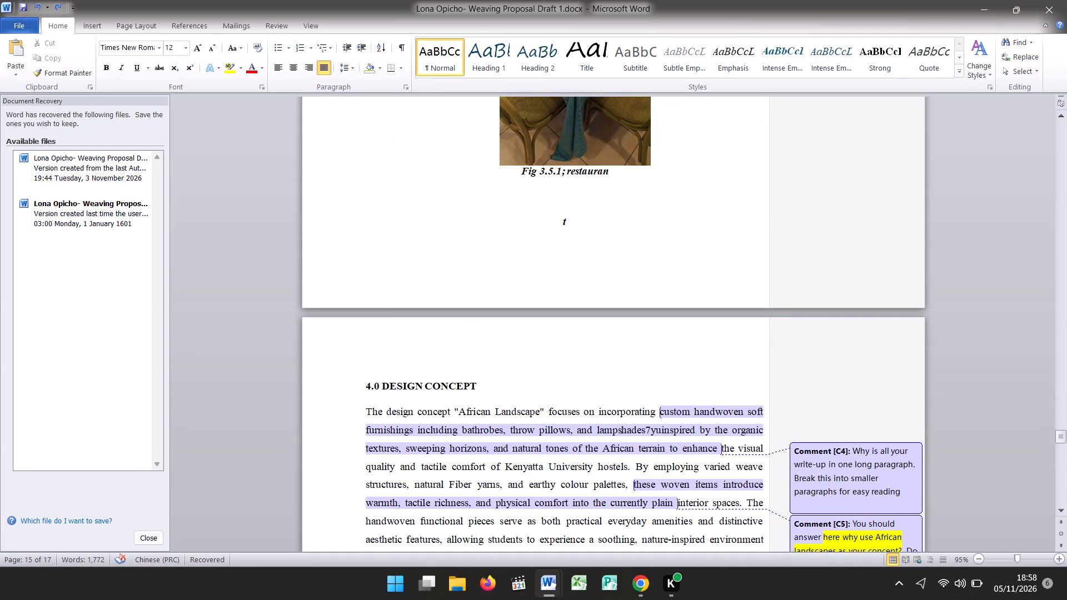
pyautogui.click(480, 339)
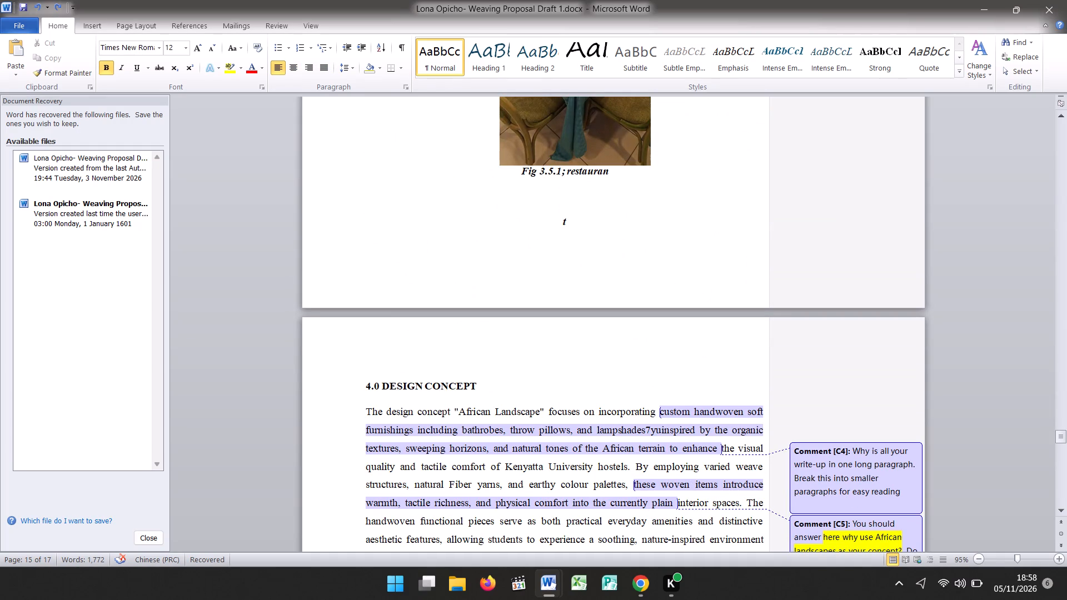
pyautogui.click(361, 384)
pyautogui.hotkey('ctrl', 'v')
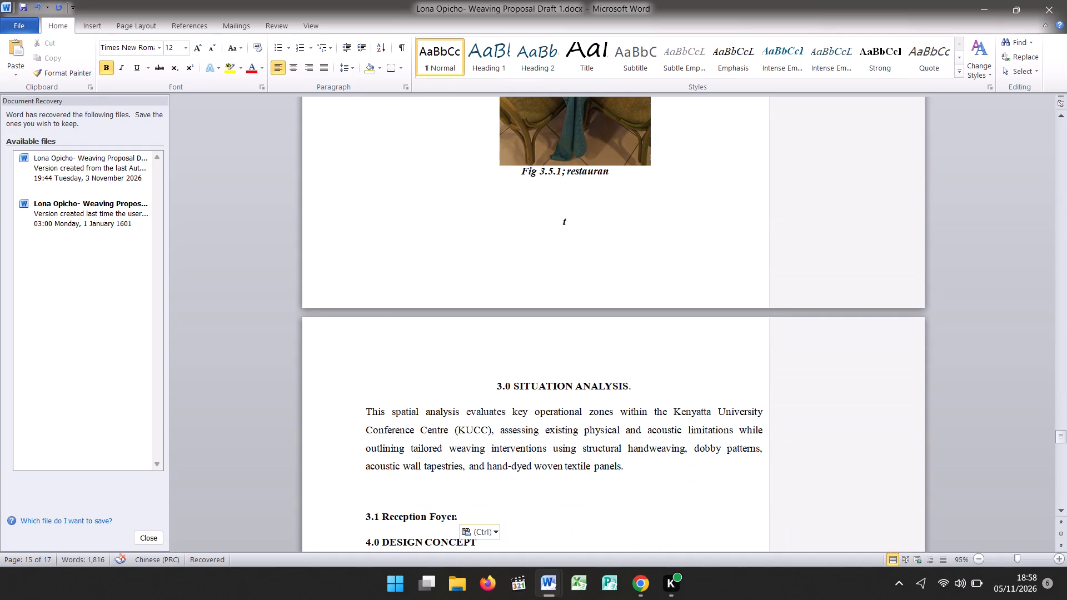
# Review the project brief and the 2.0 Site Visit section through to the reviewer's comment on the highlighted management text.
pyautogui.press('Up')
pyautogui.press('Up')
pyautogui.press('Up')
pyautogui.press('Up')
pyautogui.press('Up')
pyautogui.press('Up')
pyautogui.press('Up')
pyautogui.press('Up')
pyautogui.press('Up')
pyautogui.press('Up')
pyautogui.press('Up')
pyautogui.press('Up')
pyautogui.press('Up')
pyautogui.press('Up')
pyautogui.press('Up')
pyautogui.press('Up')
pyautogui.press('Up')
pyautogui.press('Up')
pyautogui.press('Up')
pyautogui.press('Up')
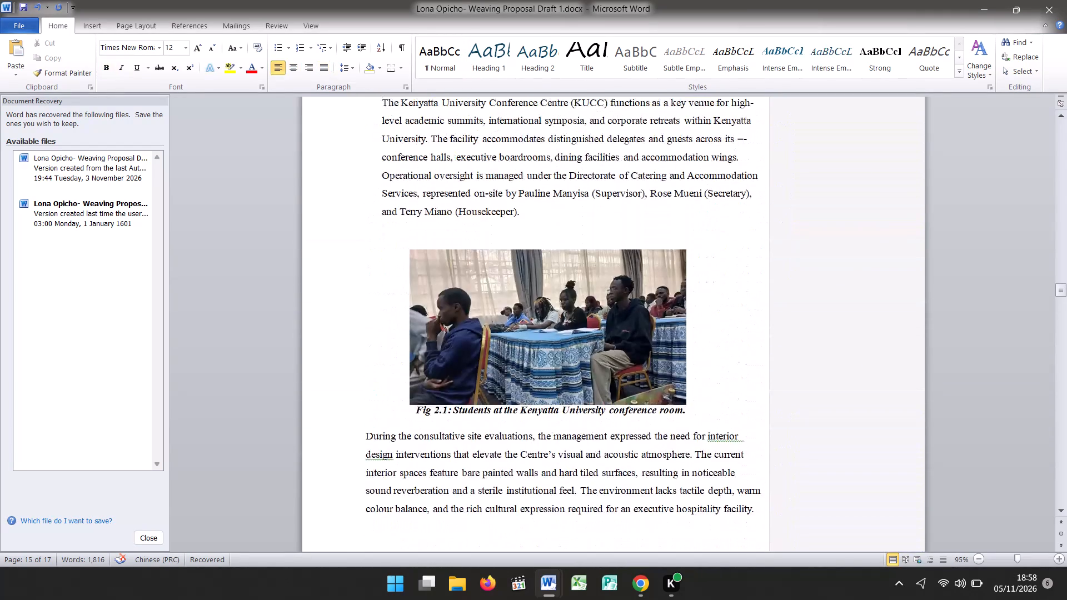
pyautogui.press('Down')
pyautogui.press('Down')
pyautogui.press('Down')
pyautogui.press('Down')
pyautogui.press('Down')
pyautogui.press('Down')
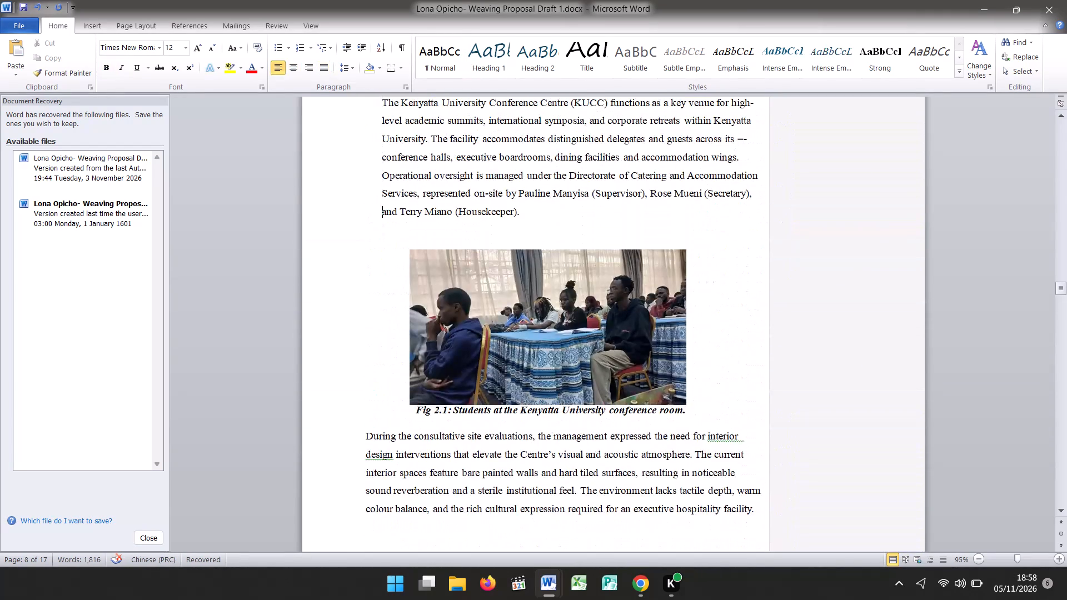
pyautogui.press('Down')
pyautogui.press('Down')
pyautogui.press('Down')
pyautogui.press('Down')
pyautogui.press('Down')
pyautogui.press('Down')
pyautogui.press('Down')
pyautogui.press('Down')
pyautogui.press('Down')
pyautogui.press('Down')
pyautogui.press('Down')
pyautogui.press('Down')
pyautogui.press('Down')
pyautogui.press('Down')
pyautogui.press('Down')
pyautogui.press('Down')
pyautogui.press('Down')
pyautogui.press('Down')
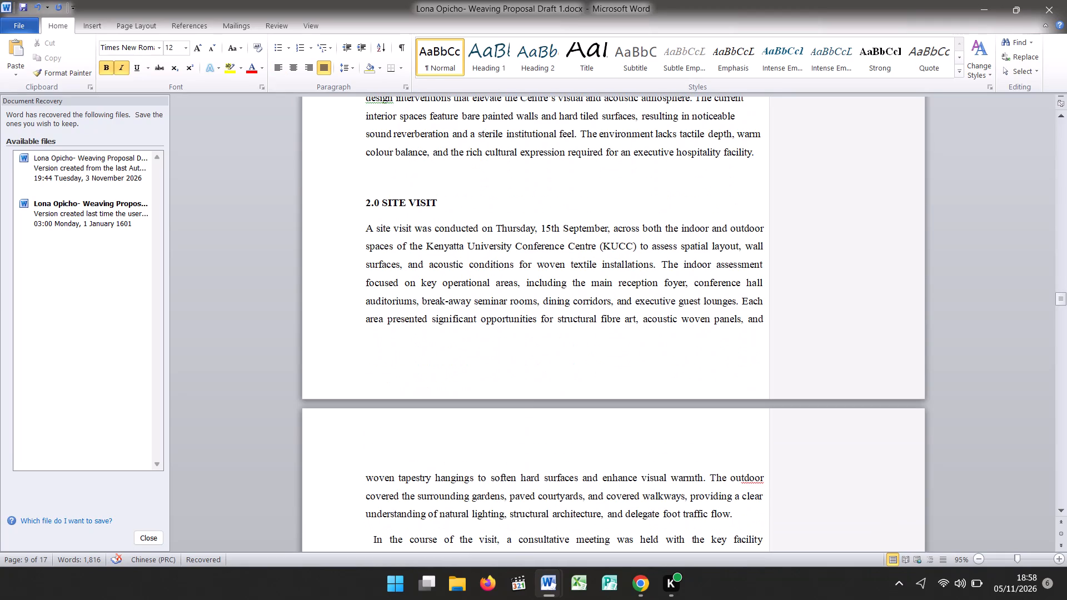
pyautogui.press('Down')
pyautogui.press('Down')
pyautogui.press('Down')
pyautogui.press('Down')
pyautogui.press('Down')
pyautogui.press('Down')
pyautogui.press('Down')
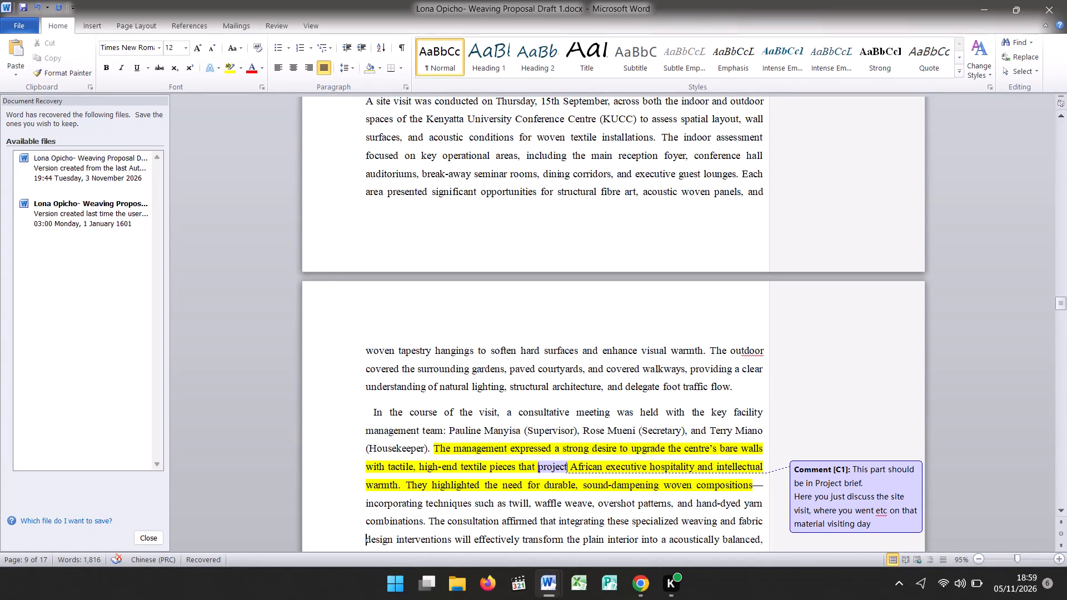
pyautogui.press('Down')
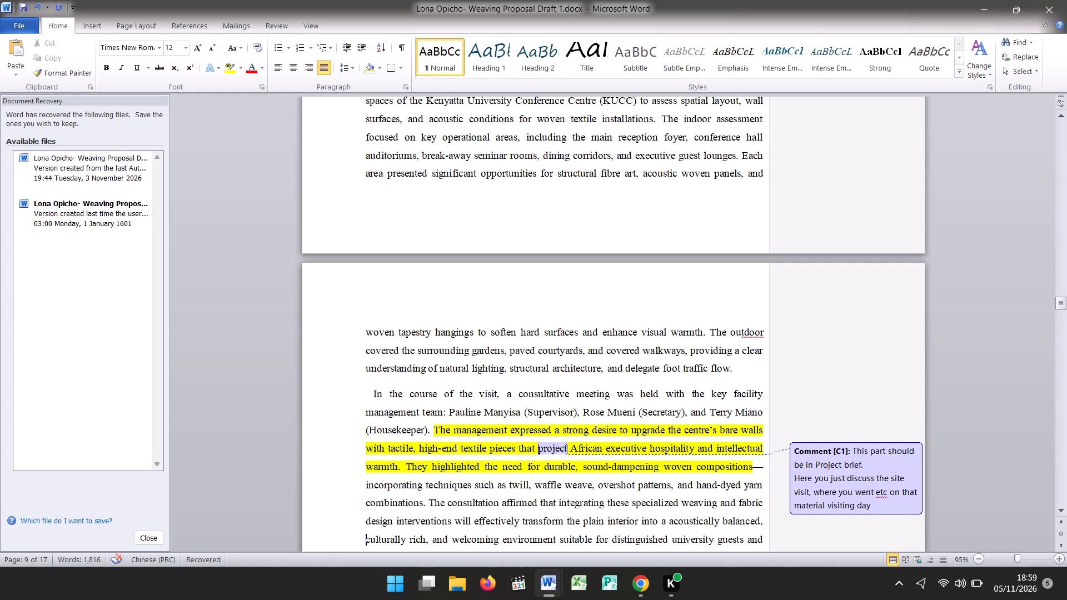
# Compare the project brief's closing paragraph with the highlighted passage that the reviewer's comment addresses in the site visit section.
pyautogui.press('Up')
pyautogui.press('Up')
pyautogui.press('Up')
pyautogui.press('Up')
pyautogui.press('Up')
pyautogui.press('Up')
pyautogui.press('Up')
pyautogui.press('Up')
pyautogui.press('Up')
pyautogui.press('Up')
pyautogui.press('Up')
pyautogui.press('Up')
pyautogui.press('Up')
pyautogui.press('Up')
pyautogui.press('Up')
pyautogui.press('Up')
pyautogui.press('Up')
pyautogui.press('Up')
pyautogui.press('Up')
pyautogui.press('Up')
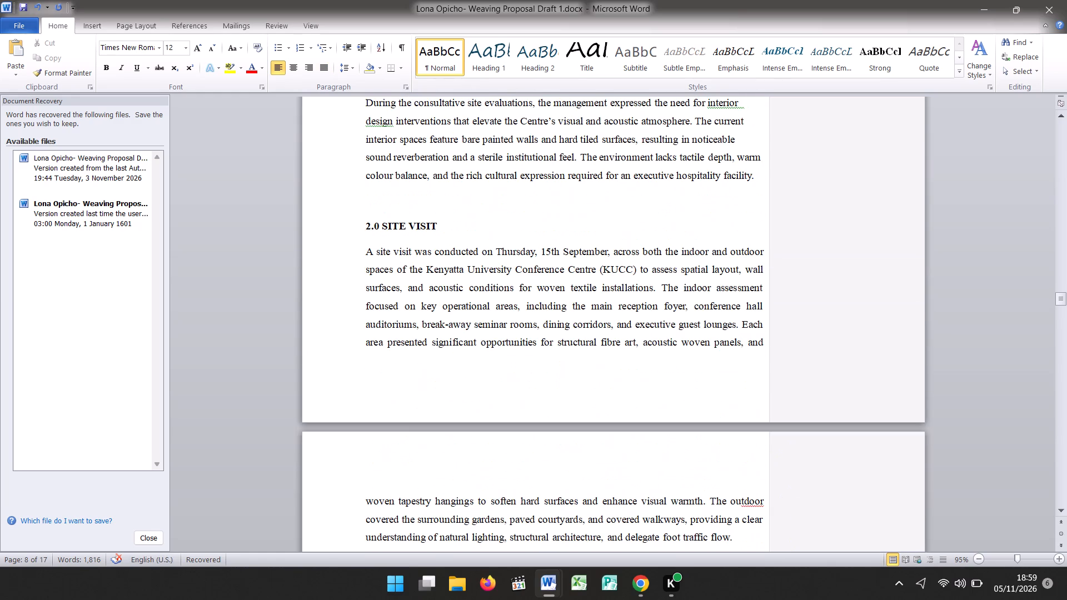
pyautogui.press('Down')
pyautogui.press('Down')
pyautogui.press('Down')
pyautogui.press('Down')
pyautogui.press('Down')
pyautogui.press('Down')
pyautogui.press('Down')
pyautogui.press('Down')
pyautogui.press('Down')
pyautogui.press('Down')
pyautogui.press('Down')
pyautogui.press('Down')
pyautogui.press('Down')
pyautogui.press('Down')
pyautogui.press('Down')
pyautogui.press('Down')
pyautogui.press('Down')
pyautogui.press('Down')
pyautogui.press('Down')
pyautogui.press('Down')
pyautogui.press('Down')
pyautogui.press('Down')
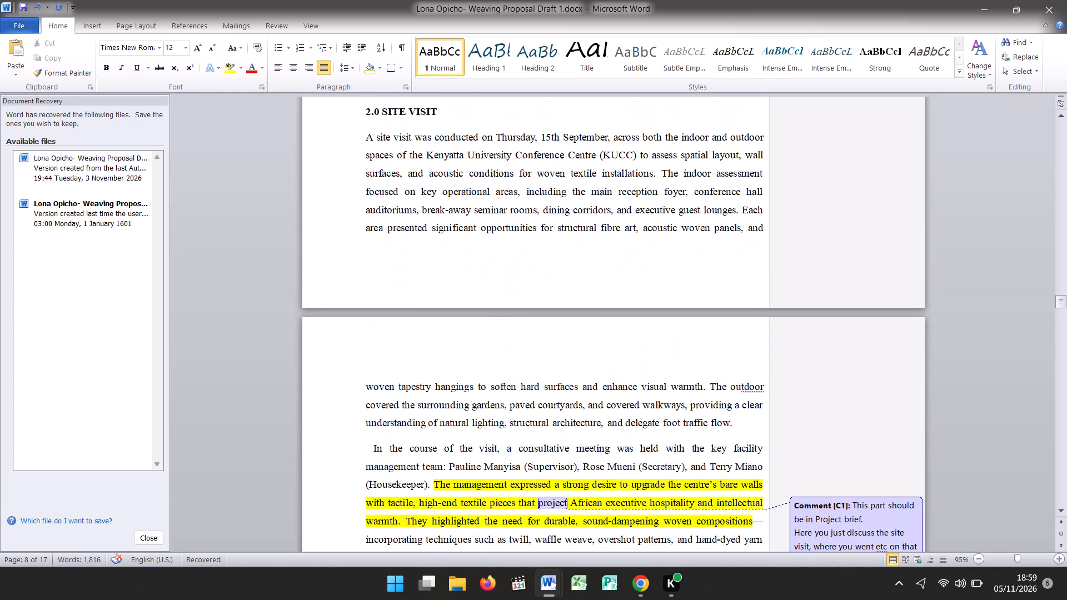
pyautogui.press('Down')
pyautogui.press('Down')
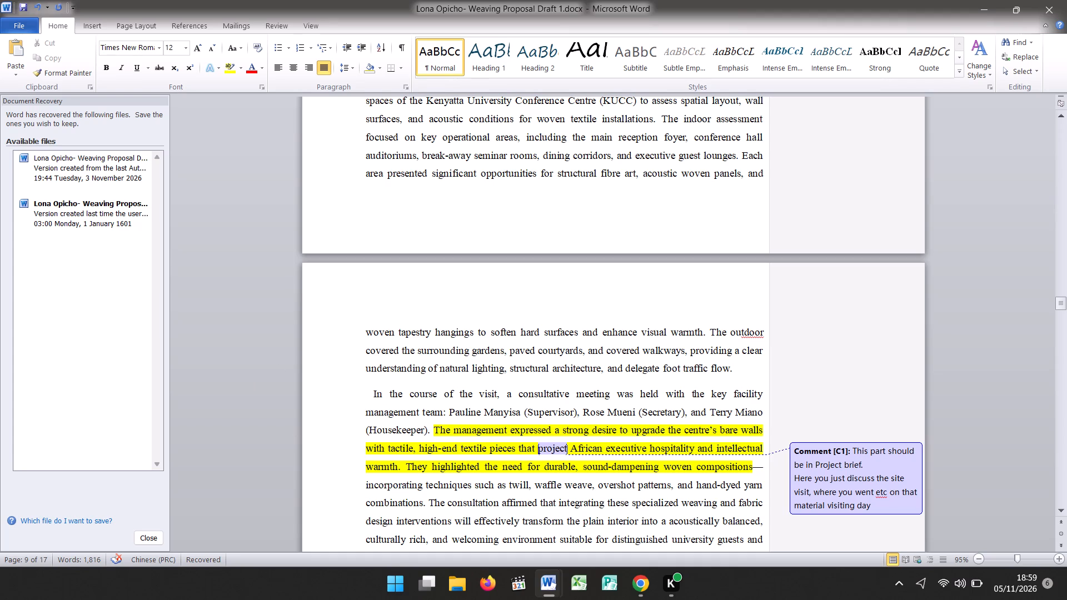
# Reread the text from the Fig 2.1 conference room picture through the site visit's consultative meeting paragraph, checking it against Comment C1.
pyautogui.press('Up')
pyautogui.press('Up')
pyautogui.press('Up')
pyautogui.press('Up')
pyautogui.press('Up')
pyautogui.press('Up')
pyautogui.press('Up')
pyautogui.press('Up')
pyautogui.press('Up')
pyautogui.press('Up')
pyautogui.press('Up')
pyautogui.press('Up')
pyautogui.press('Up')
pyautogui.press('Up')
pyautogui.press('Up')
pyautogui.press('Up')
pyautogui.press('Up')
pyautogui.press('Up')
pyautogui.press('Up')
pyautogui.press('Up')
pyautogui.press('Up')
pyautogui.press('Up')
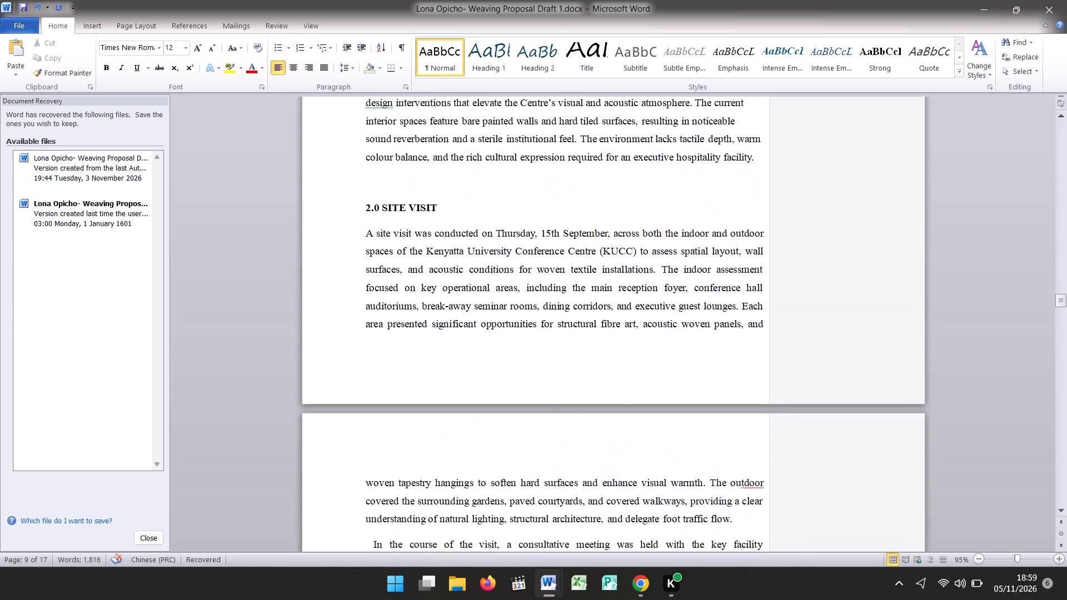
pyautogui.press('Up')
pyautogui.press('Up')
pyautogui.press('Up')
pyautogui.press('Up')
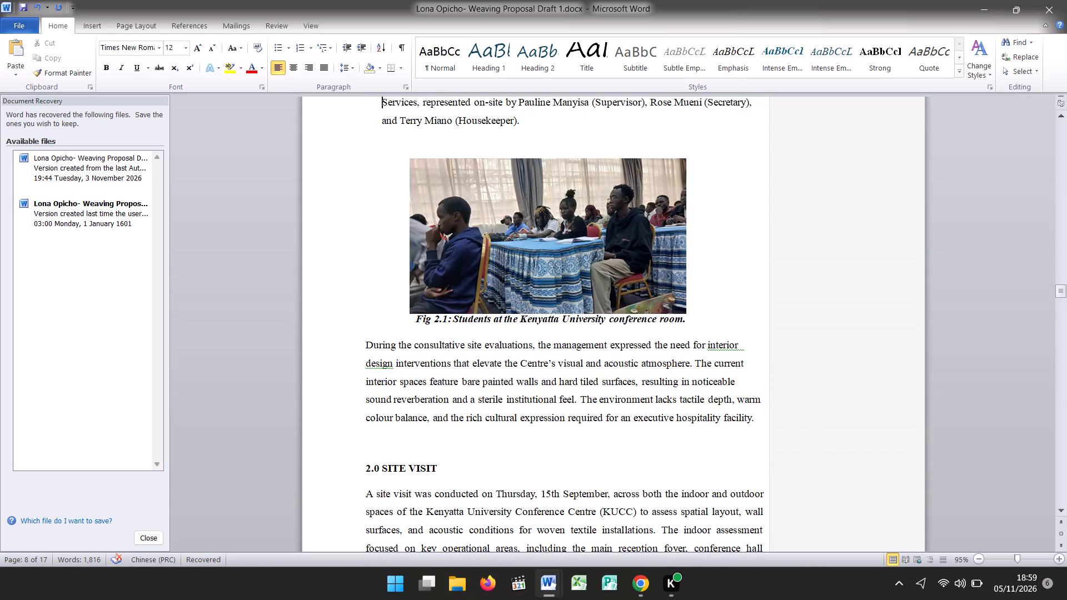
pyautogui.press('Down')
pyautogui.press('Down')
pyautogui.press('Down')
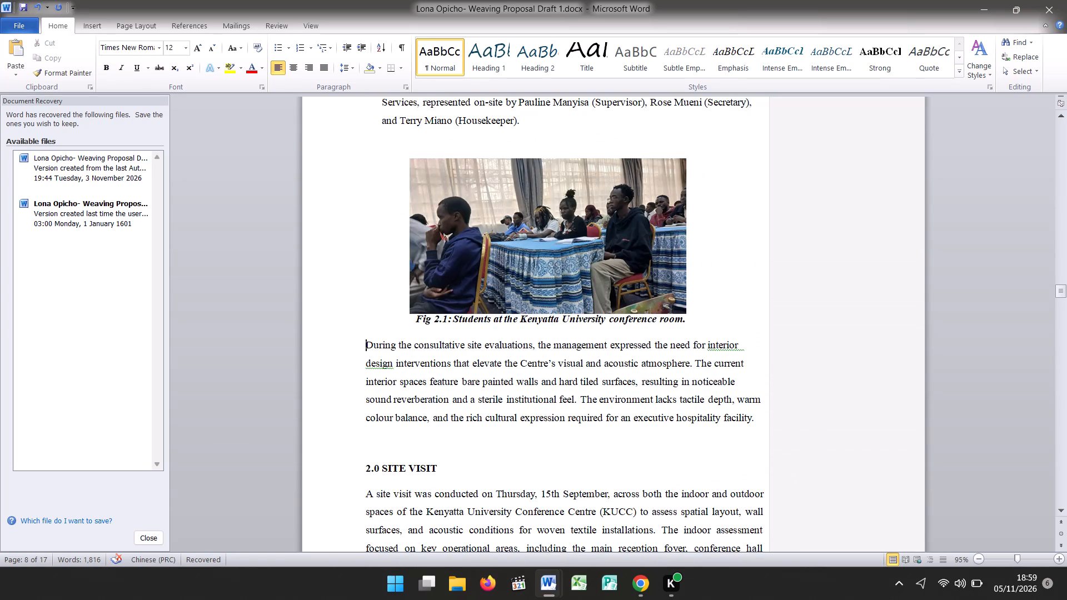
pyautogui.press('Down')
pyautogui.press('Down')
pyautogui.press('Down')
pyautogui.press('Down')
pyautogui.press('Down')
pyautogui.press('Down')
pyautogui.press('Down')
pyautogui.press('Down')
pyautogui.press('Down')
pyautogui.press('Down')
pyautogui.press('Down')
pyautogui.press('Down')
pyautogui.press('Down')
pyautogui.press('Down')
pyautogui.press('Down')
pyautogui.press('Down')
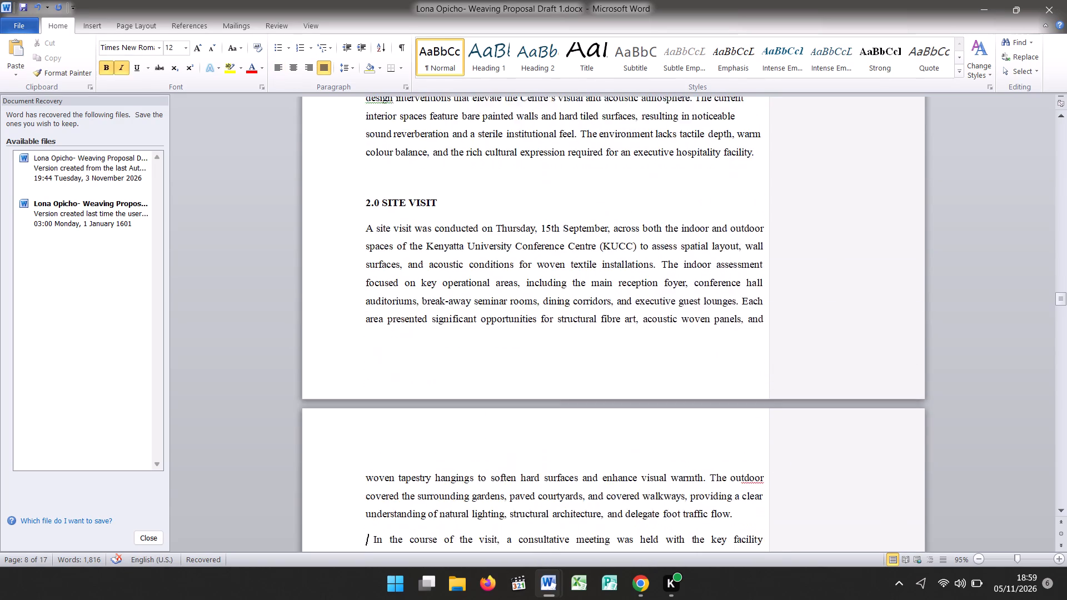
pyautogui.press('Down')
pyautogui.press('Down')
pyautogui.press('Down')
pyautogui.press('Down')
pyautogui.press('Down')
pyautogui.press('Down')
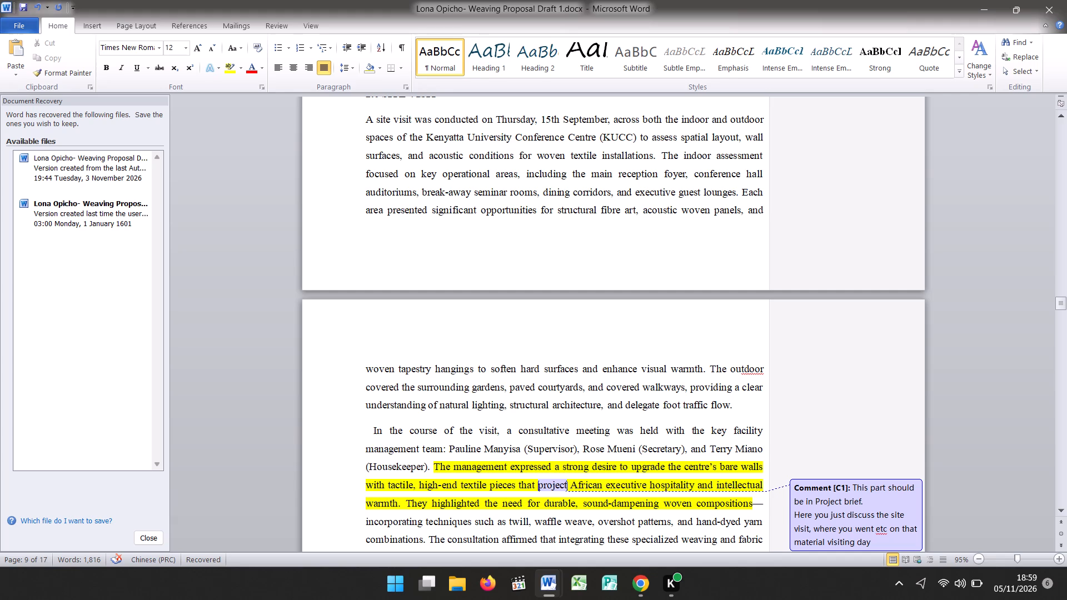
pyautogui.press('Down')
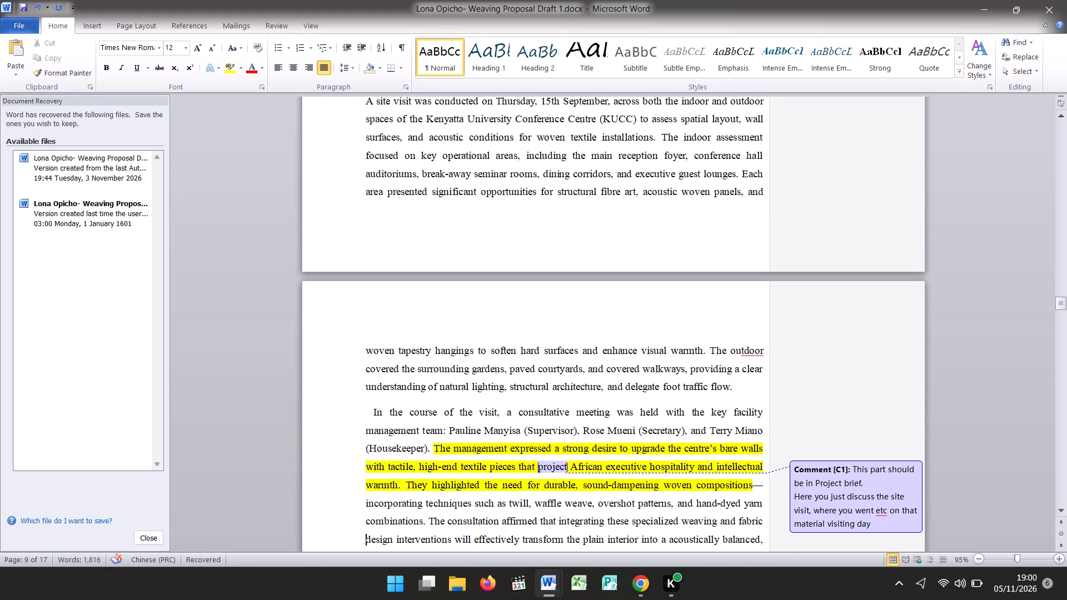
# Copy the site visit text from "The management expressed a strong desire" through "international conference delegates.".
pyautogui.press('Down')
pyautogui.press('Down')
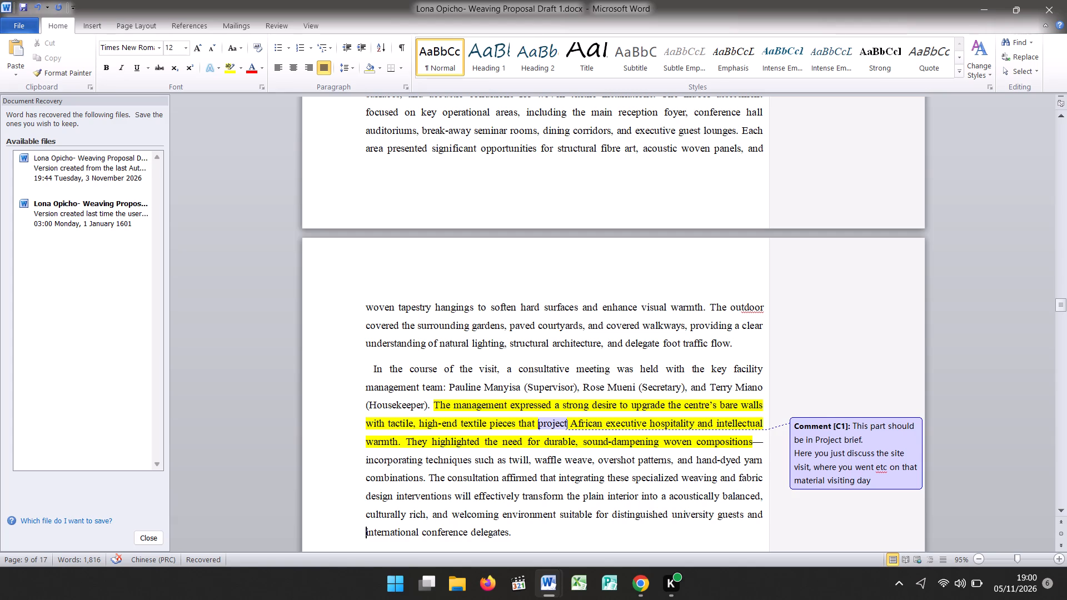
pyautogui.press('Down')
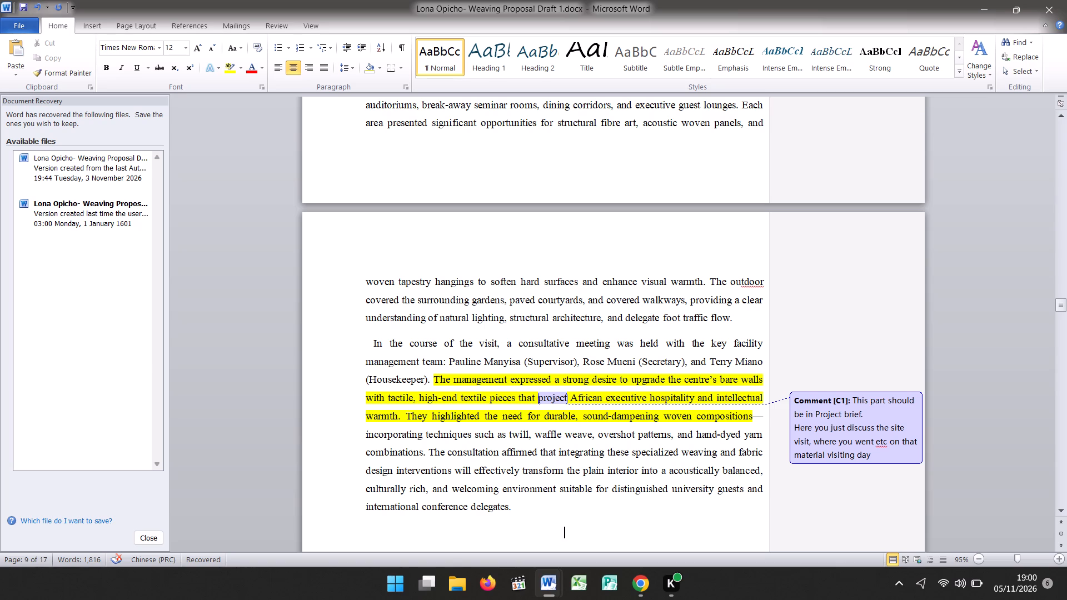
pyautogui.moveTo(432, 376); pyautogui.dragTo(472, 527)
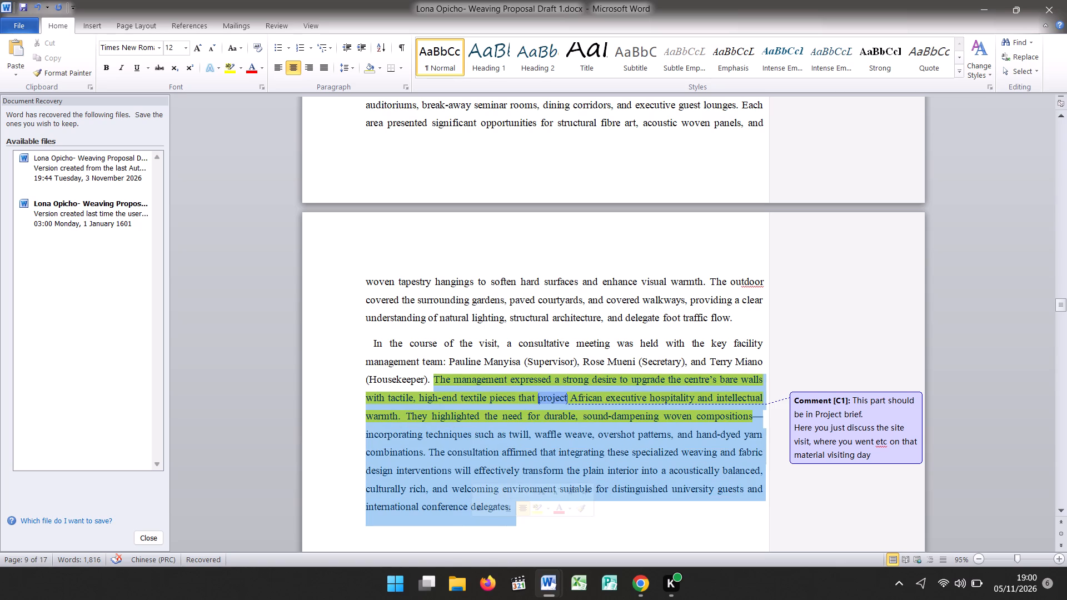
pyautogui.hotkey('ctrl', 'c')
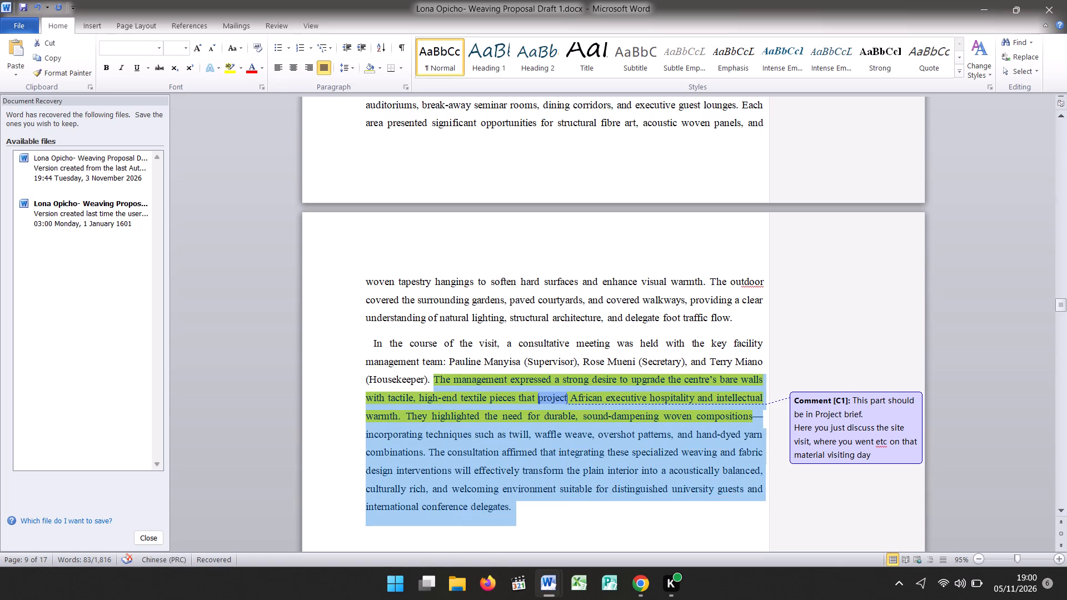
# Replace "interior" with "weaving" before "design interventions" in the project brief paragraph below the Fig 2.1 caption.
pyautogui.press('Up')
pyautogui.press('Up')
pyautogui.press('Up')
pyautogui.press('Up')
pyautogui.press('Up')
pyautogui.press('Up')
pyautogui.press('Up')
pyautogui.press('Up')
pyautogui.press('Up')
pyautogui.press('Up')
pyautogui.press('Up')
pyautogui.press('Up')
pyautogui.press('Up')
pyautogui.press('Up')
pyautogui.press('Up')
pyautogui.press('Up')
pyautogui.press('Up')
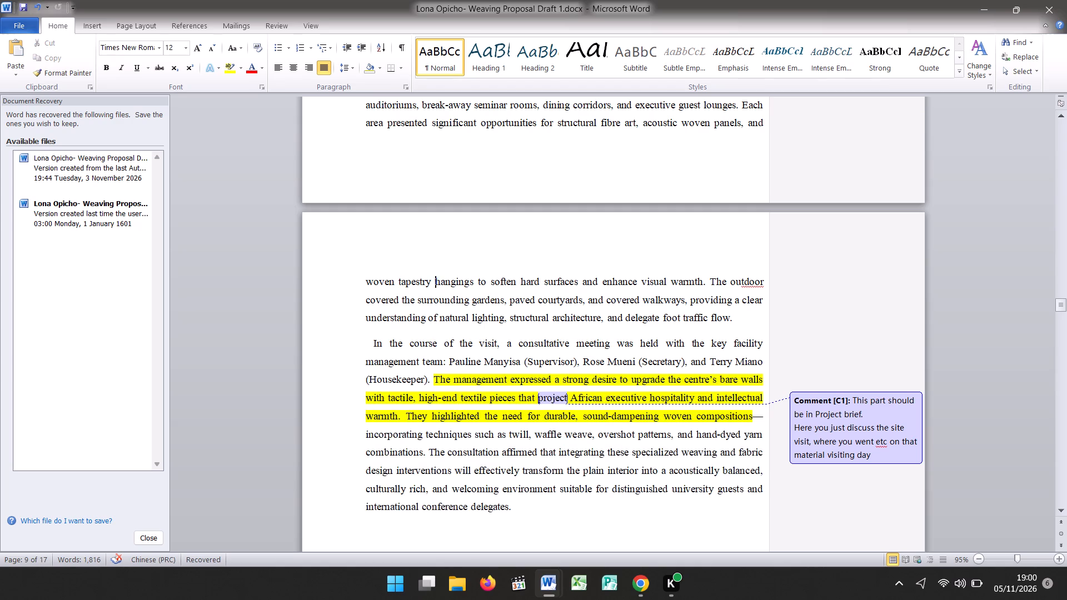
pyautogui.press('Up')
pyautogui.press('Up')
pyautogui.press('Up')
pyautogui.press('Up')
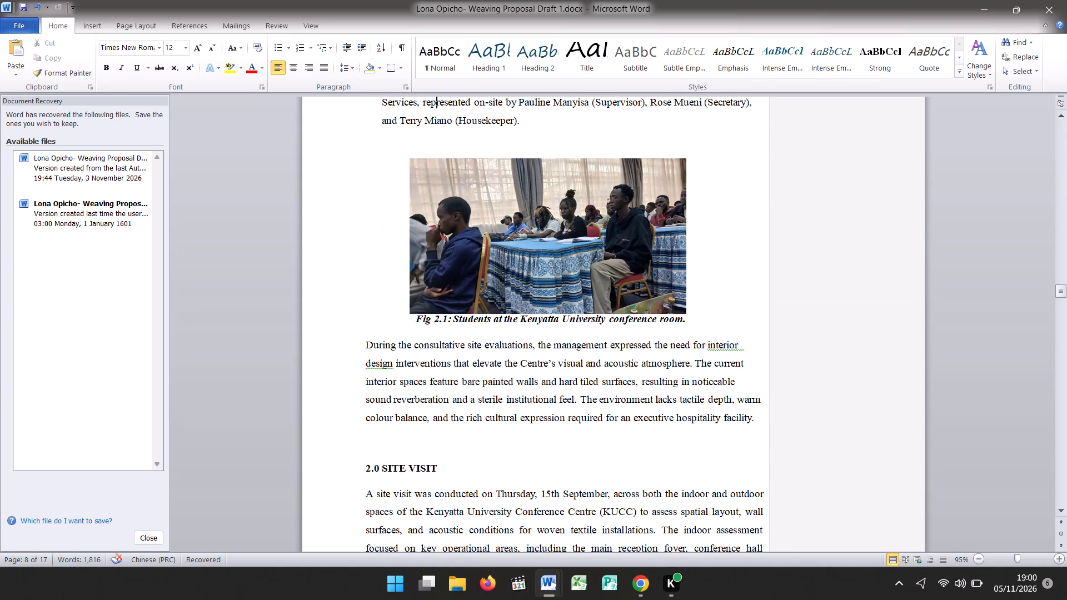
pyautogui.click(742, 349)
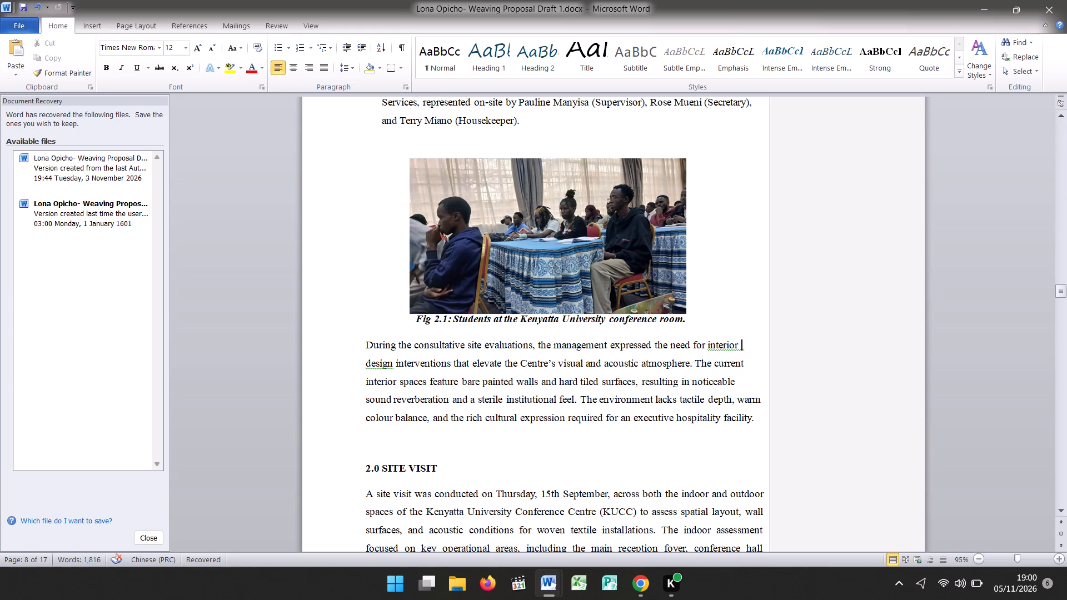
pyautogui.press('BackSpace')
pyautogui.press('BackSpace')
pyautogui.press('BackSpace')
pyautogui.press('BackSpace')
pyautogui.press('BackSpace')
pyautogui.press('BackSpace')
pyautogui.press('BackSpace')
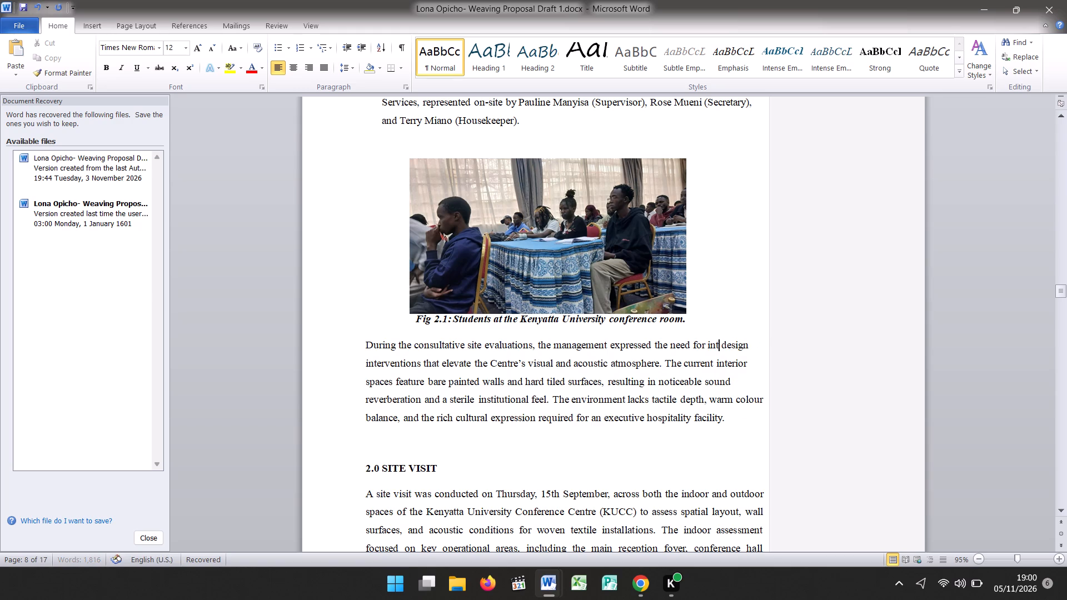
pyautogui.press('BackSpace')
pyautogui.press('BackSpace')
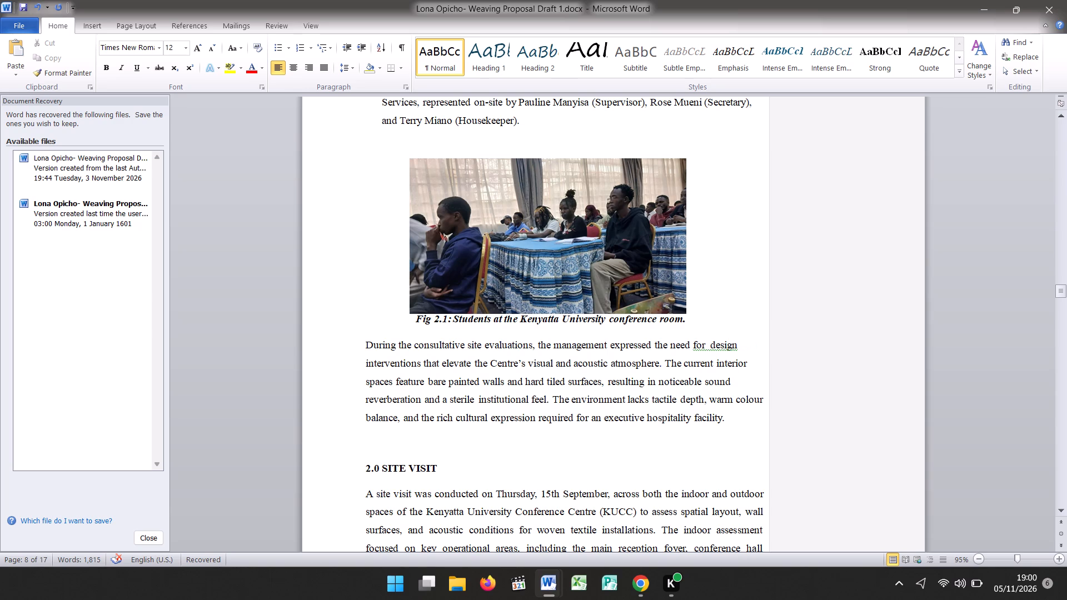
pyautogui.write('weaving')
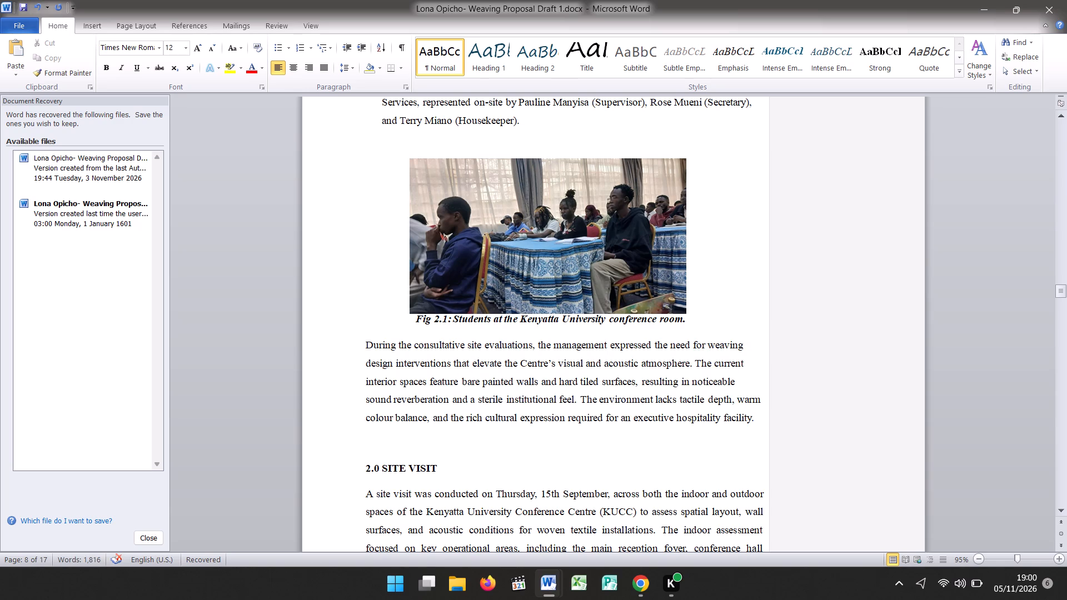
pyautogui.press('space')
# Paste the copied management passage into the project brief paragraph, directly after the sentence ending "visual and acoustic atmosphere.".
pyautogui.click(690, 364)
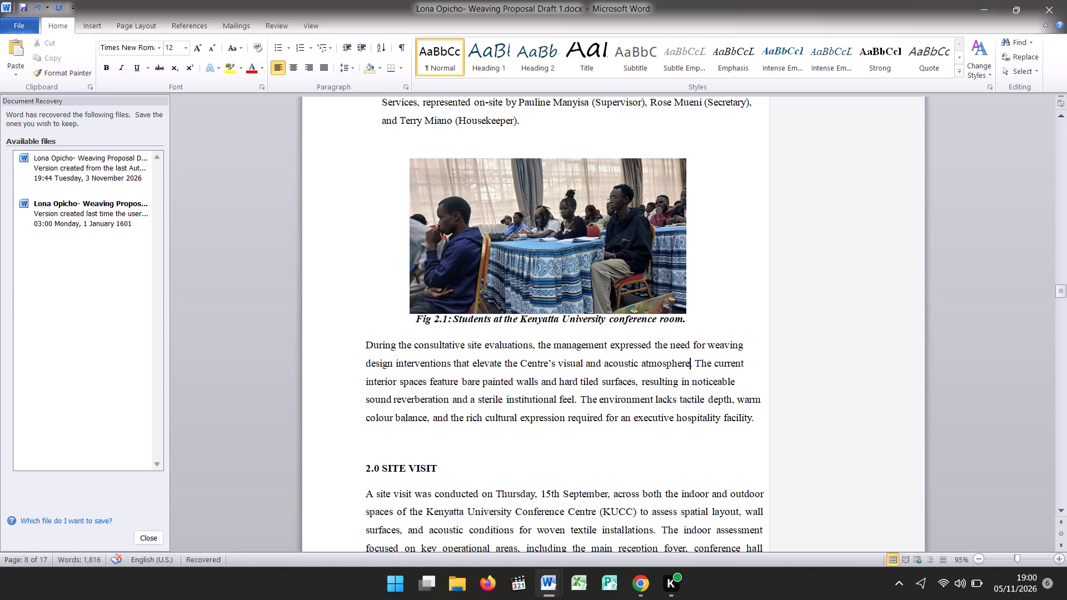
pyautogui.click(691, 364)
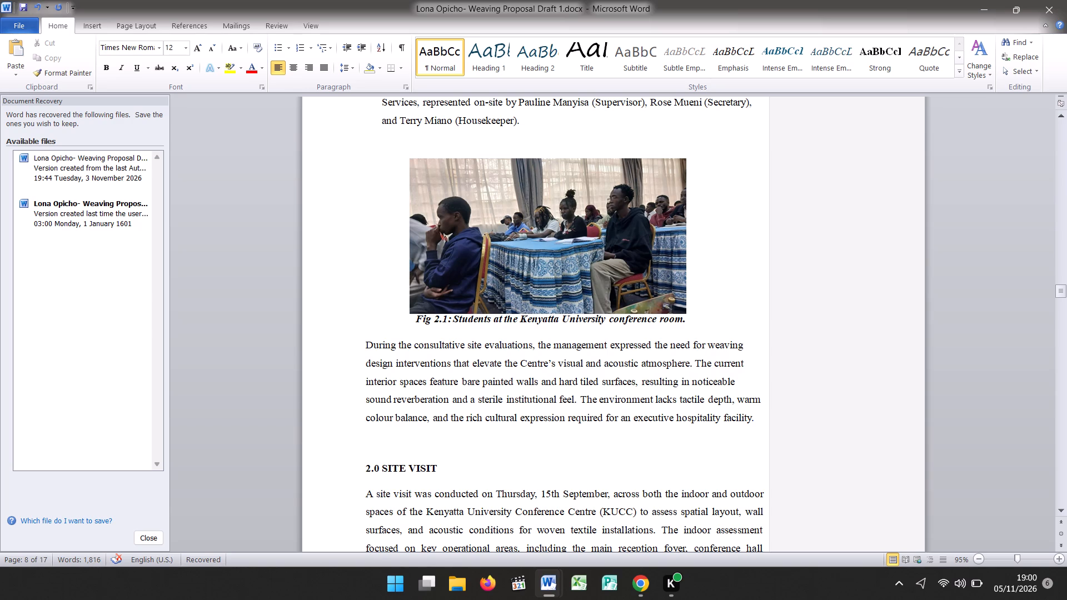
pyautogui.click(695, 364)
pyautogui.hotkey('ctrl', 'v')
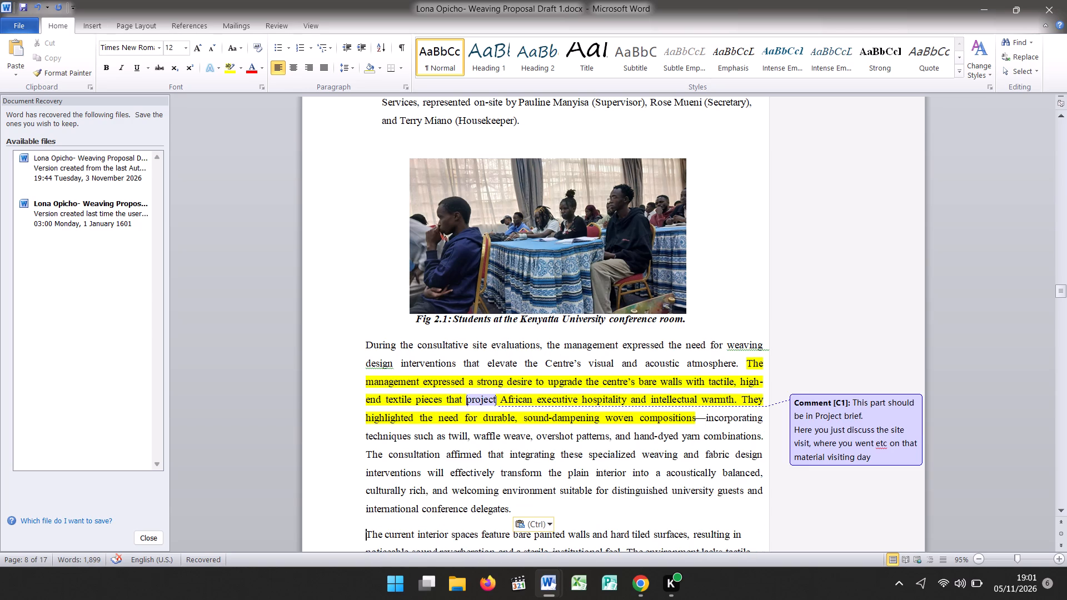
pyautogui.click(764, 365)
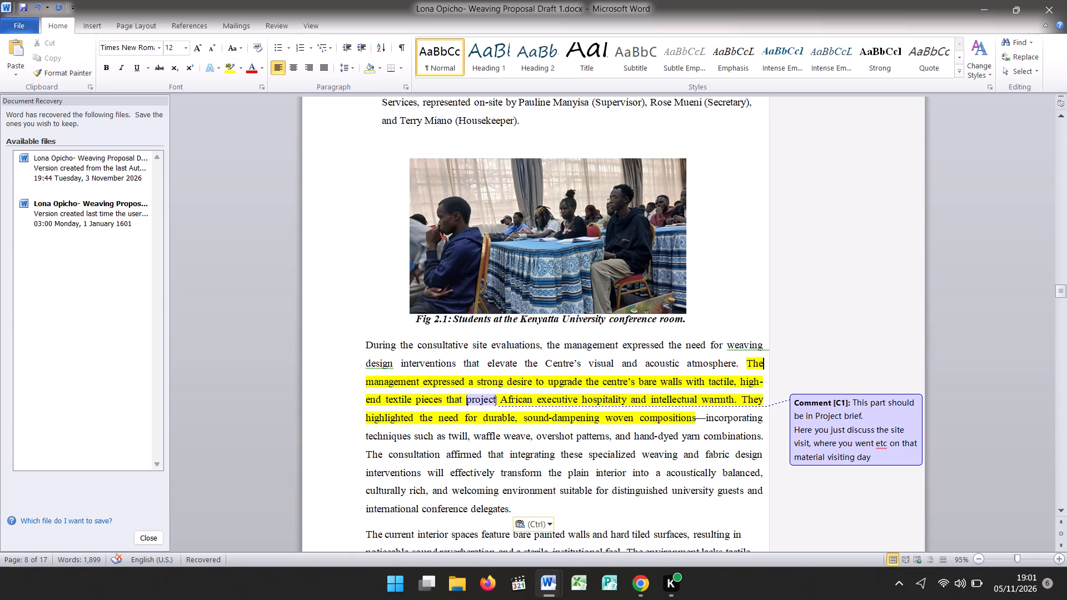
pyautogui.click(801, 359)
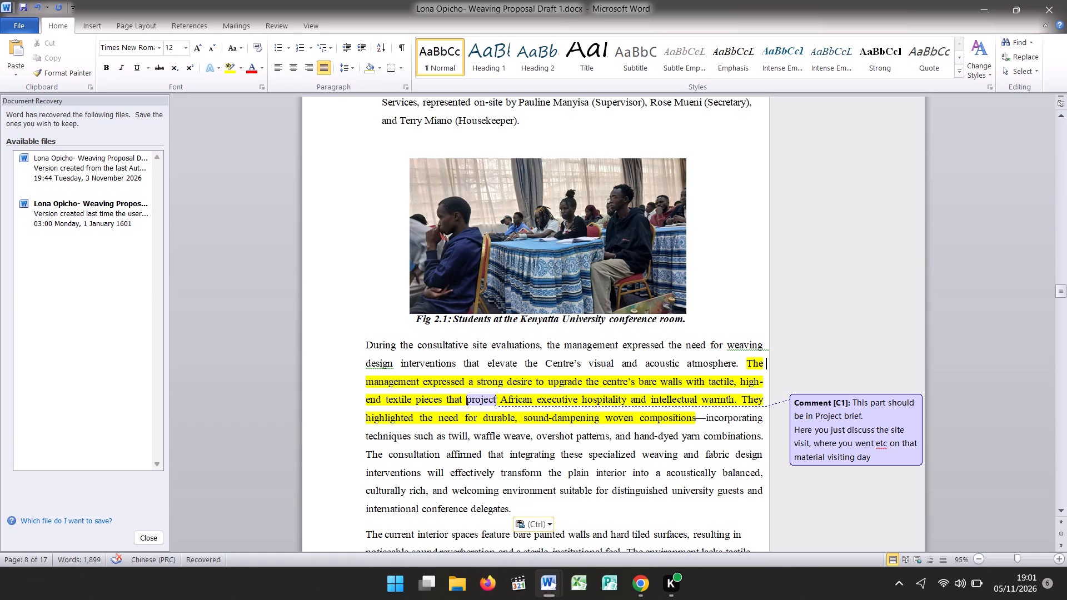
# Delete the word "This" from the start of Comment C1 beside the pasted passage.
pyautogui.doubleClick(816, 408)
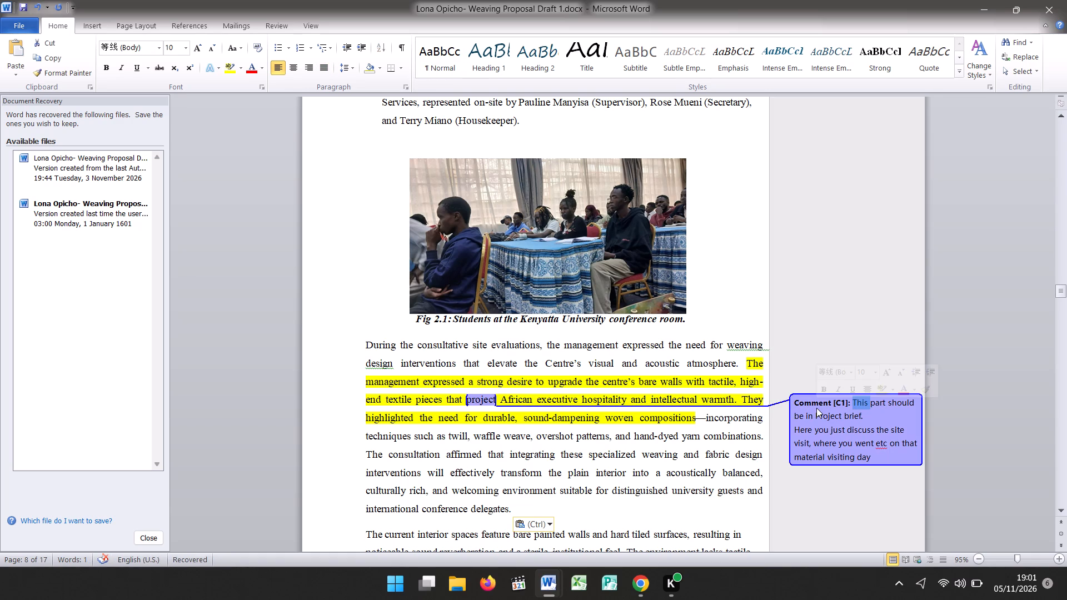
pyautogui.press('BackSpace')
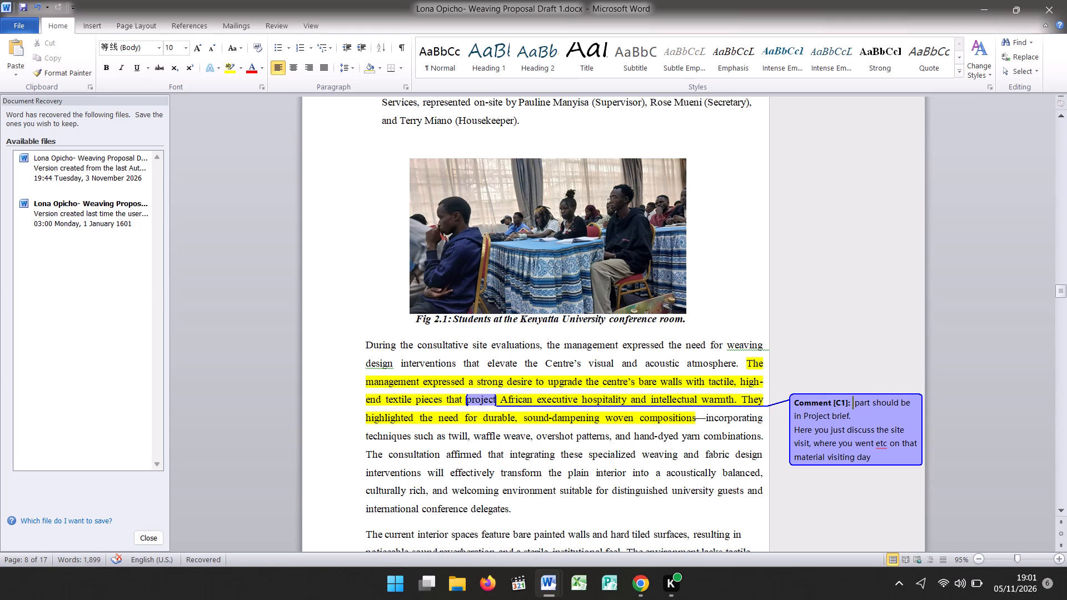
pyautogui.click(894, 495)
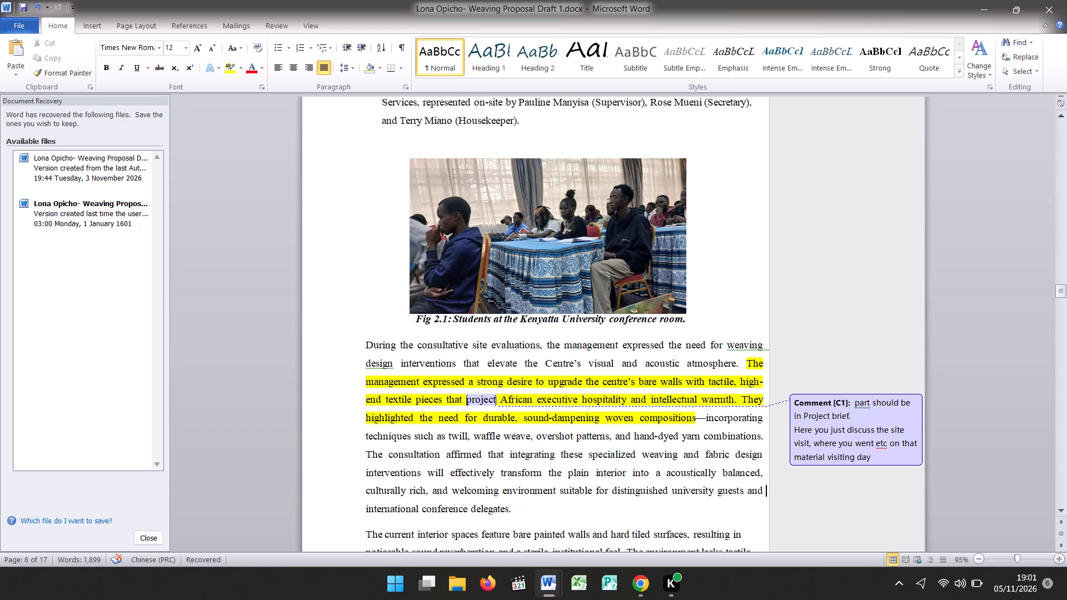
pyautogui.click(894, 495)
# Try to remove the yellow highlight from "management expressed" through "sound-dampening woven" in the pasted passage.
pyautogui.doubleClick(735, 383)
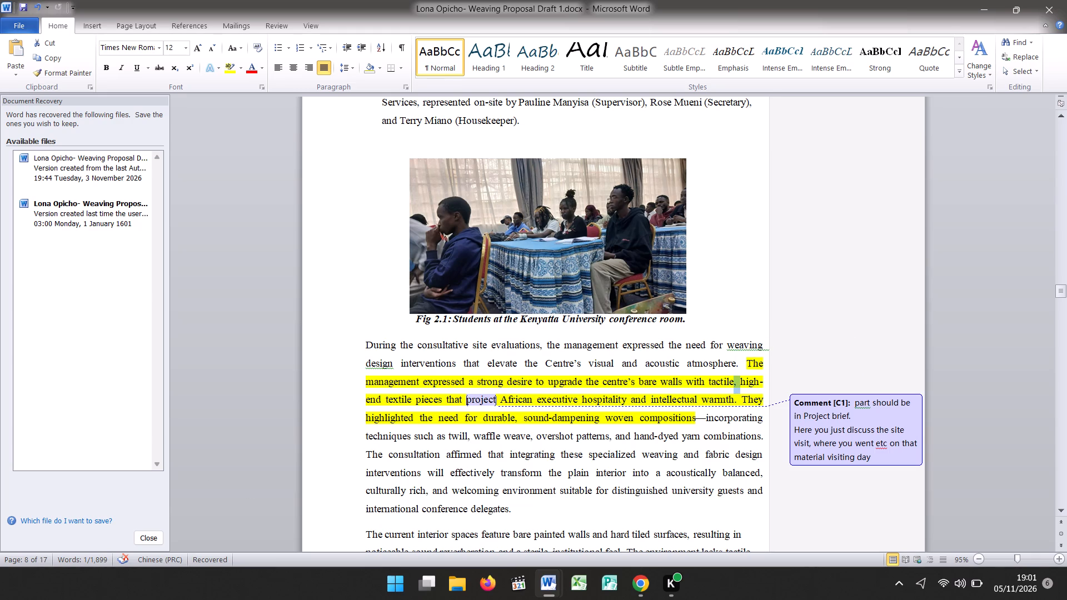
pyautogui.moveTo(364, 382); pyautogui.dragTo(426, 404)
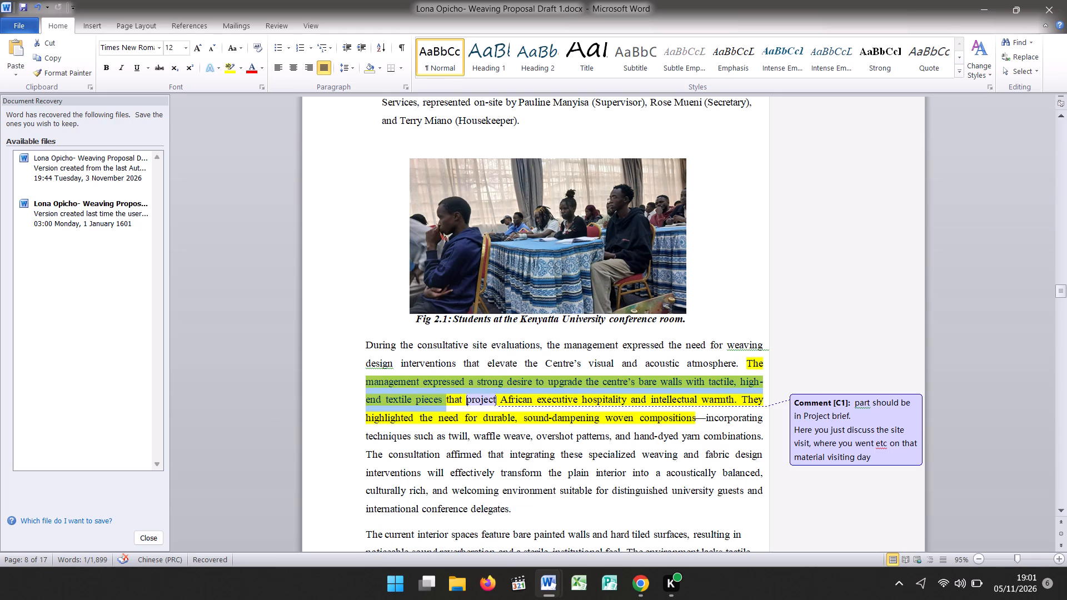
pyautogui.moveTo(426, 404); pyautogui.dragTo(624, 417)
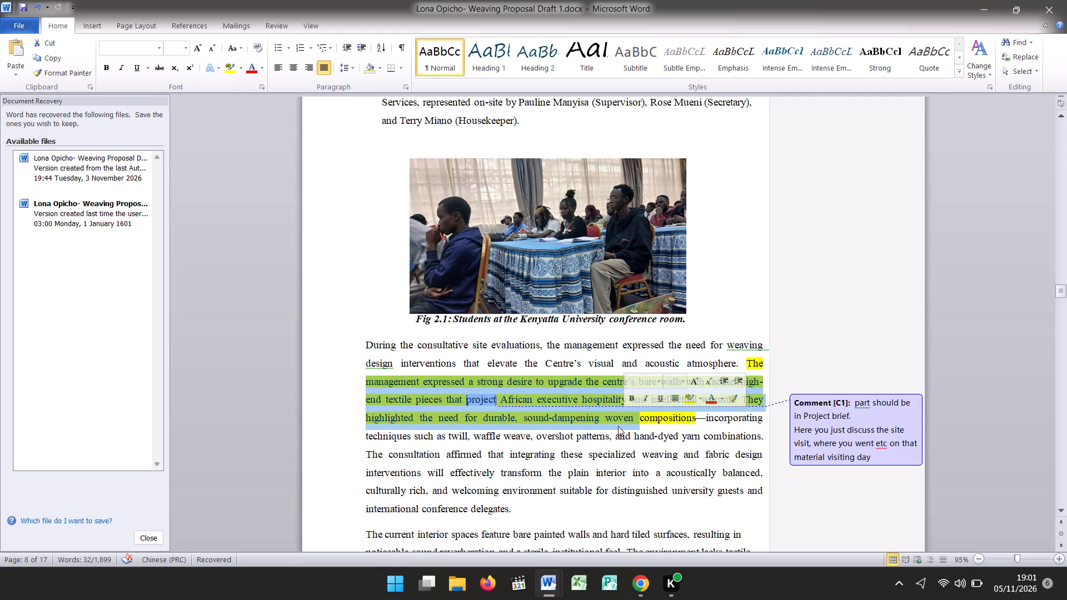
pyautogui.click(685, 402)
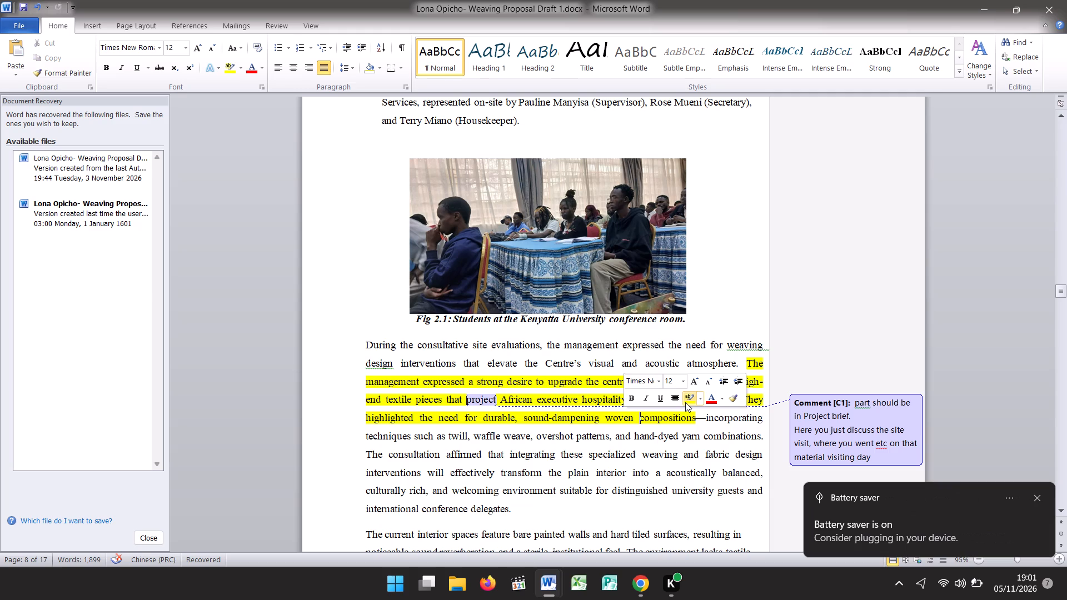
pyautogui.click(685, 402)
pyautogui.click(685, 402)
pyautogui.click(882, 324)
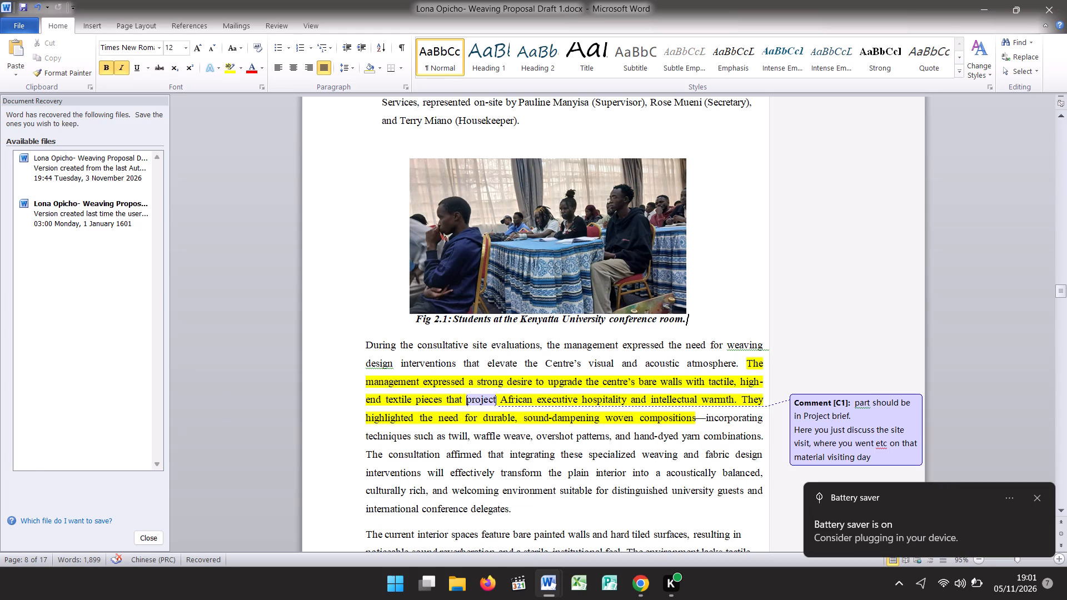
# Clear the yellow highlight from the pasted passage, from "The management expressed" through "woven compositions", using No Color.
pyautogui.moveTo(361, 379); pyautogui.dragTo(437, 404)
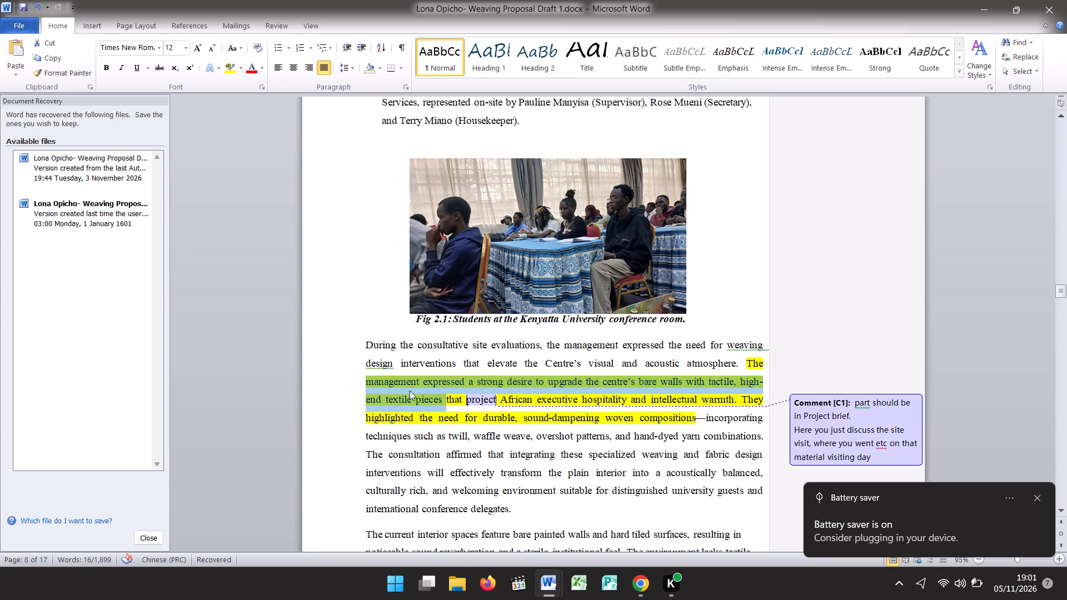
pyautogui.click(230, 72)
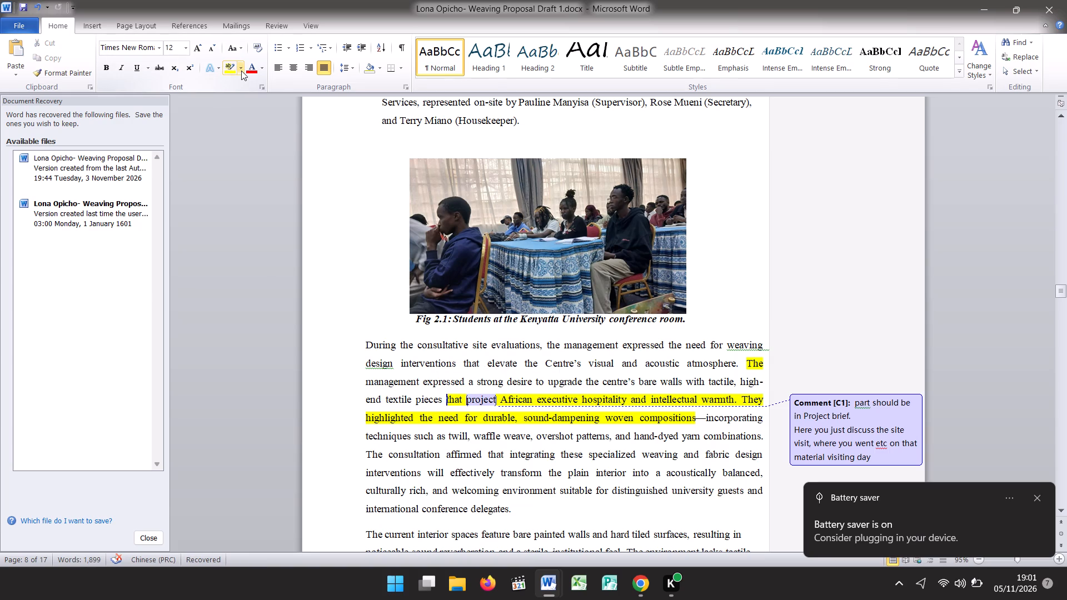
pyautogui.click(241, 71)
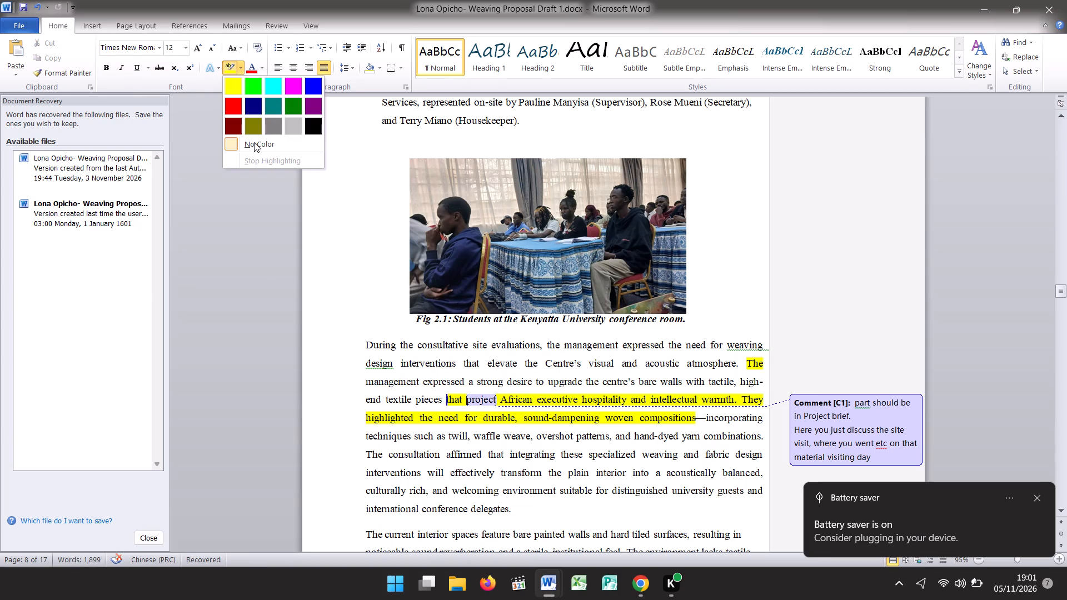
pyautogui.click(233, 145)
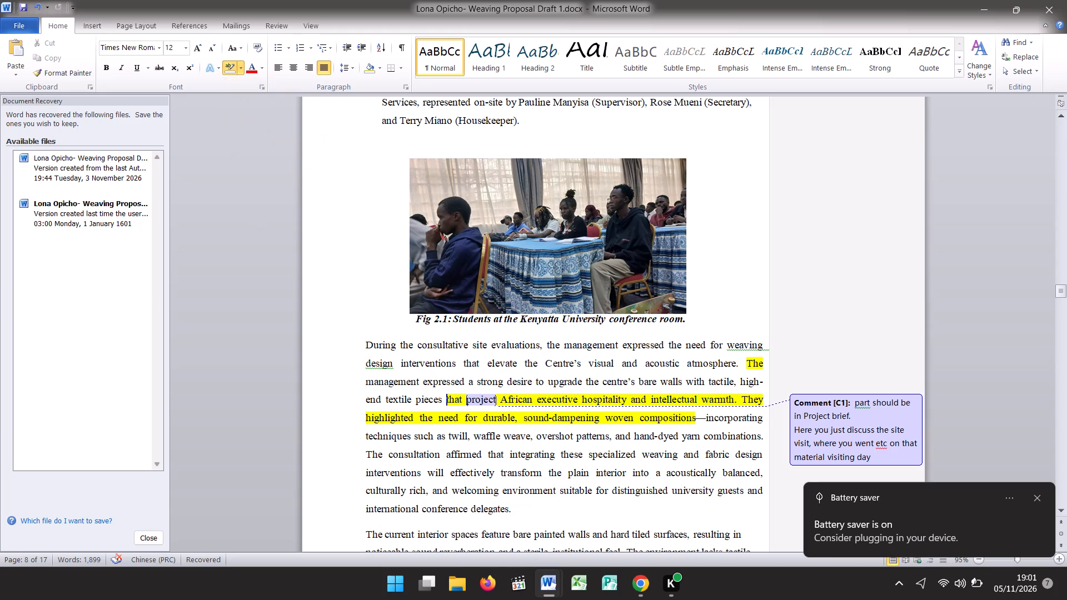
pyautogui.click(346, 398)
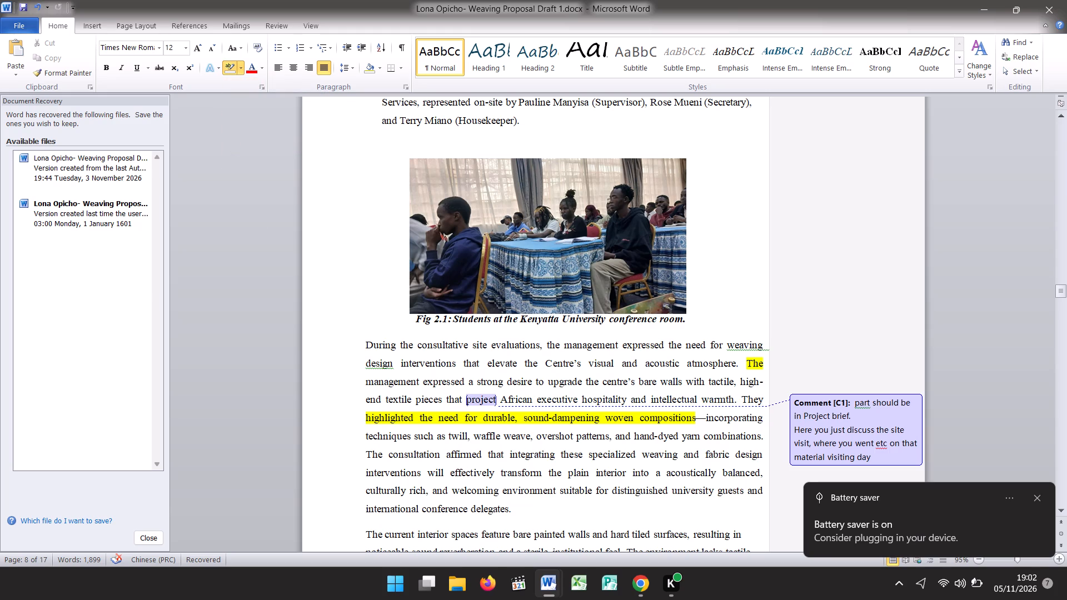
pyautogui.moveTo(367, 418); pyautogui.dragTo(554, 421)
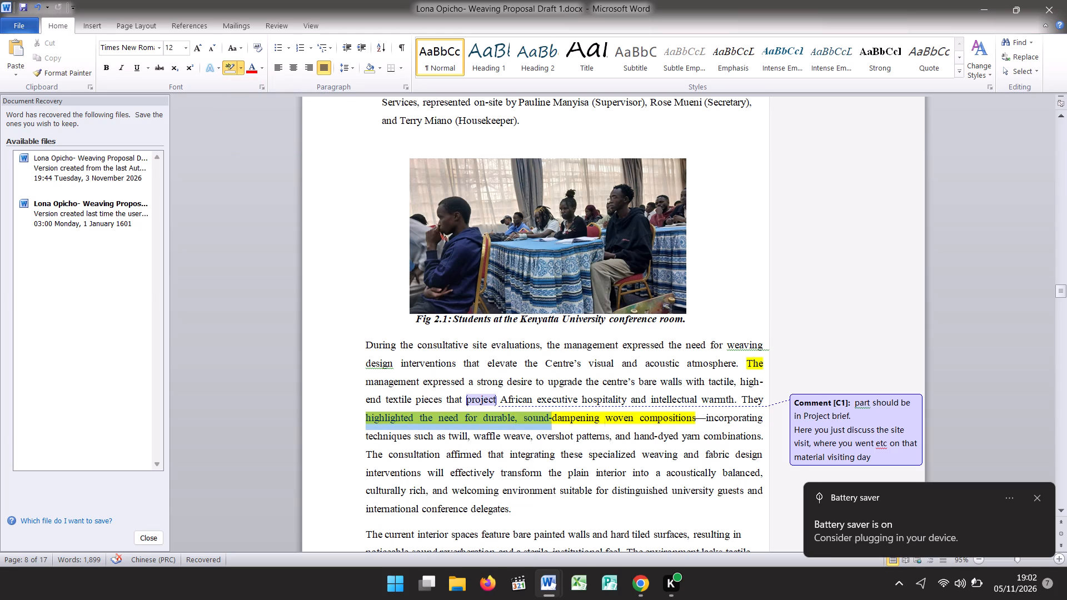
pyautogui.moveTo(554, 421); pyautogui.dragTo(685, 419)
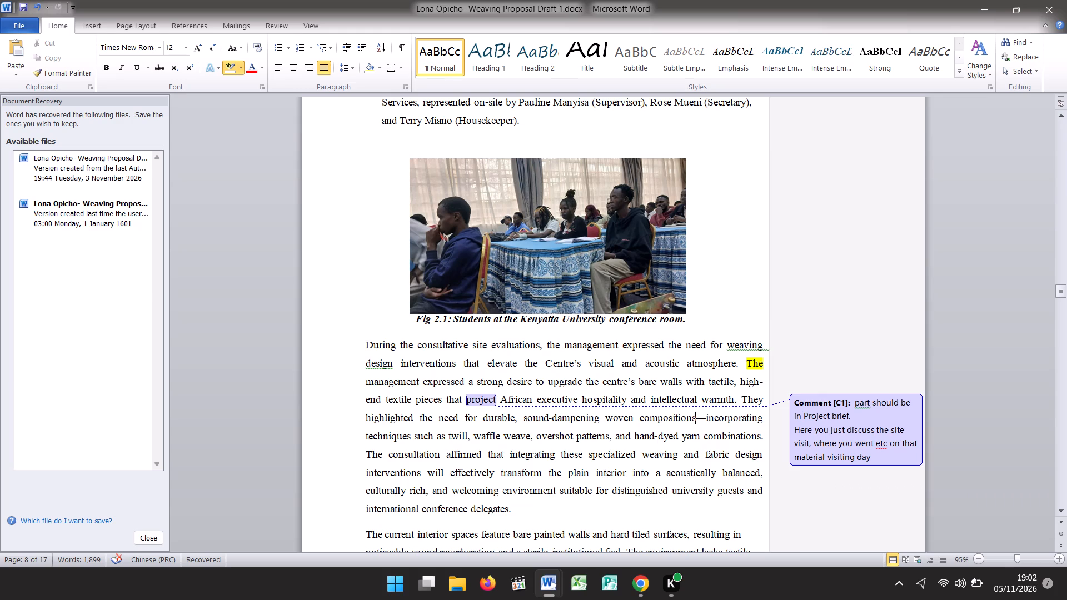
pyautogui.click(750, 368)
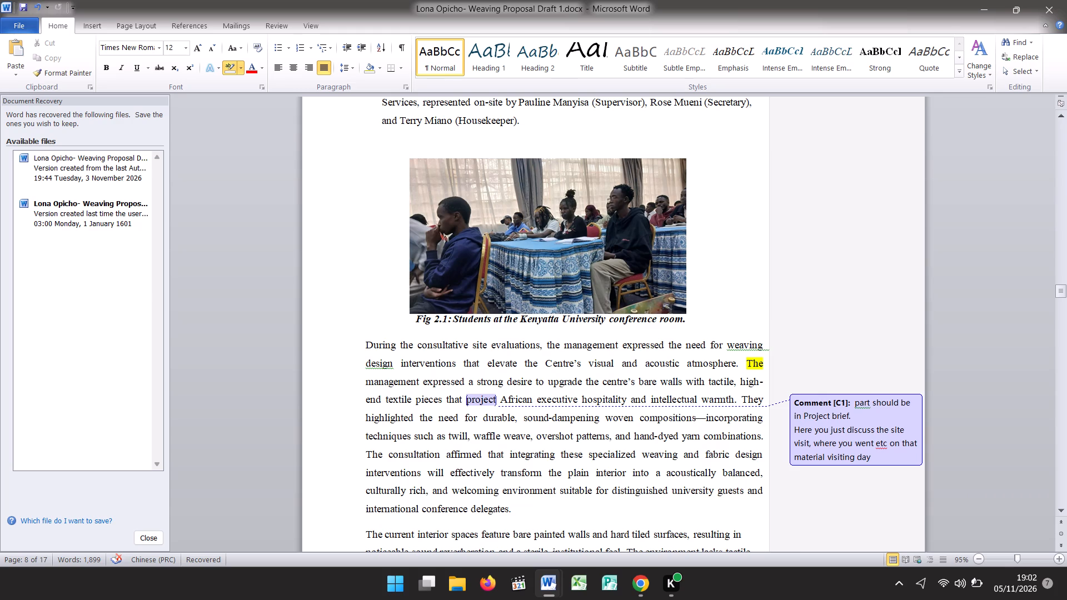
pyautogui.click(747, 361)
pyautogui.moveTo(749, 358); pyautogui.dragTo(764, 362)
# Check the flagged phrase "weaving design" in the project brief paragraph's first sentence.
pyautogui.click(749, 345)
pyautogui.click(749, 347)
pyautogui.rightClick(749, 347)
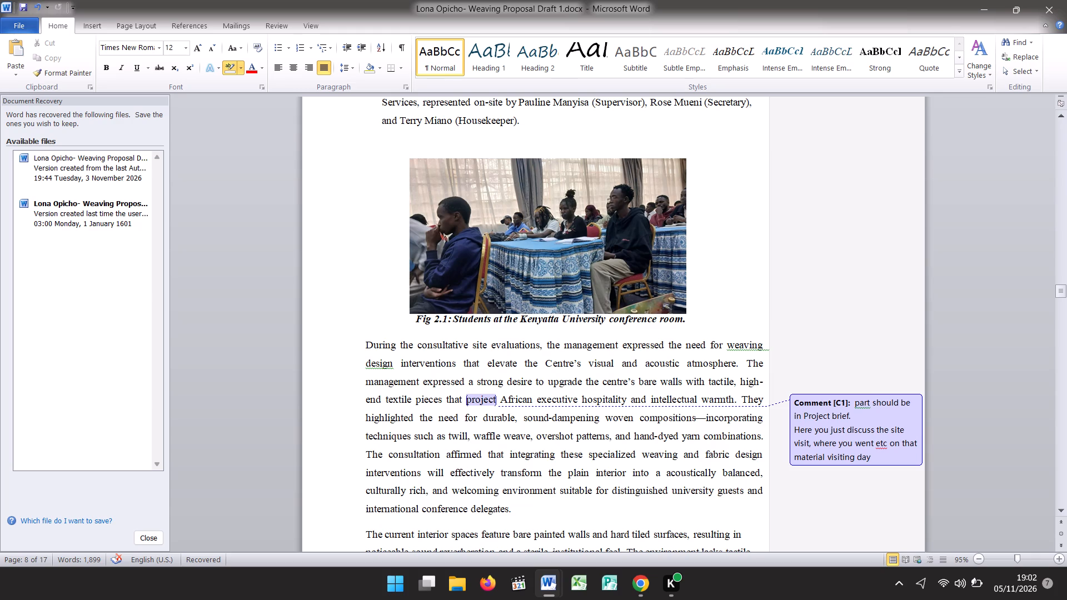
# Change "The" to "They" at the start of the paragraph's second sentence, keeping one space before "management expressed a strong desire".
pyautogui.click(767, 364)
pyautogui.press('y')
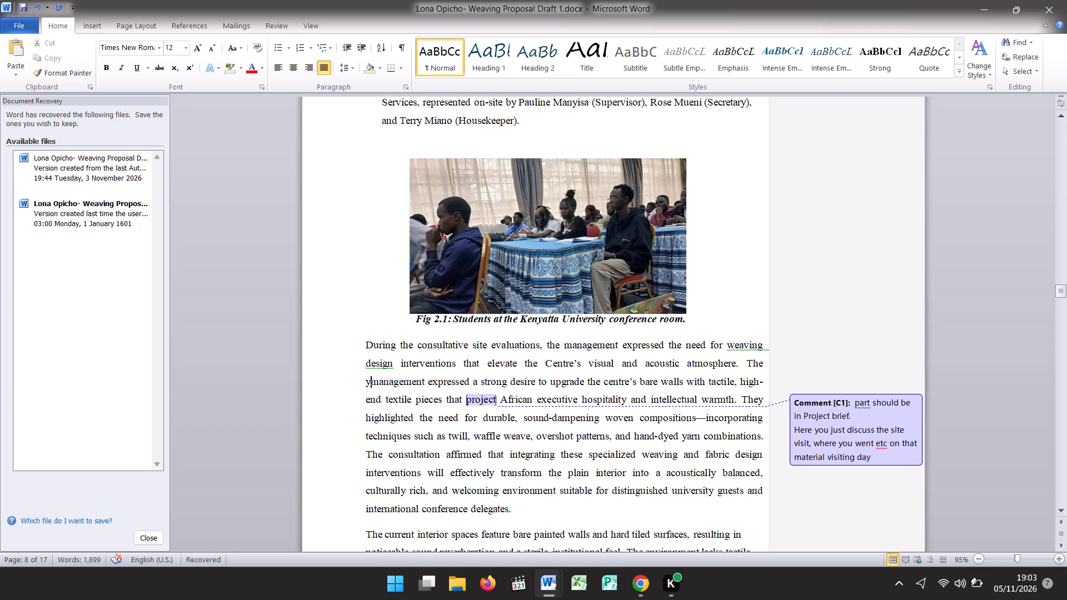
pyautogui.press('BackSpace')
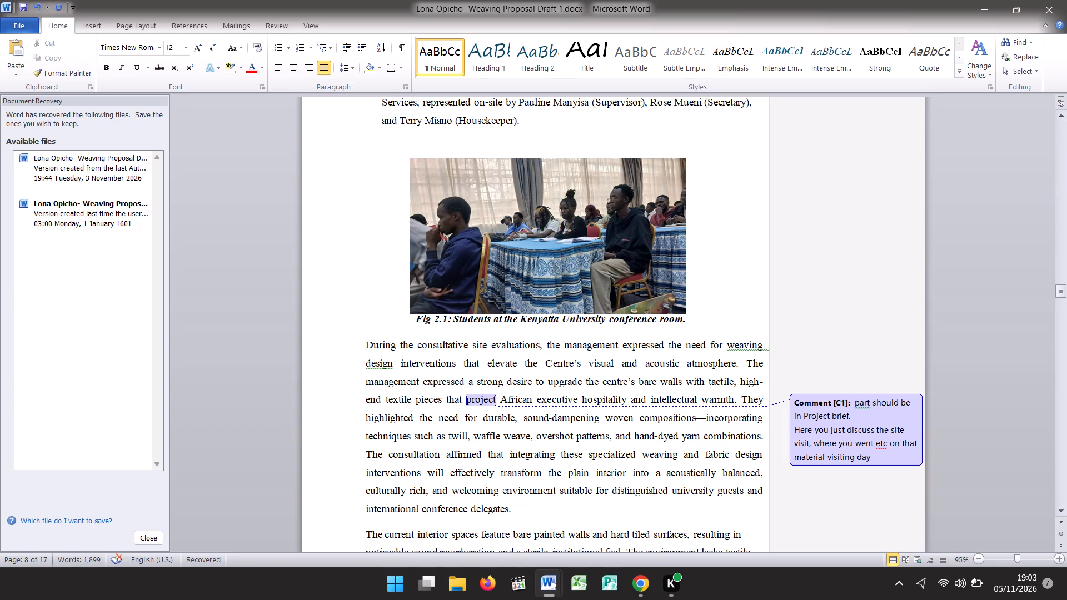
pyautogui.press('BackSpace')
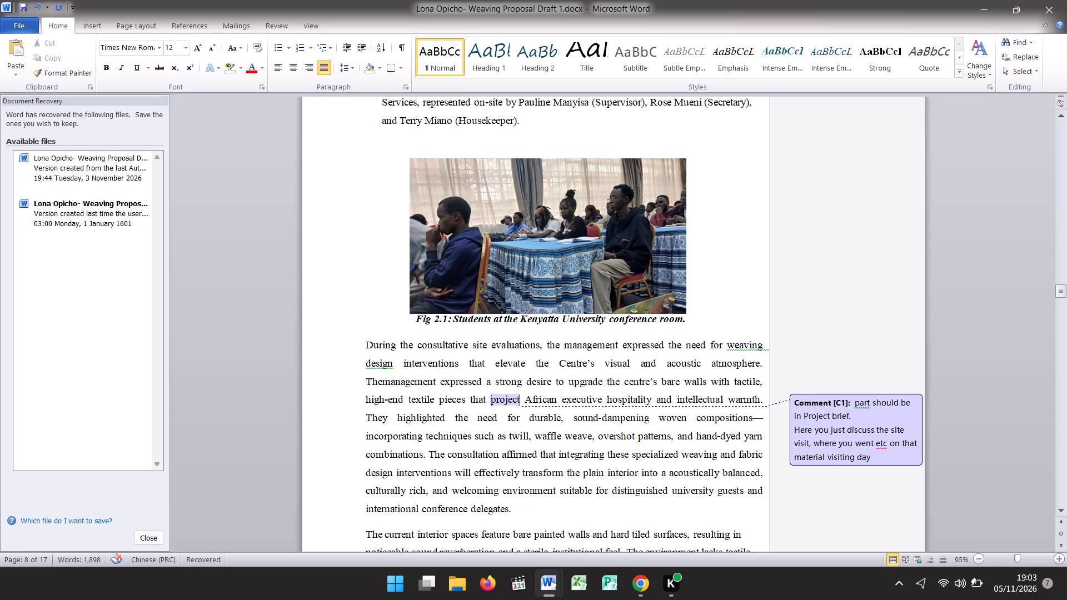
pyautogui.click(760, 372)
pyautogui.press('y')
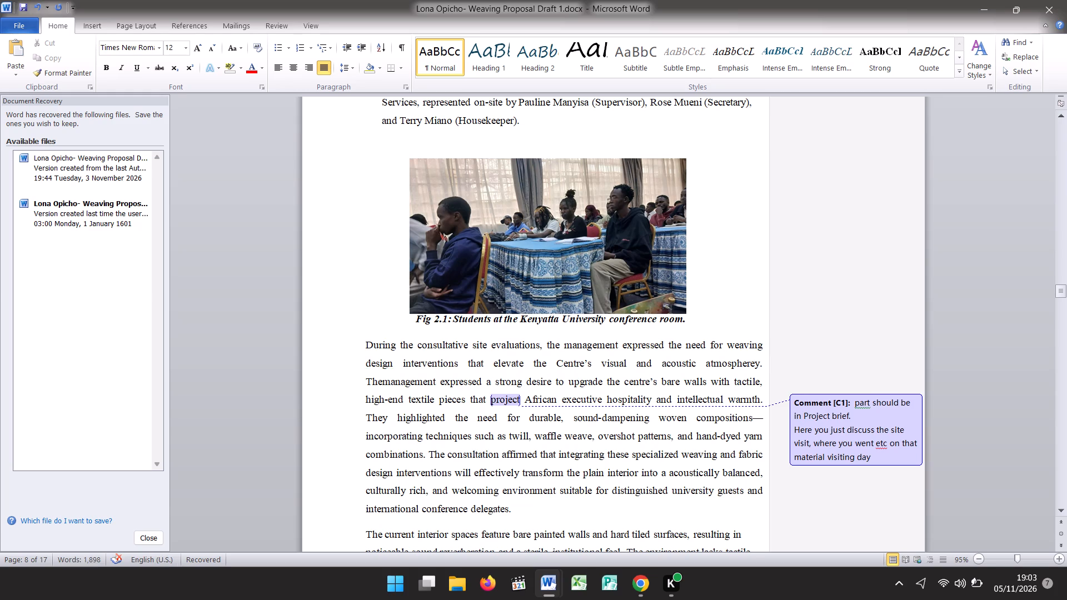
pyautogui.press('BackSpace')
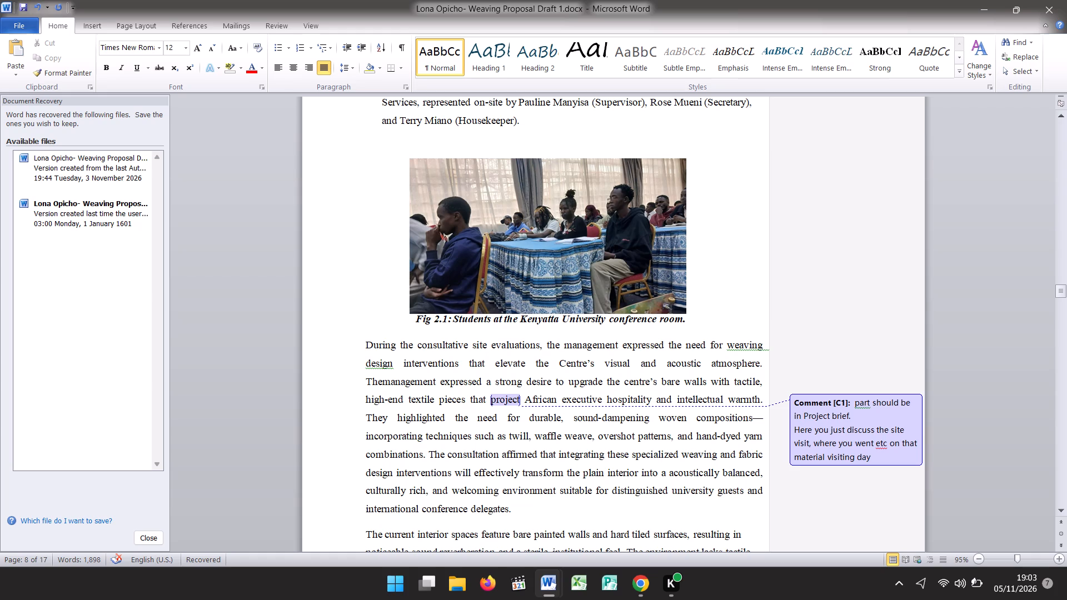
pyautogui.click(381, 382)
pyautogui.press('y')
pyautogui.press('space')
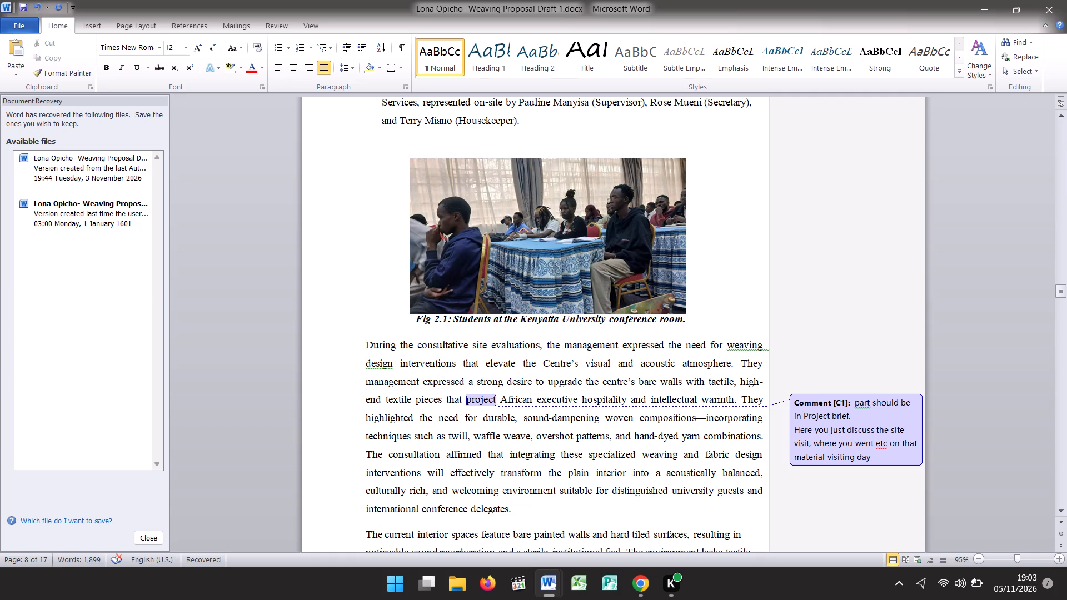
# Delete the word "management" from the second sentence so it reads "They expressed a strong desire".
pyautogui.click(420, 386)
pyautogui.press('BackSpace')
pyautogui.press('BackSpace')
pyautogui.press('BackSpace')
pyautogui.press('BackSpace')
pyautogui.press('BackSpace')
pyautogui.press('BackSpace')
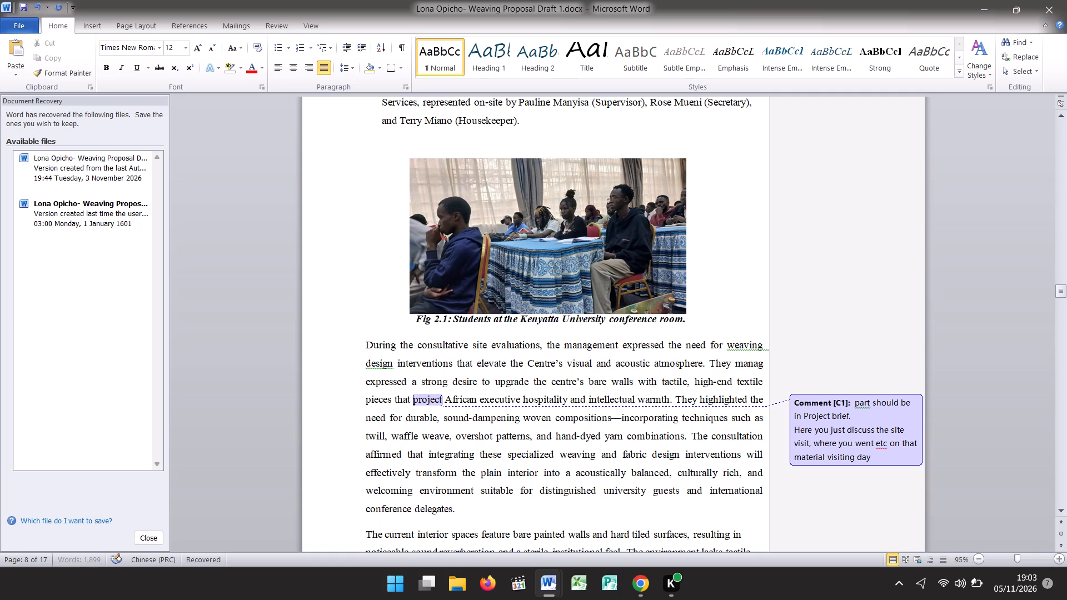
pyautogui.press('BackSpace')
pyautogui.press('BackSpace')
pyautogui.press('BackSpace')
pyautogui.press('BackSpace')
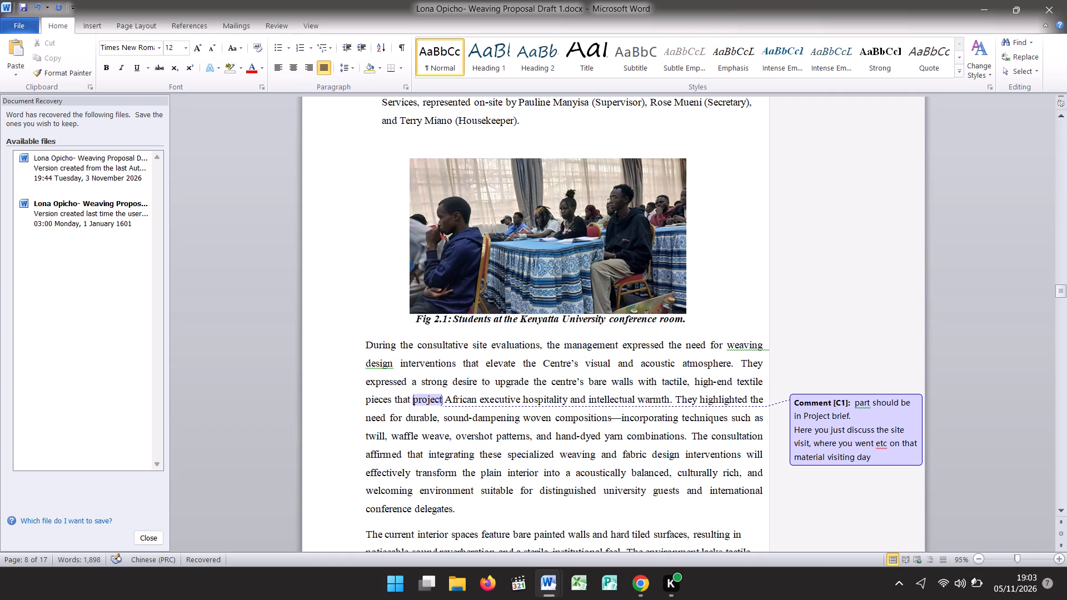
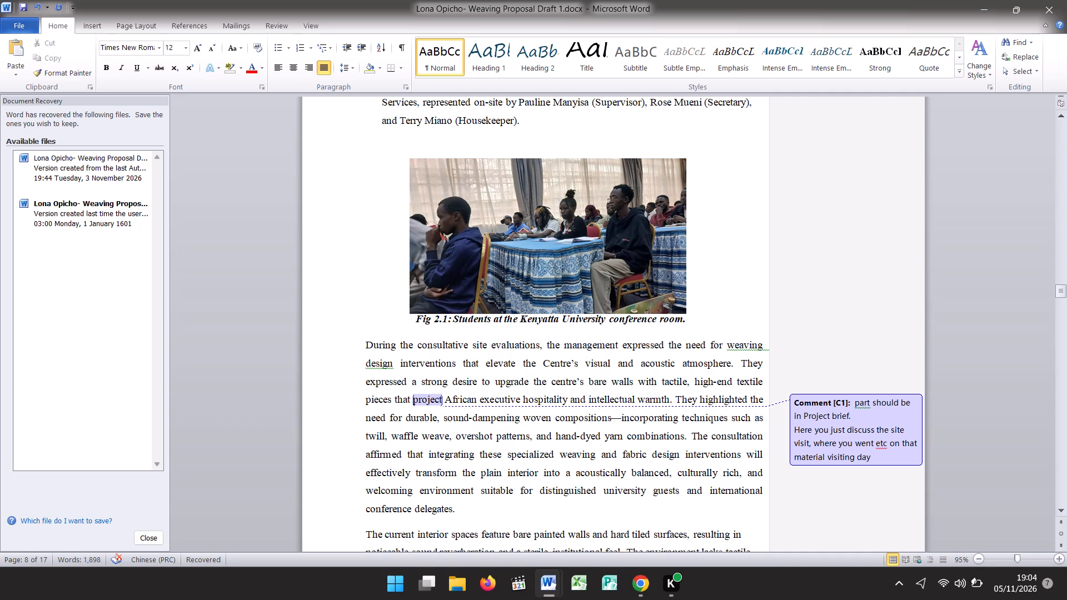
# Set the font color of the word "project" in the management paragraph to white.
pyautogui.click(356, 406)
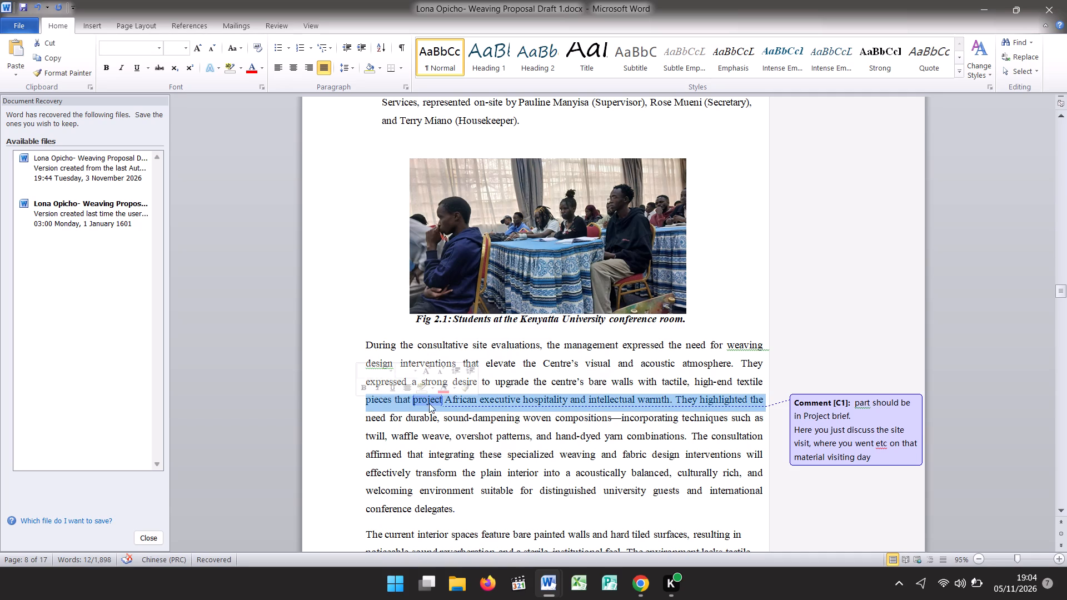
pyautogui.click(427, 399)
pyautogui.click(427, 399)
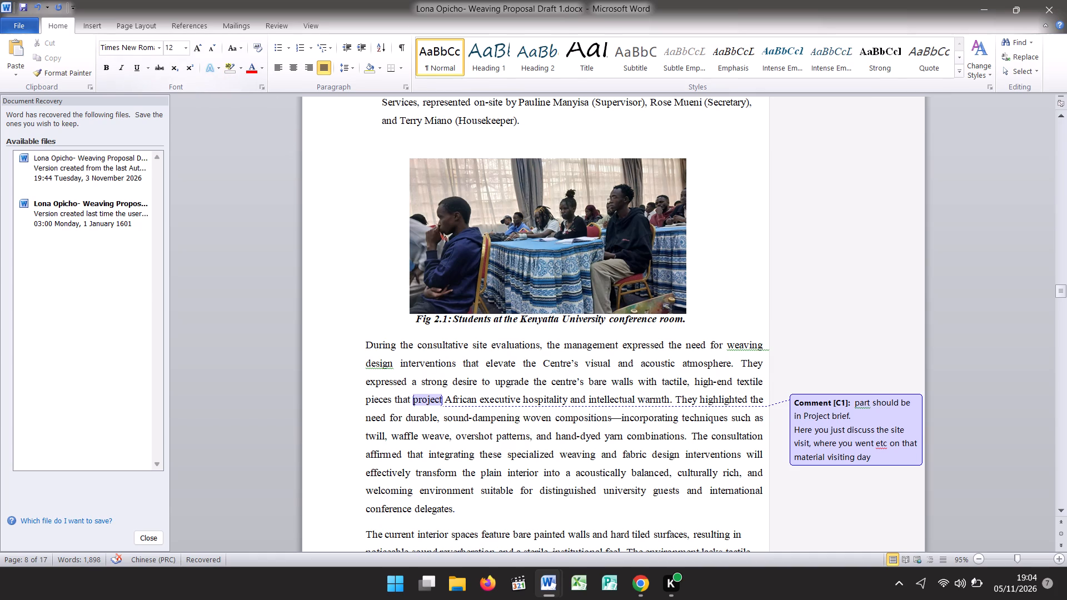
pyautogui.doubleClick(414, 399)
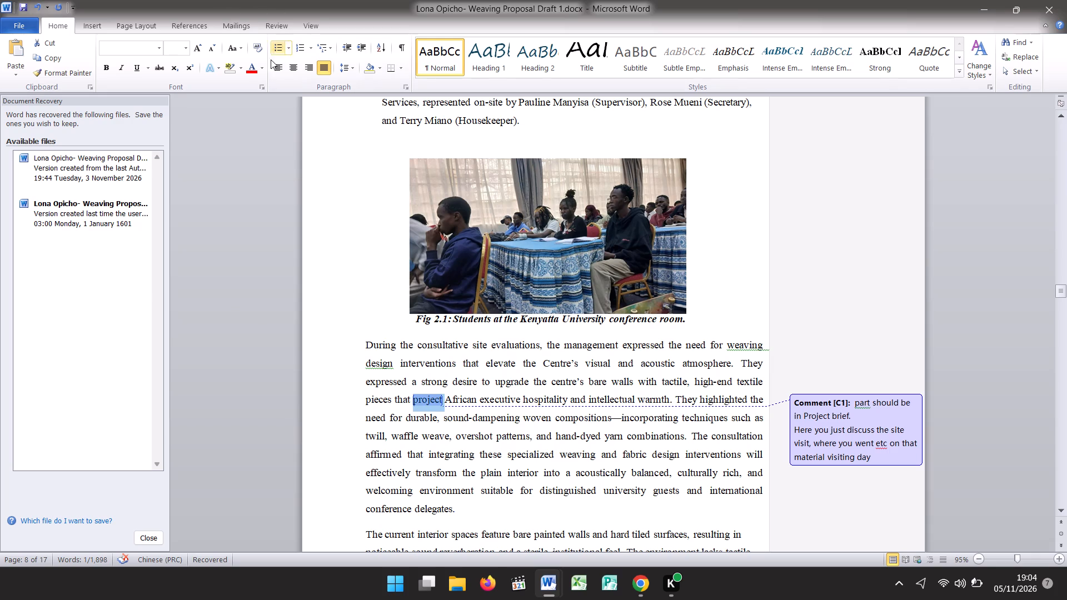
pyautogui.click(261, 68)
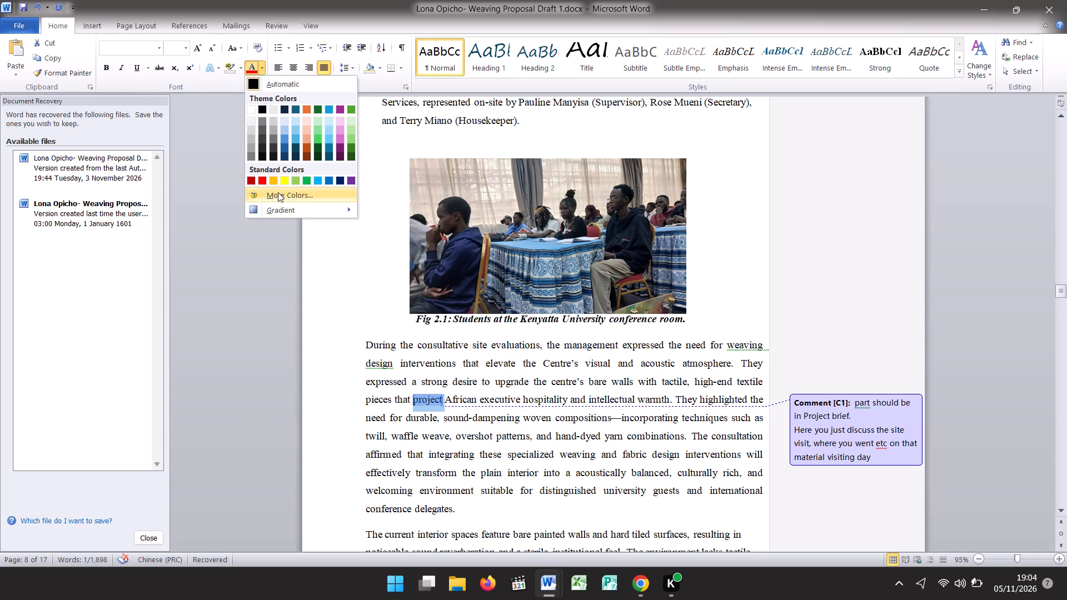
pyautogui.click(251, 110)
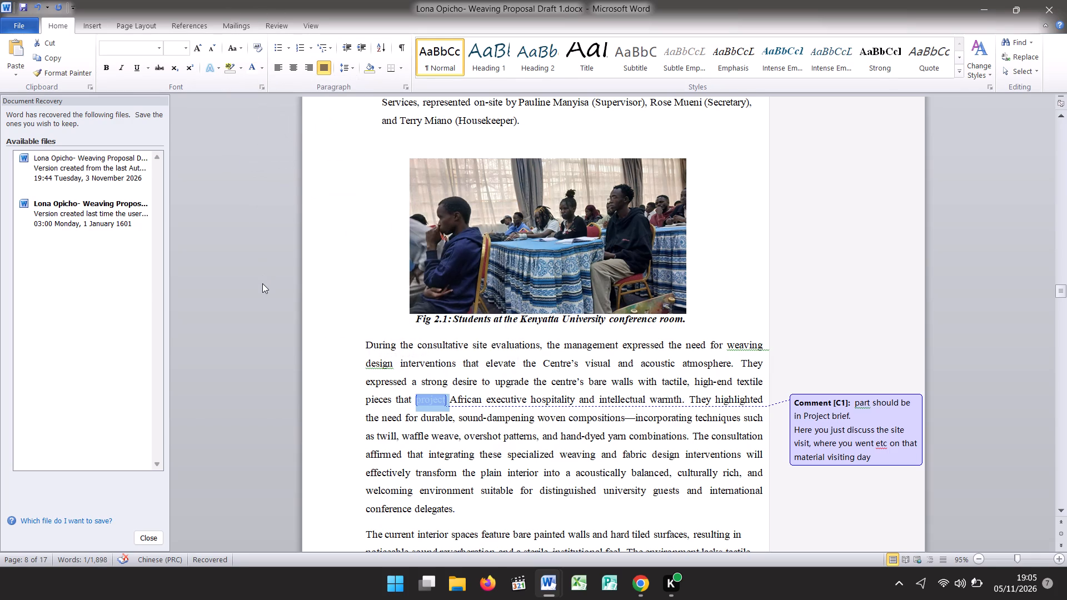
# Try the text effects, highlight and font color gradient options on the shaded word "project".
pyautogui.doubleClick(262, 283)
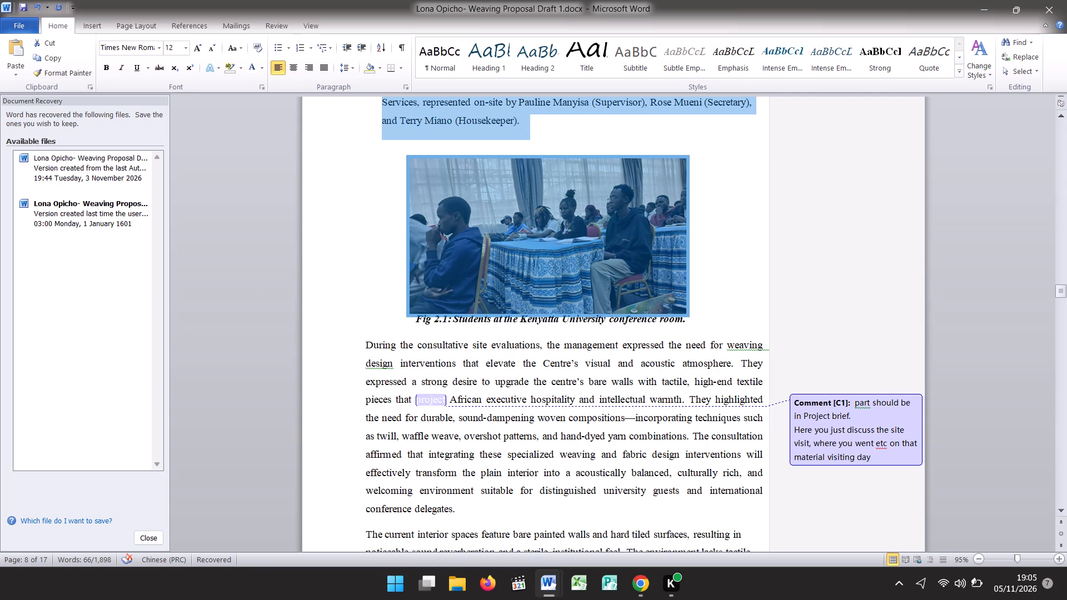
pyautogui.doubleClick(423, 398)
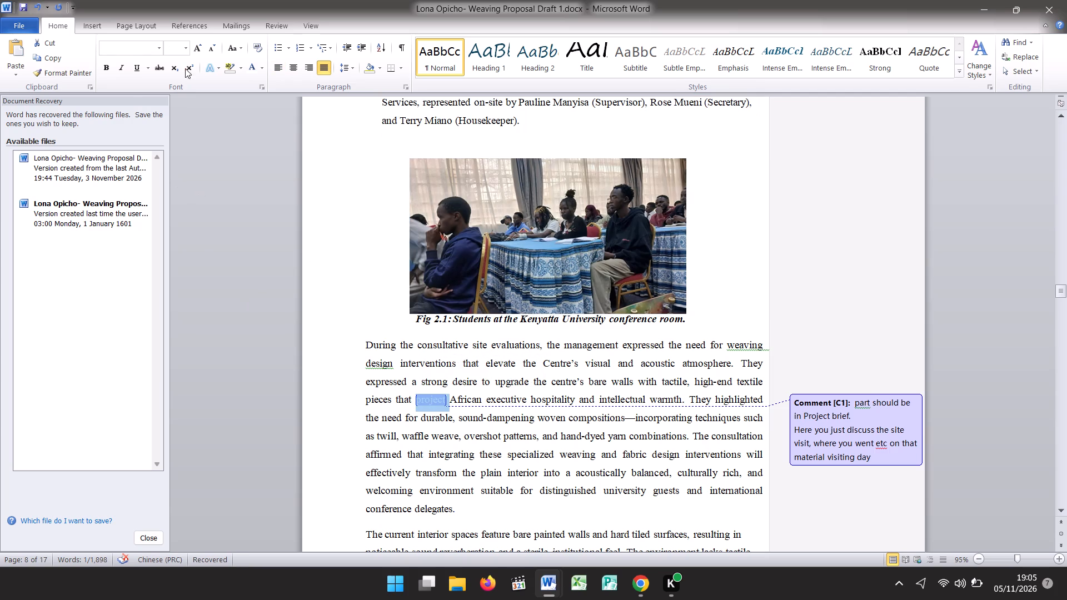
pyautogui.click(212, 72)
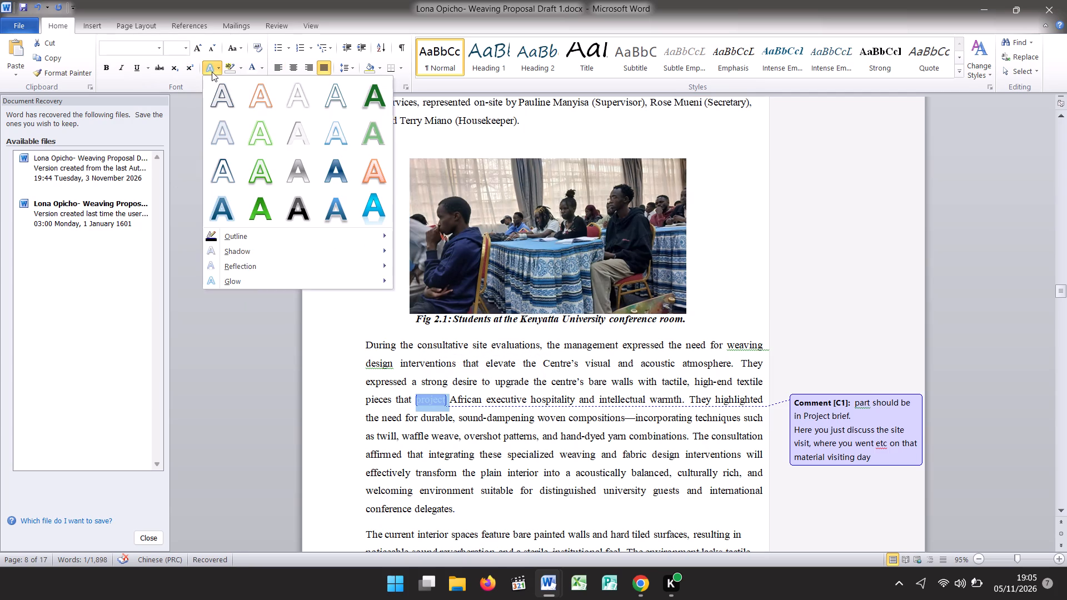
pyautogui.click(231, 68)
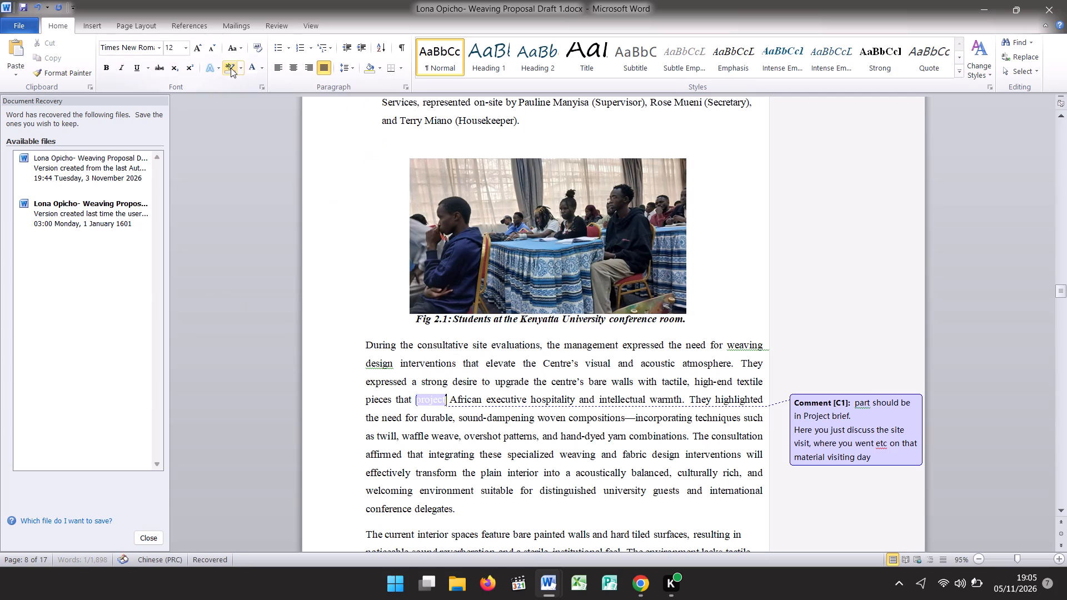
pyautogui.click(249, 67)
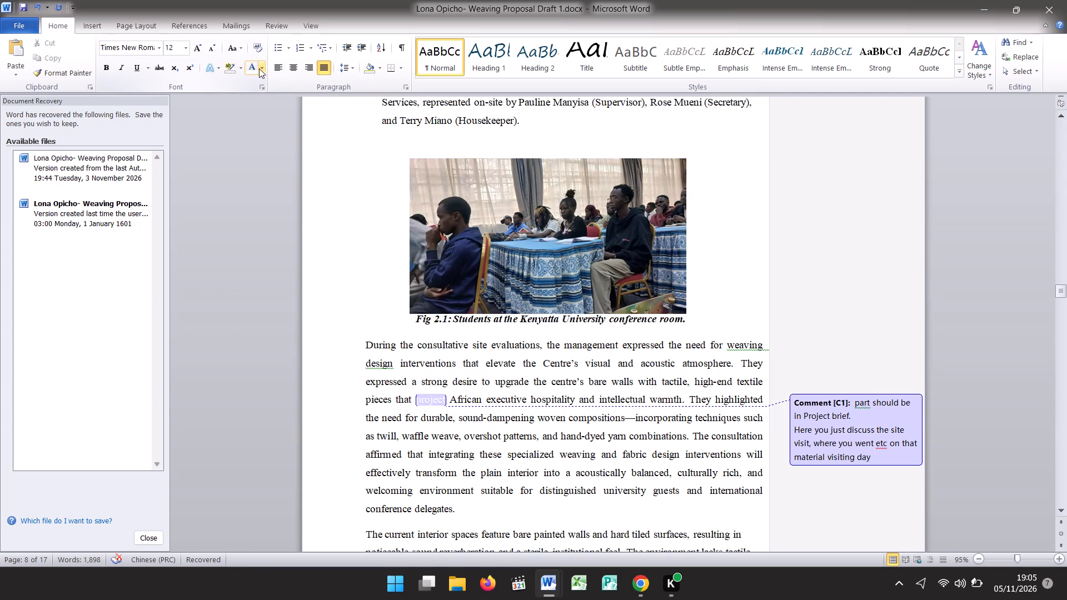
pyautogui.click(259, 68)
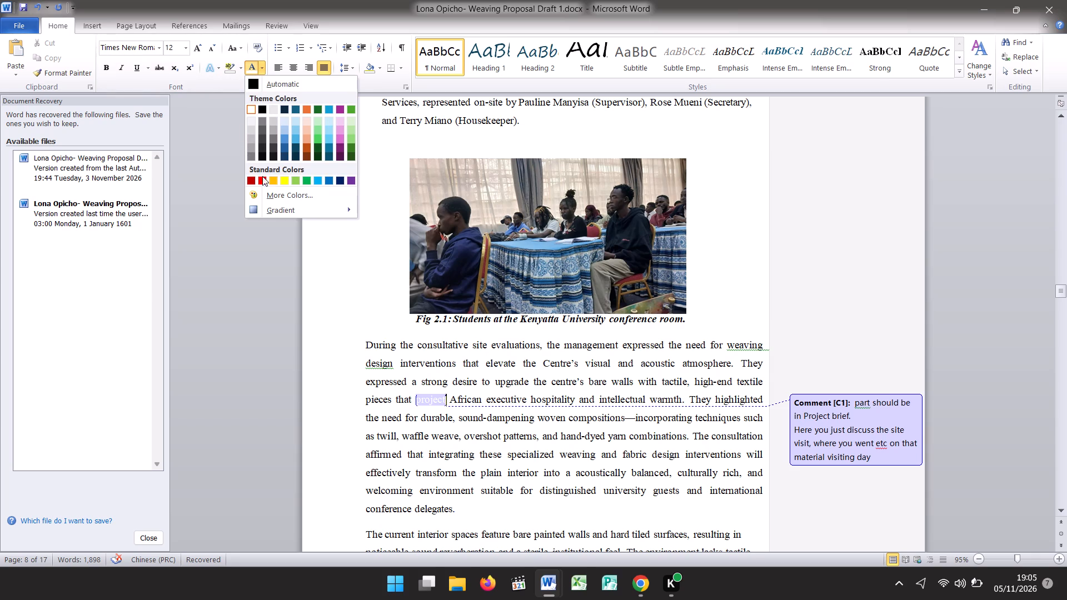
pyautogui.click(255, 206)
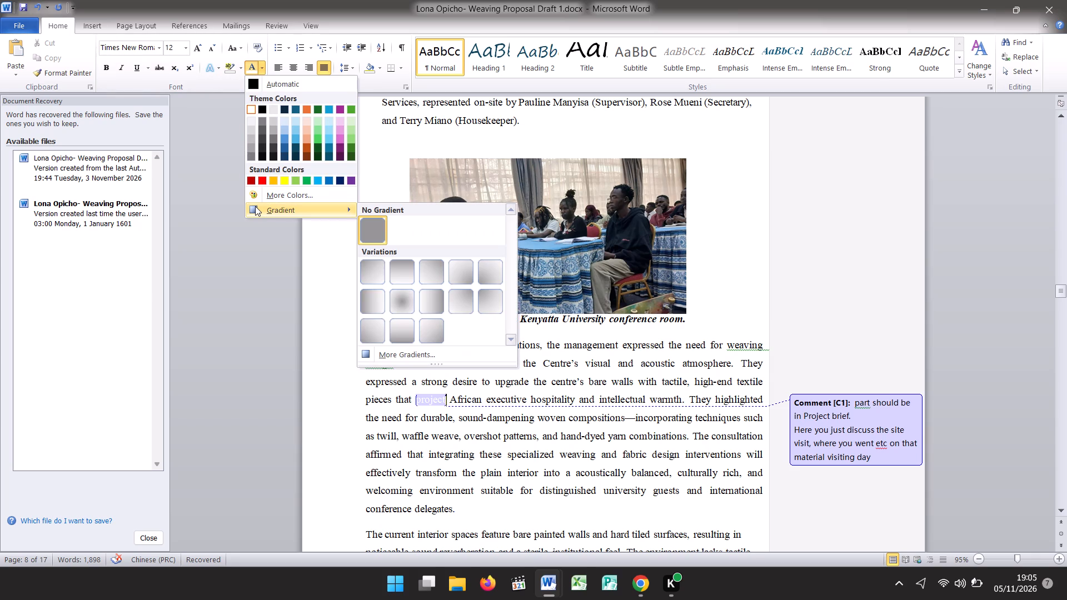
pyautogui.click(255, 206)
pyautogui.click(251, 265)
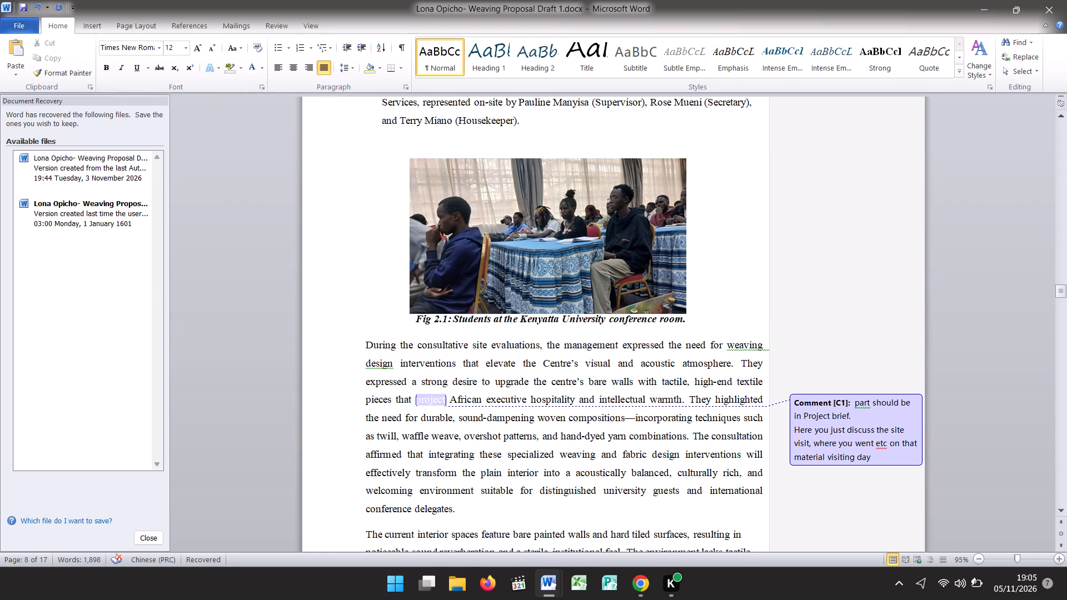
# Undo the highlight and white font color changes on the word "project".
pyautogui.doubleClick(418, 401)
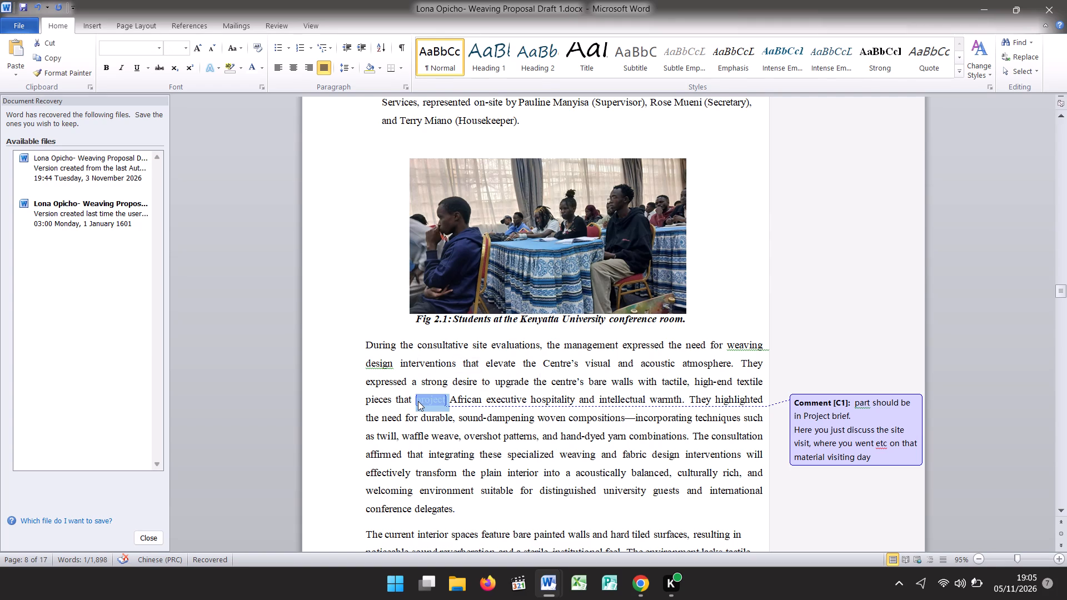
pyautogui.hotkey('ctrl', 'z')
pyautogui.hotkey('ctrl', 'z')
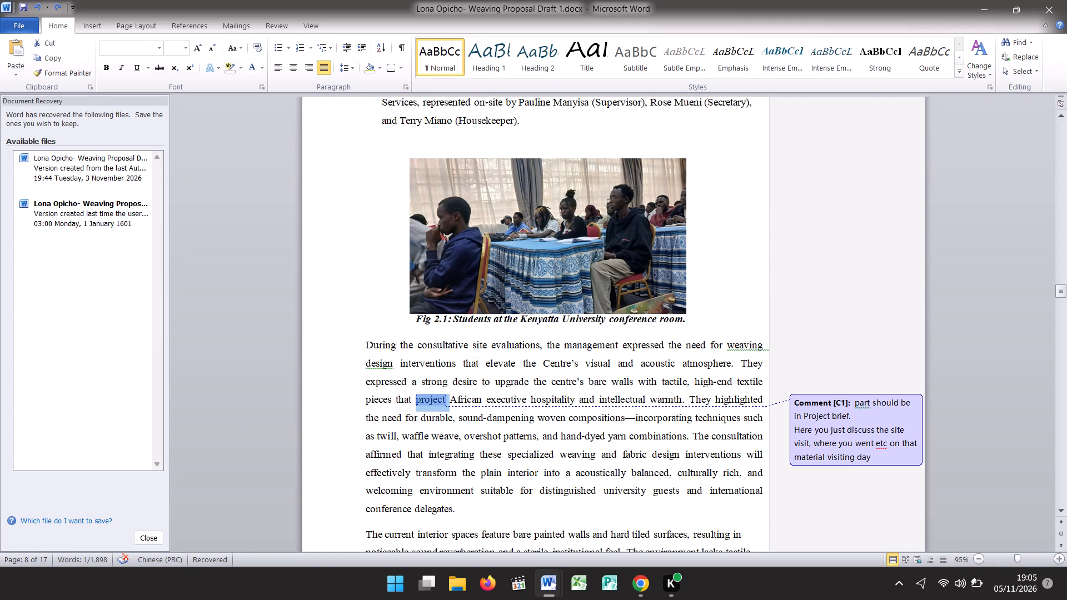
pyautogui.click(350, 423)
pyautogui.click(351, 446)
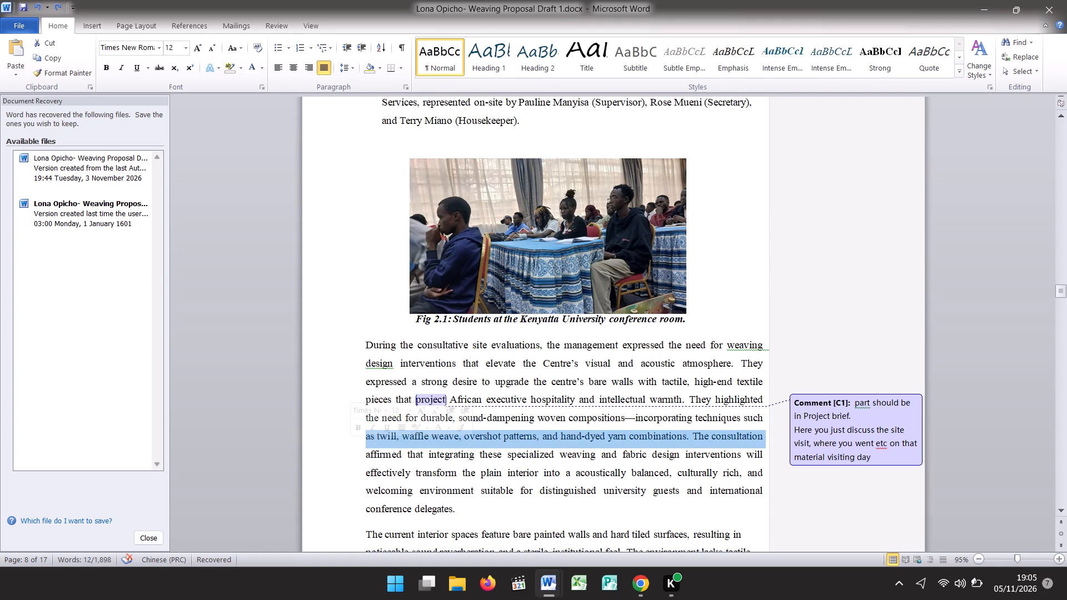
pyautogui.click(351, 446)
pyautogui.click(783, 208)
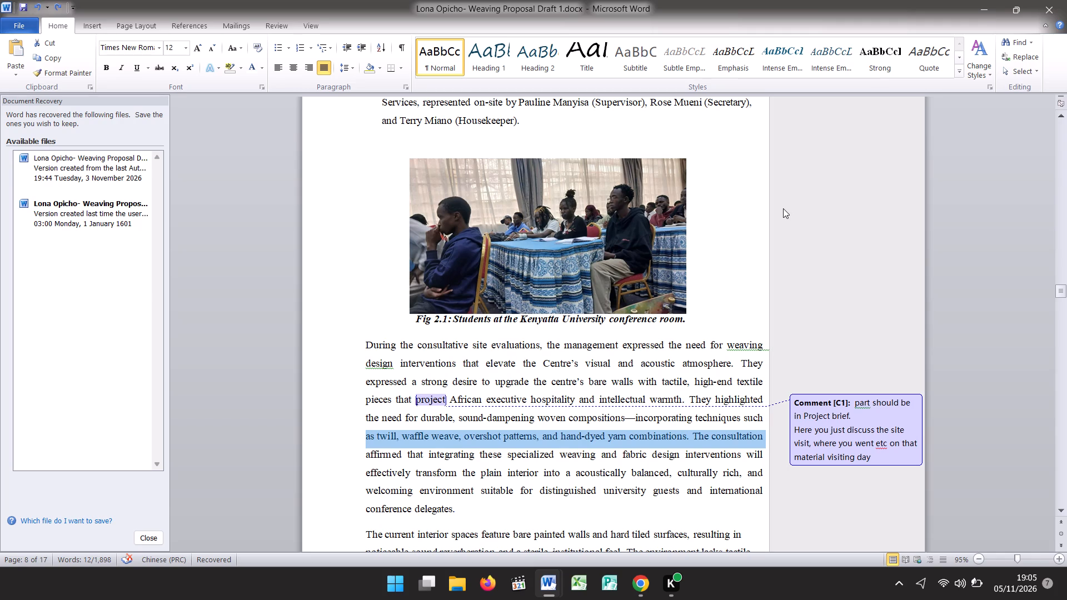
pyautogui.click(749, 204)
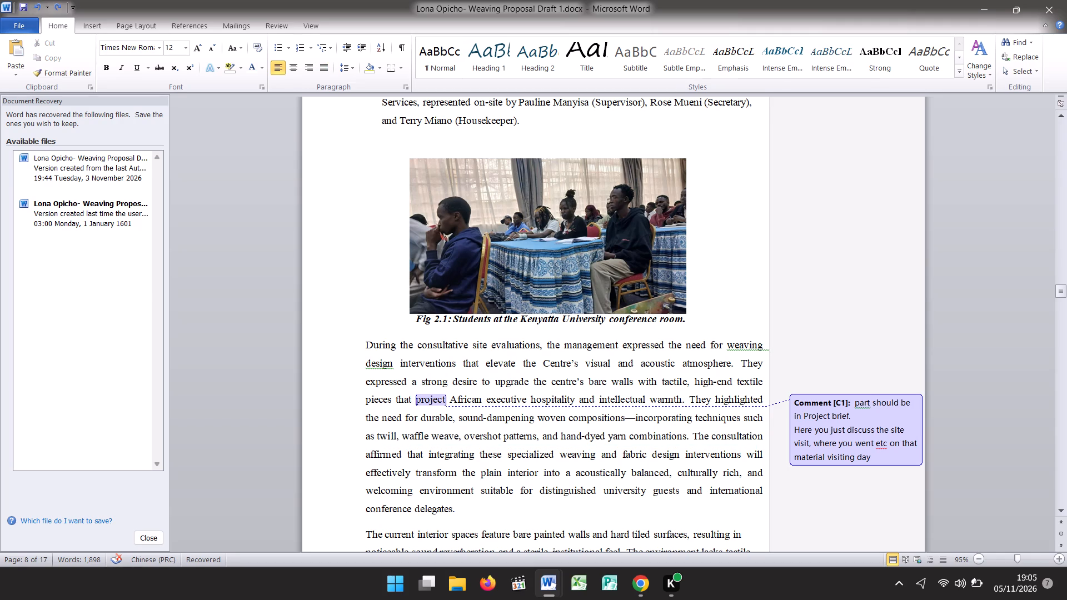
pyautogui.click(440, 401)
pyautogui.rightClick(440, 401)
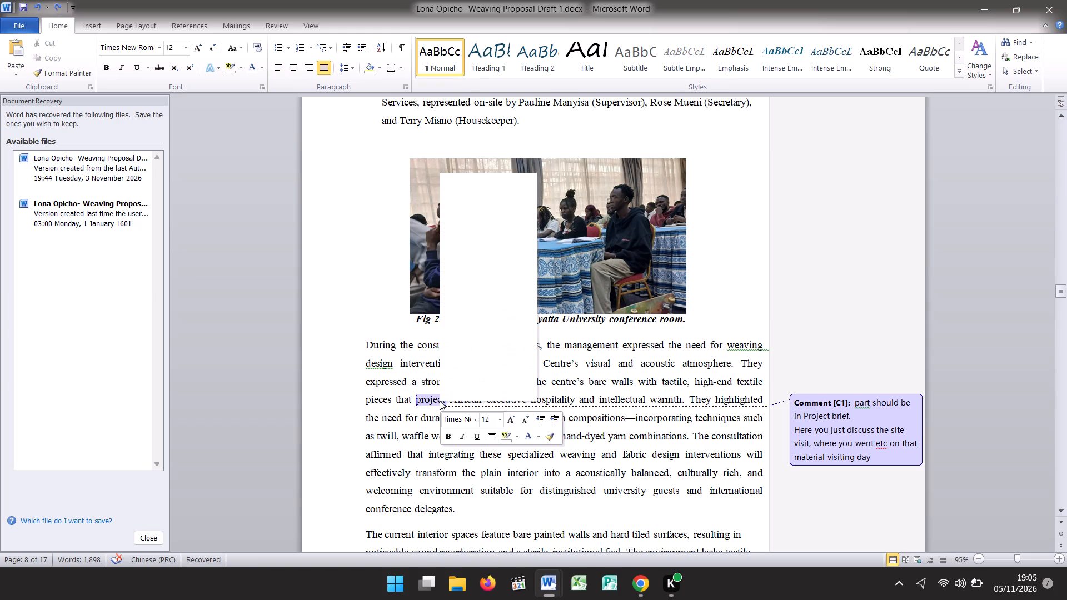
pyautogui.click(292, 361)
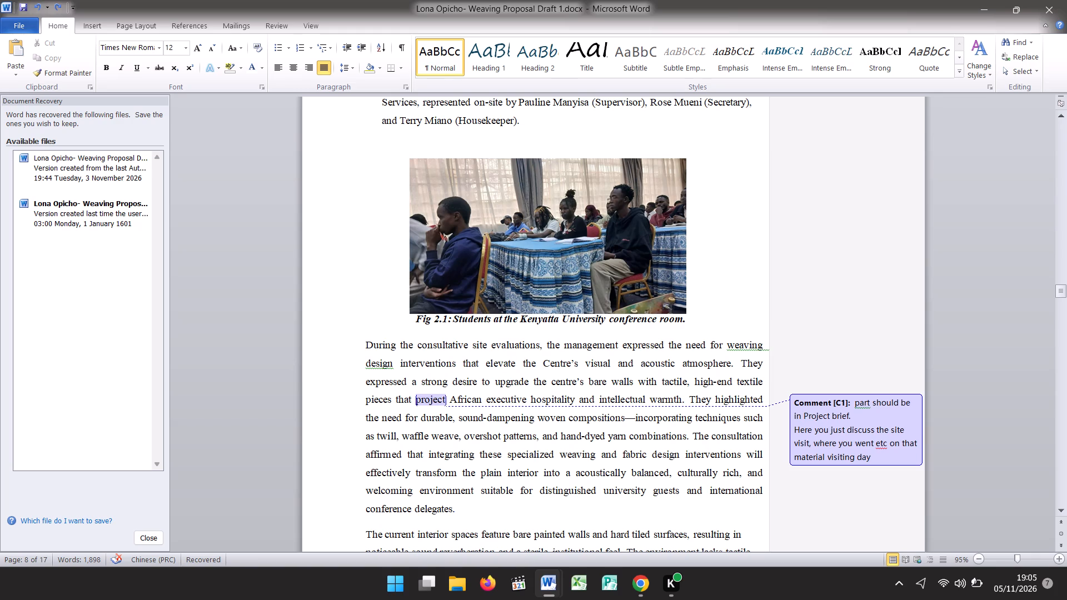
# Review the draft backwards from the project brief paragraph to the Personal Introduction page.
pyautogui.press('Up')
pyautogui.press('Up')
pyautogui.press('Up')
pyautogui.press('Up')
pyautogui.press('Up')
pyautogui.press('Up')
pyautogui.press('Up')
pyautogui.press('Up')
pyautogui.press('Up')
pyautogui.press('Up')
pyautogui.press('Up')
pyautogui.press('Up')
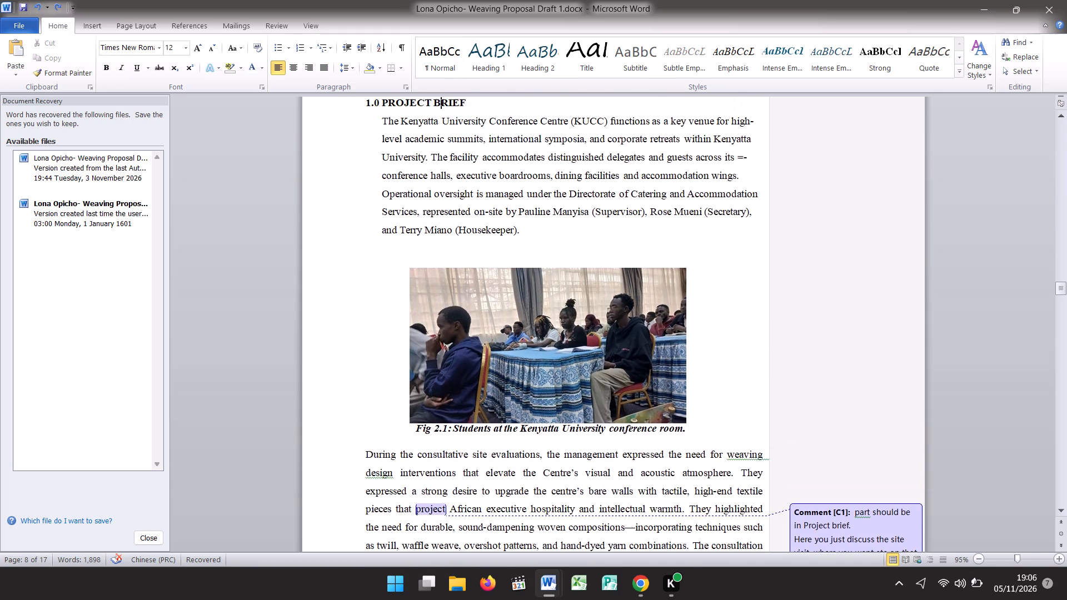
pyautogui.press('Up')
pyautogui.press('Up')
pyautogui.press('Up')
pyautogui.press('Up')
pyautogui.press('Up')
pyautogui.press('Up')
pyautogui.press('Up')
pyautogui.press('Up')
pyautogui.press('Up')
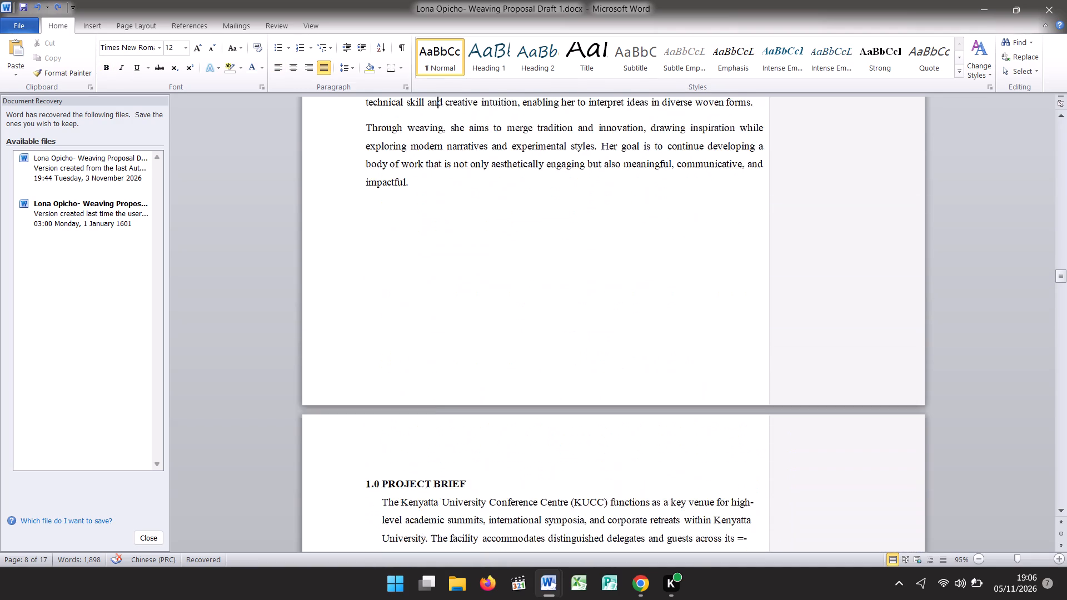
pyautogui.press('Up')
pyautogui.press('Up')
pyautogui.press('Up')
pyautogui.press('Up')
pyautogui.press('Up')
pyautogui.press('Up')
pyautogui.press('Up')
pyautogui.press('Up')
pyautogui.press('Up')
pyautogui.press('Up')
pyautogui.press('Up')
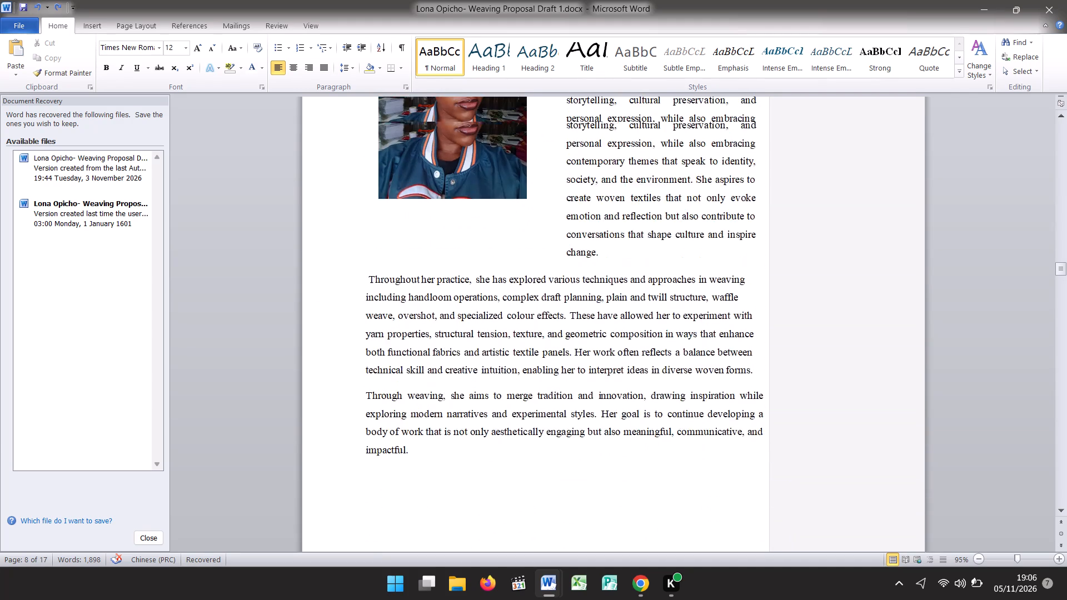
pyautogui.press('Up')
pyautogui.press('Up')
pyautogui.press('Up')
pyautogui.press('Up')
pyautogui.press('Up')
pyautogui.press('Up')
pyautogui.press('Up')
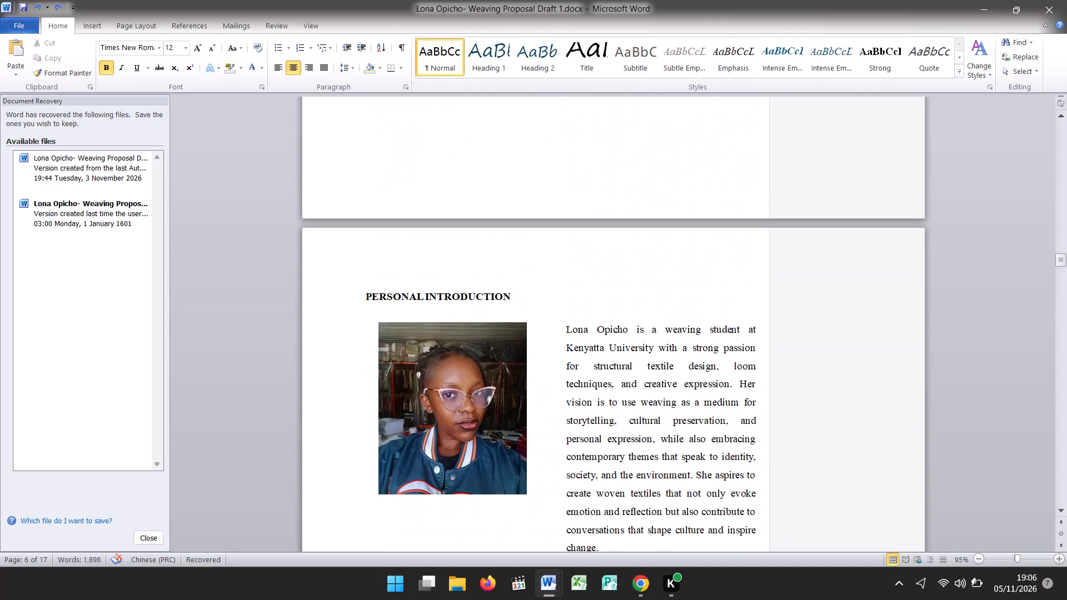
# Read back down through the Personal Introduction and Project Brief to the end of the paragraph carrying the reviewer's comment.
pyautogui.press('Down')
pyautogui.press('Down')
pyautogui.press('Down')
pyautogui.press('Down')
pyautogui.press('Down')
pyautogui.press('Down')
pyautogui.press('Down')
pyautogui.press('Down')
pyautogui.press('Down')
pyautogui.press('Down')
pyautogui.press('Down')
pyautogui.press('Down')
pyautogui.press('Down')
pyautogui.press('Down')
pyautogui.press('Down')
pyautogui.press('Down')
pyautogui.press('Down')
pyautogui.press('Down')
pyautogui.press('Down')
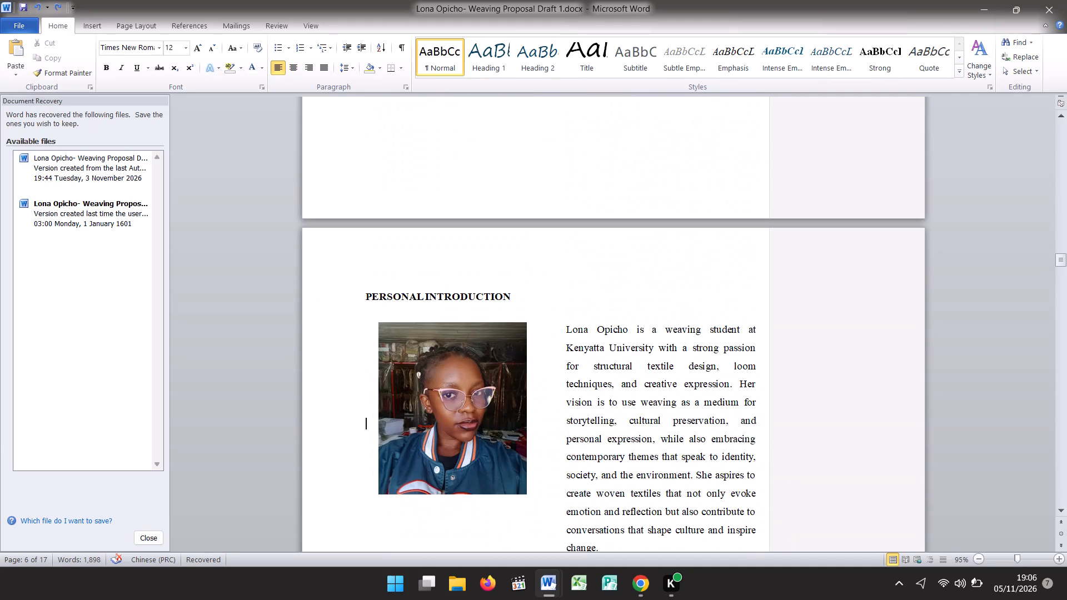
pyautogui.press('Down')
pyautogui.press('Down')
pyautogui.press('Down')
pyautogui.press('Down')
pyautogui.press('Down')
pyautogui.press('Down')
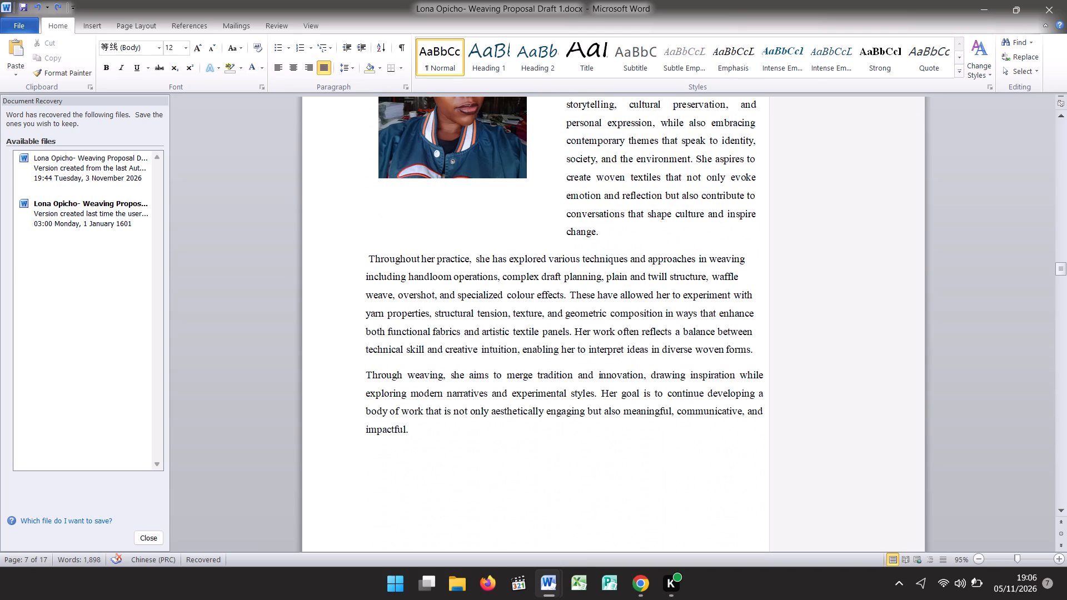
pyautogui.press('Down')
pyautogui.press('Down')
pyautogui.press('Down')
pyautogui.press('Down')
pyautogui.press('Down')
pyautogui.press('Down')
pyautogui.press('Down')
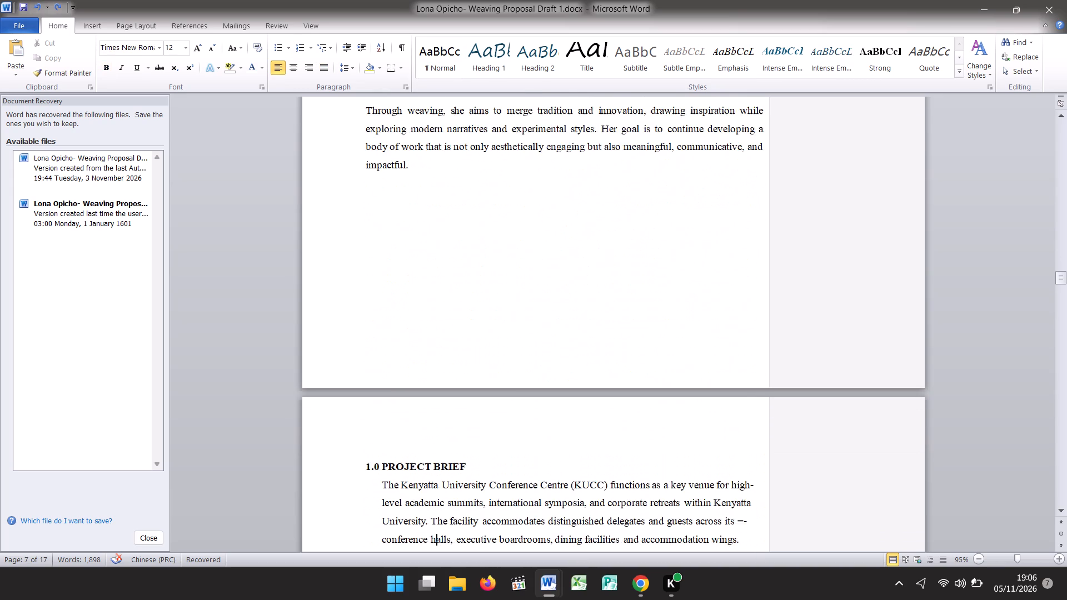
pyautogui.press('Down')
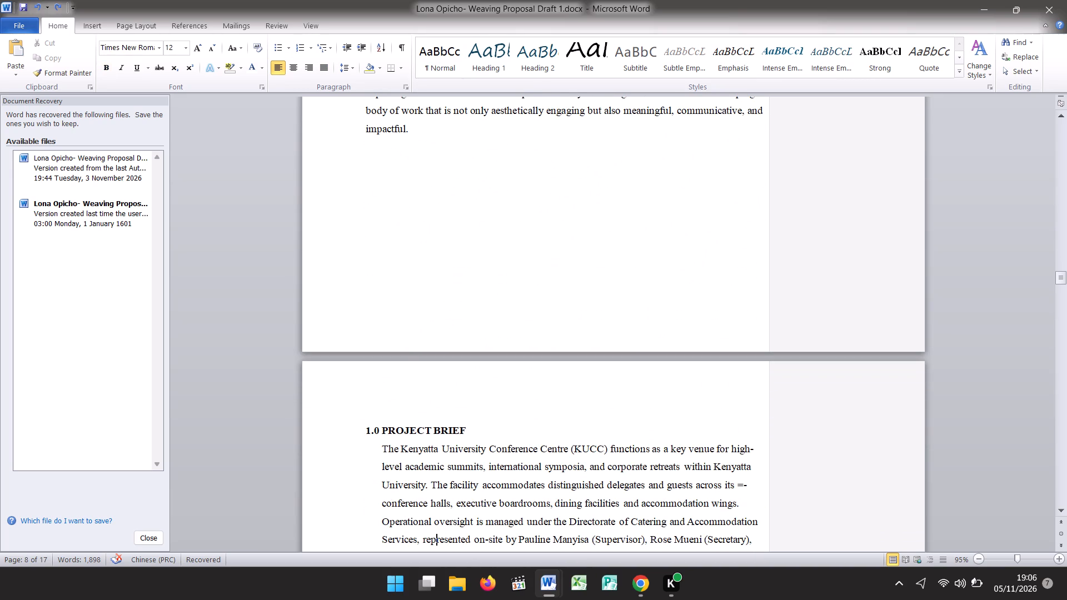
pyautogui.press('Down')
pyautogui.press('Down')
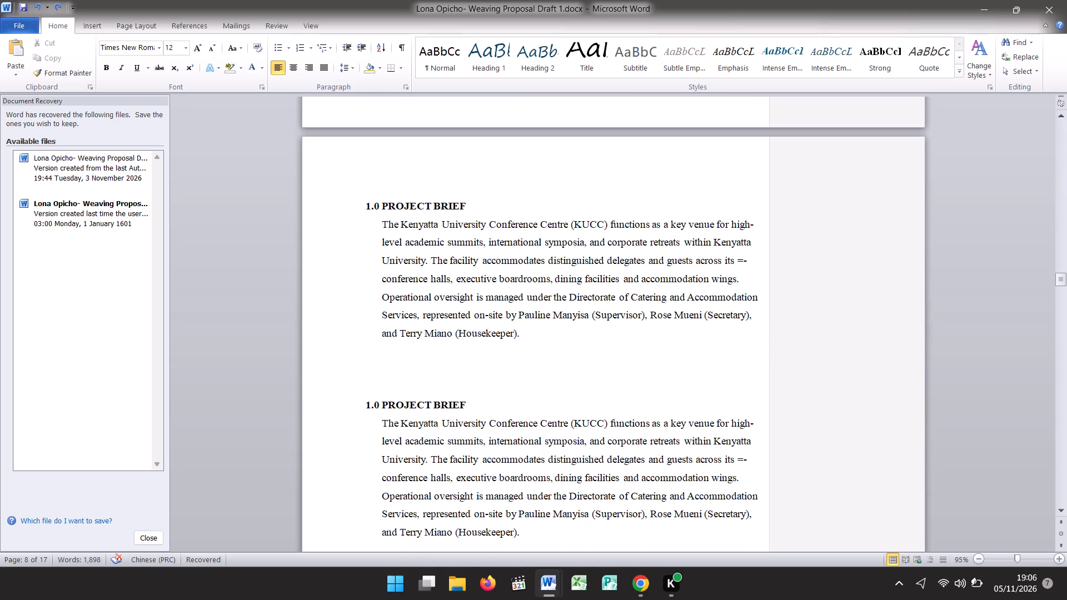
pyautogui.press('Down')
pyautogui.press('Down')
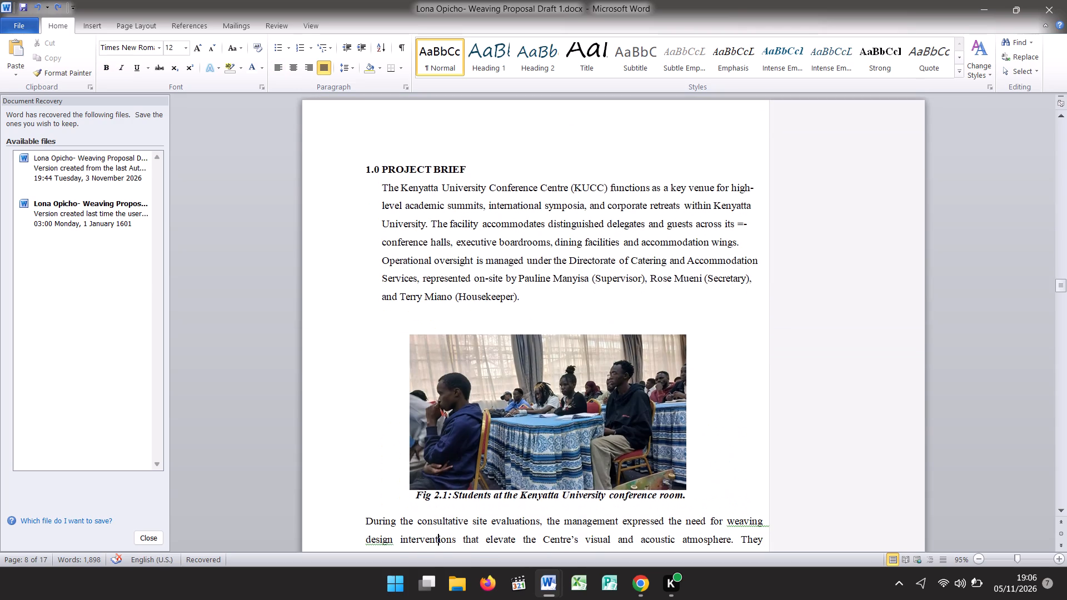
pyautogui.press('Down')
pyautogui.press('Down')
pyautogui.press('Down')
pyautogui.press('Down')
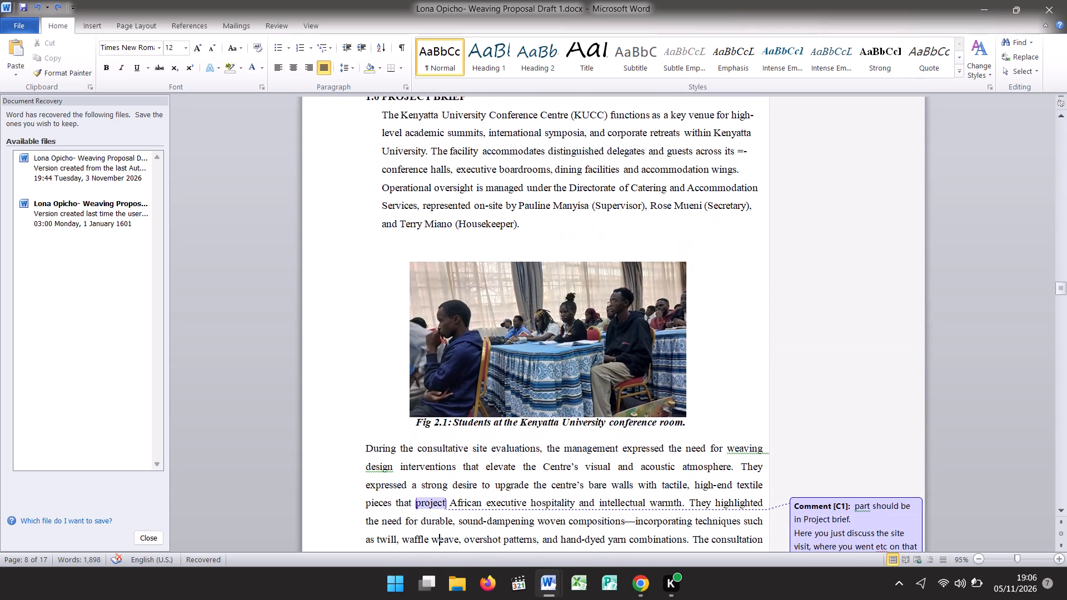
pyautogui.press('Down')
pyautogui.press('Down')
pyautogui.press('Down')
pyautogui.press('Down')
pyautogui.press('Down')
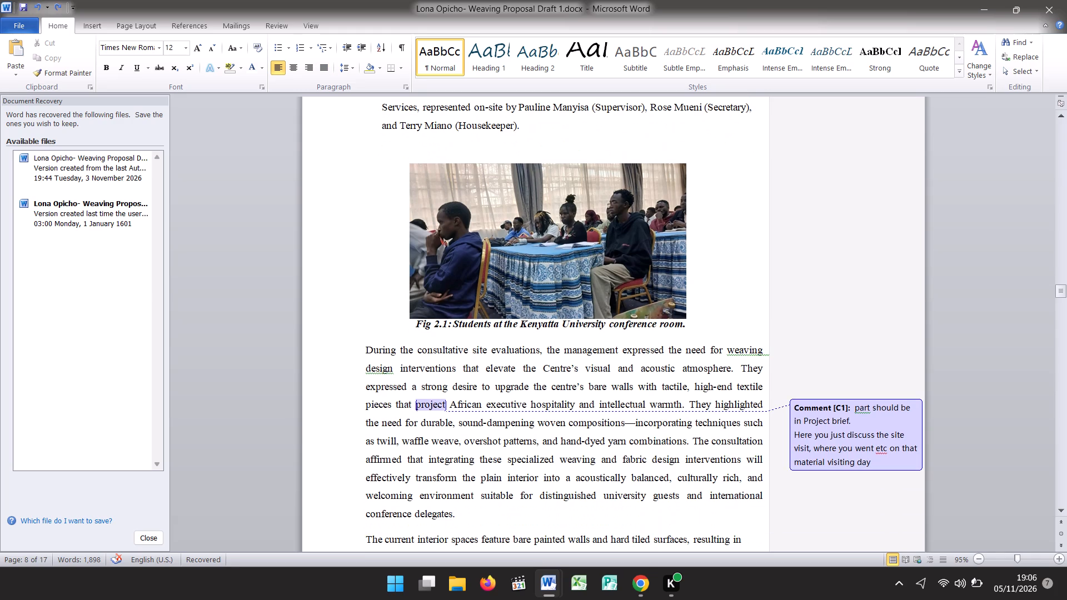
# Review the commented paragraph again and the text following it, down to the 2.0 Site Visit heading.
pyautogui.press('Up')
pyautogui.press('Up')
pyautogui.press('Up')
pyautogui.press('Up')
pyautogui.press('Up')
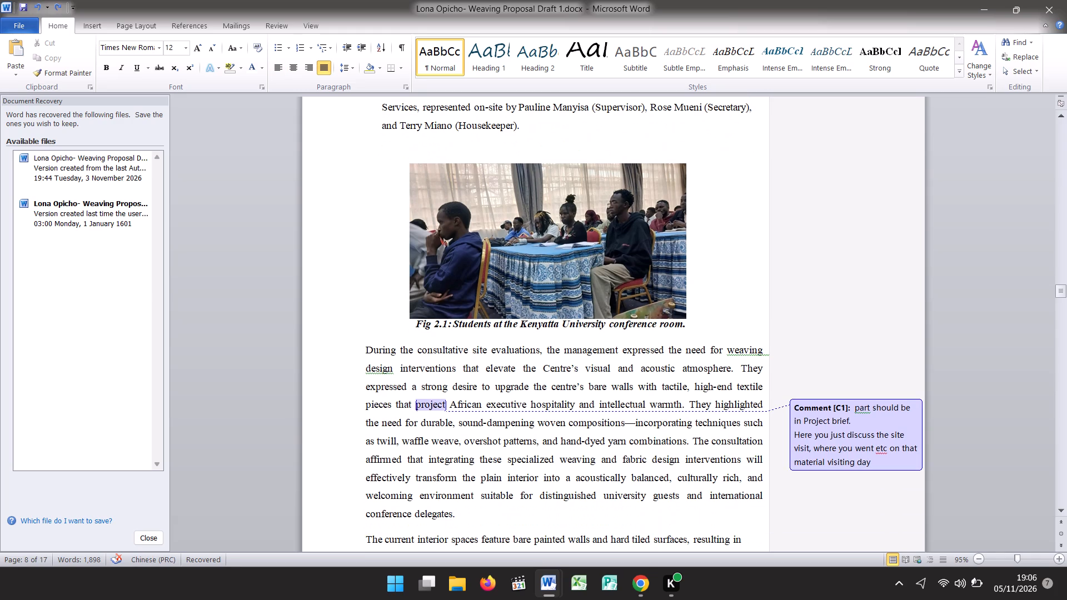
pyautogui.press('Down')
pyautogui.press('Down')
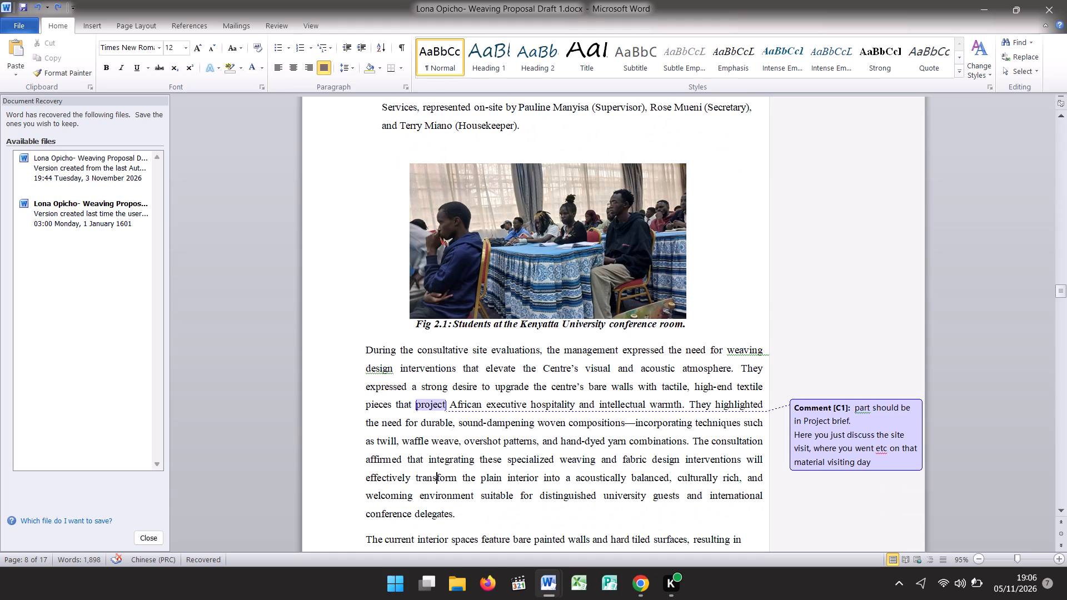
pyautogui.press('Down')
pyautogui.press('Down')
pyautogui.press('Down')
pyautogui.press('Down')
pyautogui.press('Down')
pyautogui.press('Down')
pyautogui.press('Down')
pyautogui.press('Down')
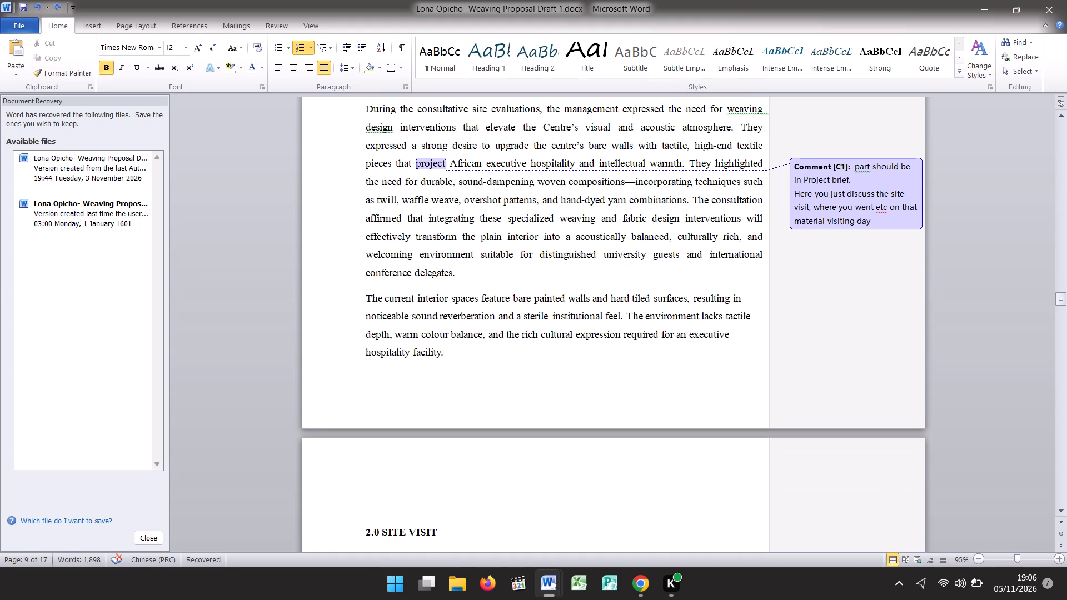
# Reread the 1.0 Project Brief section from its heading down through the paragraph carrying the reviewer's comment.
pyautogui.press('Up')
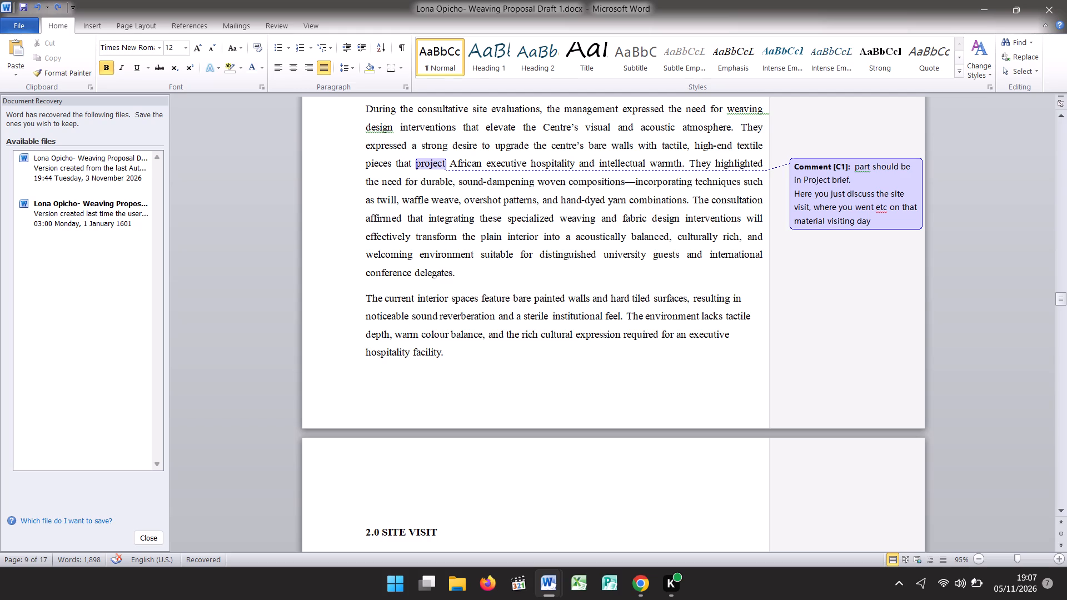
pyautogui.press('Up')
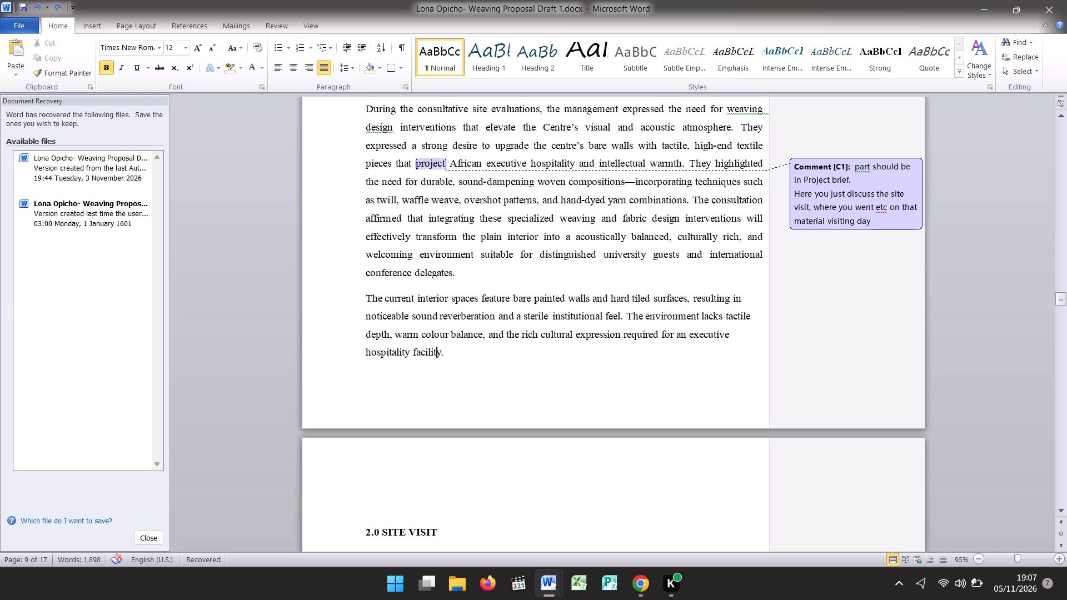
pyautogui.press('Up')
pyautogui.press('Up')
pyautogui.press('Up')
pyautogui.press('Up')
pyautogui.press('Up')
pyautogui.press('Up')
pyautogui.press('Up')
pyautogui.press('Up')
pyautogui.press('Up')
pyautogui.press('Up')
pyautogui.press('Up')
pyautogui.press('Up')
pyautogui.press('Up')
pyautogui.press('Up')
pyautogui.press('Up')
pyautogui.press('Up')
pyautogui.press('Up')
pyautogui.press('Up')
pyautogui.press('Up')
pyautogui.press('Up')
pyautogui.press('Up')
pyautogui.press('Up')
pyautogui.press('Up')
pyautogui.press('Up')
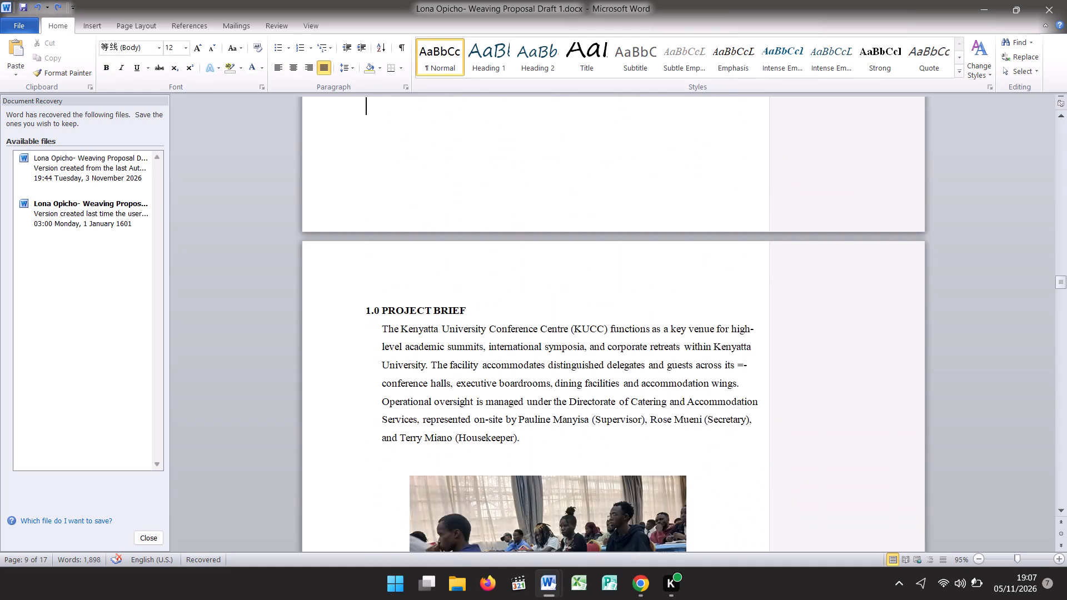
pyautogui.press('Up')
pyautogui.press('Down')
pyautogui.press('Down')
pyautogui.press('Down')
pyautogui.press('Down')
pyautogui.press('Down')
pyautogui.press('Down')
pyautogui.press('Down')
pyautogui.press('Down')
pyautogui.press('Down')
pyautogui.press('Down')
pyautogui.press('Down')
pyautogui.press('Down')
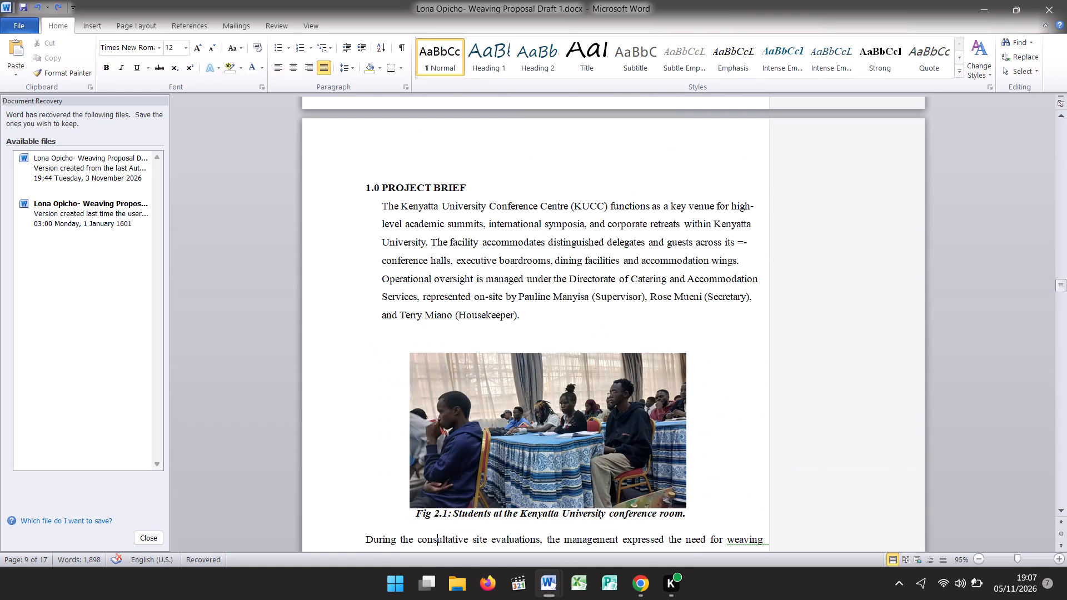
pyautogui.press('Down')
pyautogui.press('Down')
pyautogui.press('Down')
pyautogui.press('Down')
pyautogui.press('Down')
pyautogui.press('Down')
pyautogui.press('Down')
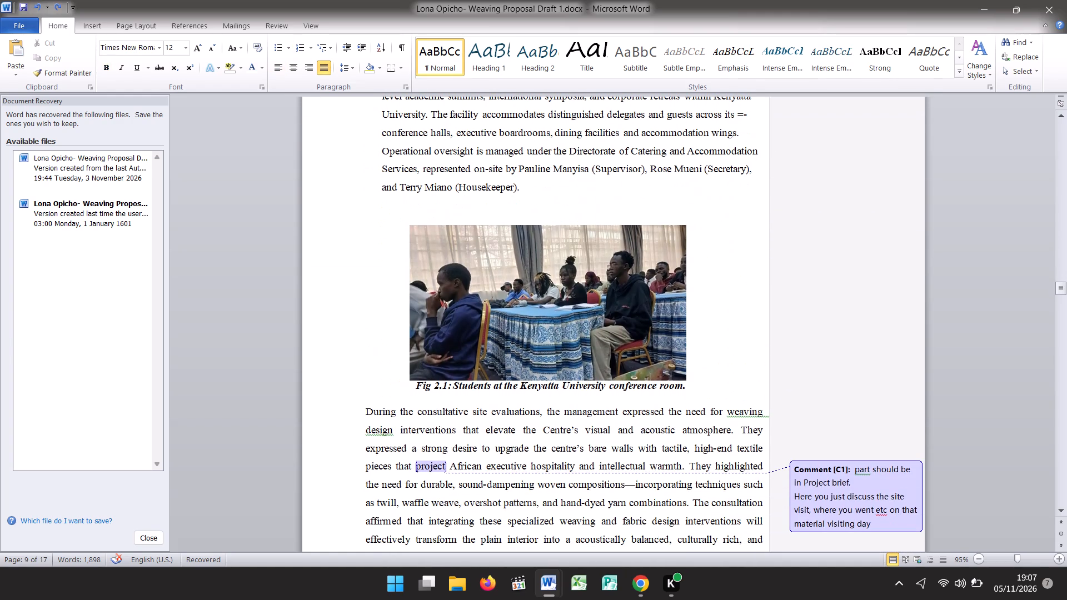
pyautogui.press('Down')
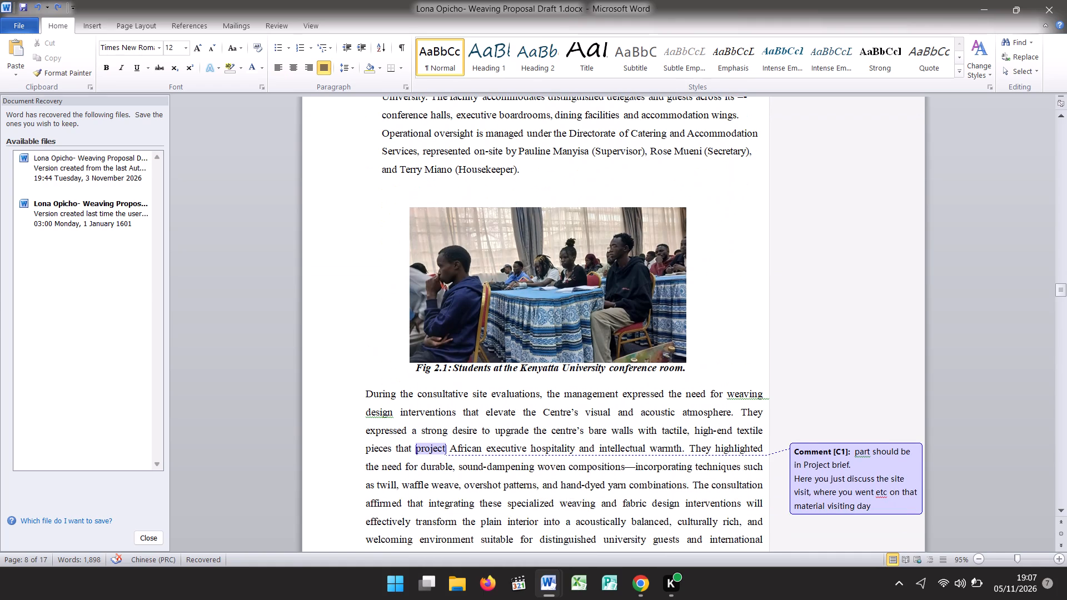
pyautogui.press('Down')
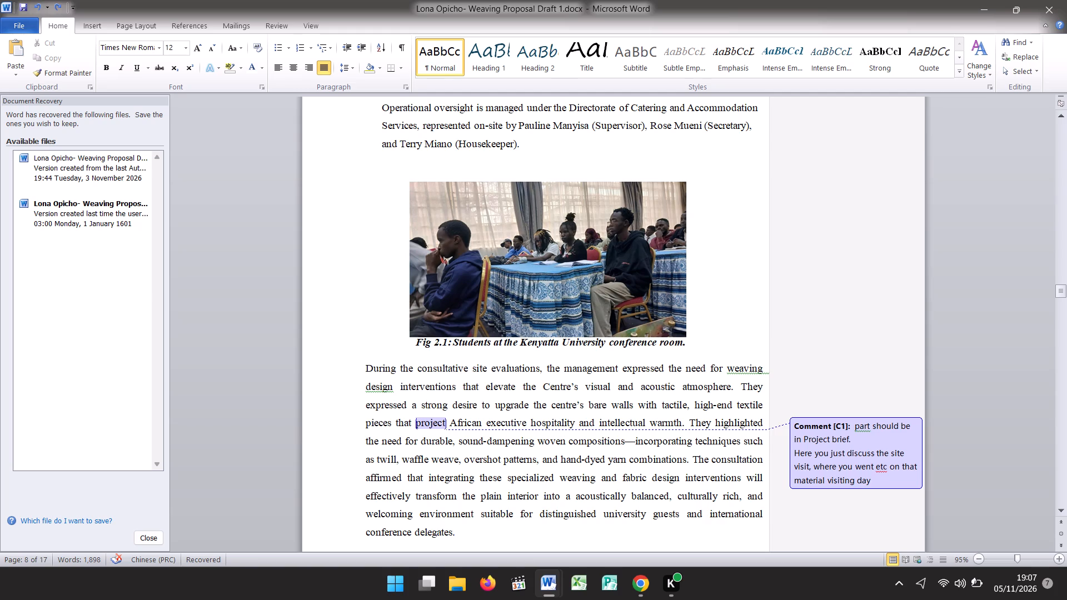
# Insert the text "project African executive hospitality and interlectual warmth." after "pieces that", just before the commented word "project".
pyautogui.click(412, 423)
pyautogui.write('project')
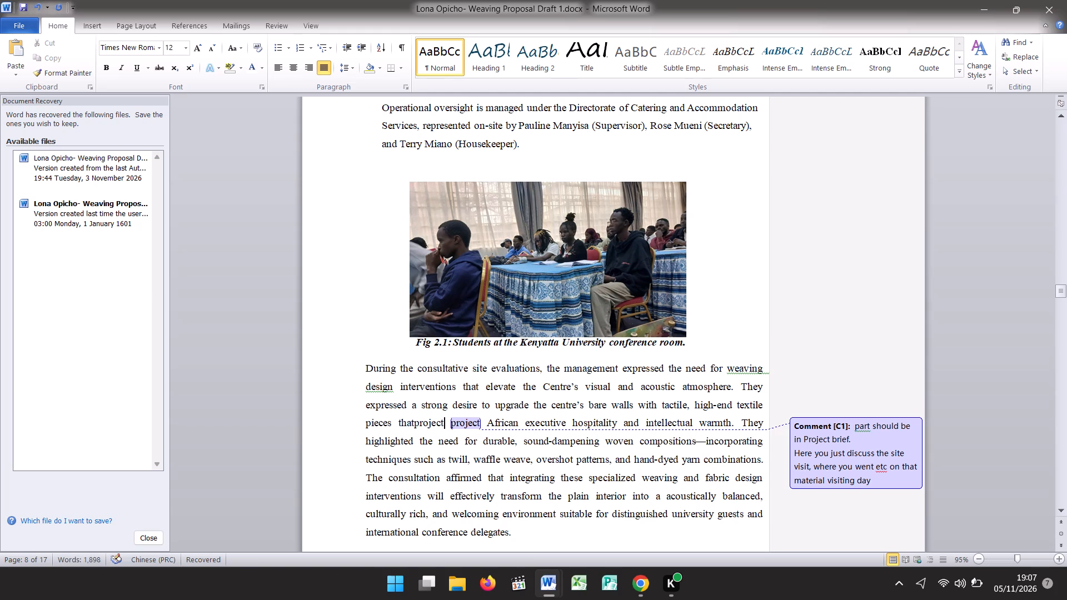
pyautogui.press('space')
pyautogui.press('BackSpace')
pyautogui.press('BackSpace')
pyautogui.press('BackSpace')
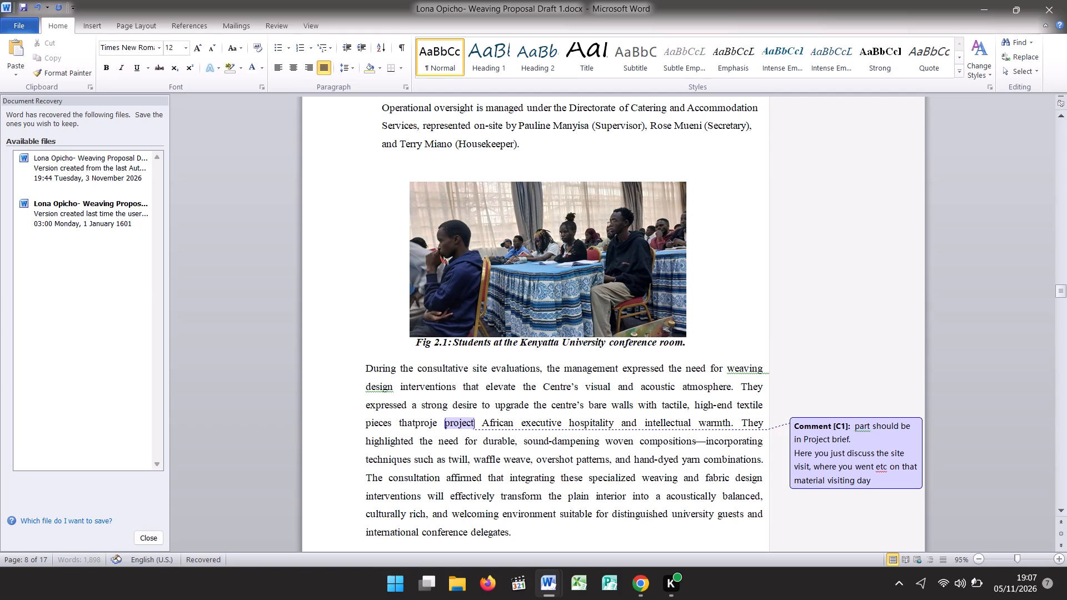
pyautogui.press('BackSpace')
pyautogui.press('BackSpace')
pyautogui.press('BackSpace')
pyautogui.press('BackSpace')
pyautogui.press('BackSpace')
pyautogui.press('space')
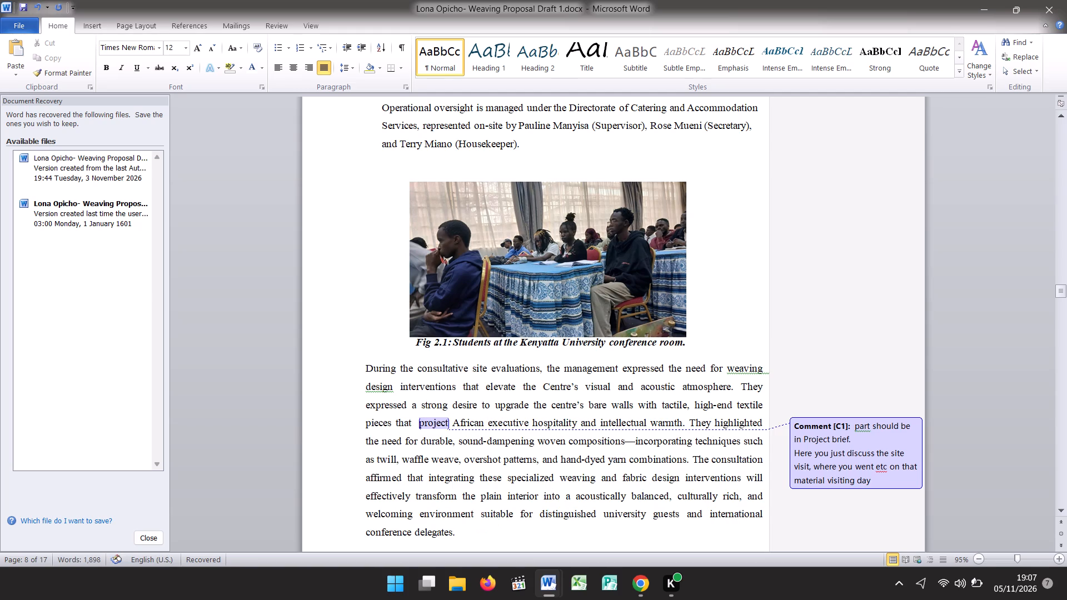
pyautogui.write('project')
pyautogui.press('space')
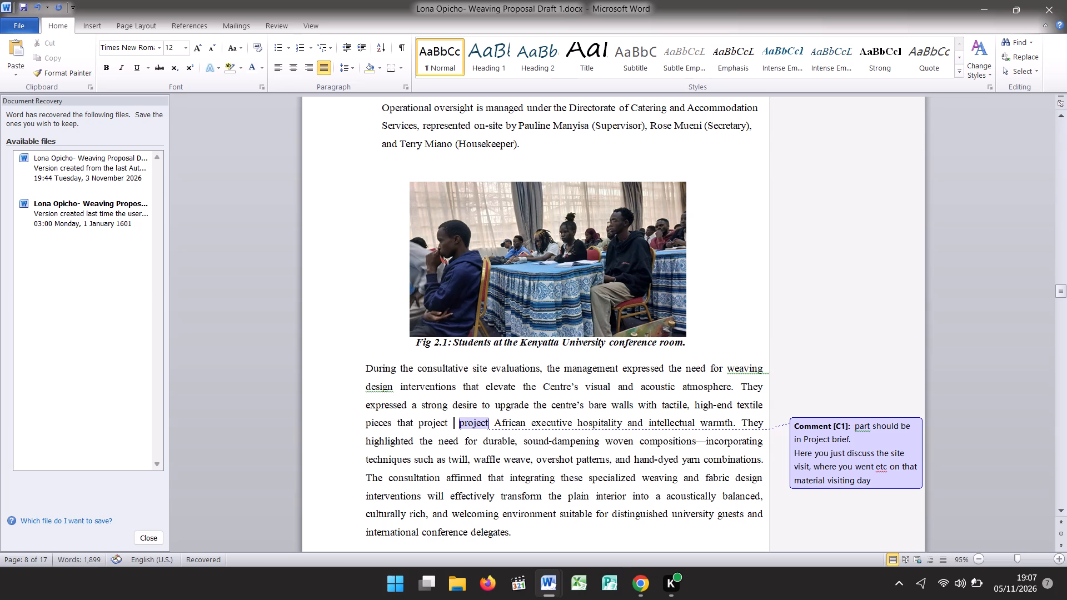
pyautogui.write('african')
pyautogui.press('space')
pyautogui.write('ec')
pyautogui.press('BackSpace')
pyautogui.write('xecutive')
pyautogui.press('space')
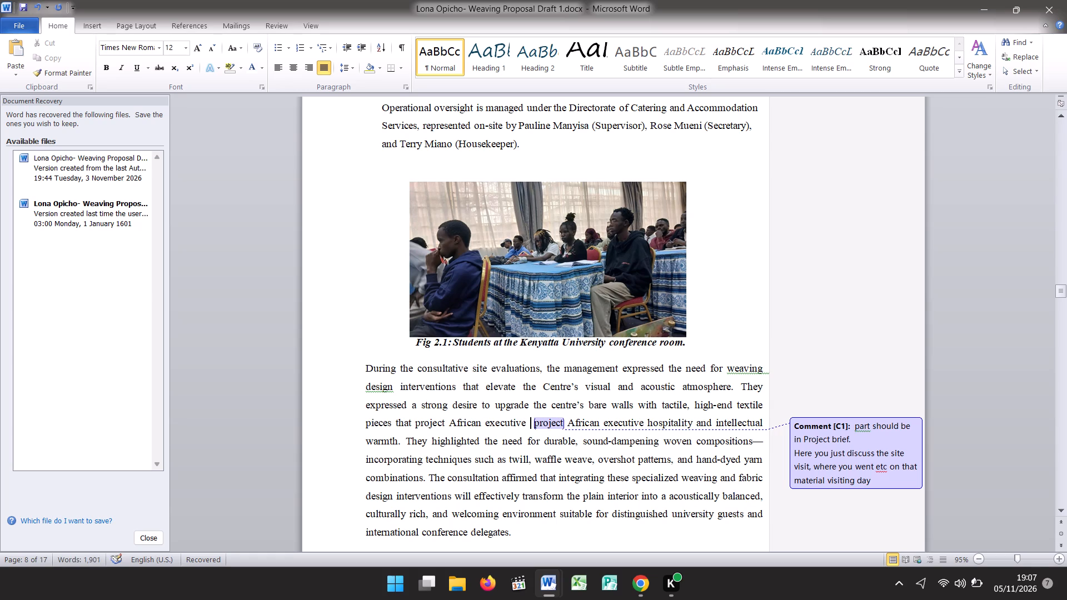
pyautogui.write('hospitality and')
pyautogui.press('space')
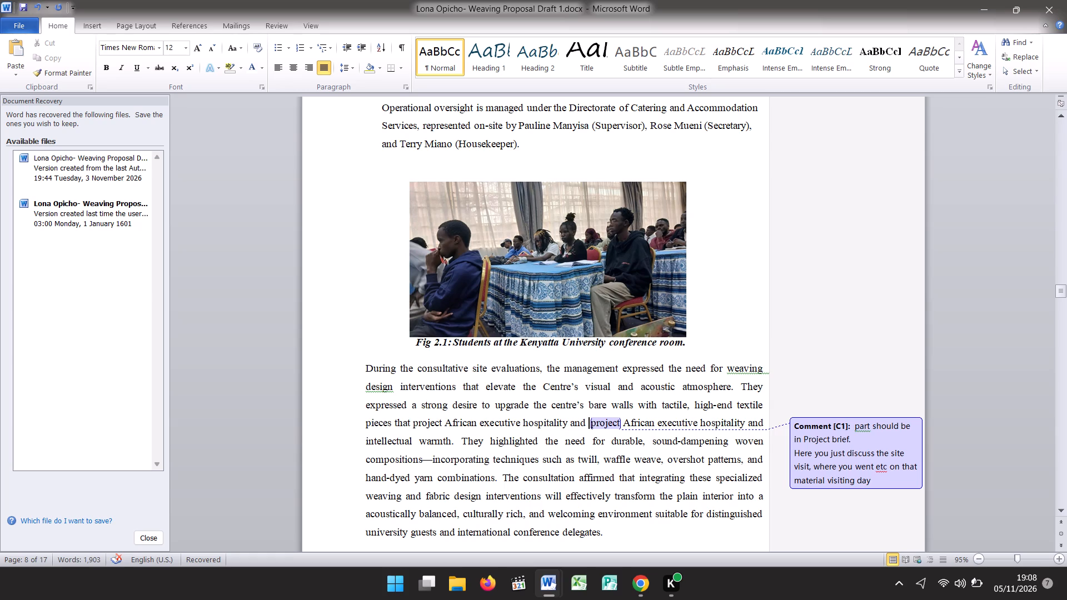
pyautogui.write('inter')
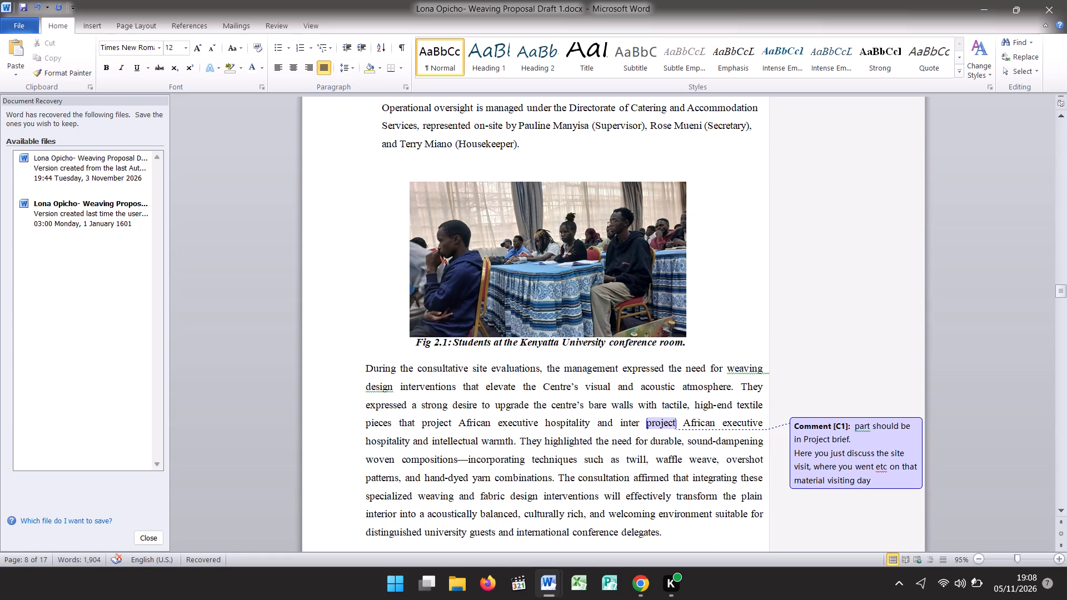
pyautogui.write('lectual w')
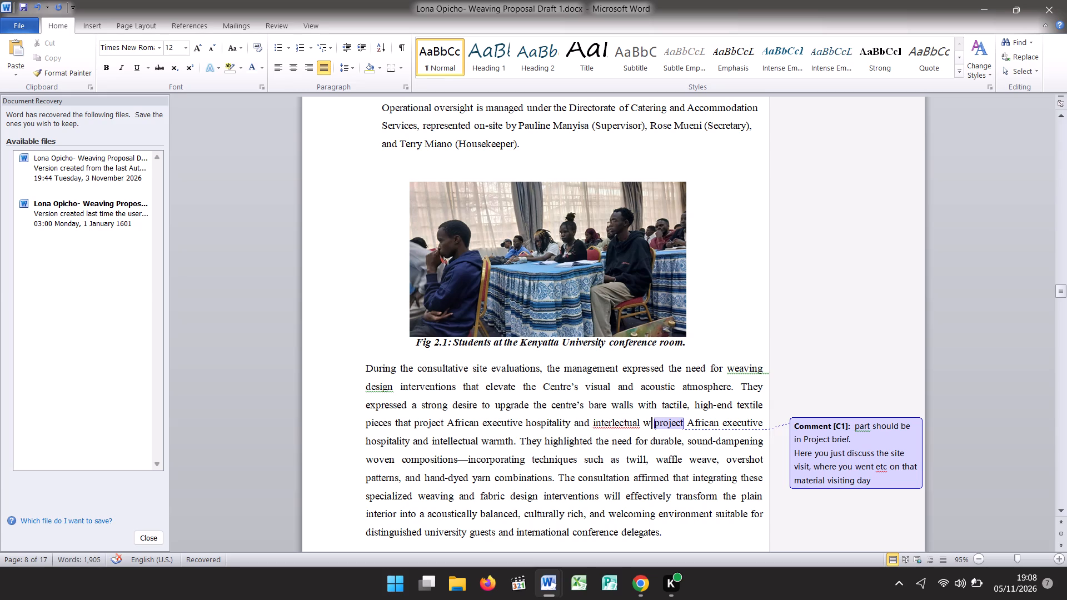
pyautogui.write('aar')
pyautogui.write('mth')
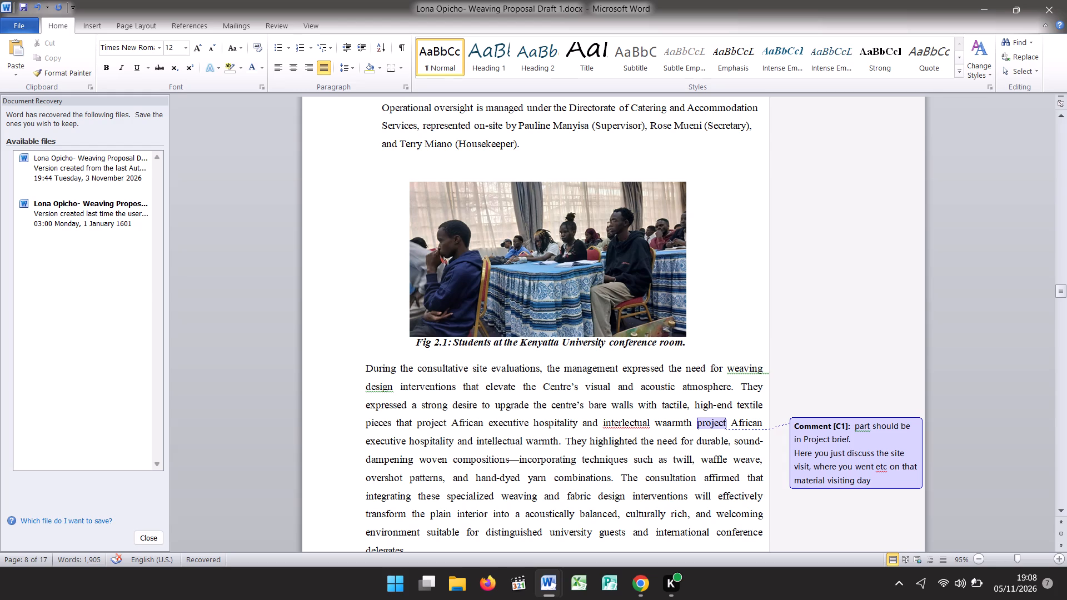
pyautogui.press('.')
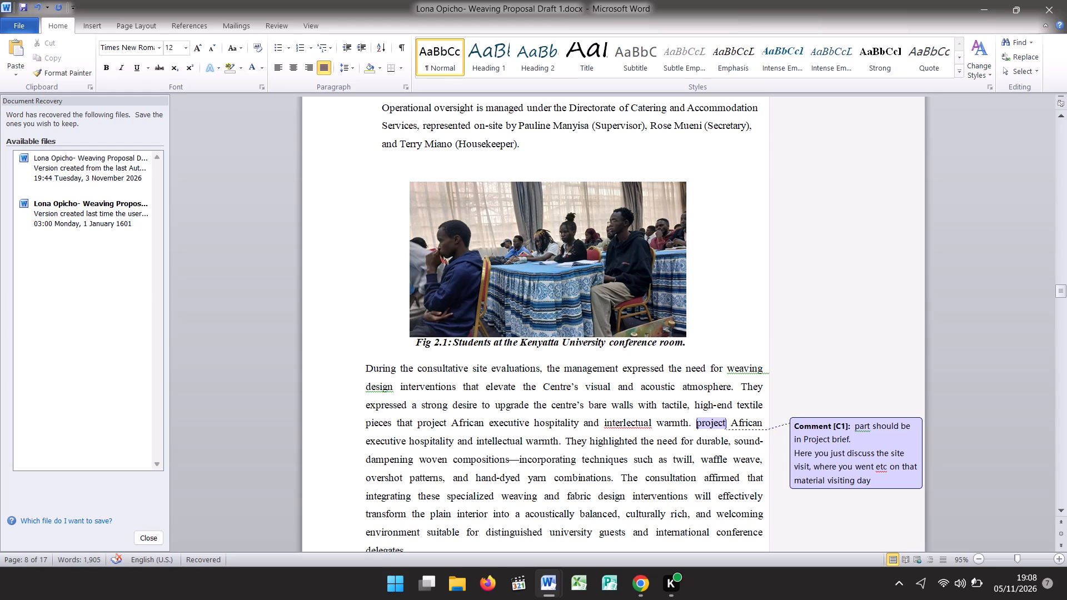
# Delete the original commented phrase "project African executive hospitality and intellectual warmth", leaving the retyped sentence ending in a single period before "They highlighted".
pyautogui.click(557, 442)
pyautogui.press('BackSpace')
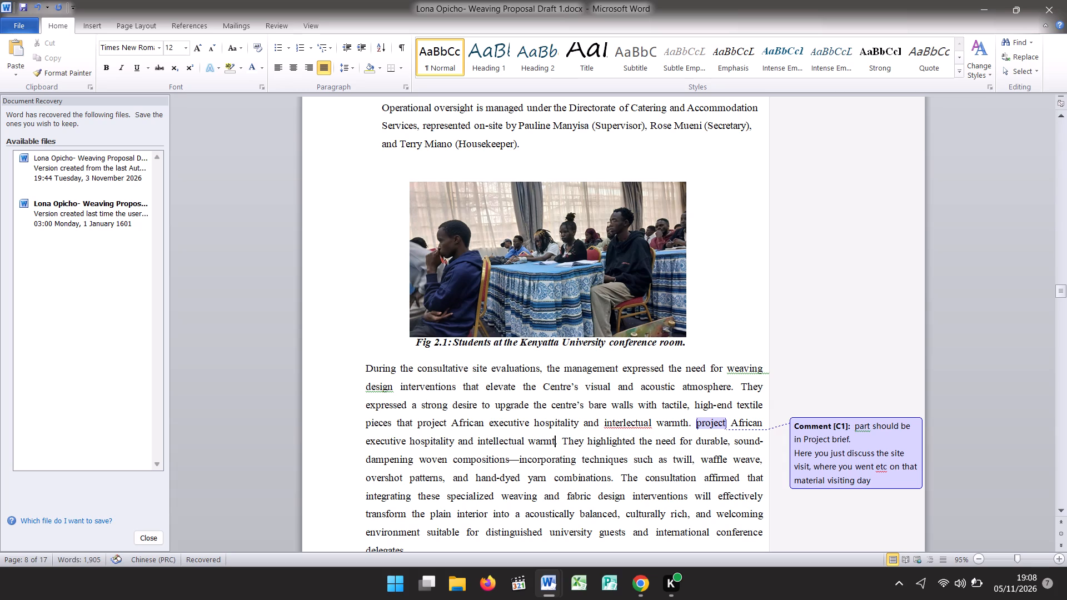
pyautogui.press('BackSpace')
pyautogui.press('BackSpace')
pyautogui.press('BackSpace')
pyautogui.press('BackSpace')
pyautogui.press('BackSpace')
pyautogui.press('BackSpace')
pyautogui.press('BackSpace')
pyautogui.press('BackSpace')
pyautogui.press('BackSpace')
pyautogui.press('BackSpace')
pyautogui.press('BackSpace')
pyautogui.press('BackSpace')
pyautogui.press('BackSpace')
pyautogui.press('BackSpace')
pyautogui.press('BackSpace')
pyautogui.press('BackSpace')
pyautogui.press('BackSpace')
pyautogui.press('BackSpace')
pyautogui.press('BackSpace')
pyautogui.press('BackSpace')
pyautogui.press('BackSpace')
pyautogui.press('BackSpace')
pyautogui.press('BackSpace')
pyautogui.press('BackSpace')
pyautogui.press('BackSpace')
pyautogui.press('BackSpace')
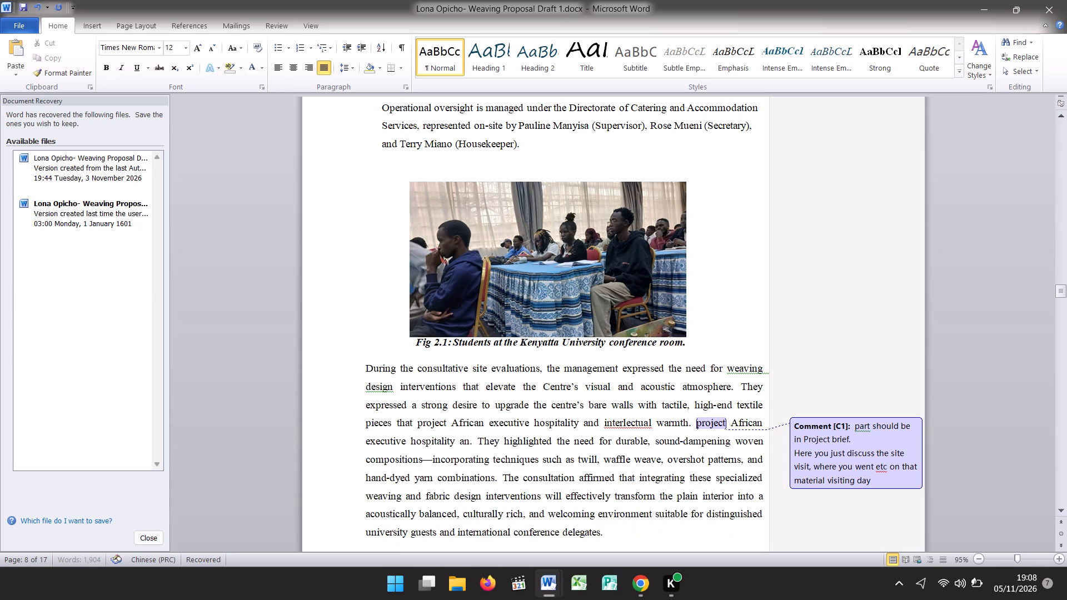
pyautogui.press('BackSpace')
pyautogui.press('BackSpace')
pyautogui.press('BackSpace')
pyautogui.press('BackSpace')
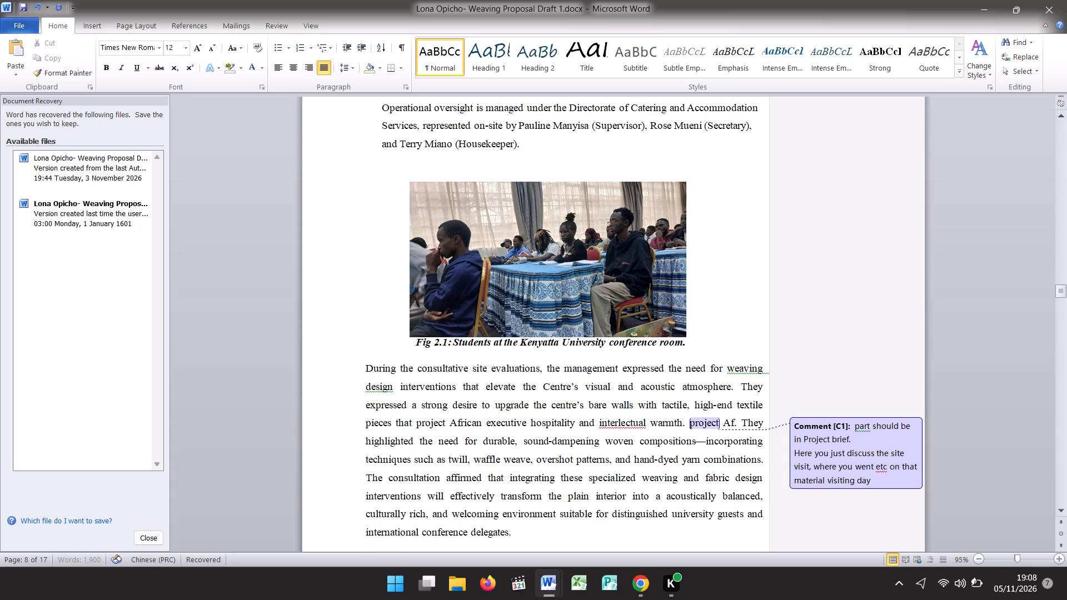
pyautogui.press('BackSpace')
pyautogui.press('BackSpace')
pyautogui.press('BackSpace')
pyautogui.press('BackSpace')
pyautogui.press('BackSpace')
pyautogui.press('BackSpace')
pyautogui.press('BackSpace')
pyautogui.press('BackSpace')
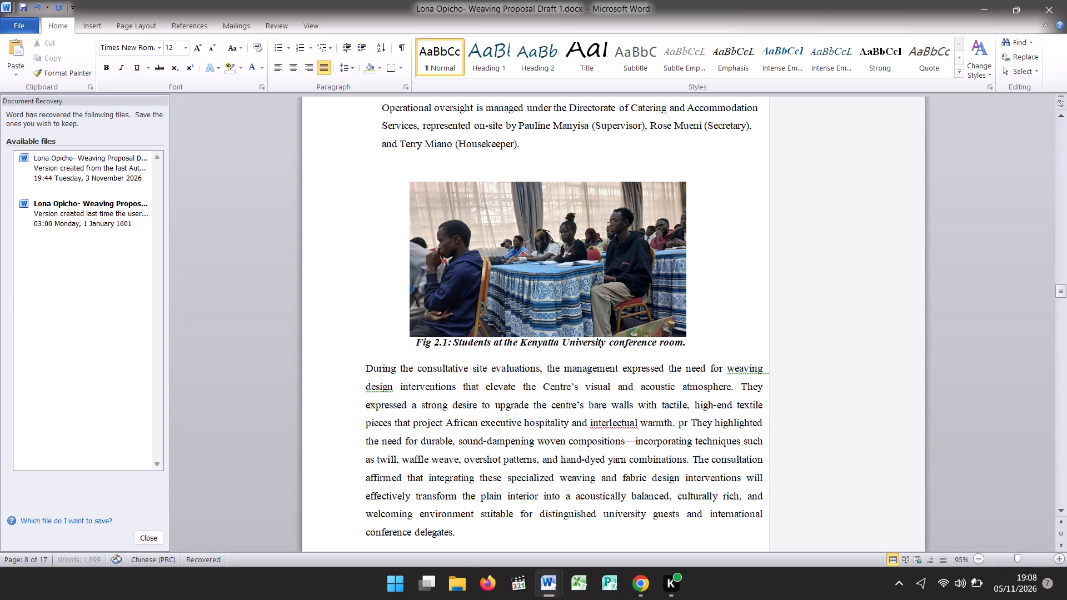
pyautogui.press('BackSpace')
pyautogui.press('BackSpace')
pyautogui.press('BackSpace')
pyautogui.press('BackSpace')
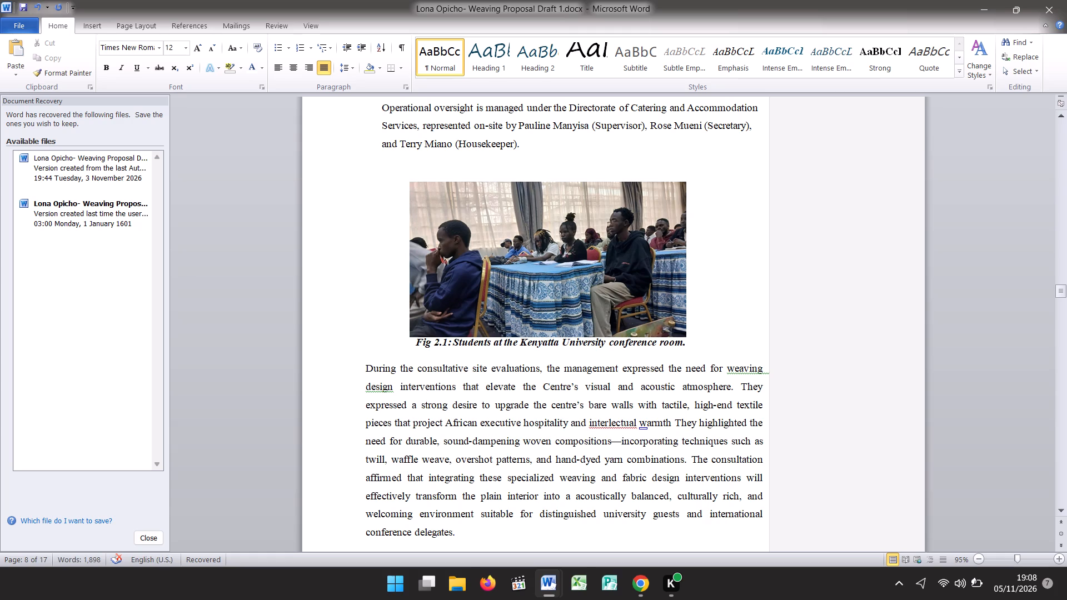
pyautogui.press('.')
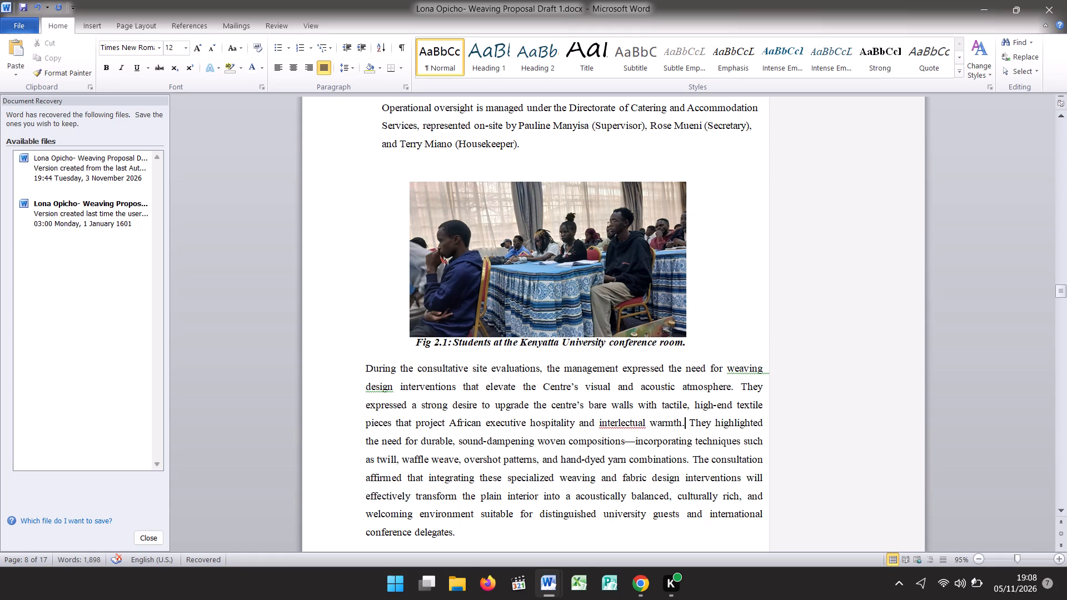
# Correct the misspelled word "interlectual" to "intellectual" using the spelling suggestion.
pyautogui.click(619, 428)
pyautogui.rightClick(619, 428)
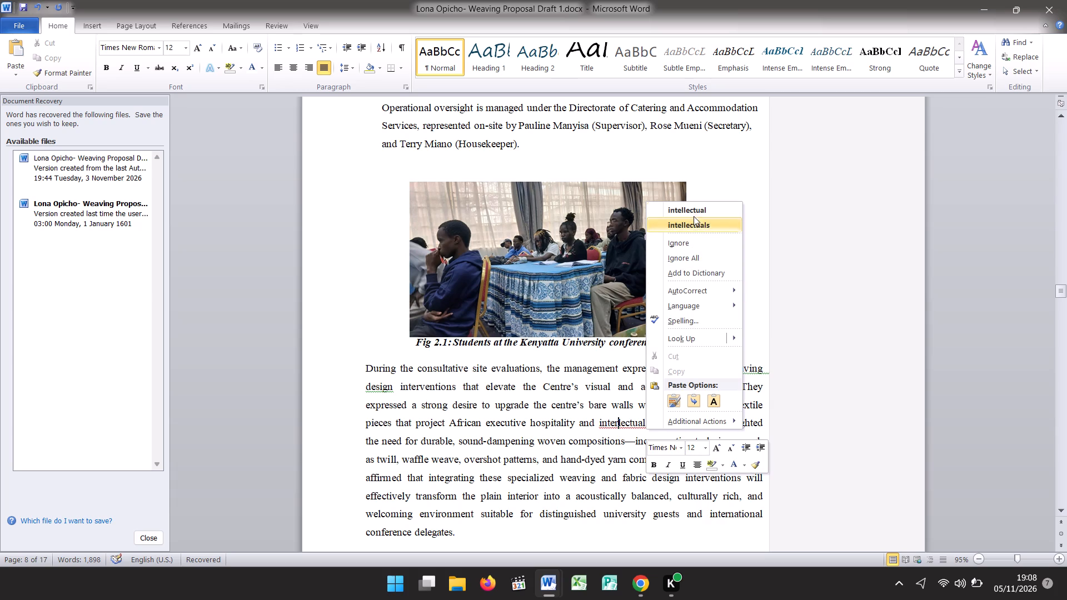
pyautogui.click(694, 215)
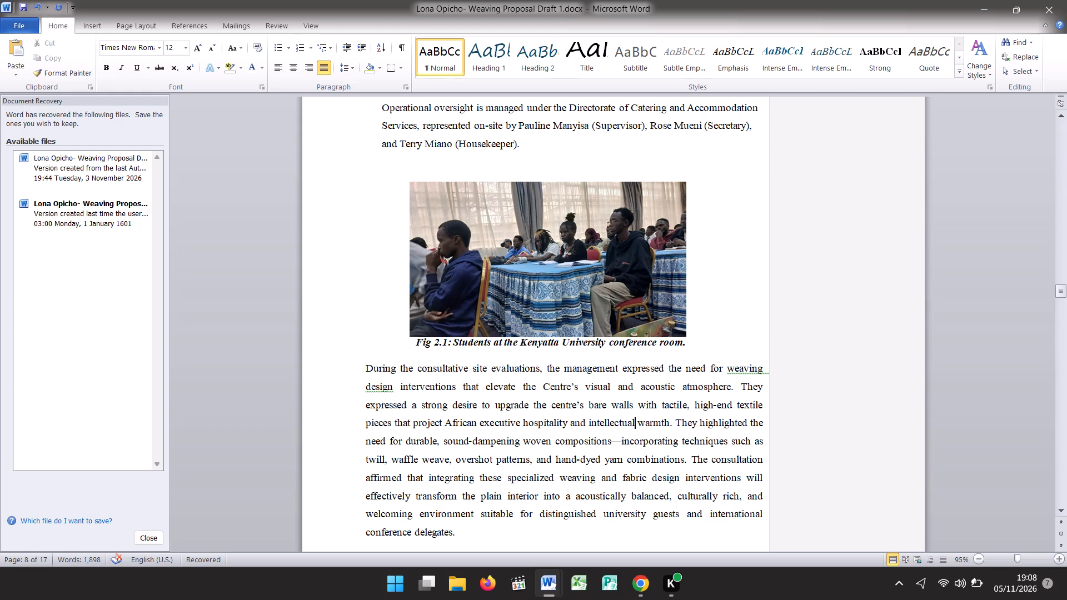
# Replace the dash between "compositions" and "incorporating" with a space in the project brief paragraph.
pyautogui.click(620, 441)
pyautogui.press('BackSpace')
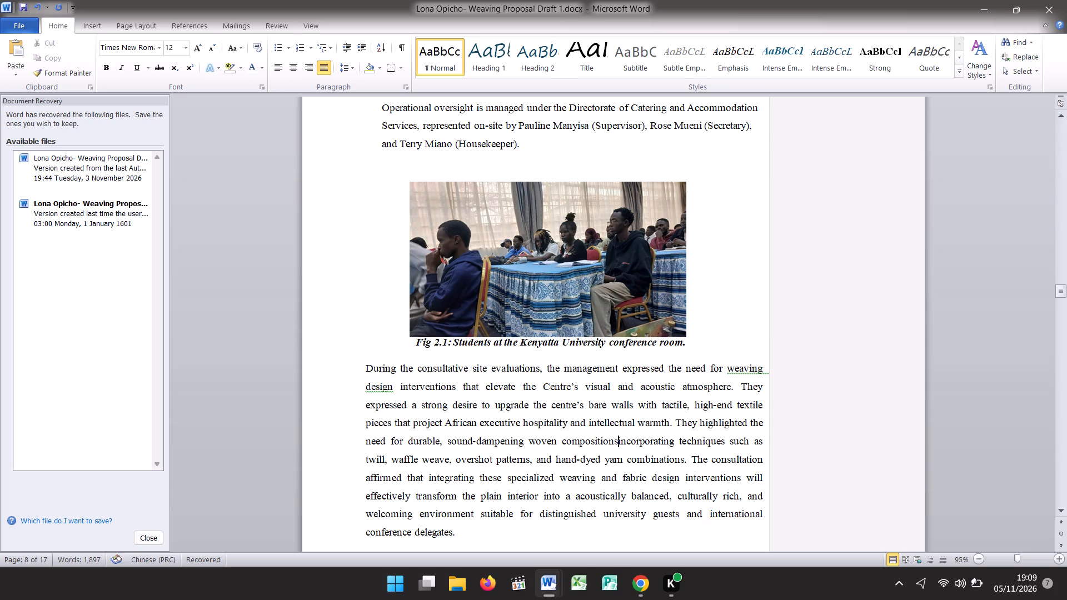
pyautogui.press('space')
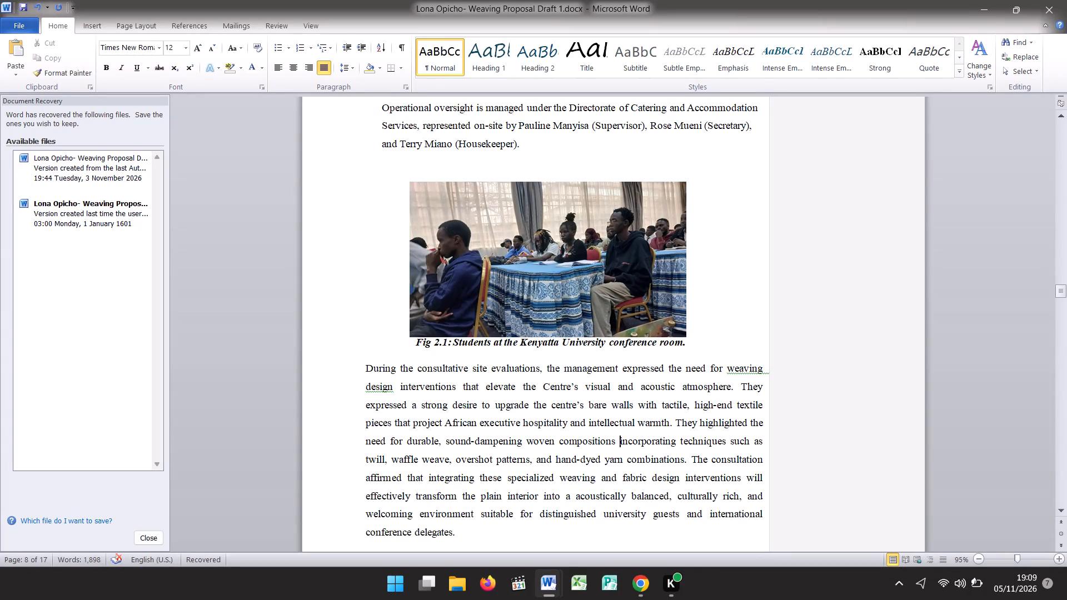
# Read on from the project brief paragraph through the 2.0 Site Visit section to its highlighted, commented management text.
pyautogui.press('Down')
pyautogui.press('Down')
pyautogui.press('Down')
pyautogui.press('Down')
pyautogui.press('Down')
pyautogui.press('Down')
pyautogui.press('Down')
pyautogui.press('Down')
pyautogui.press('Down')
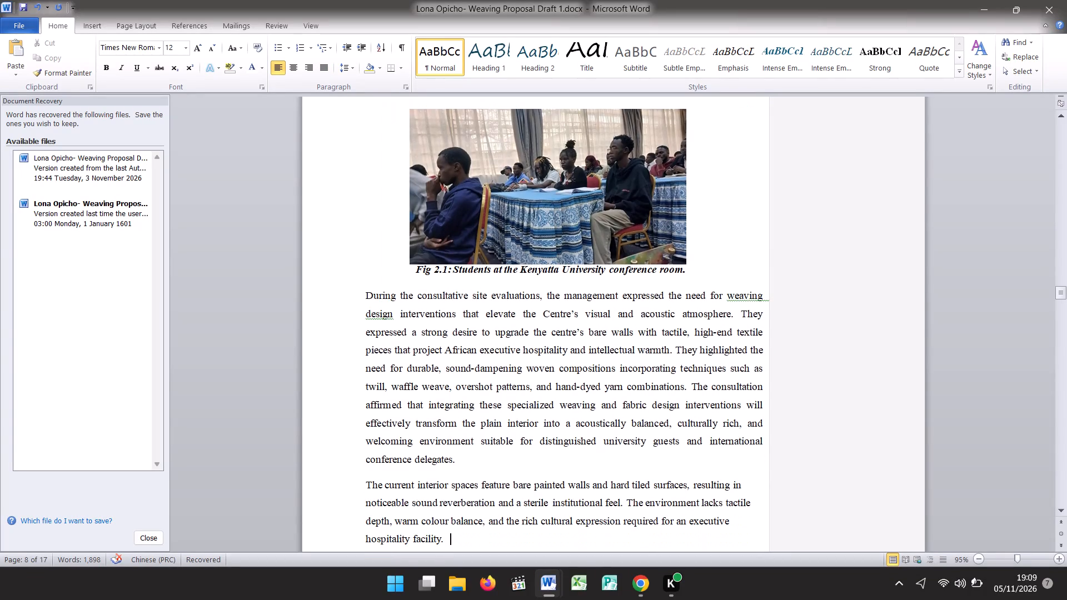
pyautogui.press('Down')
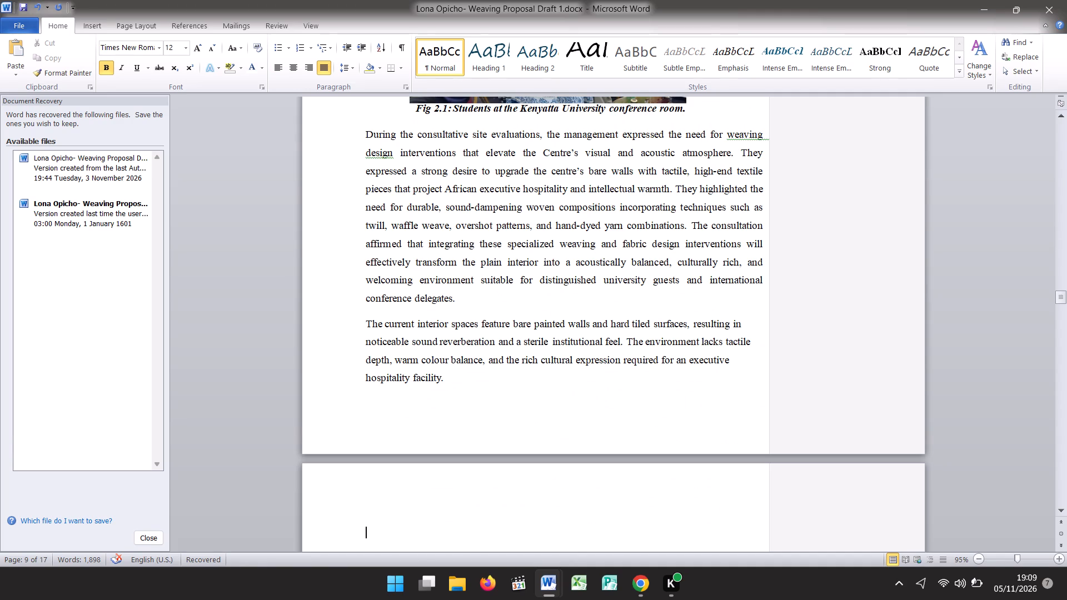
pyautogui.press('Down')
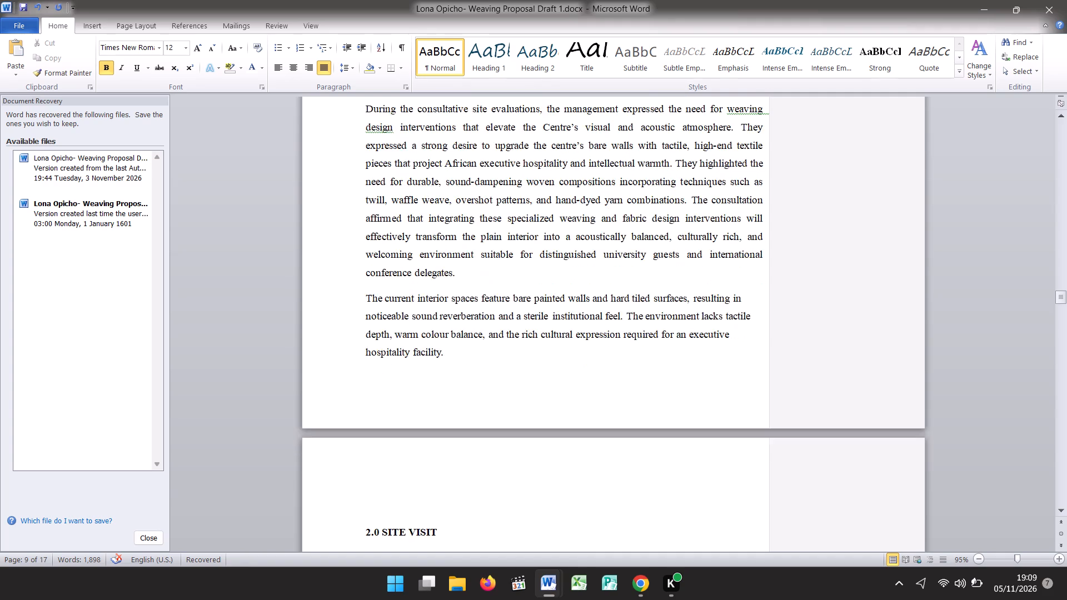
pyautogui.press('Down')
pyautogui.press('Down')
pyautogui.press('Down')
pyautogui.press('Down')
pyautogui.press('Down')
pyautogui.press('Down')
pyautogui.press('Down')
pyautogui.press('Down')
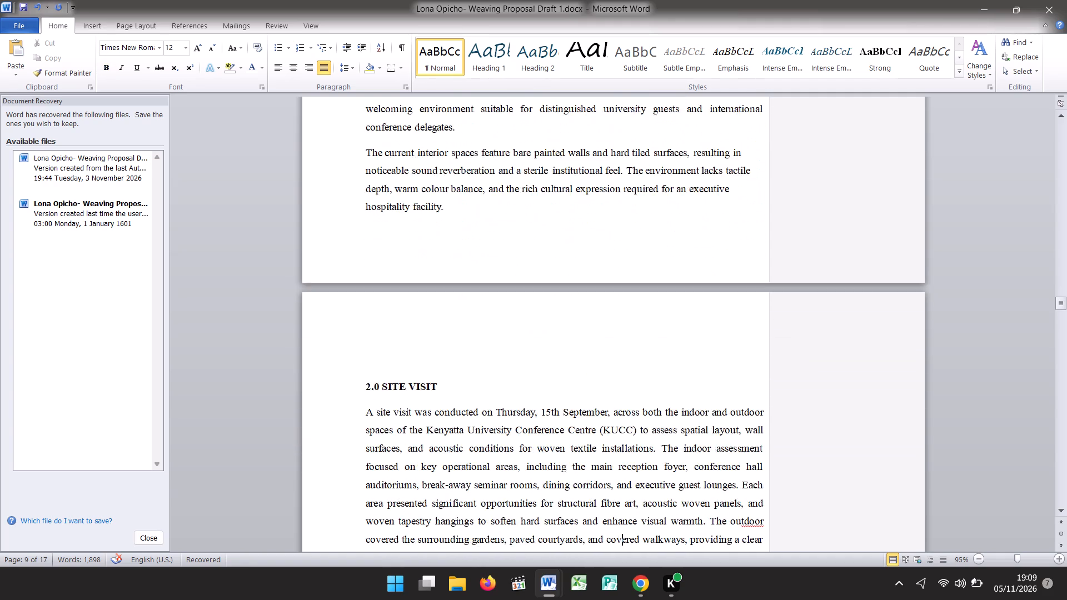
pyautogui.press('Down')
pyautogui.press('Down')
pyautogui.press('Down')
pyautogui.press('Down')
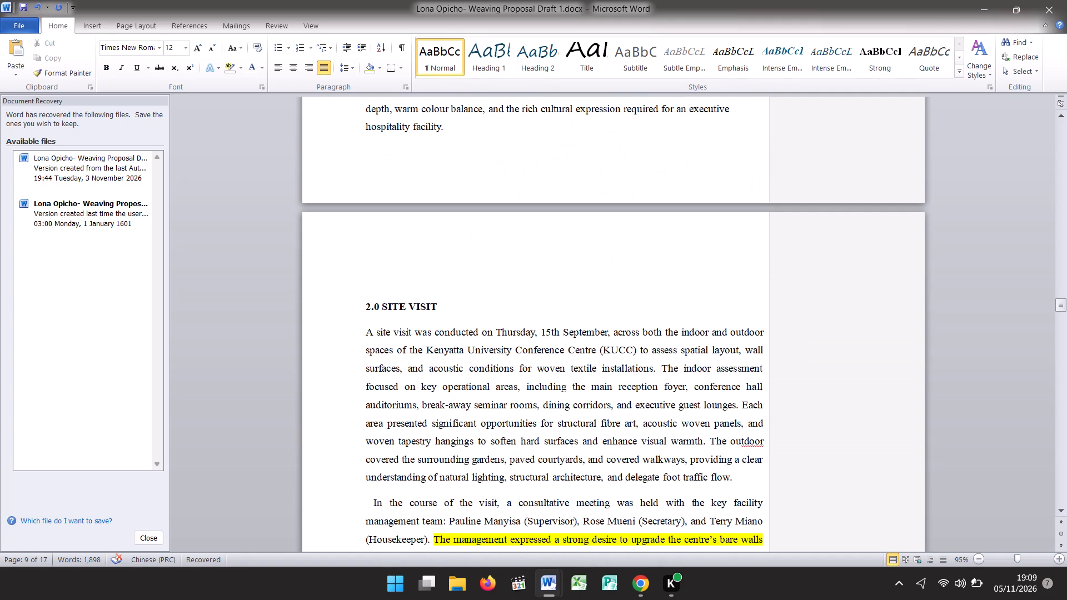
pyautogui.press('Down')
pyautogui.press('Down')
pyautogui.press('Down')
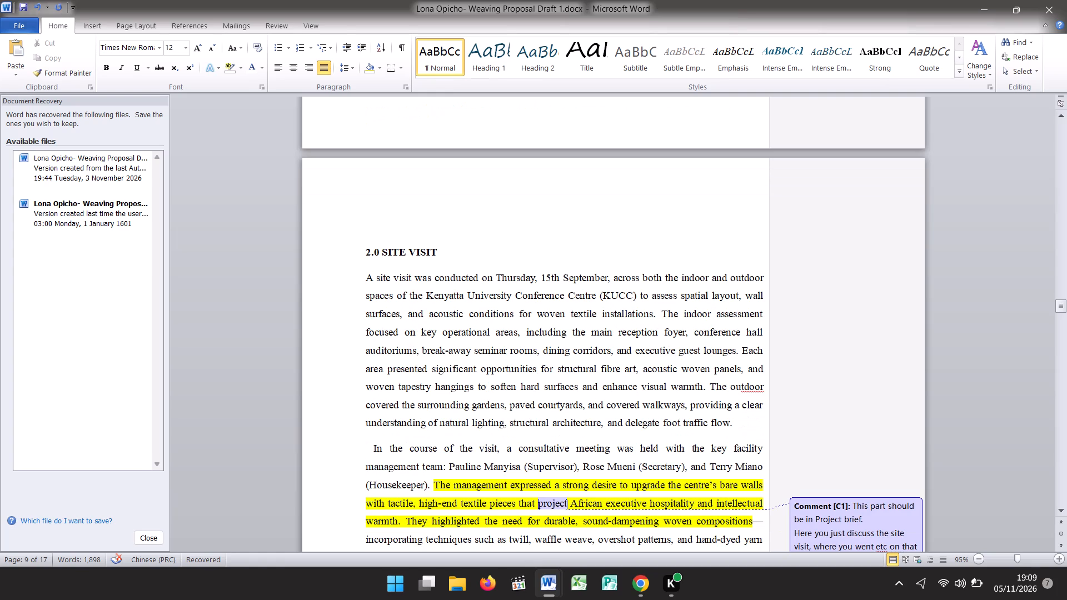
pyautogui.press('Down')
pyautogui.press('Down')
pyautogui.press('Down')
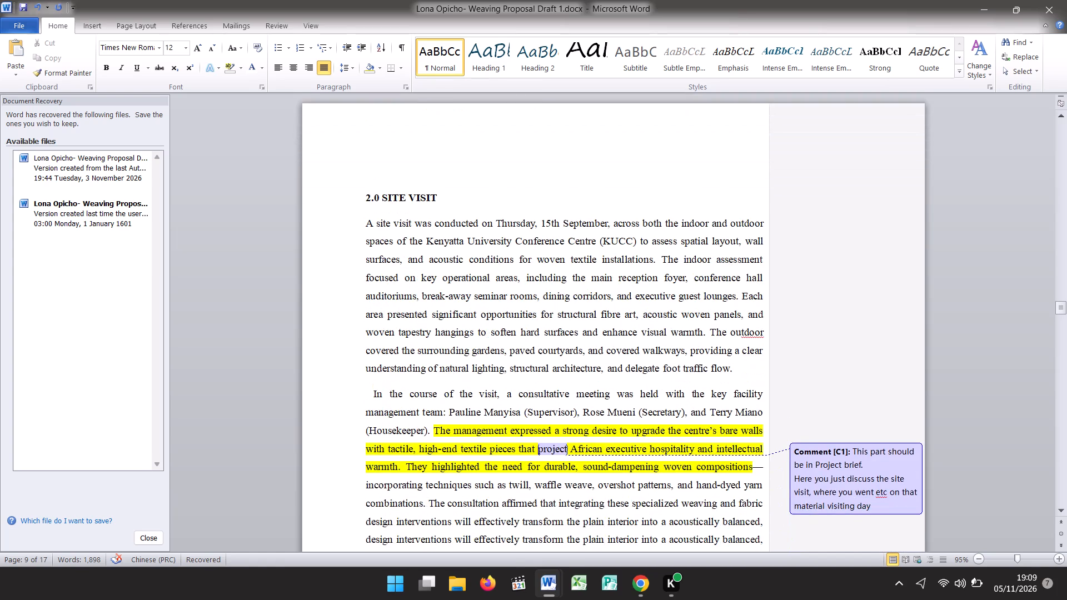
# Delete the project brief's closing paragraph that begins "The current interior spaces feature bare painted walls", just above the 2.0 Site Visit heading.
pyautogui.press('Down')
pyautogui.press('Down')
pyautogui.press('Down')
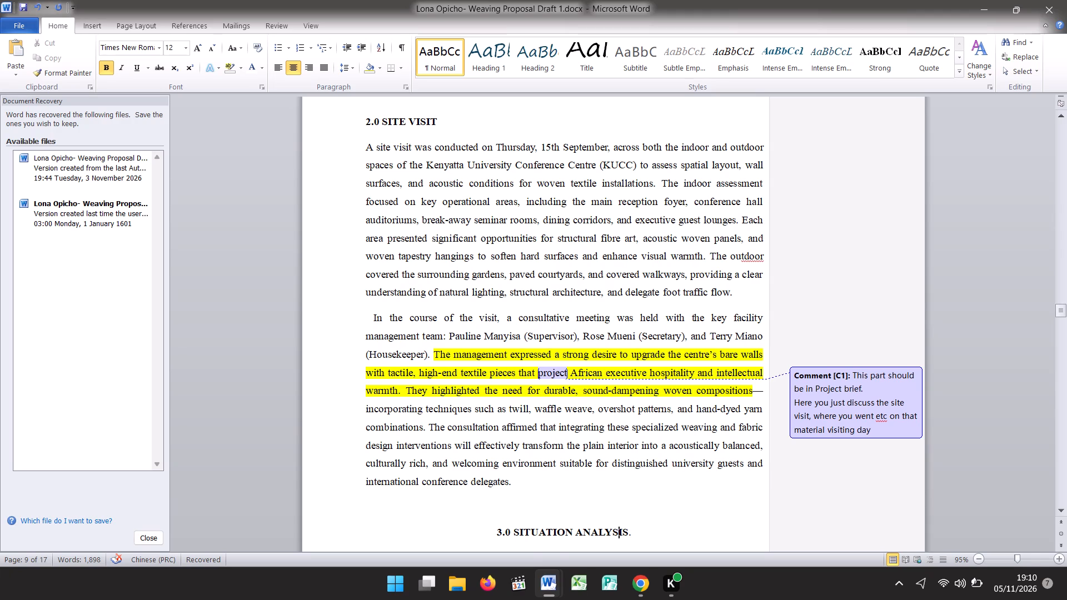
pyautogui.press('Up')
pyautogui.press('Up')
pyautogui.press('Up')
pyautogui.press('Up')
pyautogui.press('Up')
pyautogui.press('Up')
pyautogui.press('Up')
pyautogui.press('Up')
pyautogui.press('Up')
pyautogui.press('Up')
pyautogui.press('Up')
pyautogui.press('Up')
pyautogui.press('Up')
pyautogui.press('Up')
pyautogui.press('Up')
pyautogui.press('Up')
pyautogui.press('Up')
pyautogui.press('Up')
pyautogui.press('Up')
pyautogui.press('Up')
pyautogui.press('Up')
pyautogui.press('Up')
pyautogui.press('Up')
pyautogui.press('Up')
pyautogui.press('Up')
pyautogui.press('Up')
pyautogui.press('Up')
pyautogui.press('Up')
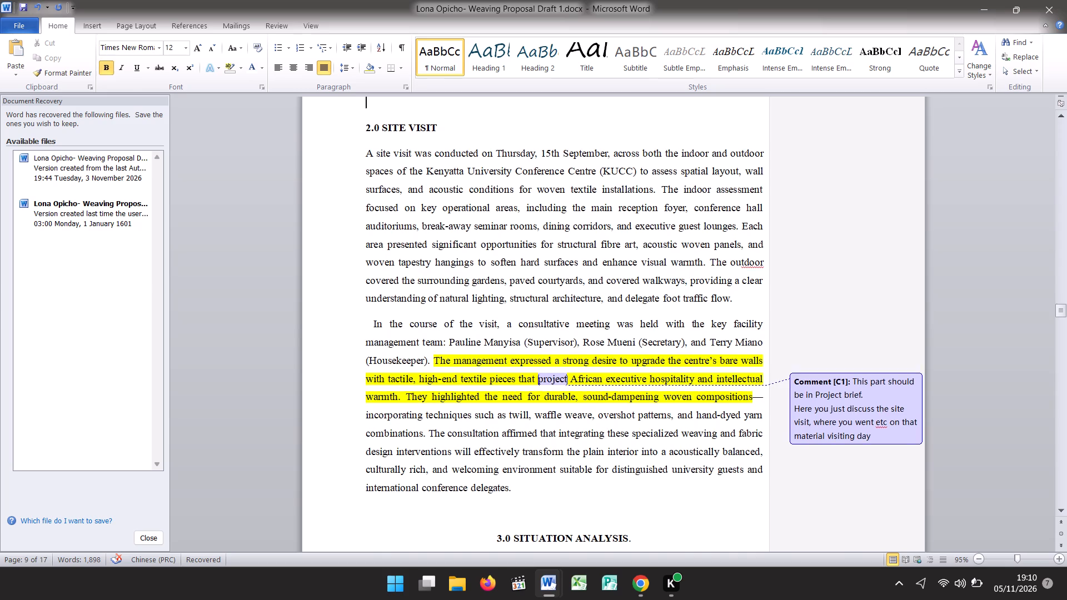
pyautogui.press('Up')
pyautogui.press('Up')
pyautogui.press('Up')
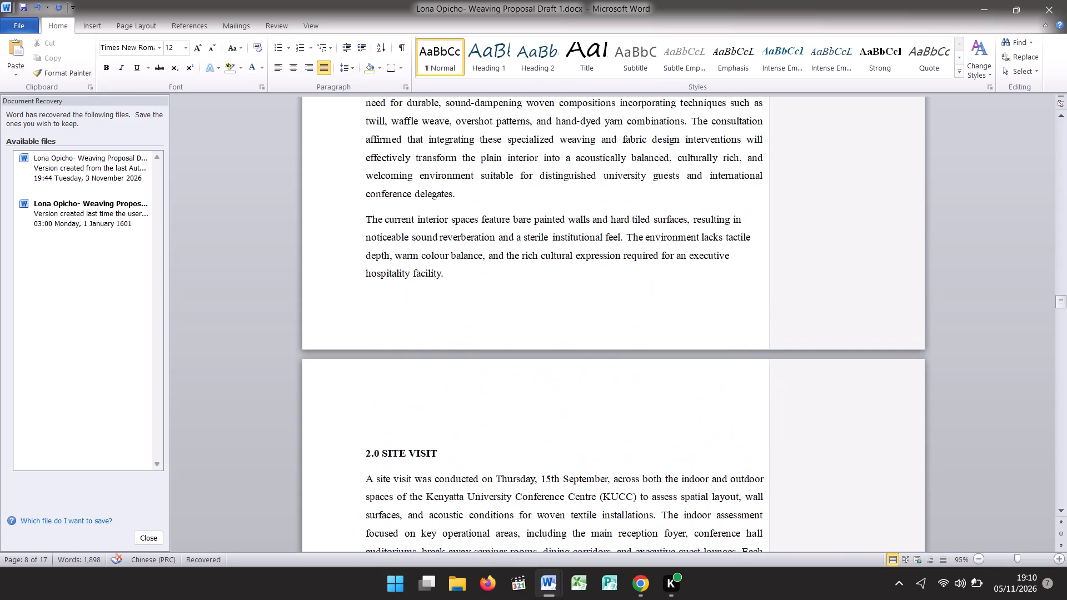
pyautogui.press('Up')
pyautogui.press('Up')
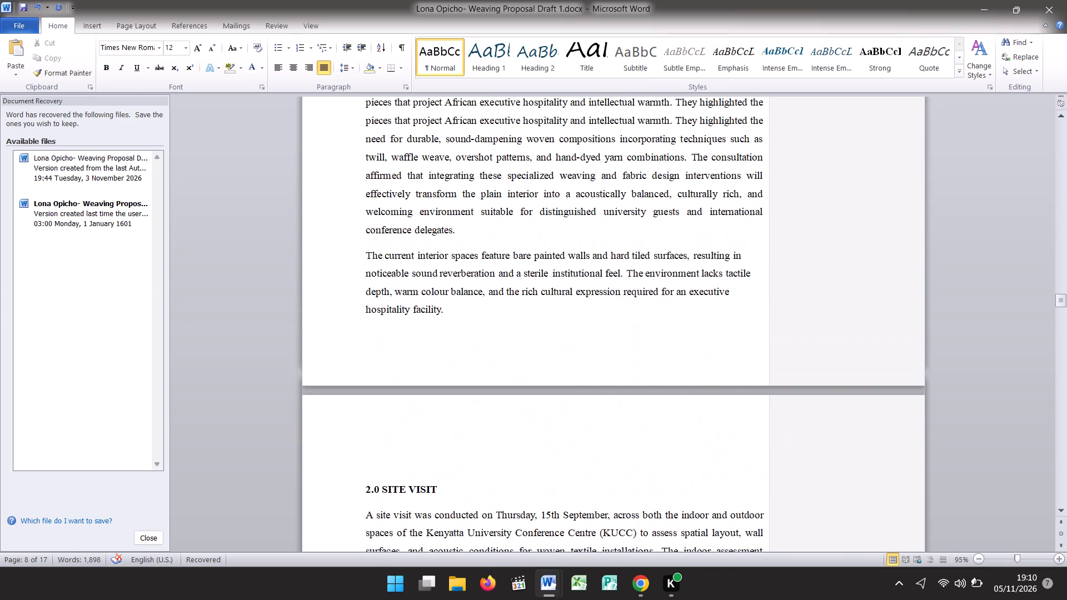
pyautogui.press('Up')
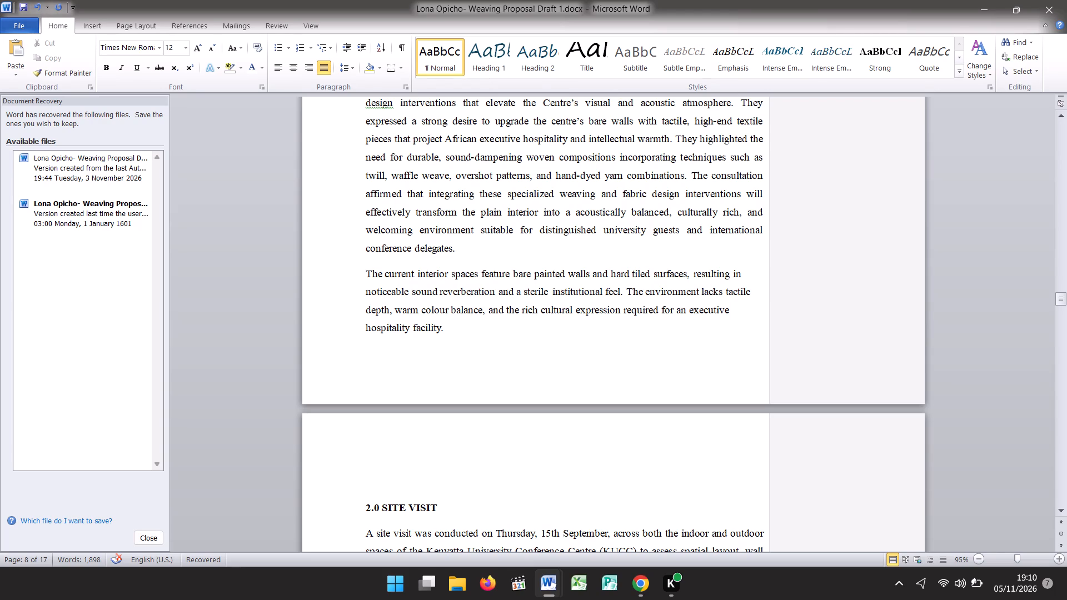
pyautogui.click(466, 332)
pyautogui.press('BackSpace')
pyautogui.press('BackSpace')
pyautogui.press('BackSpace')
pyautogui.press('BackSpace')
pyautogui.press('BackSpace')
pyautogui.press('BackSpace')
pyautogui.press('BackSpace')
pyautogui.press('BackSpace')
pyautogui.press('BackSpace')
pyautogui.press('BackSpace')
pyautogui.press('BackSpace')
pyautogui.press('BackSpace')
pyautogui.press('BackSpace')
pyautogui.press('BackSpace')
pyautogui.press('BackSpace')
pyautogui.press('BackSpace')
pyautogui.press('BackSpace')
pyautogui.press('BackSpace')
pyautogui.press('BackSpace')
pyautogui.press('BackSpace')
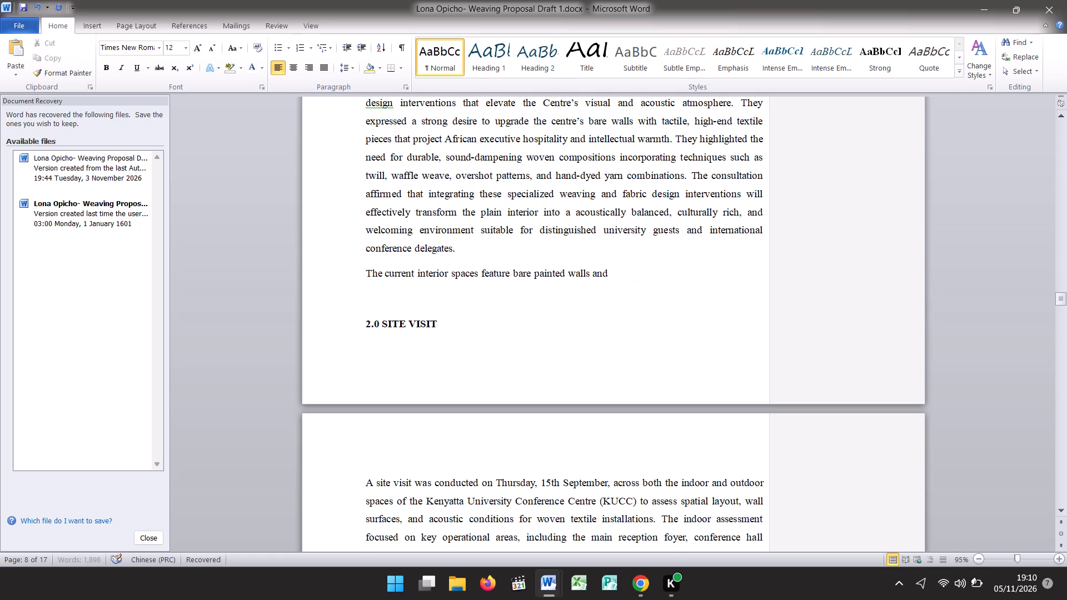
pyautogui.press('BackSpace')
pyautogui.press('BackSpace')
pyautogui.press('BackSpace')
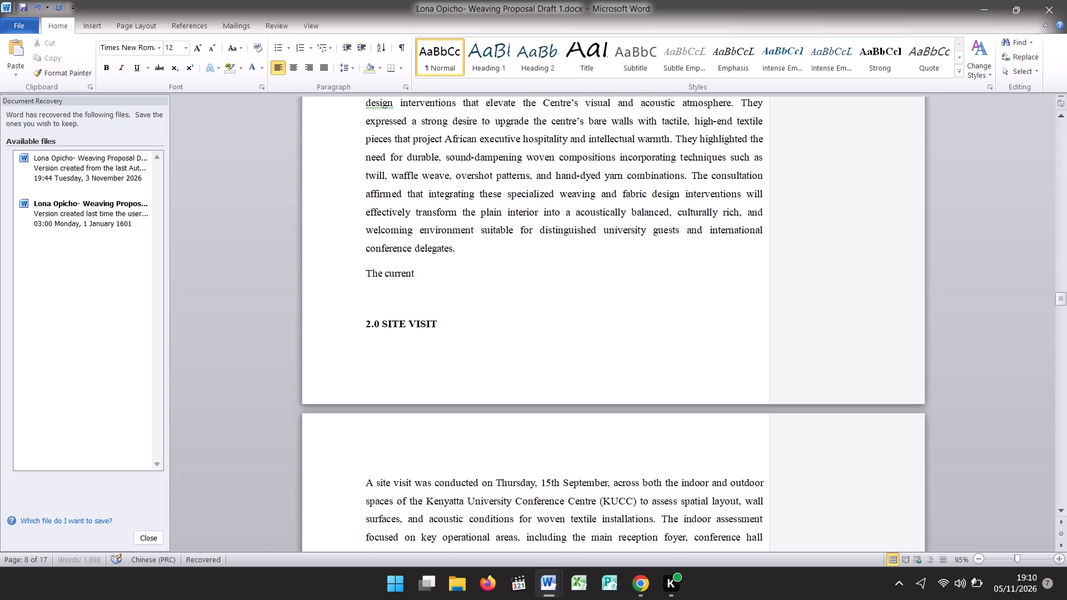
pyautogui.press('BackSpace')
pyautogui.press('BackSpace')
pyautogui.press('BackSpace')
pyautogui.press('BackSpace')
pyautogui.press('BackSpace')
pyautogui.press('BackSpace')
pyautogui.press('BackSpace')
pyautogui.press('BackSpace')
pyautogui.press('BackSpace')
pyautogui.press('BackSpace')
pyautogui.press('BackSpace')
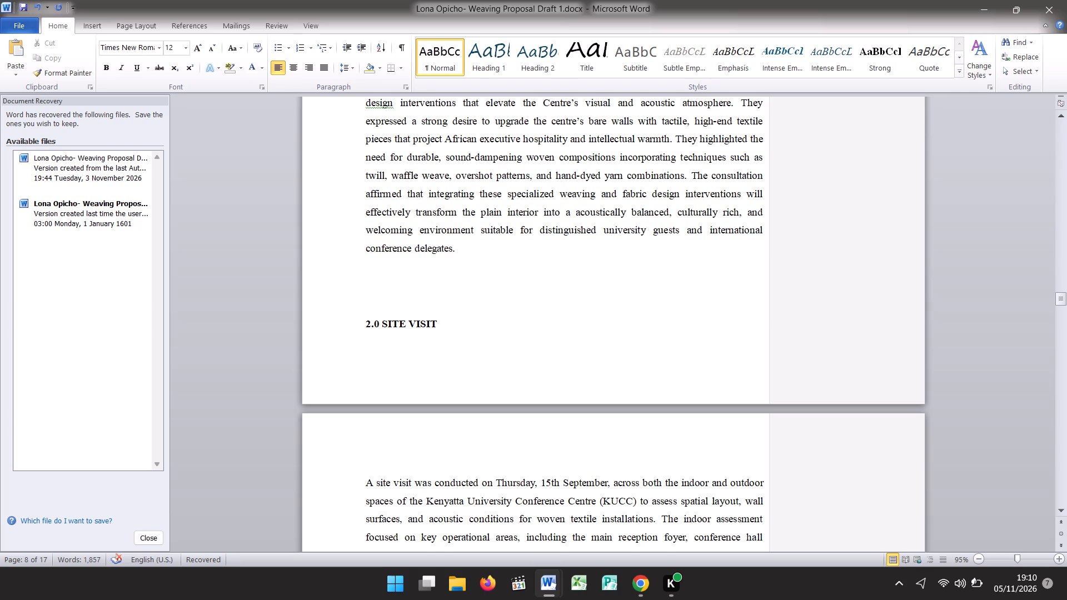
# Push the SITE VISIT heading down onto a new line on the following page and remove its automatic number.
pyautogui.click(358, 322)
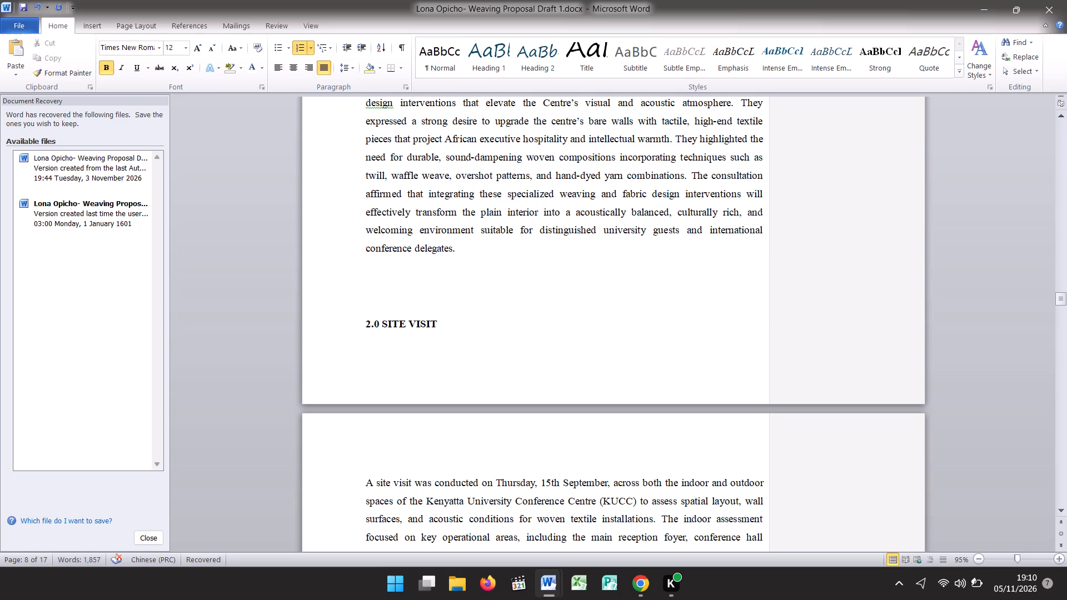
pyautogui.click(359, 324)
pyautogui.tripleClick(359, 324)
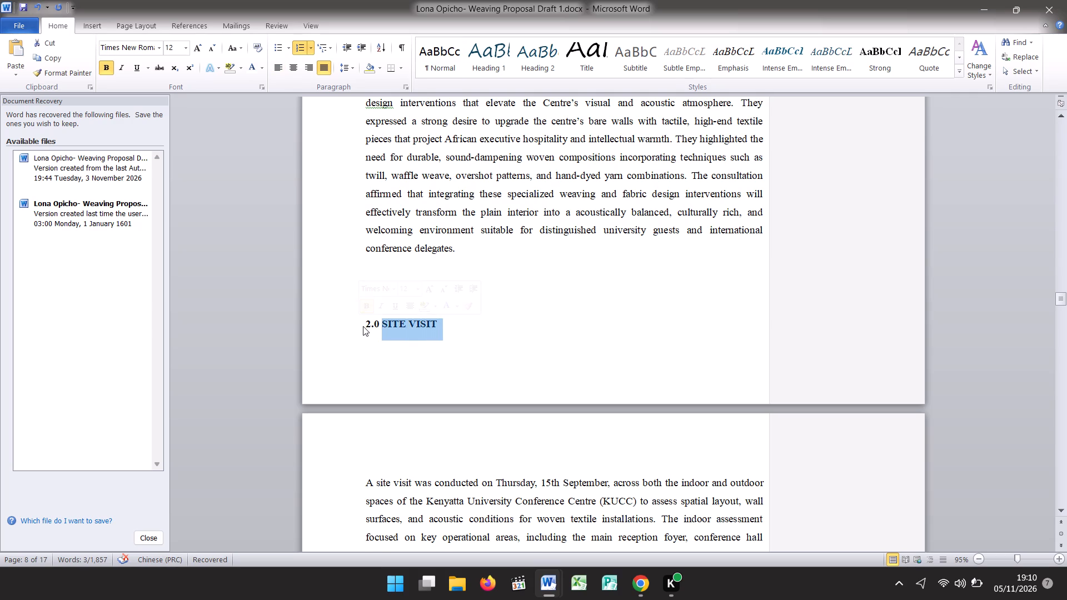
pyautogui.click(363, 326)
pyautogui.click(363, 326)
pyautogui.click(363, 326)
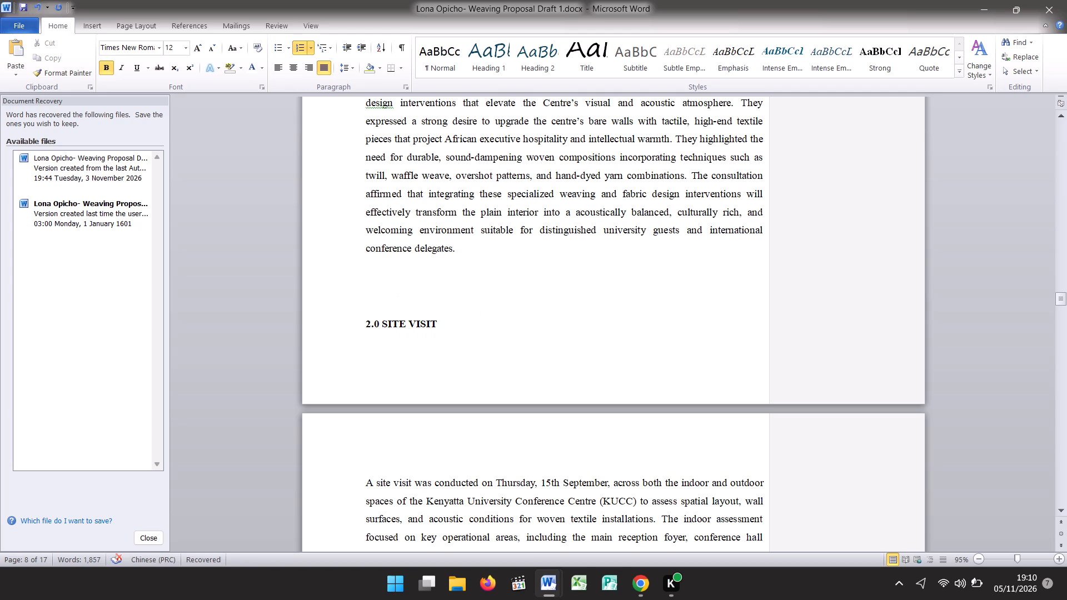
pyautogui.press('Return')
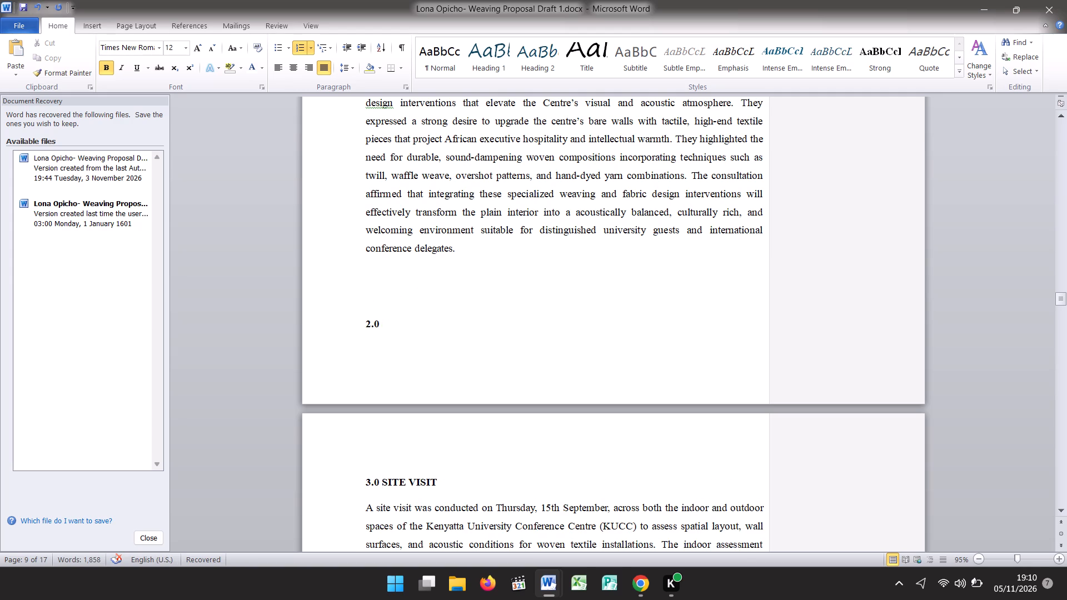
pyautogui.press('BackSpace')
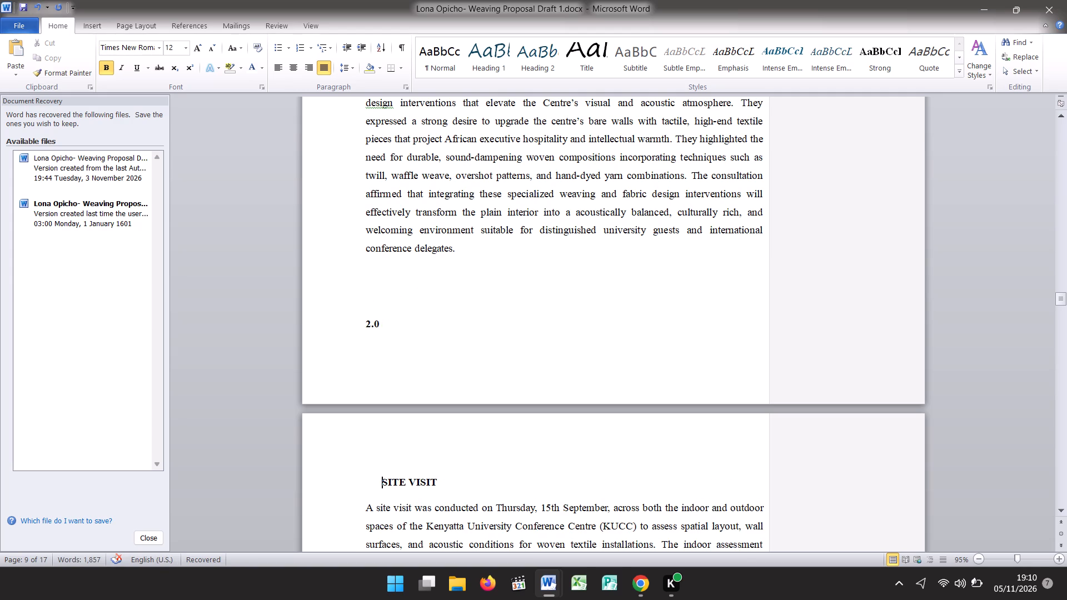
pyautogui.moveTo(364, 319); pyautogui.dragTo(378, 333)
pyautogui.tripleClick(363, 323)
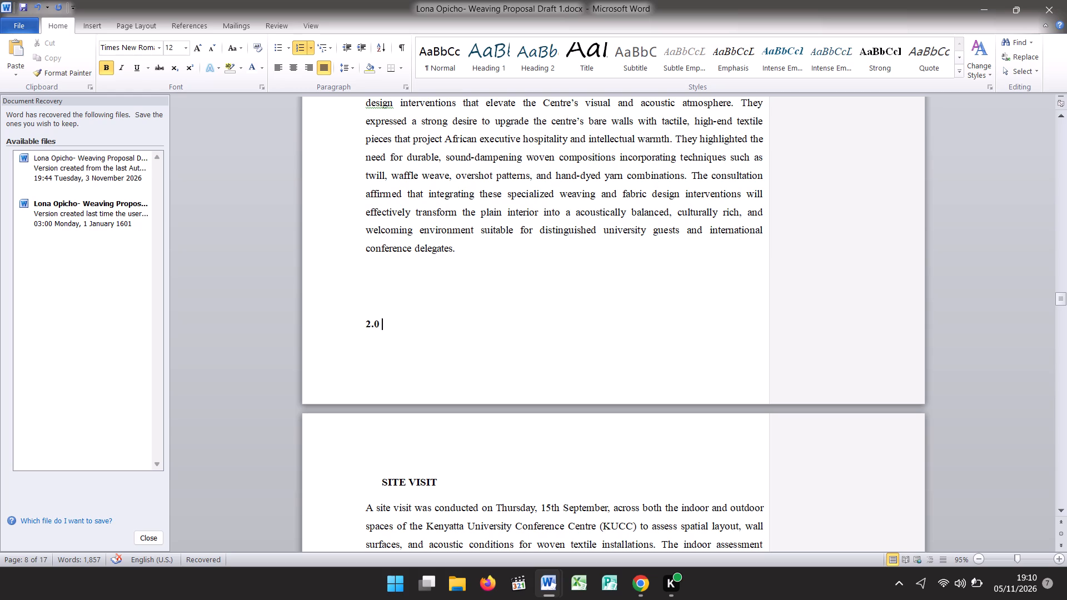
pyautogui.tripleClick(363, 323)
pyautogui.tripleClick(363, 323)
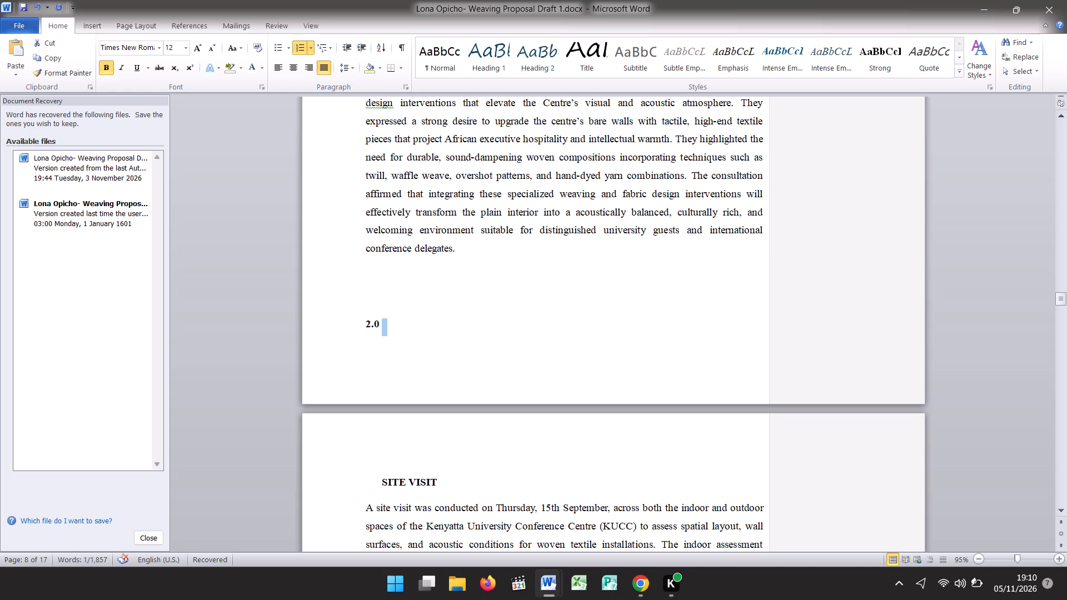
# Number the SITE VISIT heading manually as "2.0", followed by a space before the heading text.
pyautogui.click(377, 488)
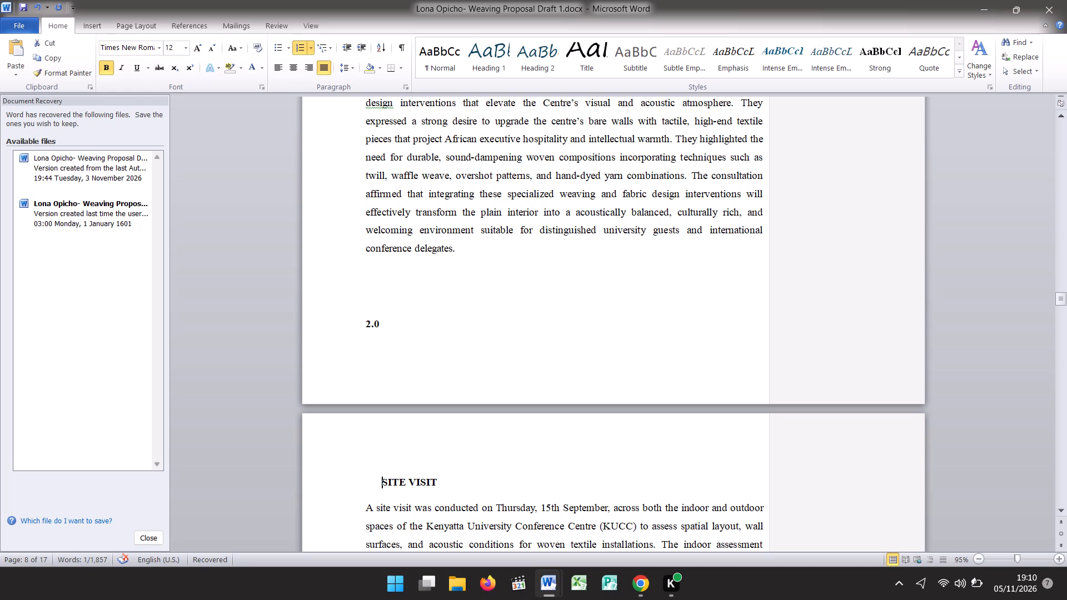
pyautogui.press('2')
pyautogui.click(377, 488)
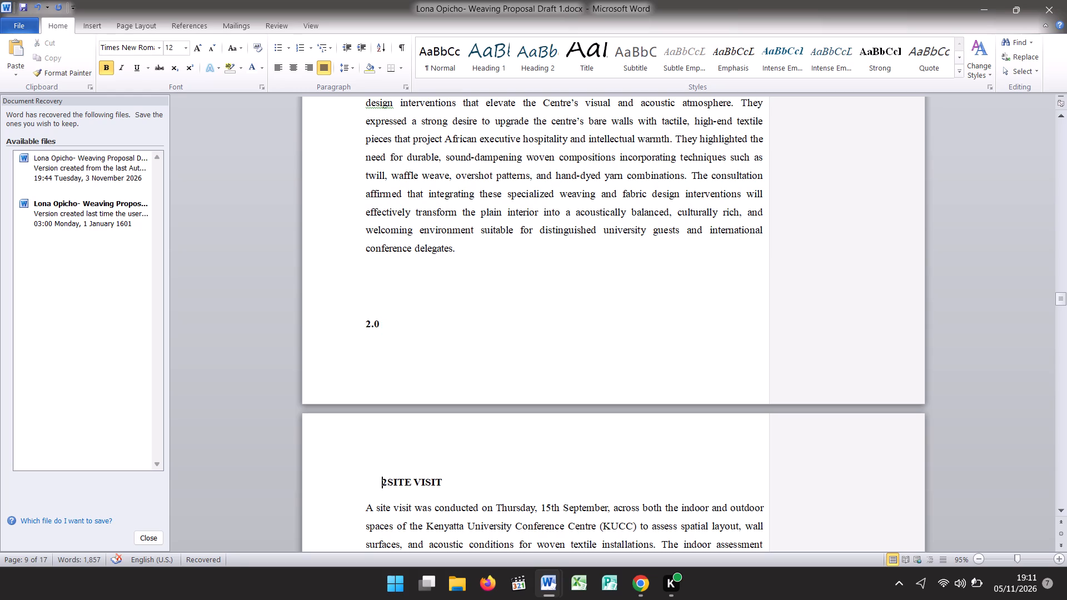
pyautogui.press('.')
pyautogui.press('0')
pyautogui.press('BackSpace')
pyautogui.press('BackSpace')
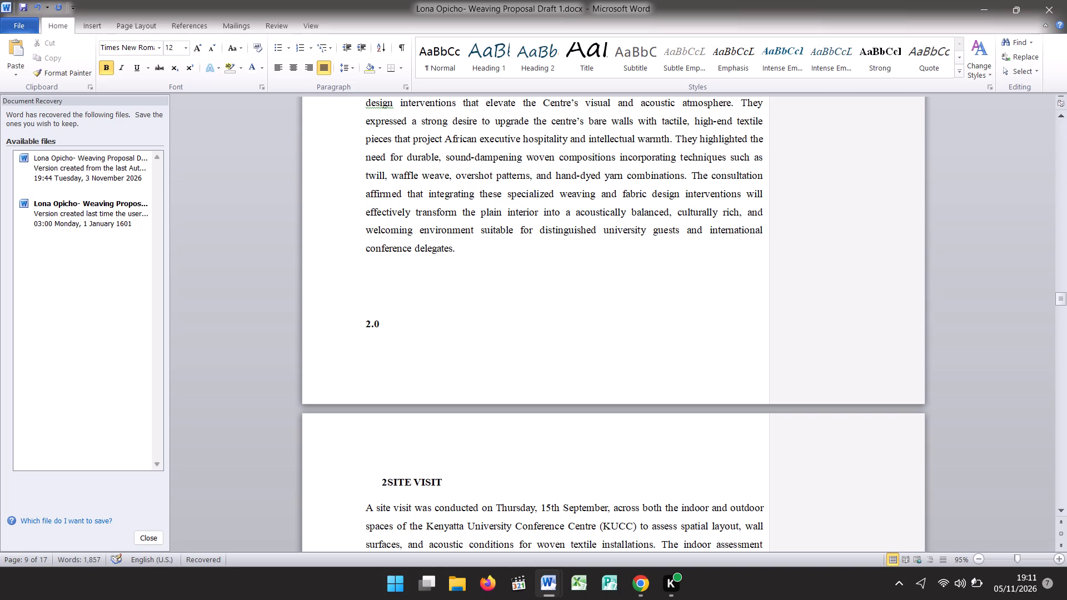
pyautogui.click(383, 486)
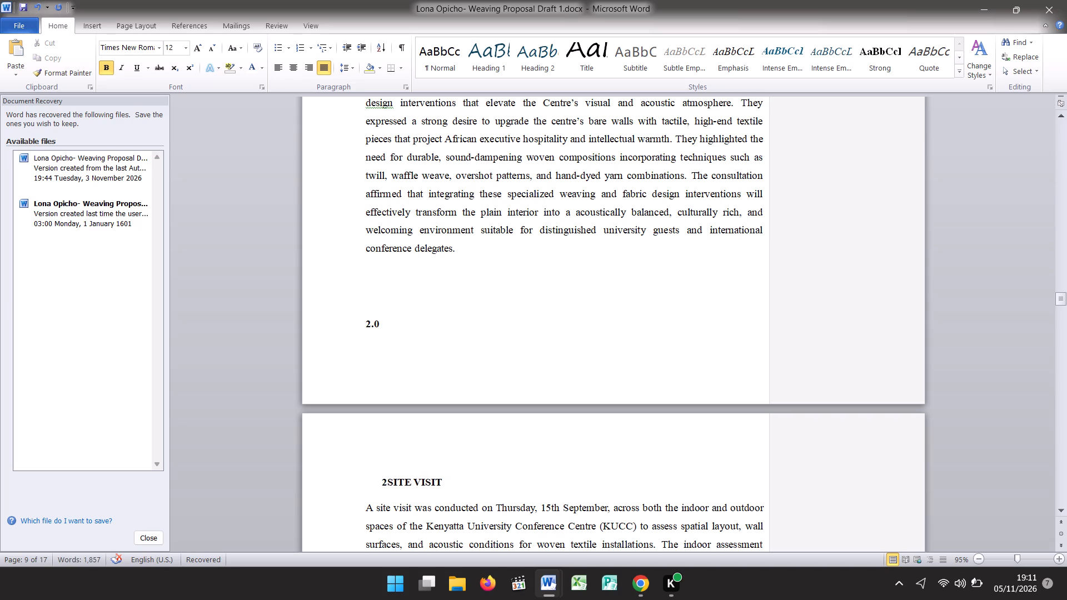
pyautogui.click(384, 486)
pyautogui.click(386, 484)
pyautogui.press('.')
pyautogui.press('0')
pyautogui.press('space')
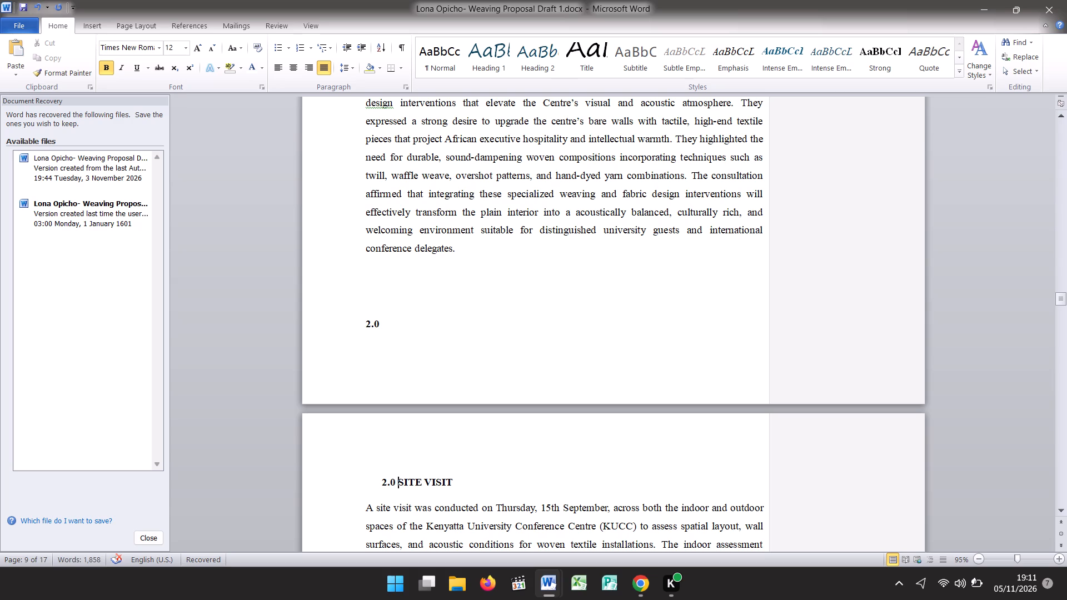
# Delete the leftover automatic "2.0" from the empty line above the SITE VISIT heading.
pyautogui.click(383, 328)
pyautogui.press('BackSpace')
pyautogui.press('BackSpace')
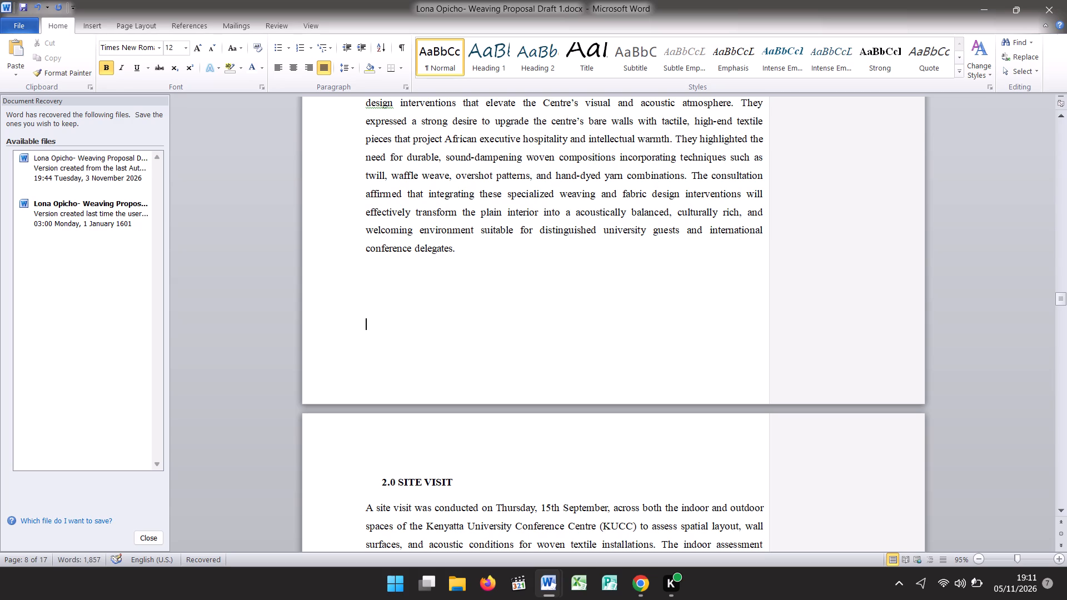
# Delete the Site Visit text from "In the course of the visit" through "hand-dyed yarn combinations", including the highlighted, commented management passage.
pyautogui.press('Down')
pyautogui.press('Down')
pyautogui.press('Down')
pyautogui.press('Down')
pyautogui.press('Down')
pyautogui.press('Down')
pyautogui.press('Down')
pyautogui.press('Down')
pyautogui.press('Down')
pyautogui.press('Down')
pyautogui.press('Down')
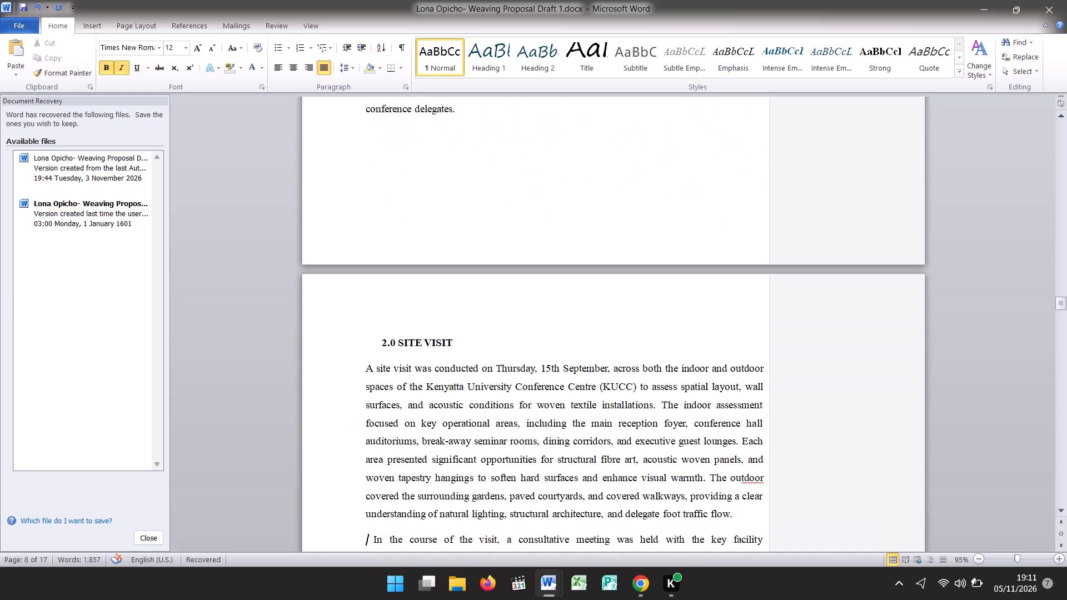
pyautogui.press('Down')
pyautogui.press('Down')
pyautogui.press('Down')
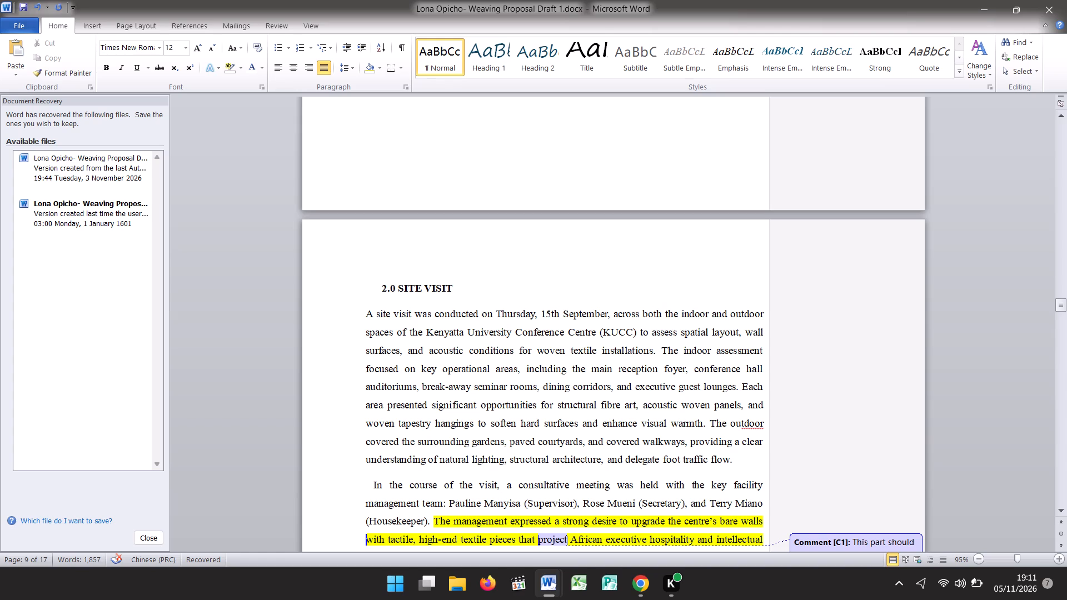
pyautogui.press('Down')
pyautogui.press('Down')
pyautogui.press('Down')
pyautogui.press('Down')
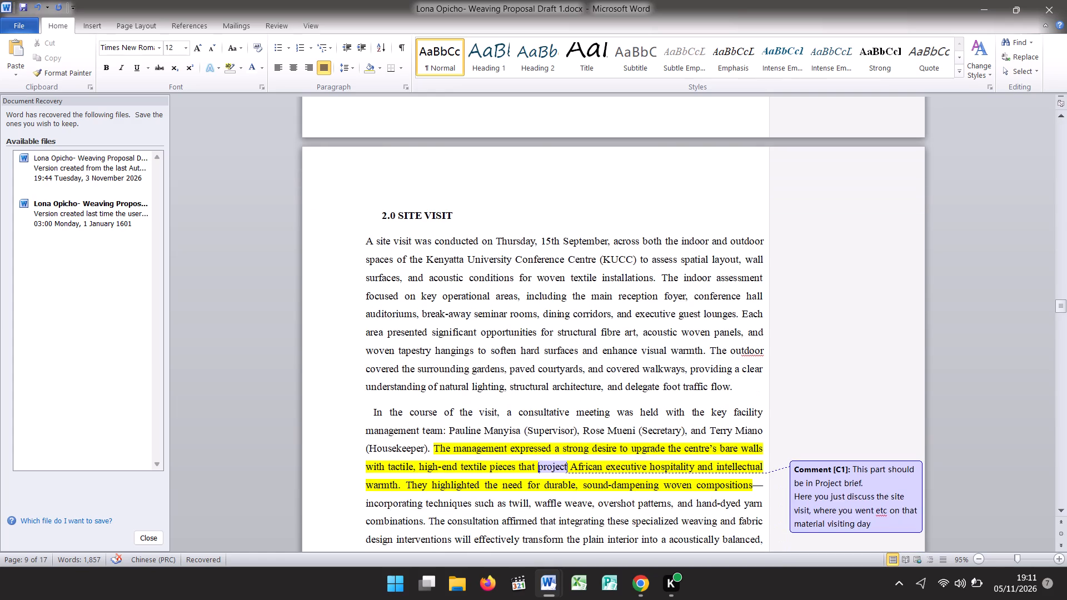
pyautogui.press('Down')
pyautogui.press('Down')
pyautogui.press('Down')
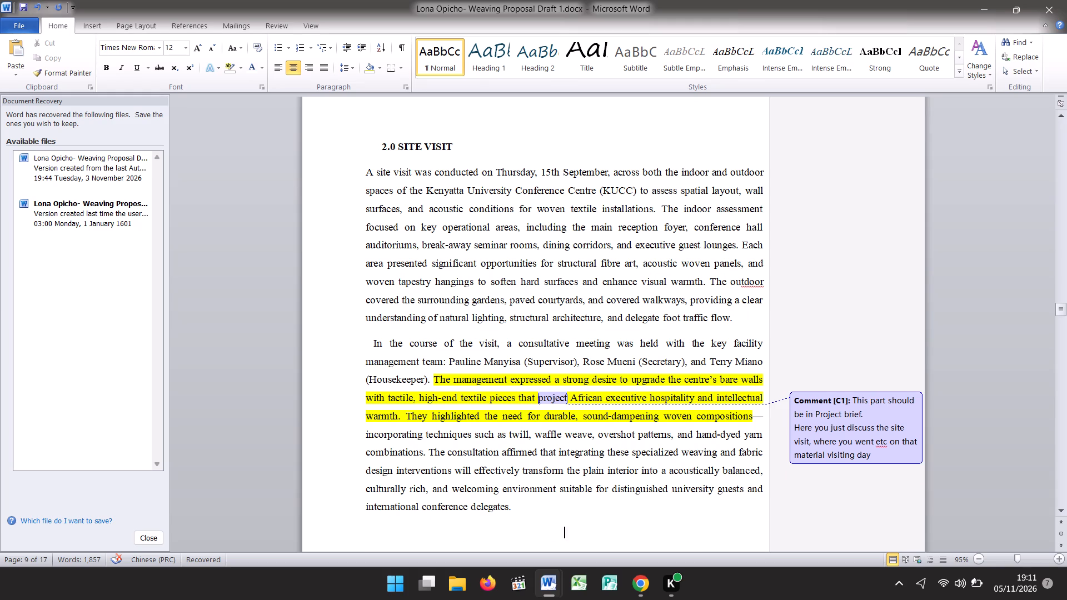
pyautogui.doubleClick(371, 340)
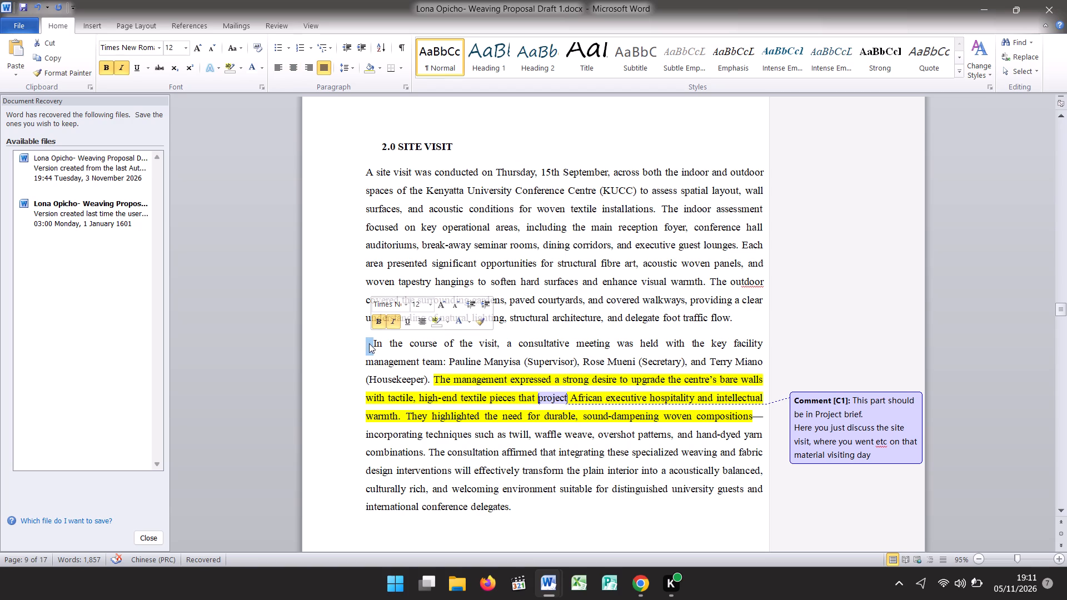
pyautogui.click(369, 343)
pyautogui.moveTo(369, 343); pyautogui.dragTo(406, 462)
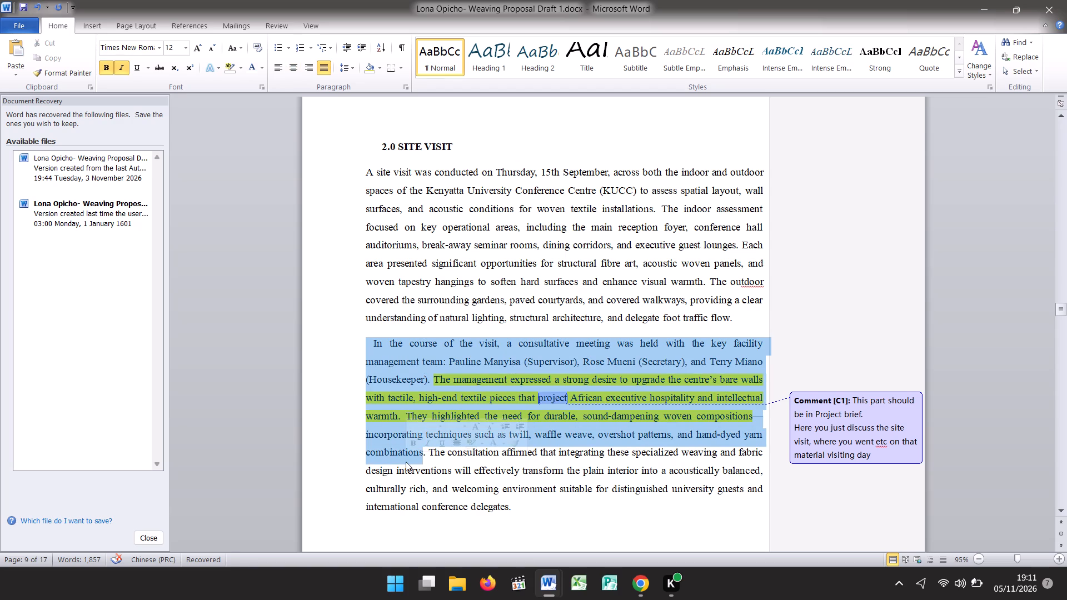
pyautogui.press('BackSpace')
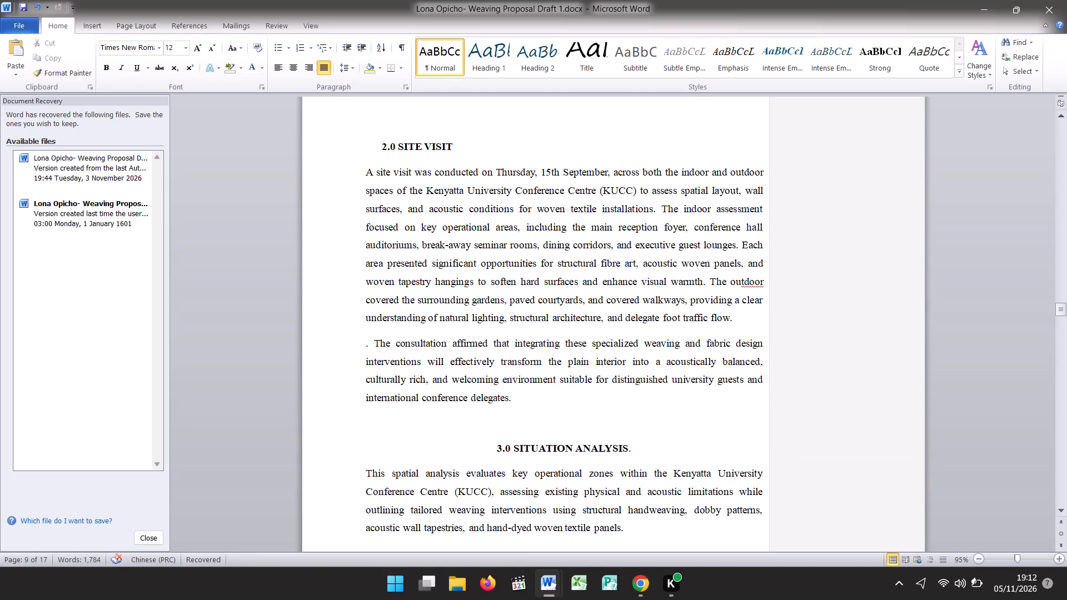
# Delete the leftover Site Visit paragraph beginning ". The consultation affirmed", keeping one blank line before the 3.0 SITUATION ANALYSIS heading.
pyautogui.moveTo(363, 341); pyautogui.dragTo(401, 392)
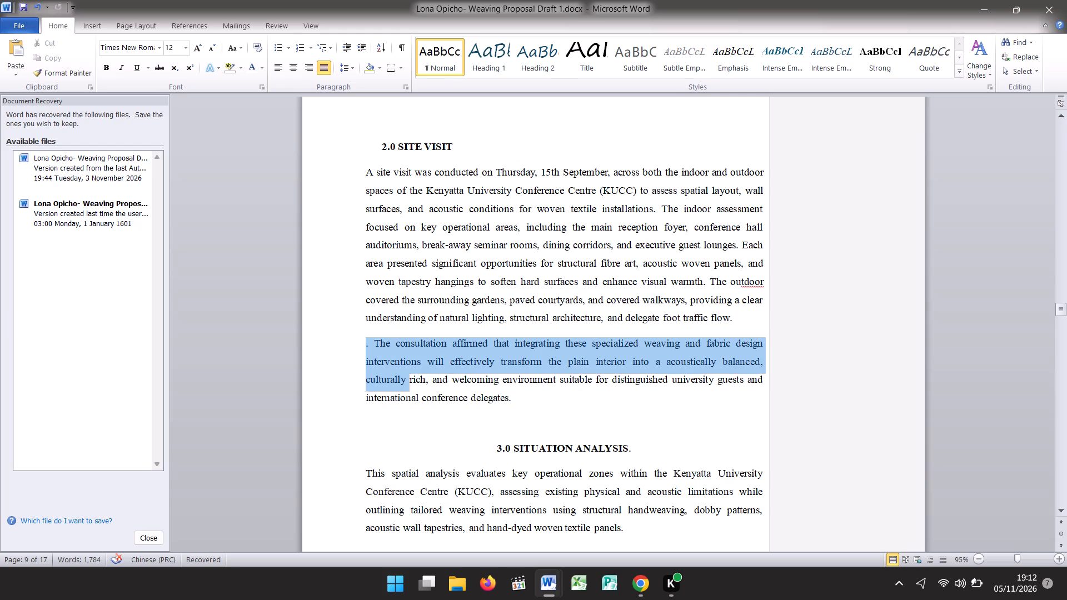
pyautogui.moveTo(401, 392); pyautogui.dragTo(405, 456)
pyautogui.press('BackSpace')
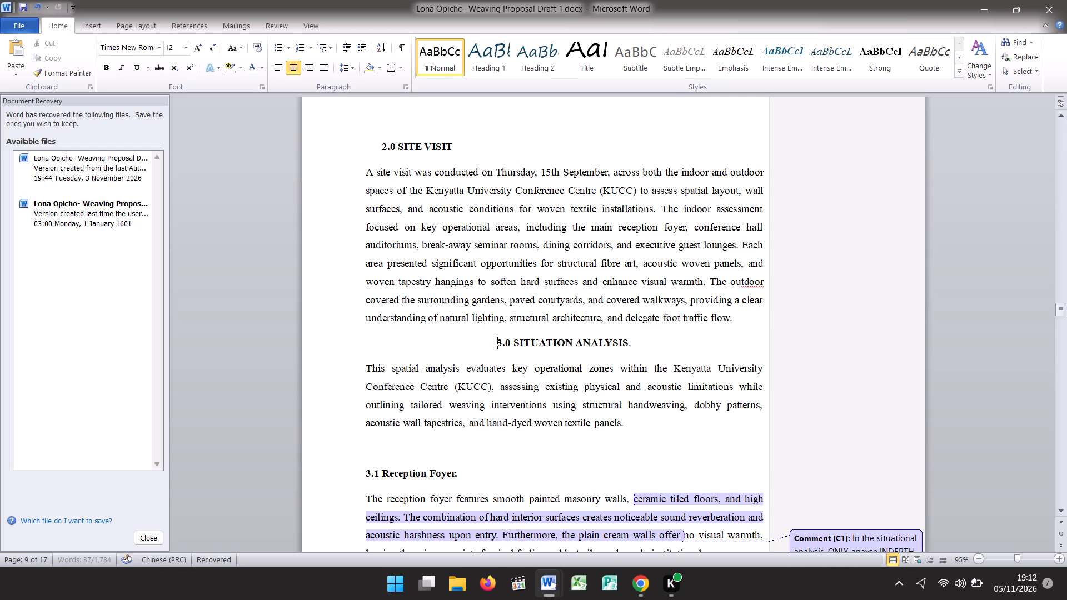
pyautogui.press('Return')
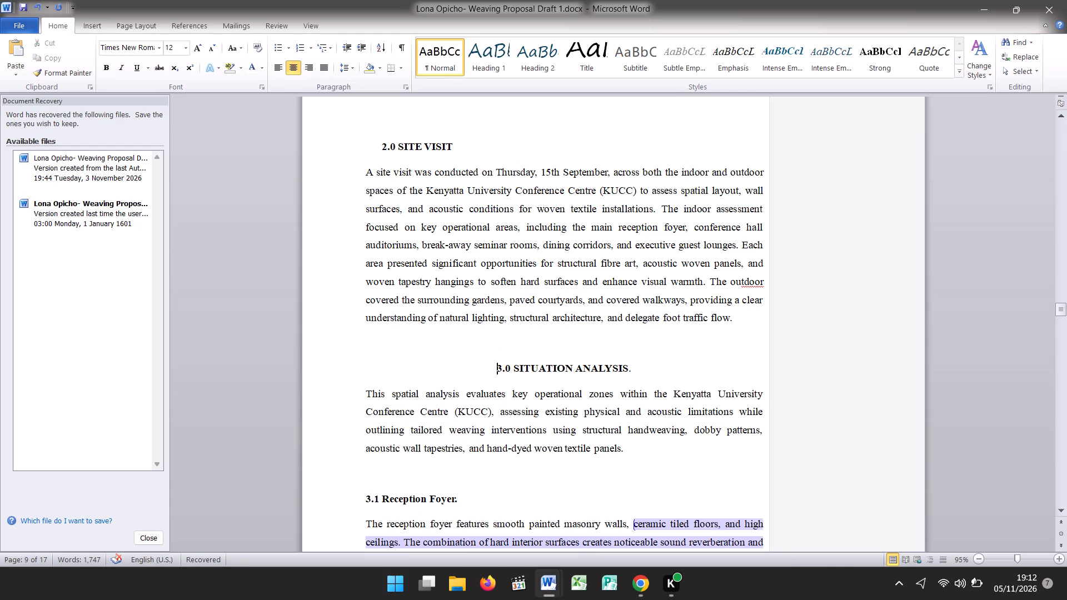
# Left-align the 3.0 SITUATION ANALYSIS heading.
pyautogui.moveTo(487, 370); pyautogui.dragTo(584, 377)
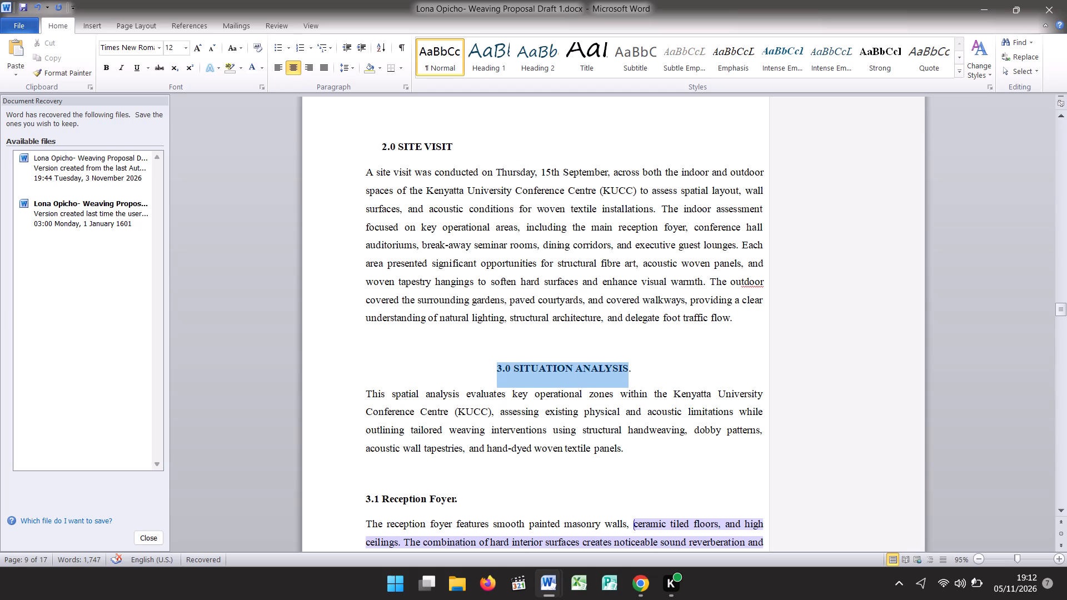
pyautogui.moveTo(584, 377); pyautogui.dragTo(634, 378)
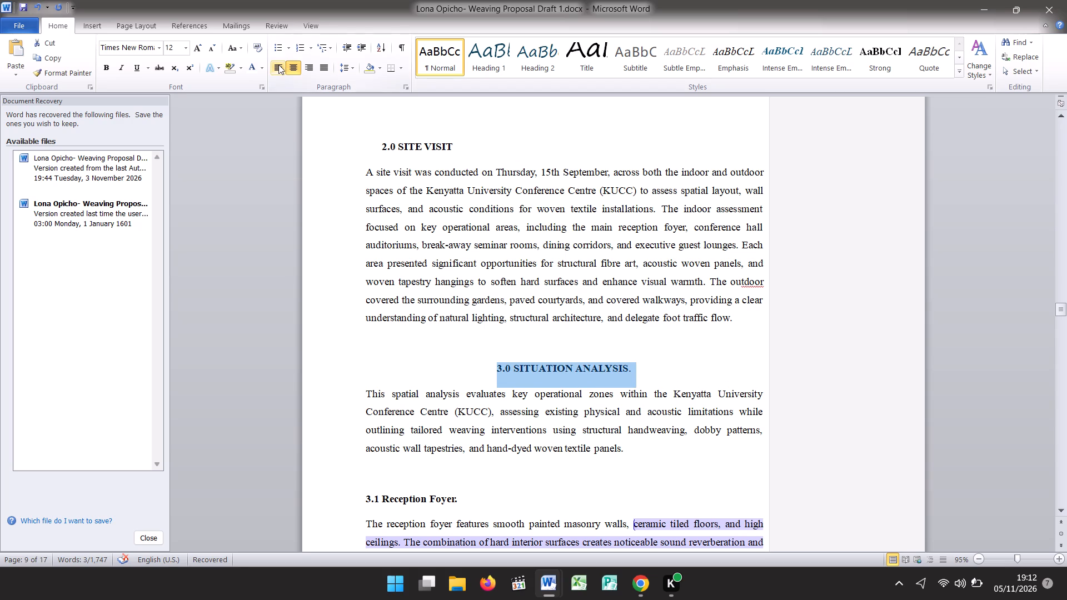
pyautogui.click(278, 64)
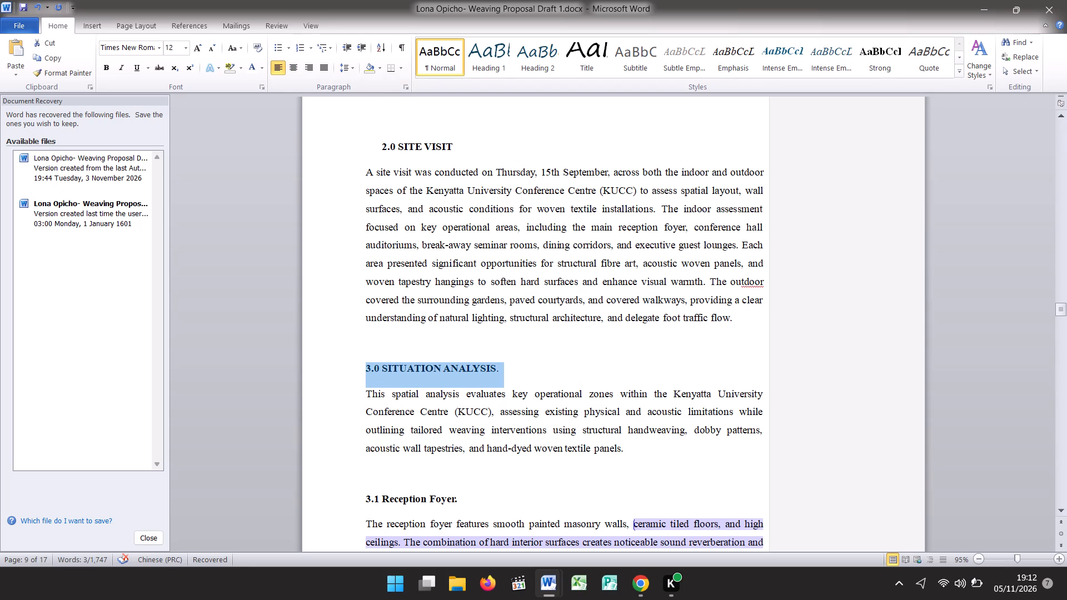
# Read the Situation Analysis introduction and the reviewer's comment attached to the 3.1 Reception Foyer text.
pyautogui.click(521, 348)
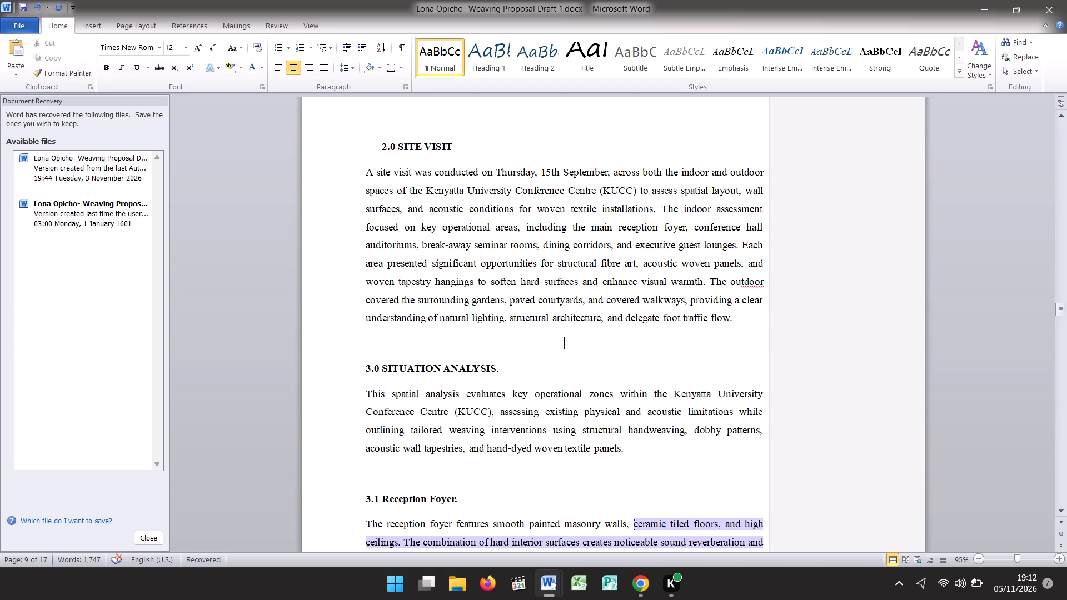
pyautogui.press('Down')
pyautogui.press('Down')
pyautogui.press('Down')
pyautogui.press('Down')
pyautogui.press('Down')
pyautogui.press('Down')
pyautogui.press('Down')
pyautogui.press('Down')
pyautogui.press('Down')
pyautogui.press('Down')
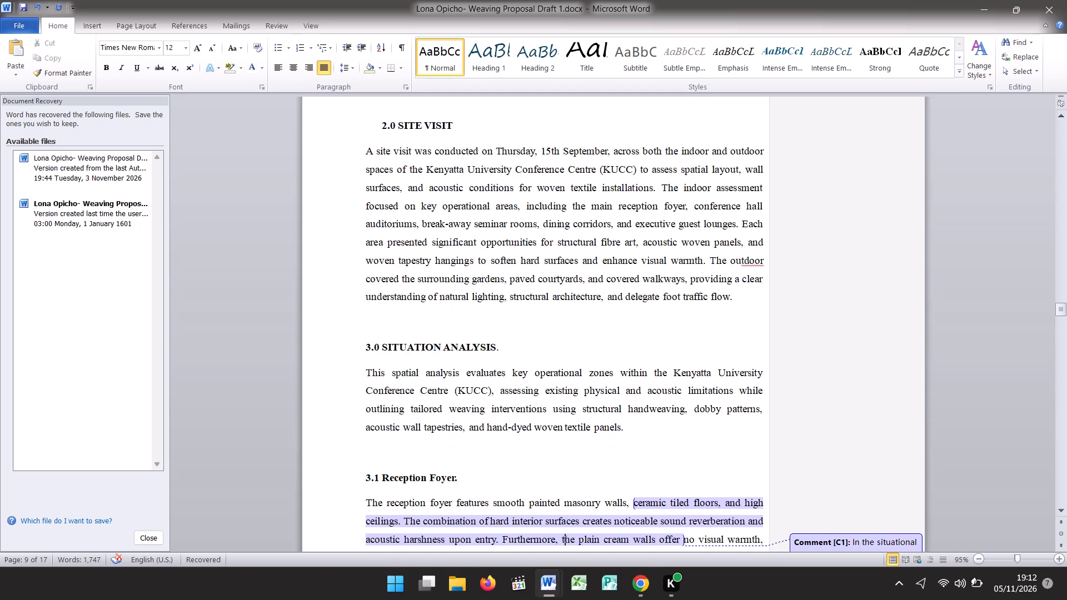
pyautogui.press('Down')
pyautogui.press('Down')
pyautogui.press('Down')
pyautogui.press('Down')
pyautogui.press('Down')
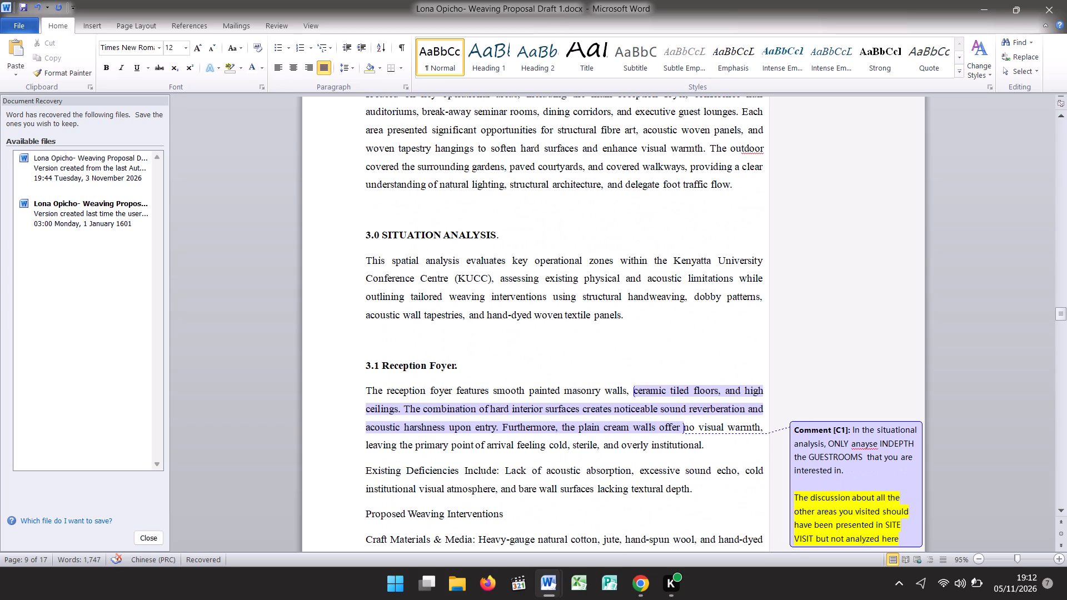
pyautogui.press('Down')
pyautogui.press('Down')
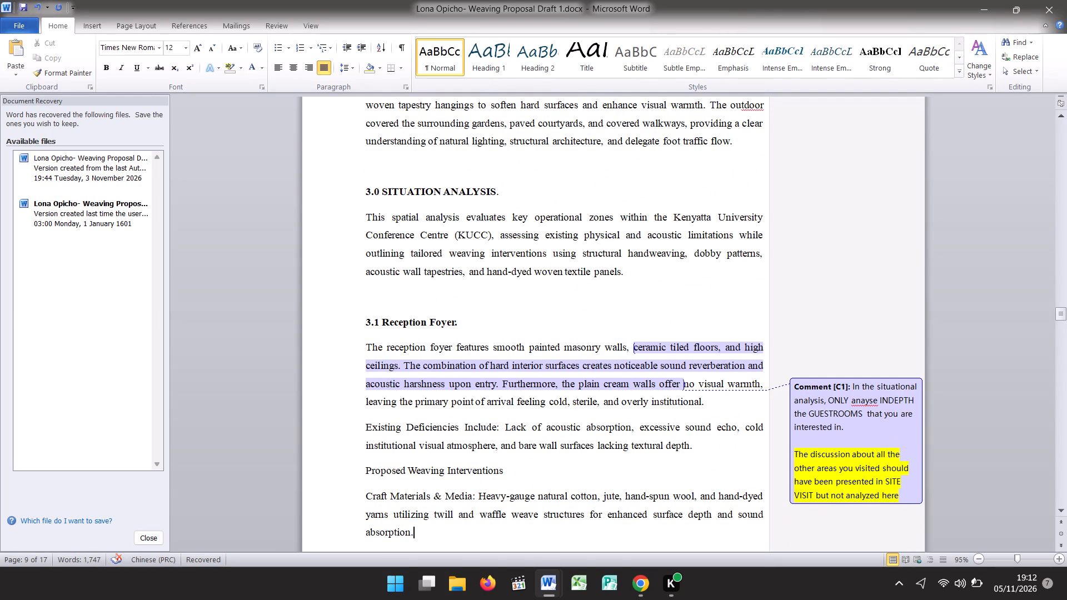
# Review the Project Brief and Site Visit sections from the 1.0 heading through the end of the site visit paragraph.
pyautogui.click(521, 351)
pyautogui.press('Up')
pyautogui.press('Up')
pyautogui.press('Up')
pyautogui.press('Up')
pyautogui.press('Up')
pyautogui.press('Up')
pyautogui.press('Up')
pyautogui.press('Up')
pyautogui.press('Up')
pyautogui.press('Up')
pyautogui.press('Up')
pyautogui.press('Up')
pyautogui.press('Up')
pyautogui.press('Up')
pyautogui.press('Up')
pyautogui.press('Up')
pyautogui.press('Up')
pyautogui.press('Up')
pyautogui.press('Up')
pyautogui.press('Up')
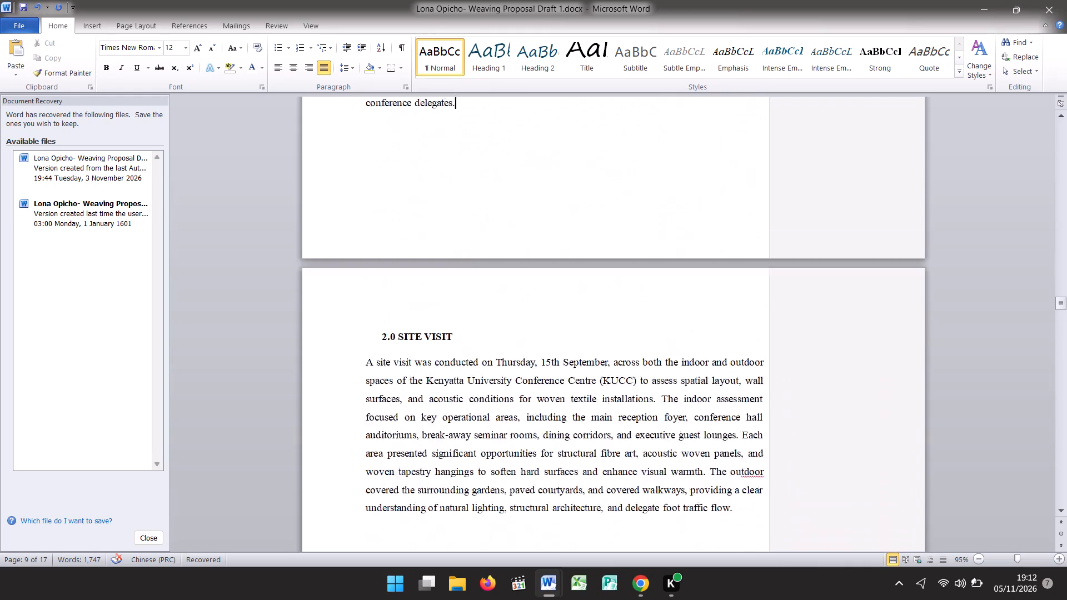
pyautogui.press('Up')
pyautogui.press('Up')
pyautogui.press('Up')
pyautogui.press('Up')
pyautogui.press('Up')
pyautogui.press('Up')
pyautogui.press('Up')
pyautogui.press('Up')
pyautogui.press('Up')
pyautogui.press('Up')
pyautogui.press('Up')
pyautogui.press('Up')
pyautogui.press('Up')
pyautogui.press('Up')
pyautogui.press('Up')
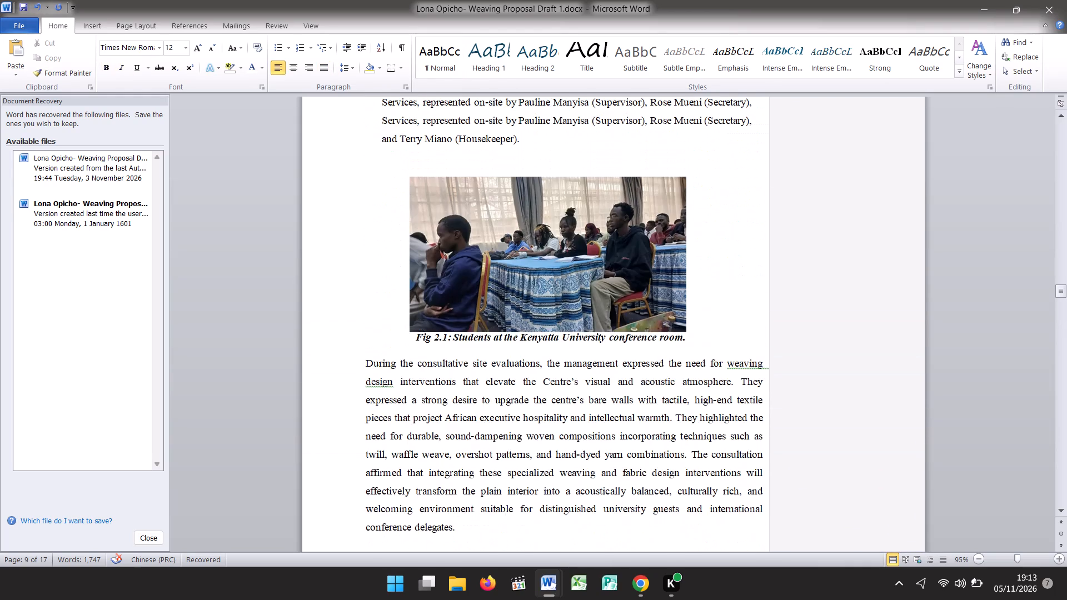
pyautogui.press('Up')
pyautogui.press('Up')
pyautogui.press('Up')
pyautogui.press('Up')
pyautogui.press('Up')
pyautogui.press('Up')
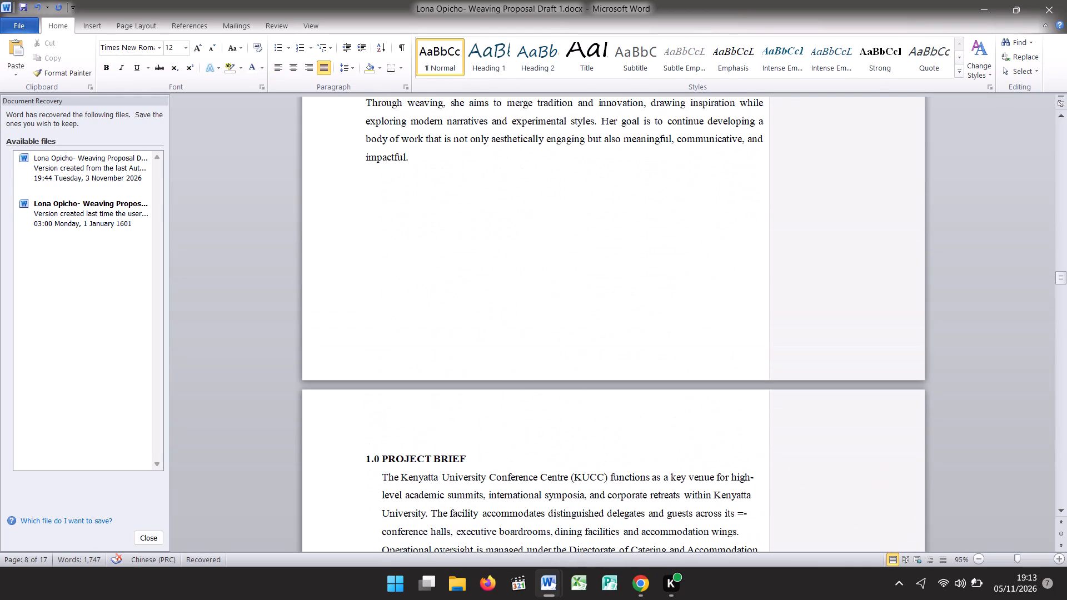
pyautogui.press('Down')
pyautogui.press('Down')
pyautogui.press('Down')
pyautogui.press('Down')
pyautogui.press('Down')
pyautogui.press('Down')
pyautogui.press('Down')
pyautogui.press('Down')
pyautogui.press('Down')
pyautogui.press('Down')
pyautogui.press('Down')
pyautogui.press('Down')
pyautogui.press('Down')
pyautogui.press('Down')
pyautogui.press('Down')
pyautogui.press('Down')
pyautogui.press('Down')
pyautogui.press('Down')
pyautogui.press('Down')
pyautogui.press('Down')
pyautogui.press('Down')
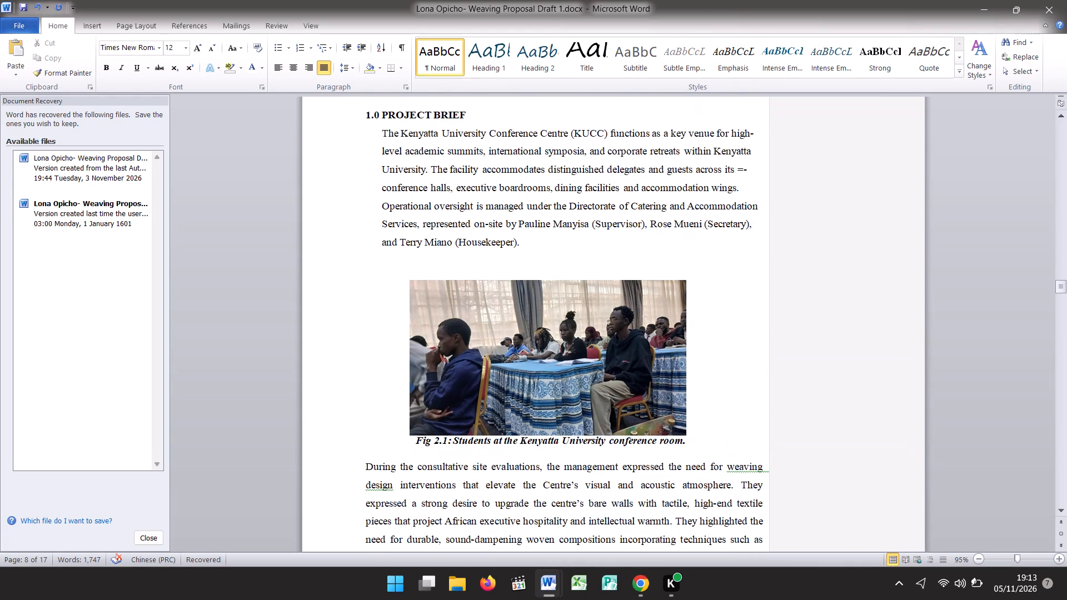
pyautogui.press('Down')
pyautogui.press('Down')
pyautogui.press('Down')
pyautogui.press('Down')
pyautogui.press('Down')
pyautogui.press('Down')
pyautogui.press('Down')
pyautogui.press('Down')
pyautogui.press('Down')
pyautogui.press('Down')
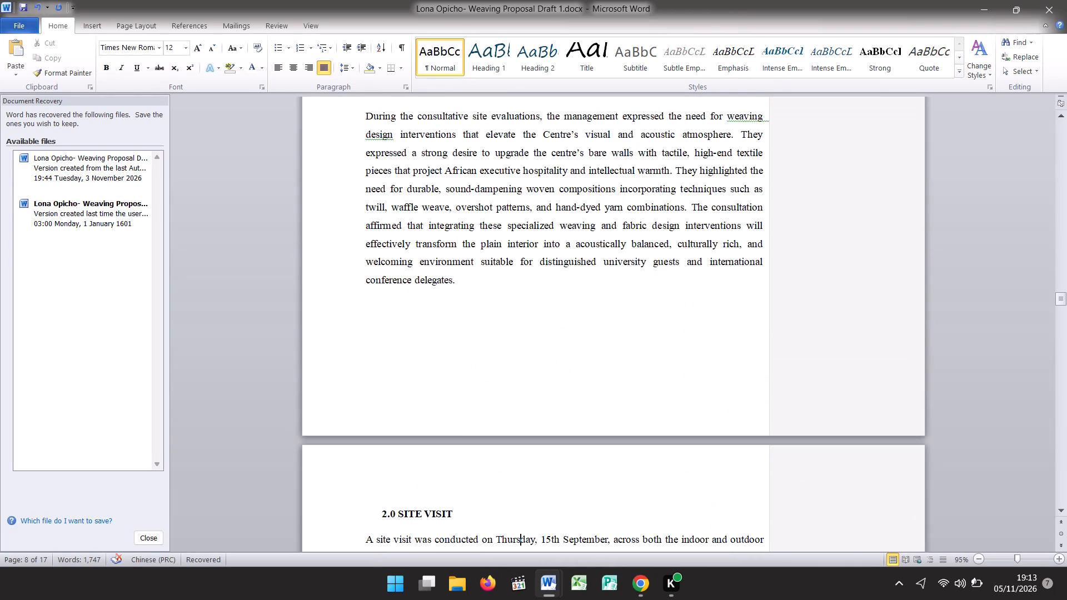
pyautogui.press('Down')
pyautogui.press('Down')
pyautogui.press('Down')
pyautogui.press('Down')
pyautogui.press('Down')
pyautogui.press('Down')
pyautogui.press('Down')
pyautogui.press('Down')
pyautogui.press('Down')
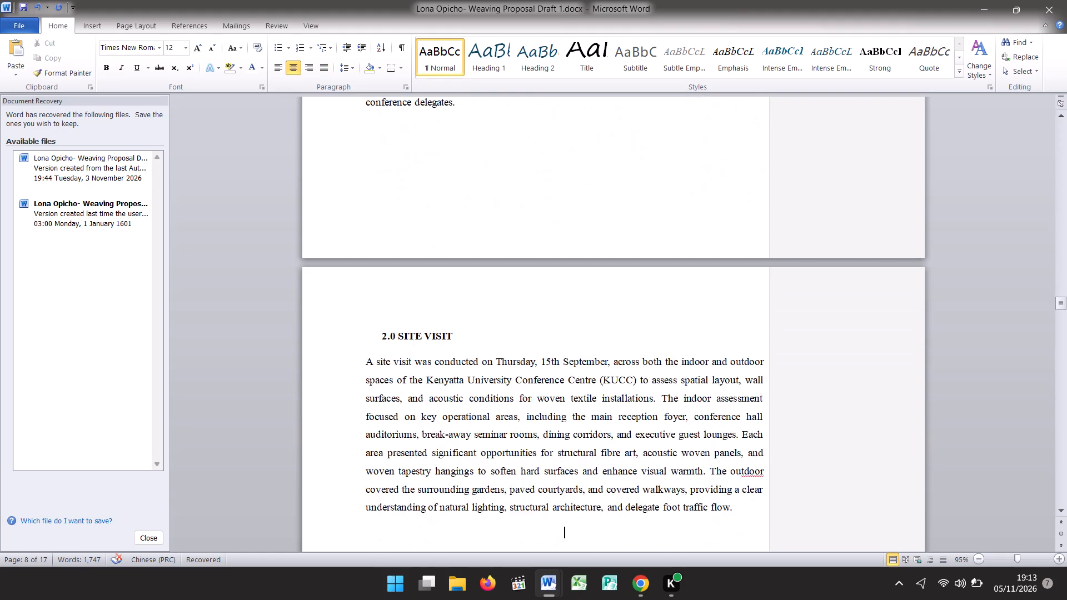
# Reread the Situation Analysis section and the Reception Foyer text against the reviewer's comment on guestrooms and other visited areas.
pyautogui.press('Down')
pyautogui.press('Down')
pyautogui.press('Down')
pyautogui.press('Down')
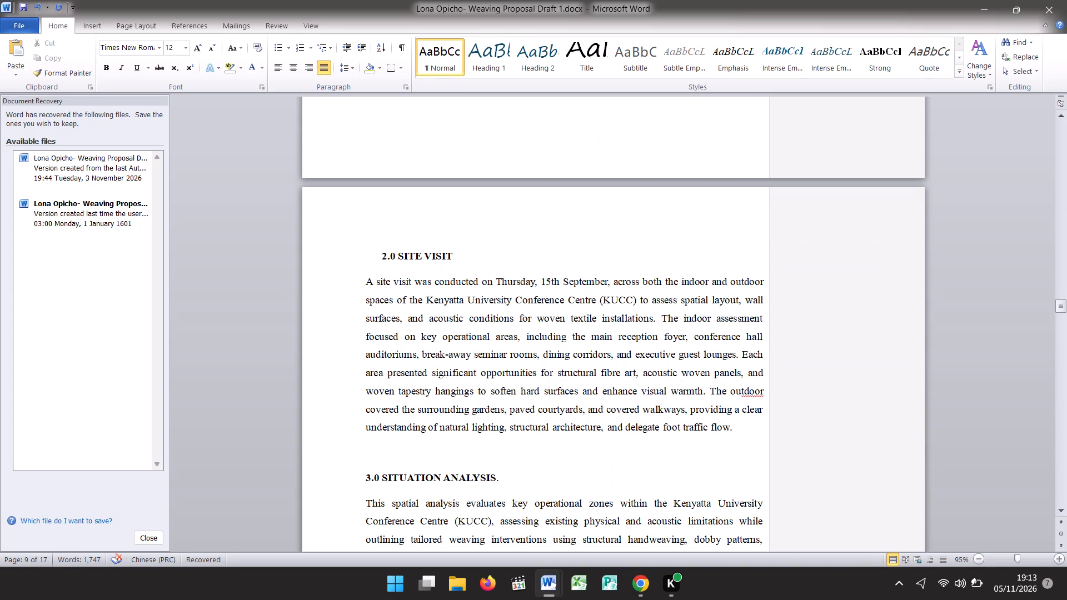
pyautogui.press('Down')
pyautogui.press('Down')
pyautogui.press('Down')
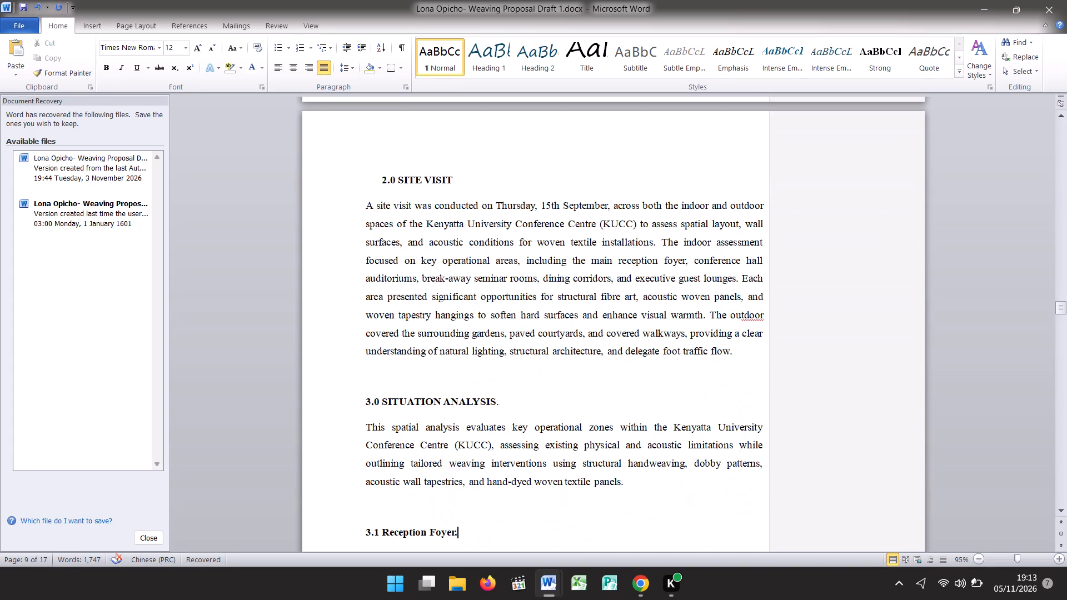
pyautogui.press('Down')
pyautogui.press('Down')
pyautogui.press('Down')
pyautogui.press('Down')
pyautogui.press('Down')
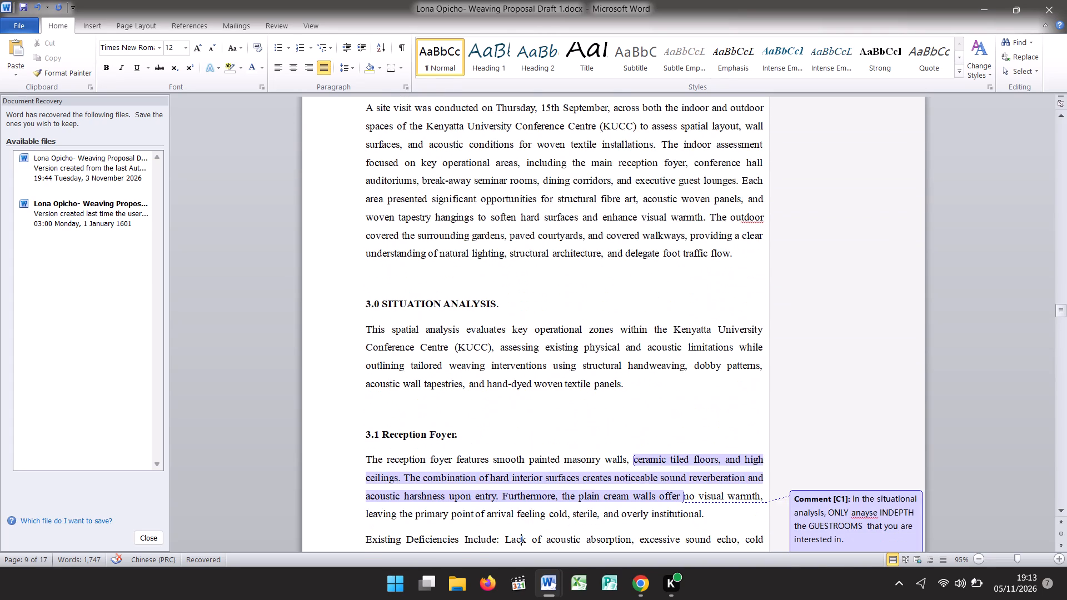
pyautogui.press('Down')
pyautogui.press('Down')
pyautogui.press('Down')
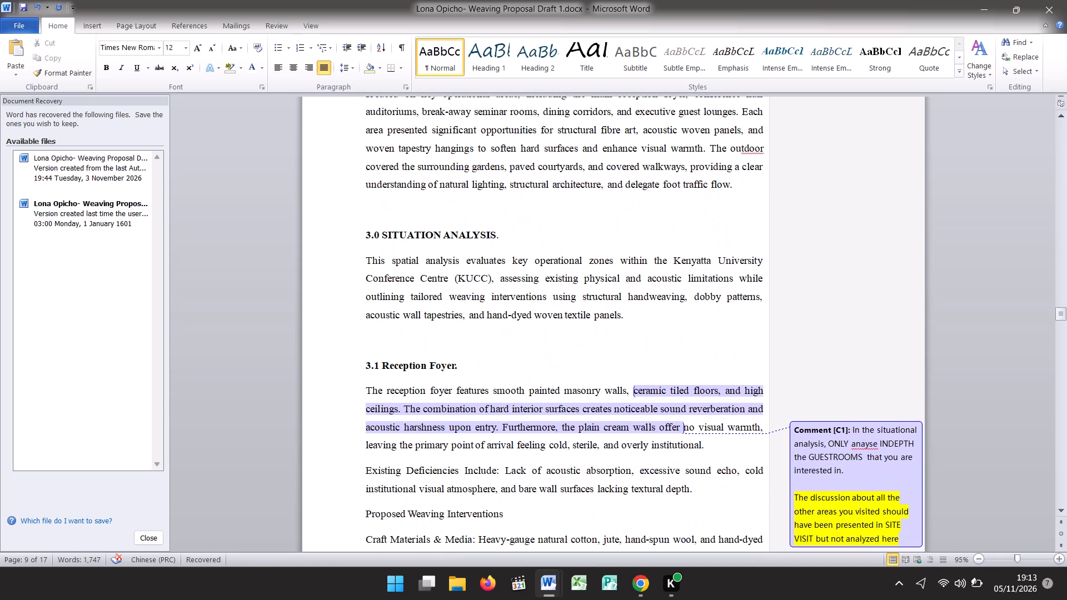
pyautogui.press('Down')
pyautogui.press('Down')
pyautogui.press('Down')
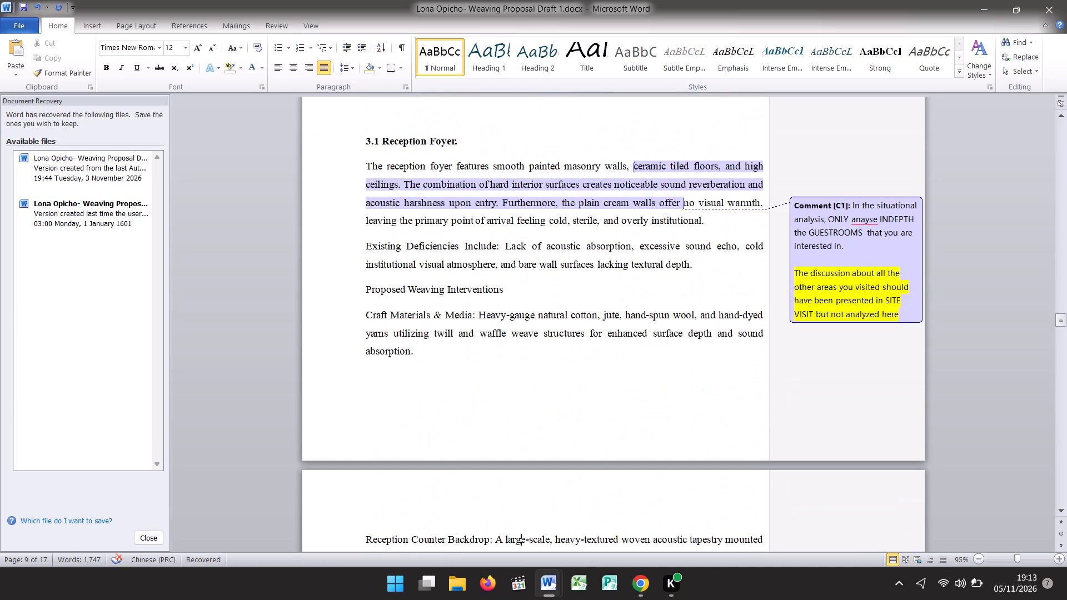
pyautogui.press('Up')
pyautogui.press('Up')
pyautogui.press('Up')
pyautogui.press('Up')
pyautogui.press('Up')
pyautogui.press('Up')
pyautogui.press('Up')
pyautogui.press('Up')
pyautogui.press('Up')
pyautogui.press('Up')
pyautogui.press('Up')
pyautogui.press('Up')
pyautogui.press('Up')
pyautogui.press('Up')
pyautogui.press('Up')
pyautogui.press('Up')
pyautogui.press('Up')
pyautogui.press('Up')
pyautogui.press('Up')
pyautogui.press('Up')
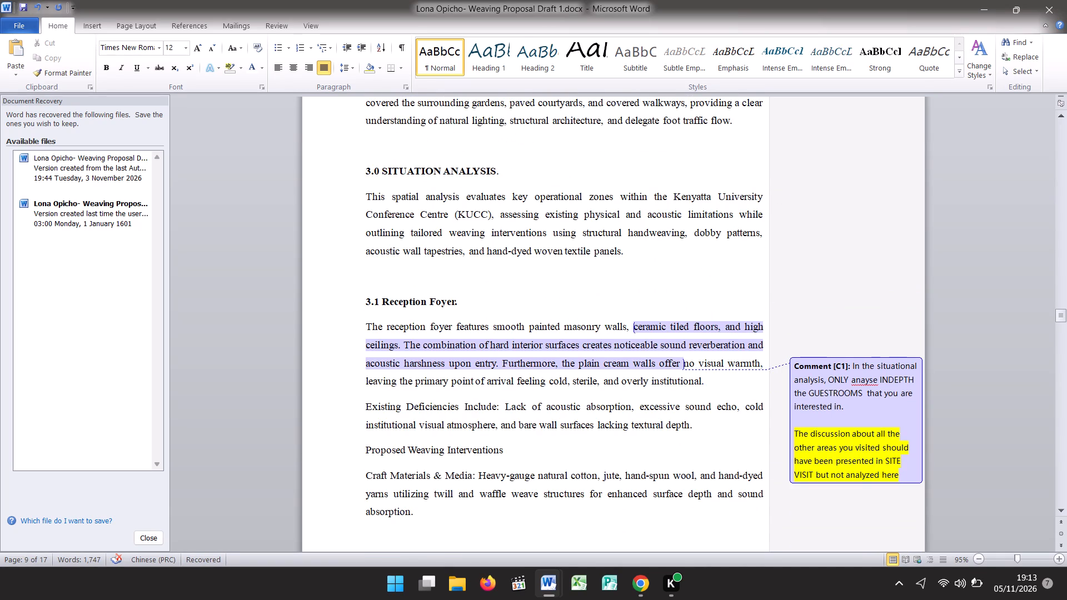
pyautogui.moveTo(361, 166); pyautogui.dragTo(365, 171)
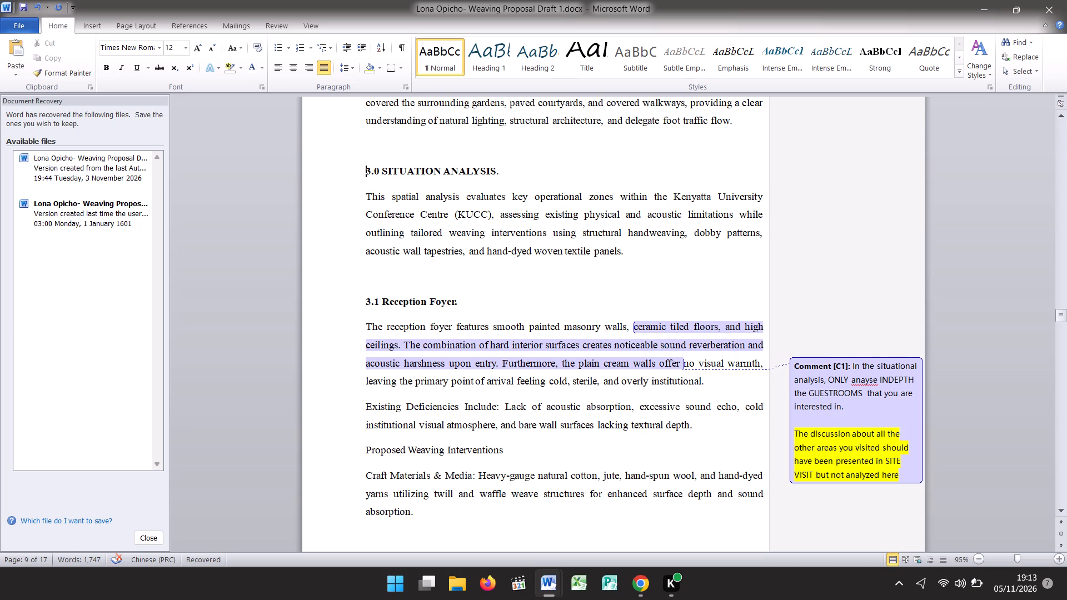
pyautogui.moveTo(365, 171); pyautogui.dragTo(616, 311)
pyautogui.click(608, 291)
# Review the Situation Analysis subsections on the reception foyer, conference room and corridor, including the figures and the corridor's reviewer comment.
pyautogui.press('Down')
pyautogui.press('Down')
pyautogui.press('Down')
pyautogui.press('Down')
pyautogui.press('Down')
pyautogui.press('Down')
pyautogui.press('Down')
pyautogui.press('Down')
pyautogui.press('Down')
pyautogui.press('Down')
pyautogui.press('Down')
pyautogui.press('Down')
pyautogui.press('Down')
pyautogui.press('Down')
pyautogui.press('Down')
pyautogui.press('Down')
pyautogui.press('Down')
pyautogui.press('Down')
pyautogui.press('Down')
pyautogui.press('Down')
pyautogui.press('Down')
pyautogui.press('Down')
pyautogui.press('Down')
pyautogui.press('Down')
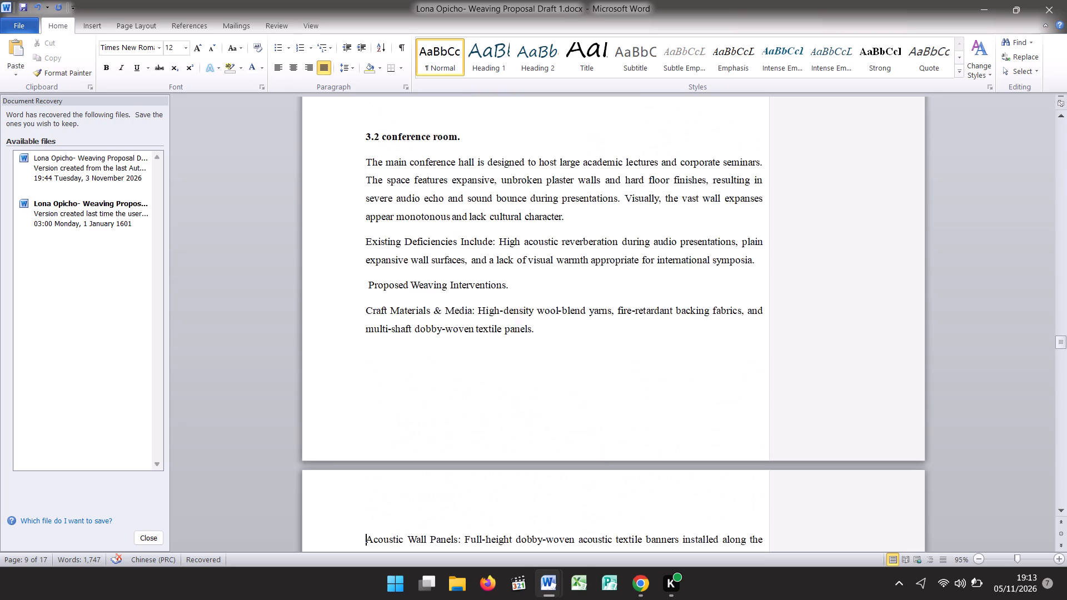
pyautogui.press('Down')
pyautogui.press('Down')
pyautogui.press('Down')
pyautogui.press('Down')
pyautogui.press('Down')
pyautogui.press('Down')
pyautogui.press('Down')
pyautogui.press('Down')
pyautogui.press('Down')
pyautogui.press('Down')
pyautogui.press('Down')
pyautogui.press('Down')
pyautogui.press('Down')
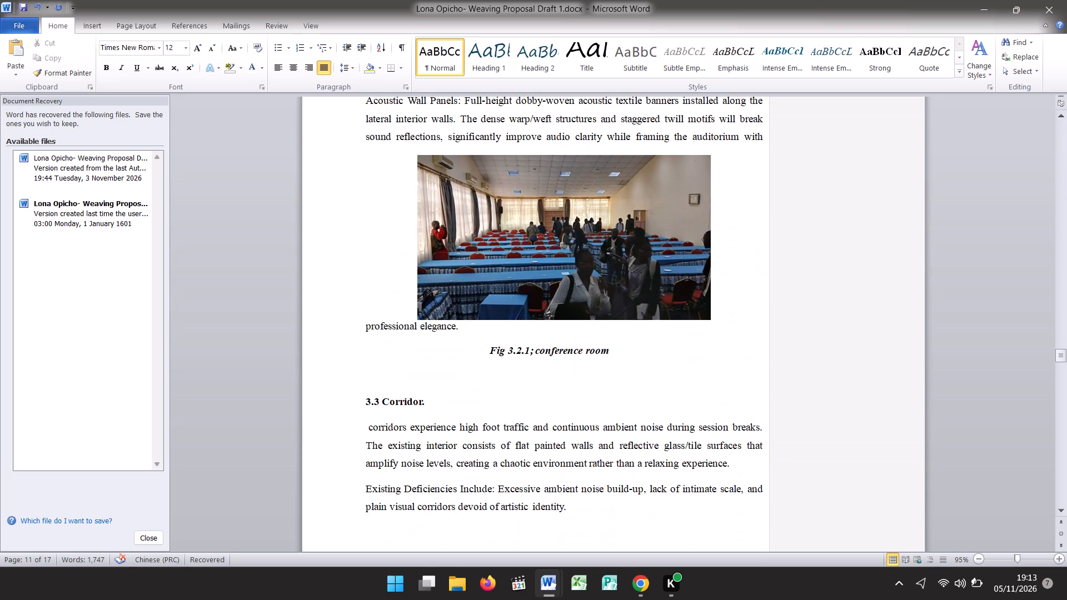
pyautogui.press('Down')
pyautogui.press('Down')
pyautogui.press('Down')
pyautogui.press('Down')
pyautogui.press('Down')
pyautogui.press('Down')
pyautogui.press('Down')
pyautogui.press('Down')
pyautogui.press('Down')
pyautogui.press('Down')
pyautogui.press('Down')
pyautogui.press('Down')
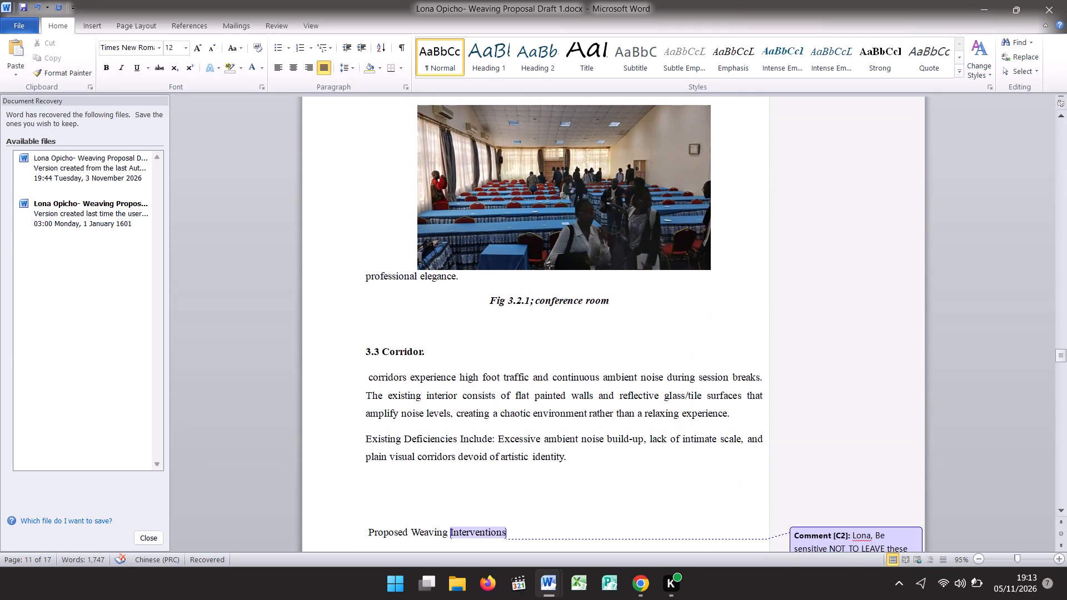
# Read the 3.4 guest room subsection, from its description and existing deficiencies to the Craft Materials & Media paragraph.
pyautogui.press('Down')
pyautogui.press('Down')
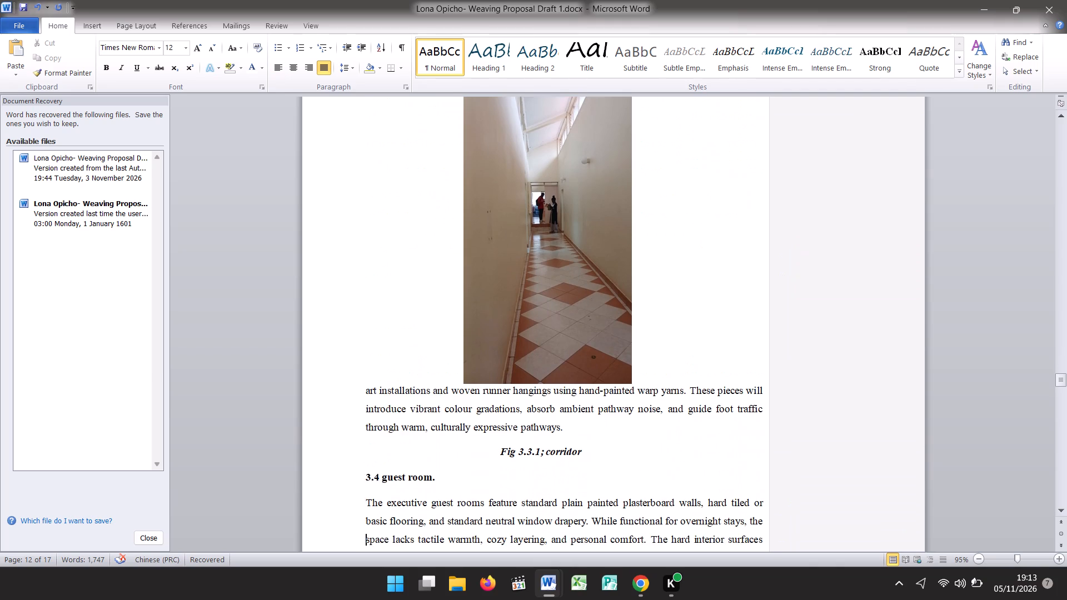
pyautogui.press('Down')
pyautogui.press('Down')
pyautogui.press('Down')
pyautogui.press('Down')
pyautogui.press('Down')
pyautogui.press('Down')
pyautogui.press('Down')
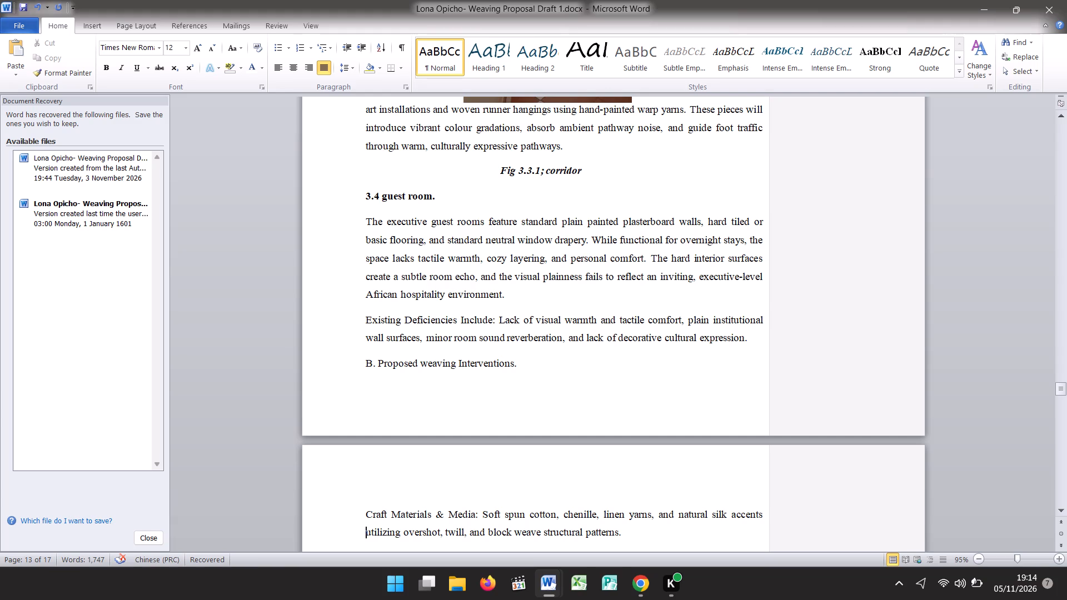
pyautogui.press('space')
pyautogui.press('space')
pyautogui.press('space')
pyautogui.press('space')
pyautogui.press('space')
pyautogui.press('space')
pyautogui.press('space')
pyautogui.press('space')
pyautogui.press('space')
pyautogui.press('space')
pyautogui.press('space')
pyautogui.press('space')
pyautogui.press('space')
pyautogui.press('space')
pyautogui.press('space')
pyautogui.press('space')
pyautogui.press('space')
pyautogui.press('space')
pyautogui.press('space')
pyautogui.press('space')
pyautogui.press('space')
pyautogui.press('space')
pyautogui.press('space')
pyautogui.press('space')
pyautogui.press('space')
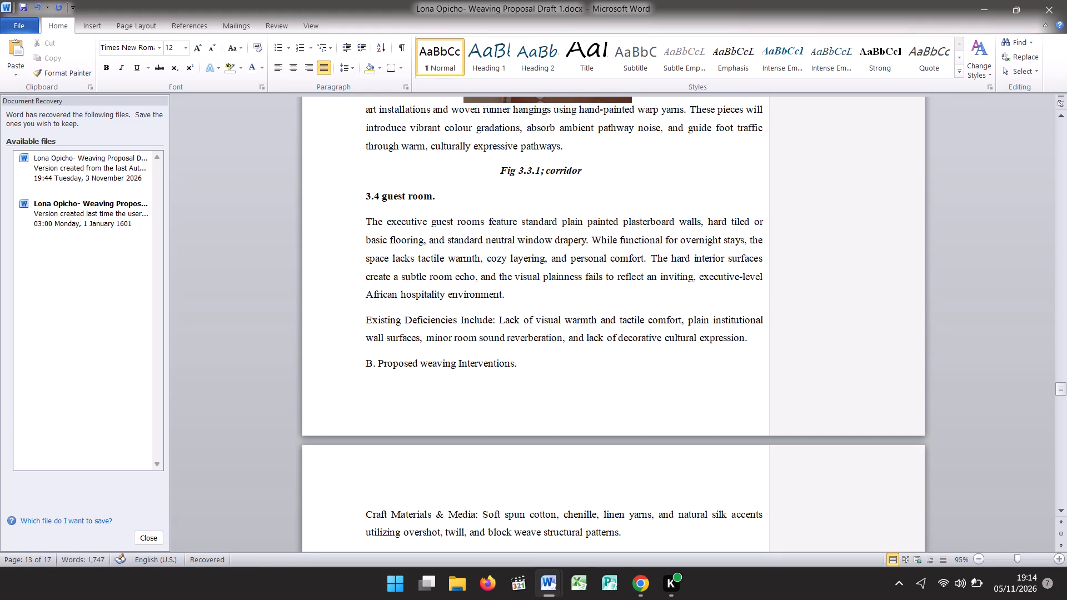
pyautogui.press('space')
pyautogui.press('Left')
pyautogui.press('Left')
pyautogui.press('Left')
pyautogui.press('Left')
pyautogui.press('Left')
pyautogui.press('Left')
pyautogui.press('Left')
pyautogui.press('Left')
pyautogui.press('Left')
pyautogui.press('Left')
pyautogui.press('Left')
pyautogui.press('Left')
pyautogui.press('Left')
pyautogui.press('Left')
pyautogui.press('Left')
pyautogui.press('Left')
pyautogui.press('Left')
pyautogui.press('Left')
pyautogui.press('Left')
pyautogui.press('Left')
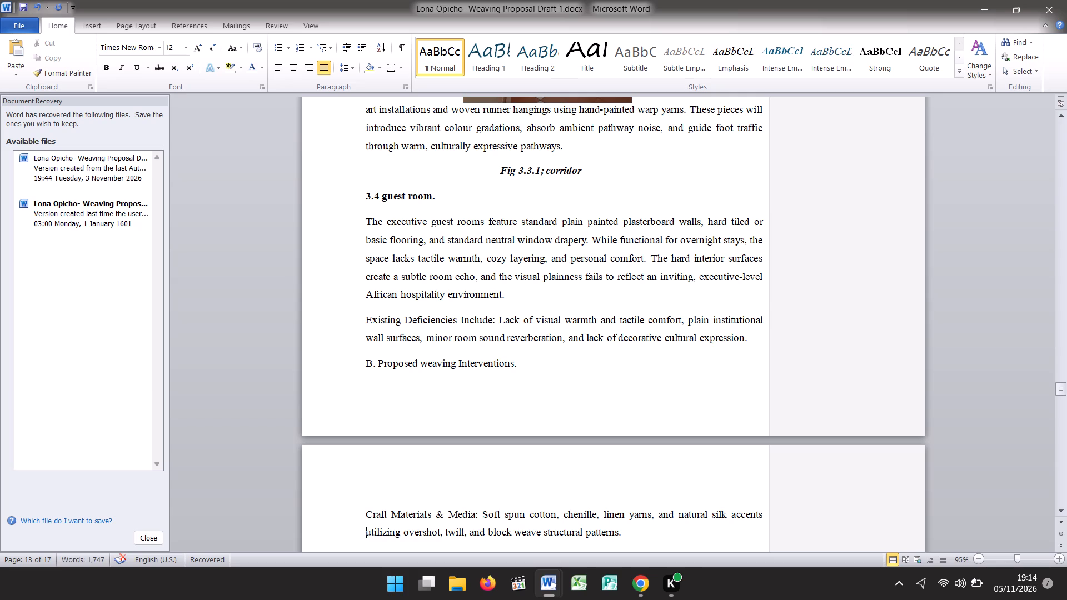
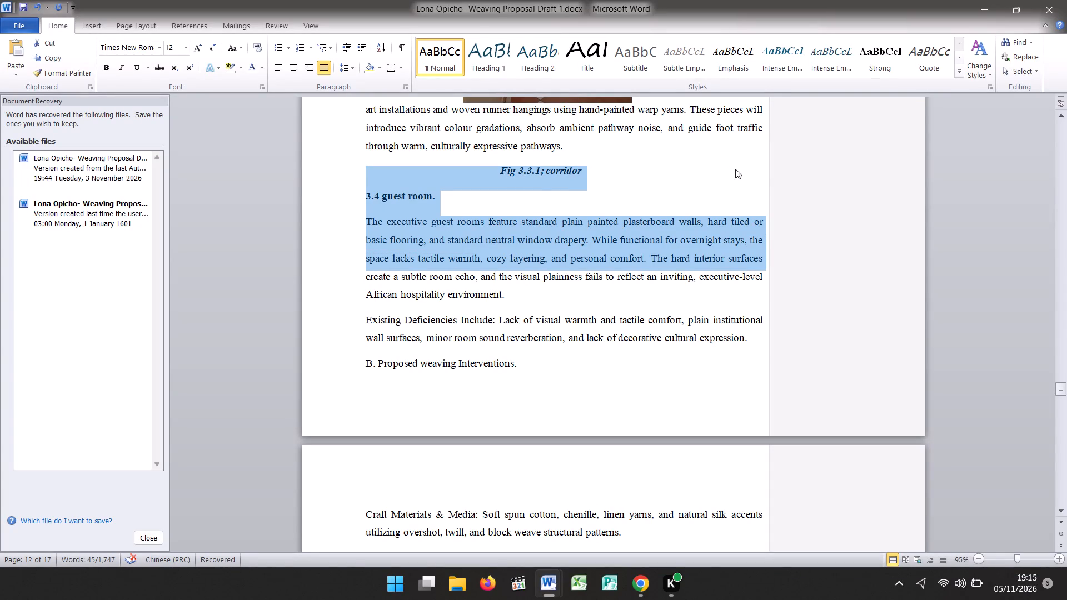
# Review the rest of the 3.4 guest room subsection, from its description through the headboard wall hanging text to the Fig 3.4.1 caption.
pyautogui.click(780, 183)
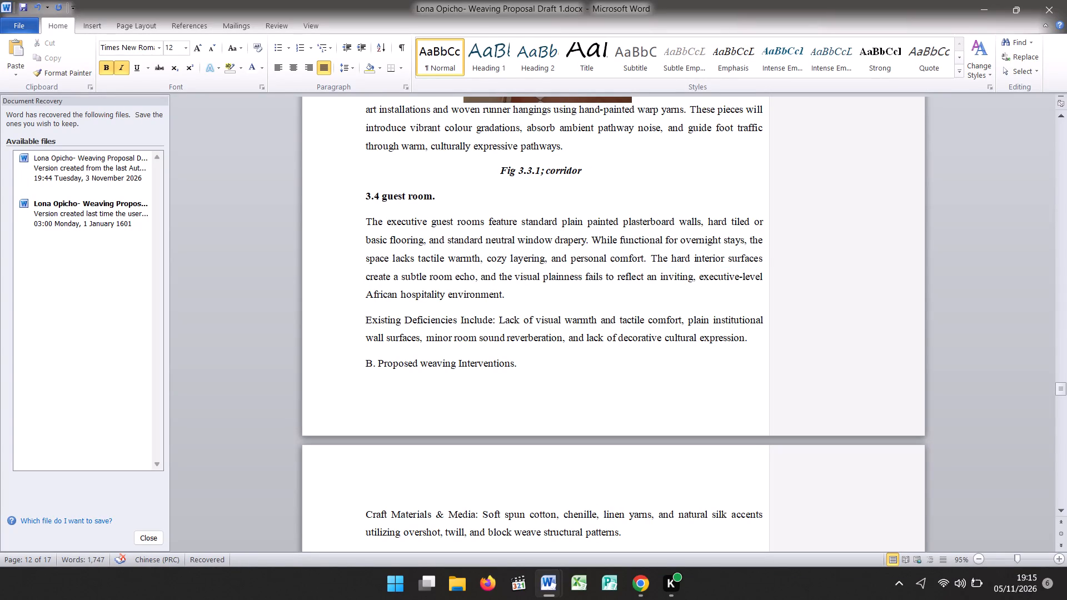
pyautogui.press('Down')
pyautogui.press('Down')
pyautogui.press('Down')
pyautogui.press('Down')
pyautogui.press('Down')
pyautogui.press('Down')
pyautogui.press('Down')
pyautogui.press('Down')
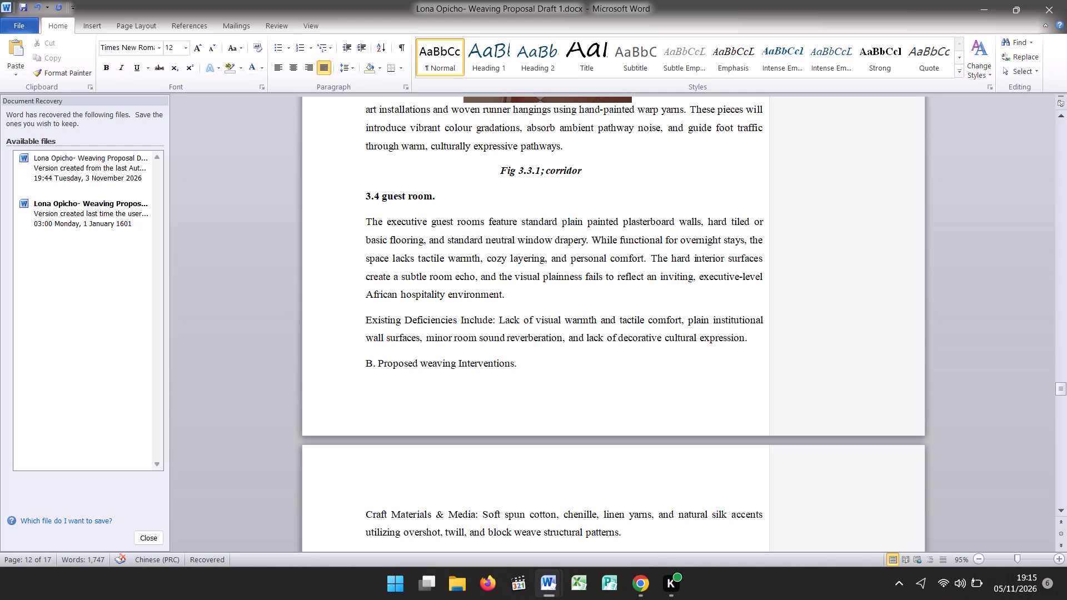
pyautogui.press('Down')
pyautogui.press('Down')
pyautogui.press('Down')
pyautogui.press('Down')
pyautogui.press('Down')
pyautogui.press('Down')
pyautogui.press('Down')
pyautogui.press('Down')
pyautogui.press('Down')
pyautogui.press('Down')
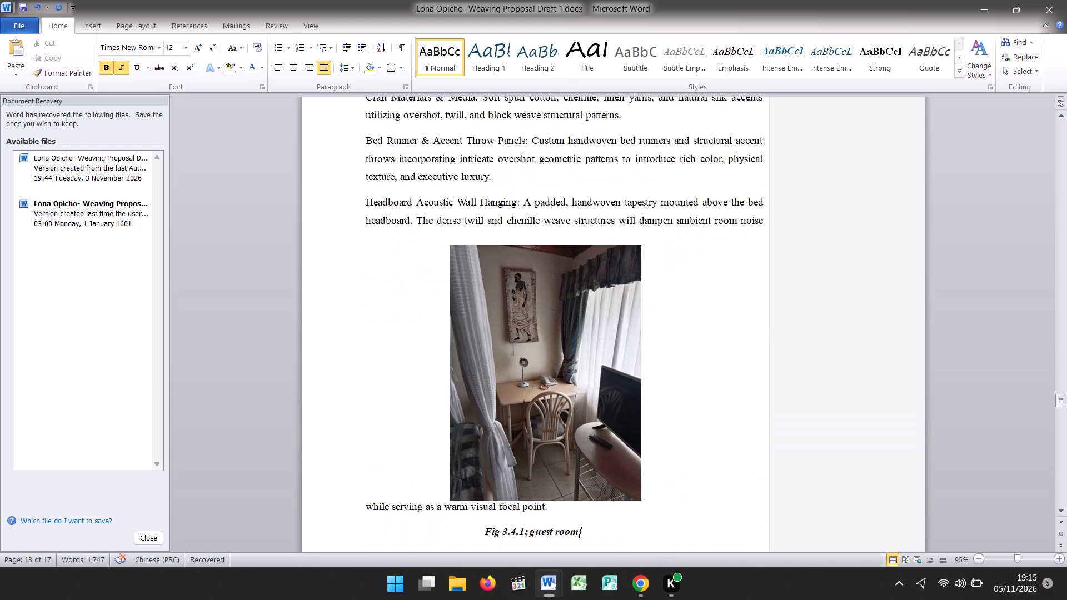
# Check the Fig 3.5.1 restaurant caption and the repeated 3.0 Situation Analysis text and 3.1 Reception Foyer heading before 4.0 Design Concept.
pyautogui.press('Down')
pyautogui.press('Down')
pyautogui.press('Down')
pyautogui.press('Down')
pyautogui.press('Down')
pyautogui.press('Down')
pyautogui.press('Down')
pyautogui.press('Down')
pyautogui.press('Down')
pyautogui.press('Down')
pyautogui.press('Down')
pyautogui.press('Down')
pyautogui.press('Down')
pyautogui.press('Down')
pyautogui.press('Down')
pyautogui.press('Down')
pyautogui.press('Down')
pyautogui.press('Down')
pyautogui.press('Down')
pyautogui.press('Down')
pyautogui.press('Down')
pyautogui.press('Down')
pyautogui.press('Down')
pyautogui.press('Down')
pyautogui.press('Down')
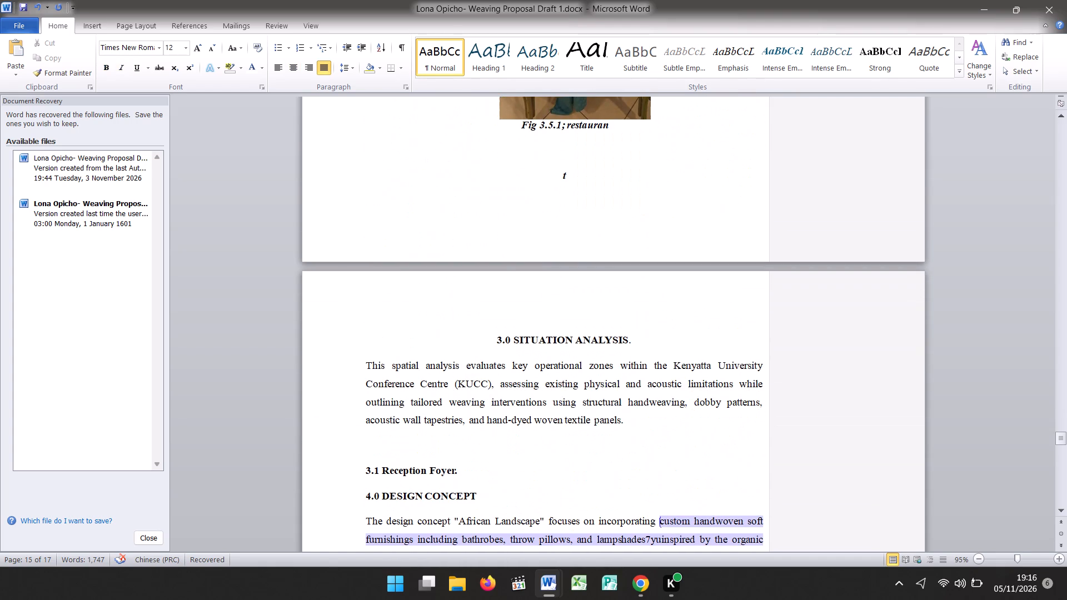
pyautogui.press('Up')
pyautogui.press('Up')
pyautogui.press('Up')
pyautogui.press('Up')
pyautogui.press('Down')
pyautogui.press('Down')
# Look back through the guest room, corridor and conference room subsections, up to the blank area before the 2.0 Site Visit heading.
pyautogui.press('Up')
pyautogui.press('Up')
pyautogui.press('Up')
pyautogui.press('Up')
pyautogui.press('Up')
pyautogui.press('Up')
pyautogui.press('Up')
pyautogui.press('Up')
pyautogui.press('Up')
pyautogui.press('Up')
pyautogui.press('Up')
pyautogui.press('Up')
pyautogui.press('Up')
pyautogui.press('Up')
pyautogui.press('Up')
pyautogui.press('Up')
pyautogui.press('Up')
pyautogui.press('Up')
pyautogui.press('Up')
pyautogui.press('Up')
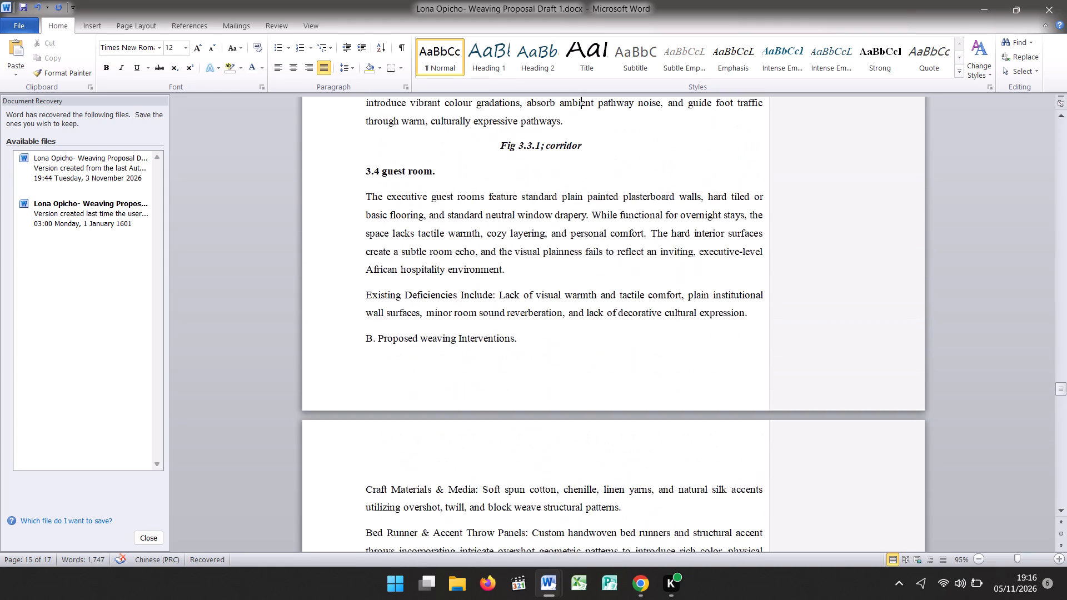
pyautogui.press('Up')
pyautogui.press('Up')
pyautogui.press('Up')
pyautogui.press('Up')
pyautogui.press('Up')
pyautogui.press('Up')
pyautogui.press('Up')
pyautogui.press('Up')
pyautogui.press('Up')
pyautogui.press('Up')
pyautogui.press('Up')
pyautogui.press('Up')
pyautogui.press('Up')
pyautogui.press('Up')
pyautogui.press('Up')
pyautogui.press('Up')
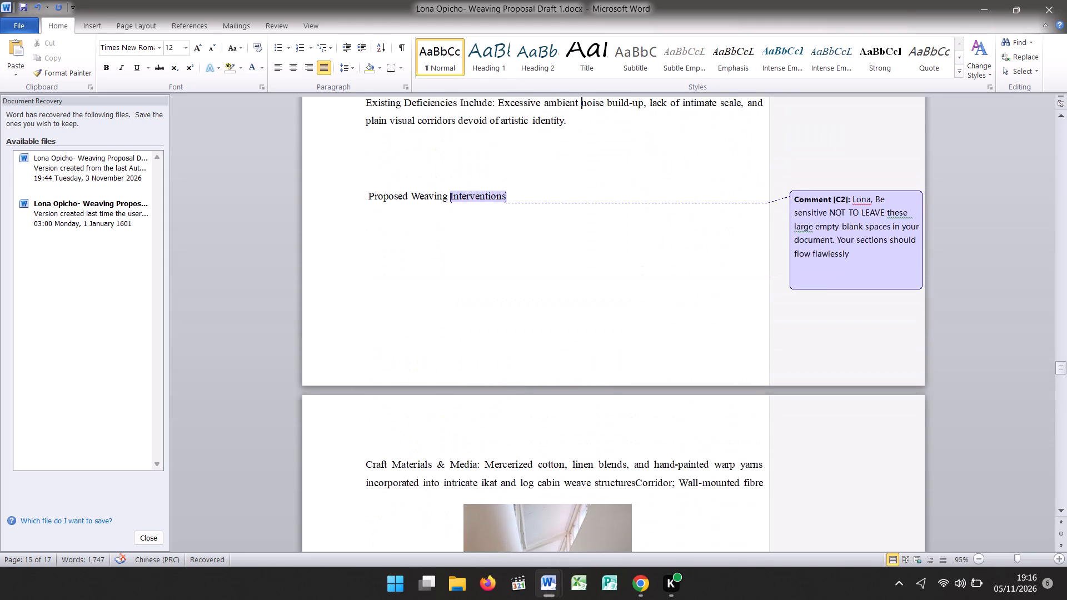
pyautogui.press('Up')
pyautogui.press('Up')
pyautogui.press('Up')
pyautogui.press('Up')
pyautogui.press('Up')
pyautogui.press('Up')
pyautogui.press('Up')
pyautogui.press('Up')
pyautogui.press('Up')
pyautogui.press('Up')
pyautogui.press('Up')
pyautogui.press('Up')
pyautogui.press('Up')
pyautogui.press('Up')
pyautogui.press('Up')
pyautogui.press('Up')
pyautogui.press('Up')
pyautogui.press('Up')
pyautogui.press('Up')
pyautogui.press('Up')
pyautogui.press('Up')
pyautogui.press('Up')
pyautogui.press('Up')
pyautogui.press('Up')
pyautogui.press('Up')
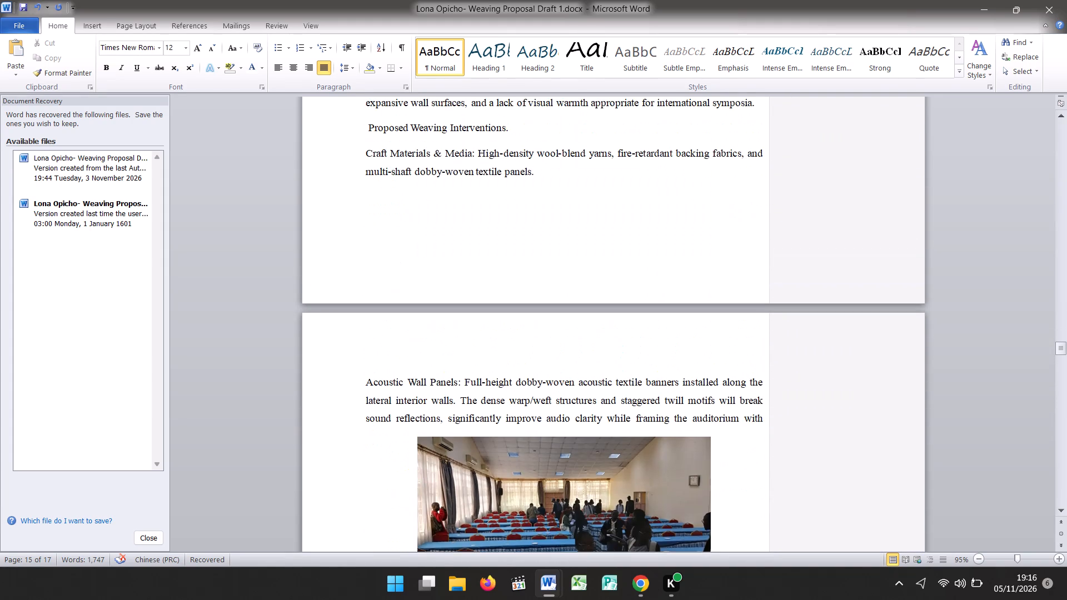
pyautogui.press('Up')
pyautogui.press('Up')
pyautogui.press('Up')
pyautogui.press('Up')
pyautogui.press('Up')
pyautogui.press('Up')
pyautogui.press('Up')
pyautogui.press('Up')
pyautogui.press('Up')
pyautogui.press('Up')
pyautogui.press('Up')
pyautogui.press('Up')
pyautogui.press('Up')
pyautogui.press('Up')
pyautogui.press('Up')
pyautogui.press('Up')
pyautogui.press('Up')
pyautogui.press('Up')
pyautogui.press('Up')
pyautogui.press('Up')
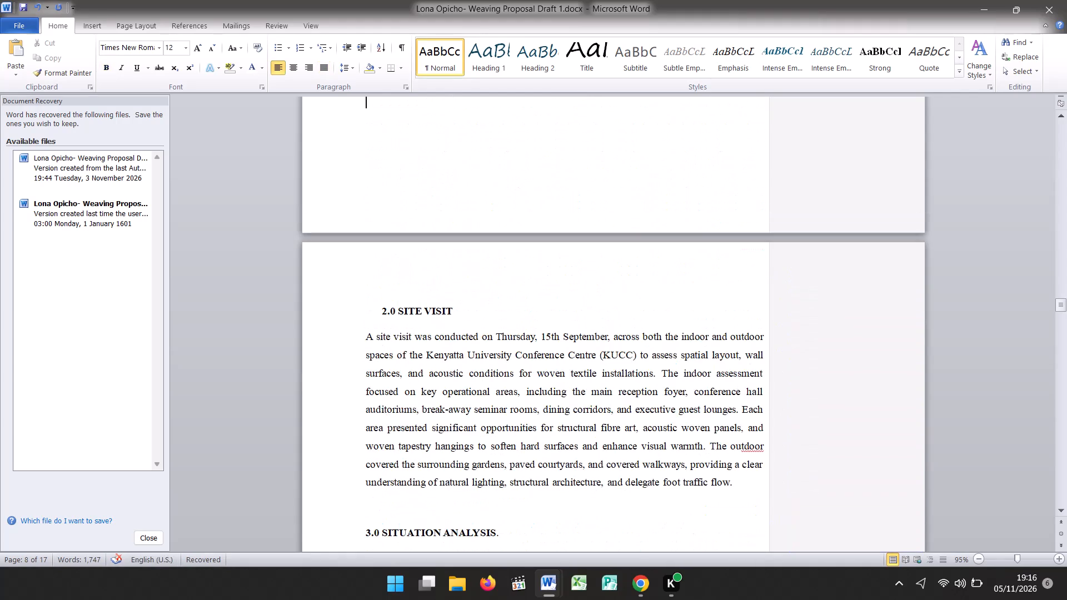
# Examine the 2.0 Site Visit section and the blank space between it and the paragraph ending in "international conference delegates".
pyautogui.press('Down')
pyautogui.press('Down')
pyautogui.press('Down')
pyautogui.press('Down')
pyautogui.press('Down')
pyautogui.press('Down')
pyautogui.press('Down')
pyautogui.press('Down')
pyautogui.press('Down')
pyautogui.press('Down')
pyautogui.press('Up')
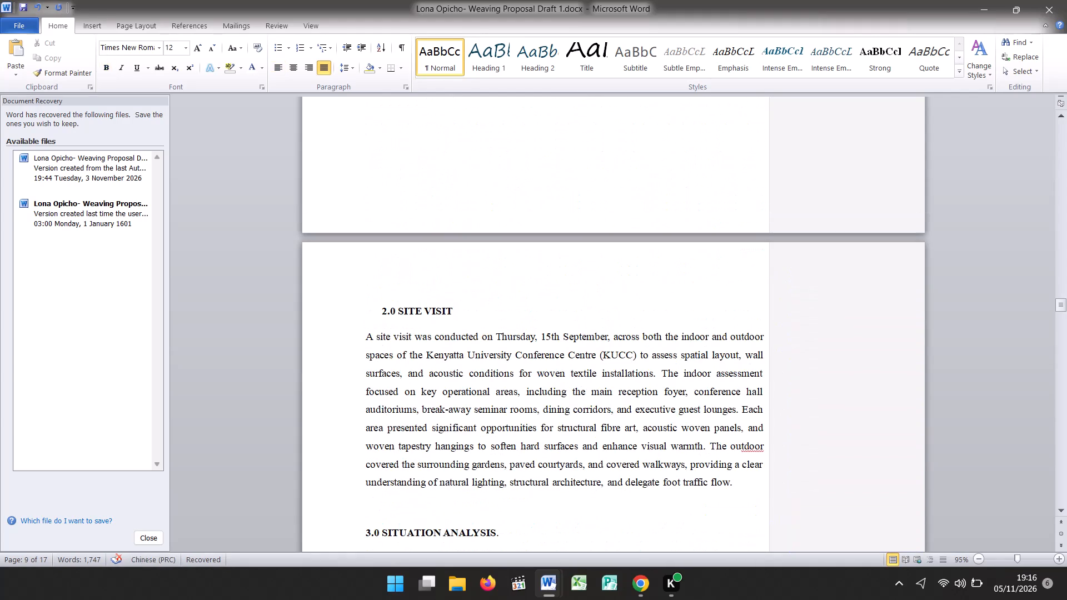
pyautogui.press('Up')
pyautogui.press('Up')
pyautogui.press('Up')
pyautogui.press('Up')
pyautogui.press('Up')
pyautogui.press('Up')
pyautogui.press('Up')
pyautogui.press('Up')
pyautogui.press('Up')
pyautogui.press('Up')
pyautogui.press('Up')
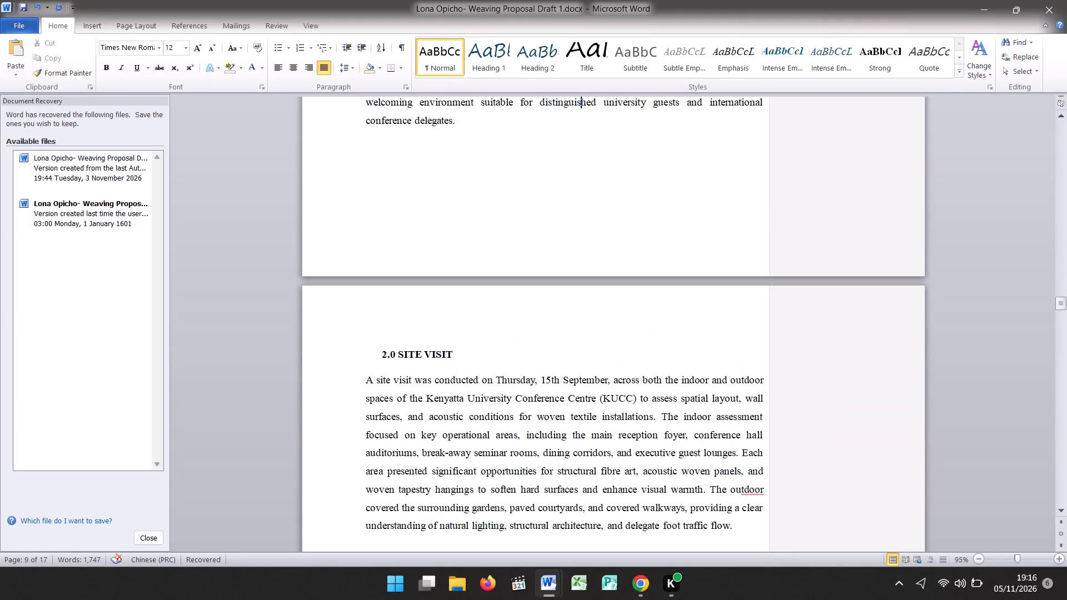
pyautogui.press('Up')
pyautogui.press('Down')
pyautogui.press('Down')
pyautogui.press('Down')
pyautogui.press('Down')
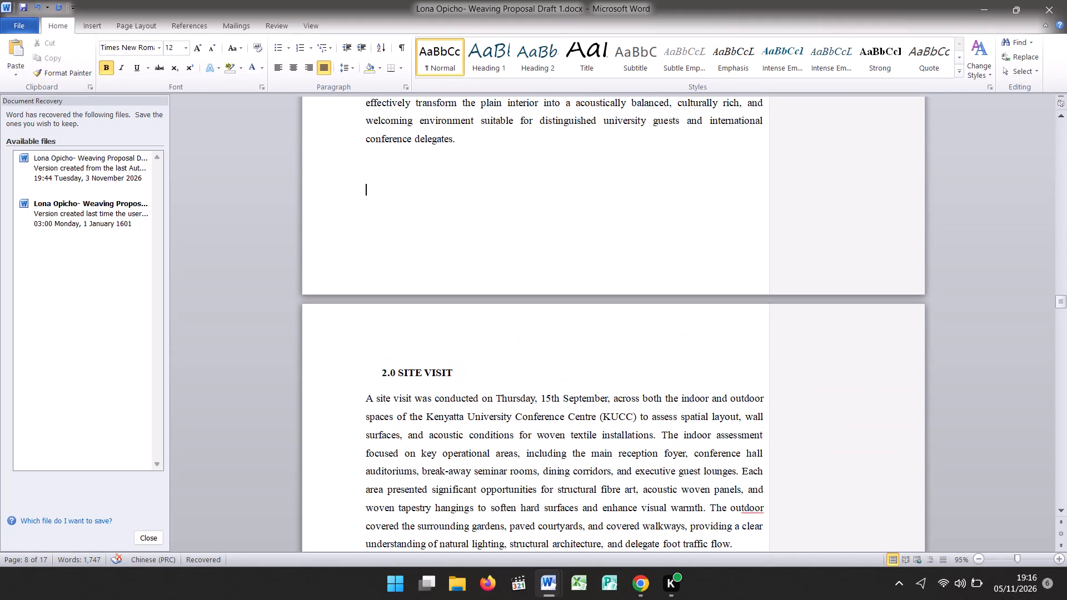
# Remove the indent from the 2.0 SITE VISIT heading and adjust the blank lines above it so it starts its page.
pyautogui.press('Down')
pyautogui.press('Down')
pyautogui.press('Down')
pyautogui.press('Down')
pyautogui.press('Down')
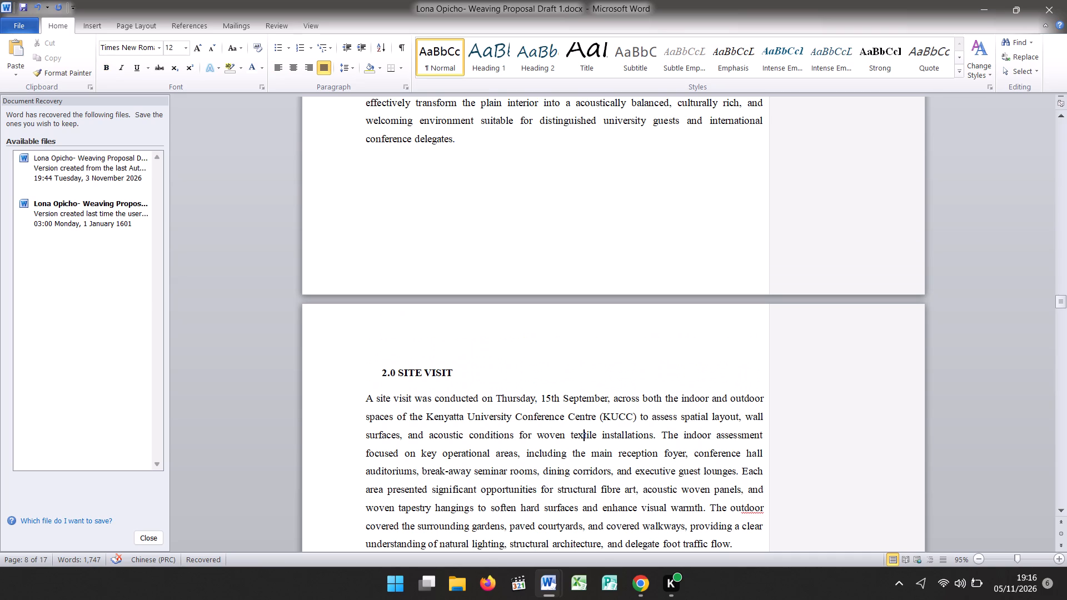
pyautogui.click(375, 376)
pyautogui.press('BackSpace')
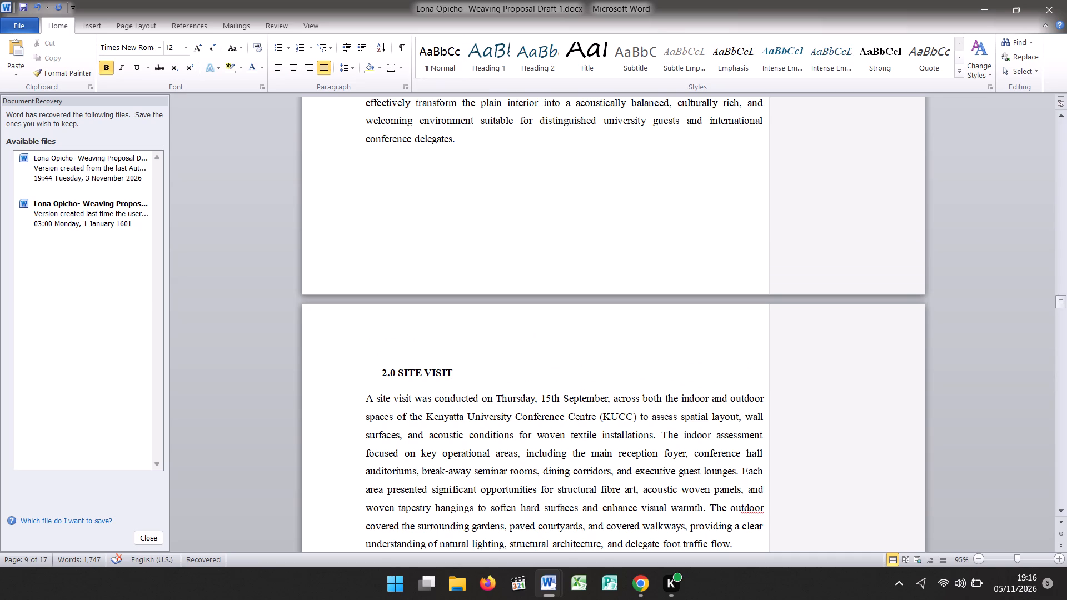
pyautogui.press('BackSpace')
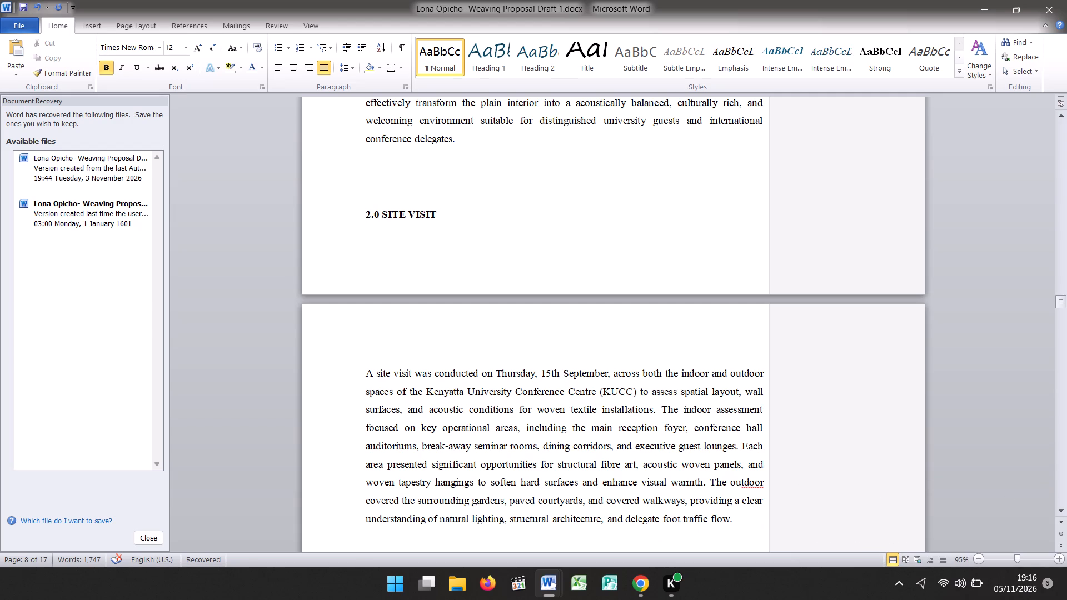
pyautogui.press('BackSpace')
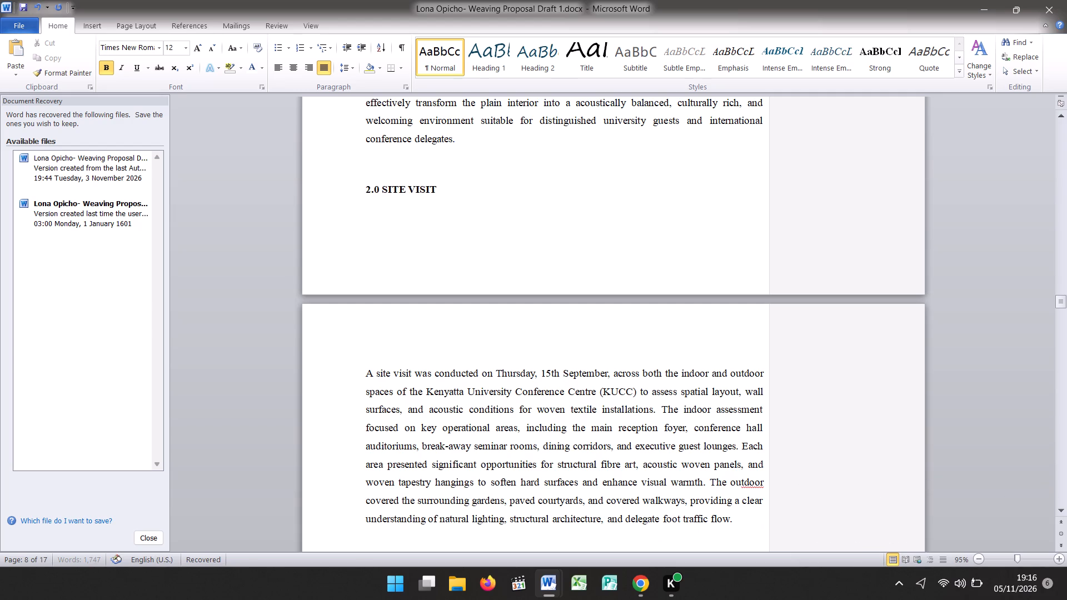
pyautogui.press('BackSpace')
pyautogui.press('Return')
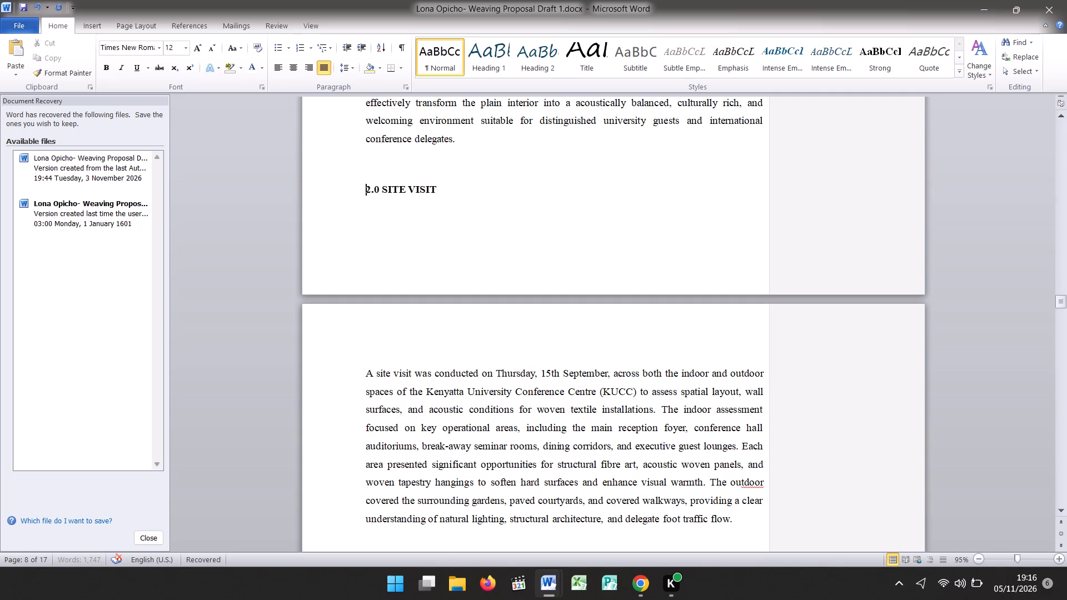
pyautogui.press('Return')
pyautogui.press('Return')
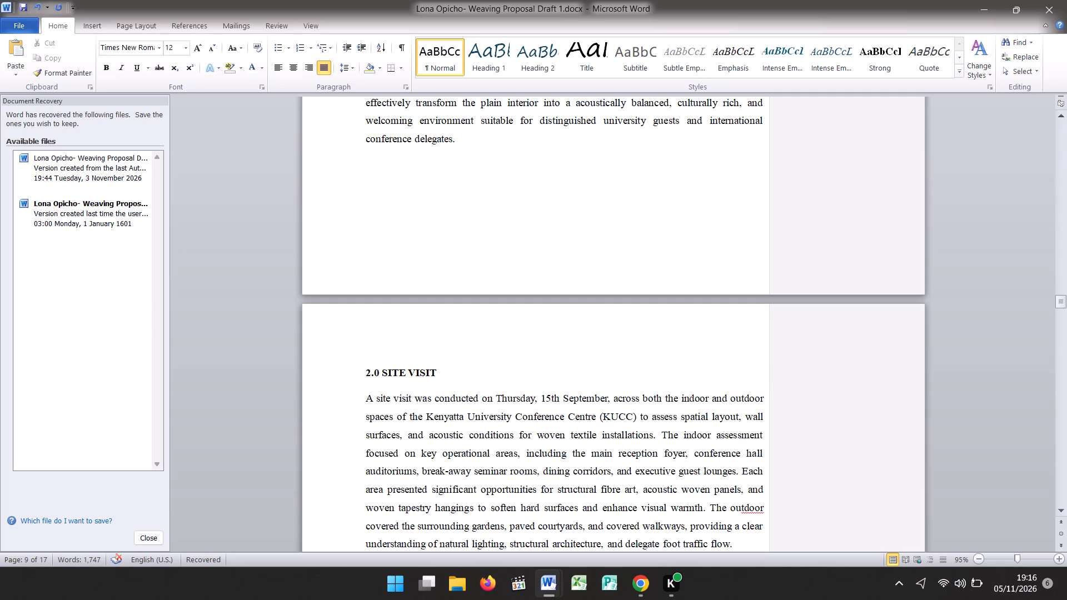
# Delete the 3.0 SITUATION ANALYSIS heading and its introductory paragraph, closing the gap between the Site Visit text and 3.1 Reception Foyer.
pyautogui.press('Down')
pyautogui.press('Down')
pyautogui.press('Down')
pyautogui.press('Down')
pyautogui.press('Down')
pyautogui.press('Down')
pyautogui.press('Down')
pyautogui.press('Down')
pyautogui.press('Down')
pyautogui.press('Down')
pyautogui.press('Down')
pyautogui.press('Down')
pyautogui.press('Down')
pyautogui.press('Down')
pyautogui.press('Down')
pyautogui.press('Down')
pyautogui.press('Down')
pyautogui.press('Down')
pyautogui.press('Down')
pyautogui.press('Down')
pyautogui.press('Down')
pyautogui.press('Down')
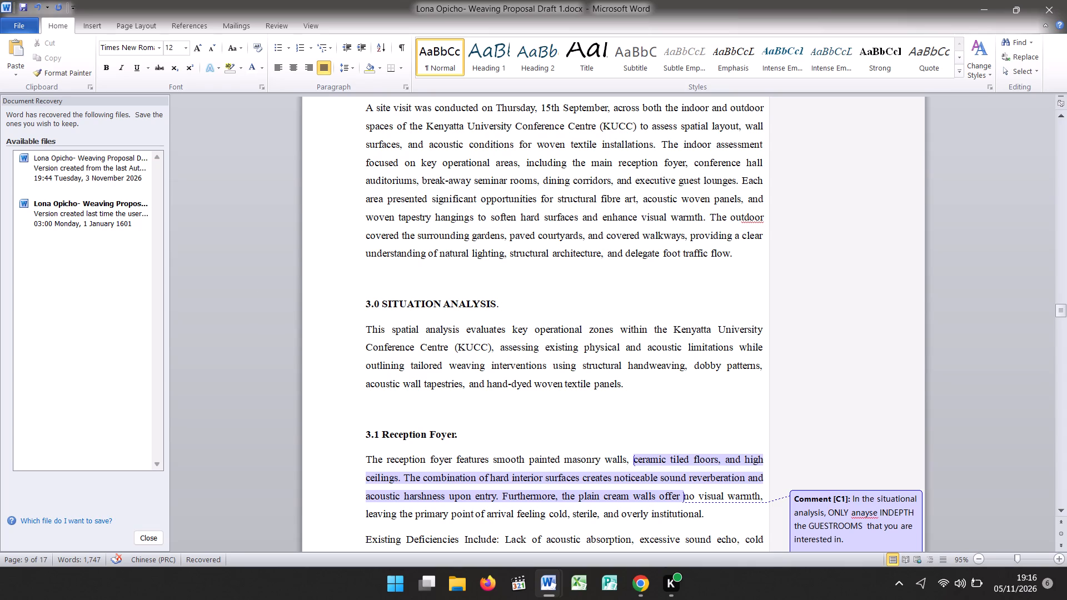
pyautogui.moveTo(363, 302); pyautogui.dragTo(452, 426)
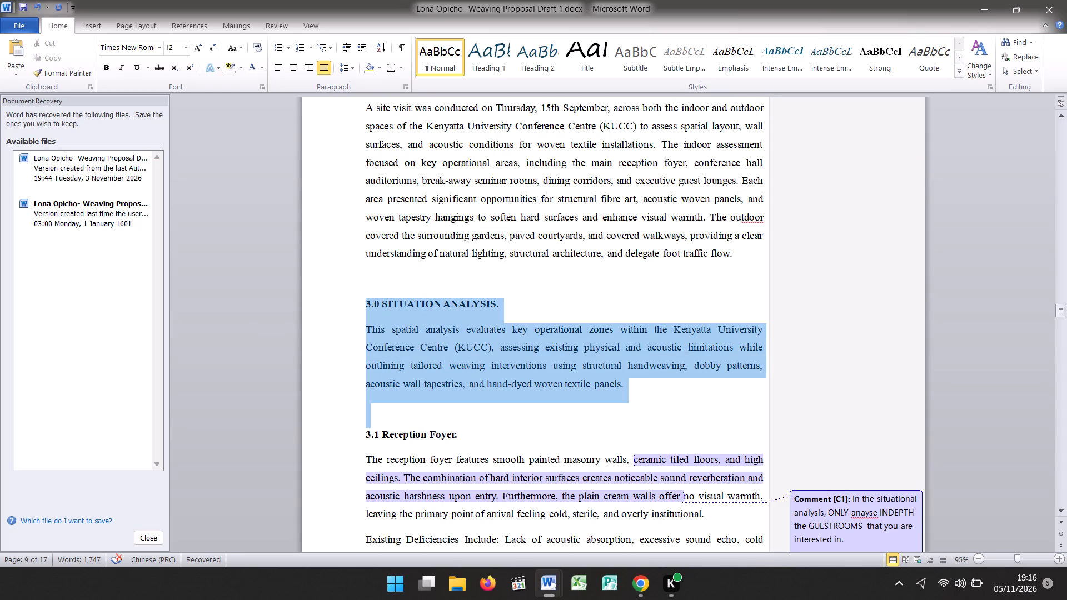
pyautogui.moveTo(452, 426); pyautogui.dragTo(492, 401)
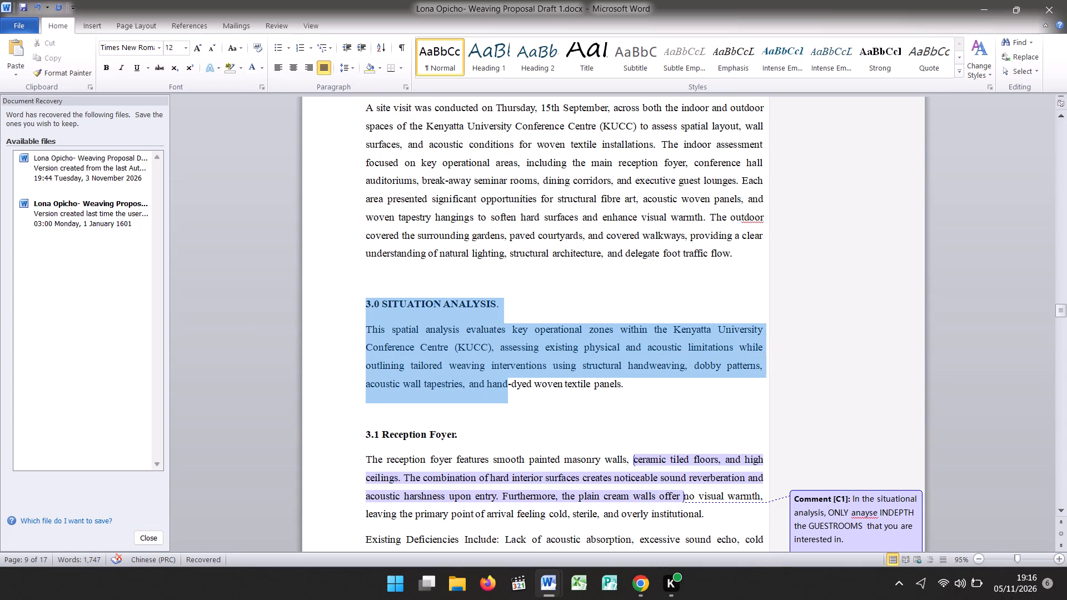
pyautogui.moveTo(492, 401); pyautogui.dragTo(682, 394)
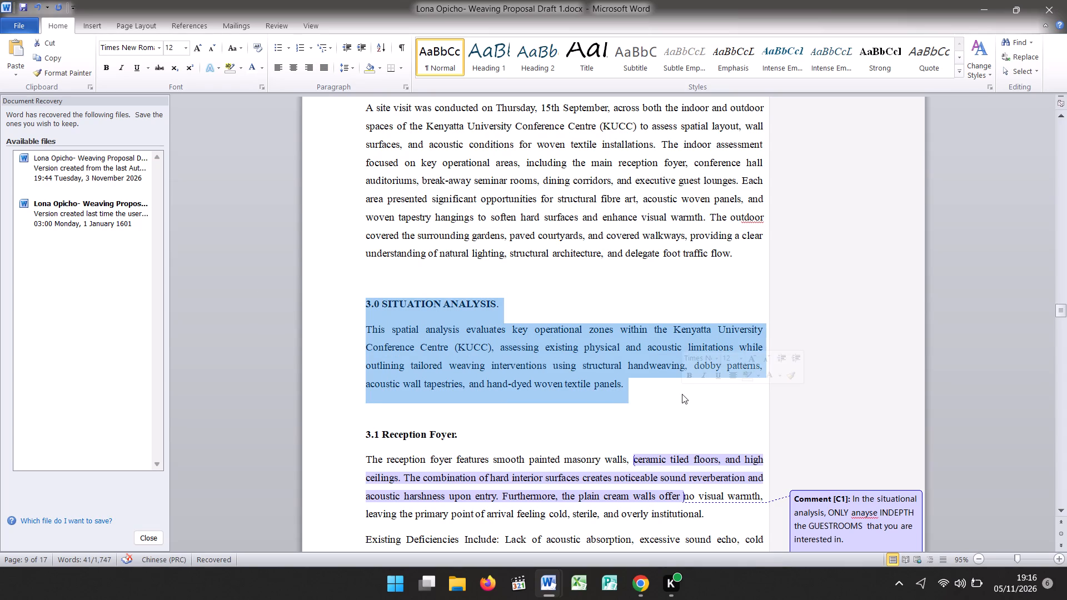
pyautogui.press('BackSpace')
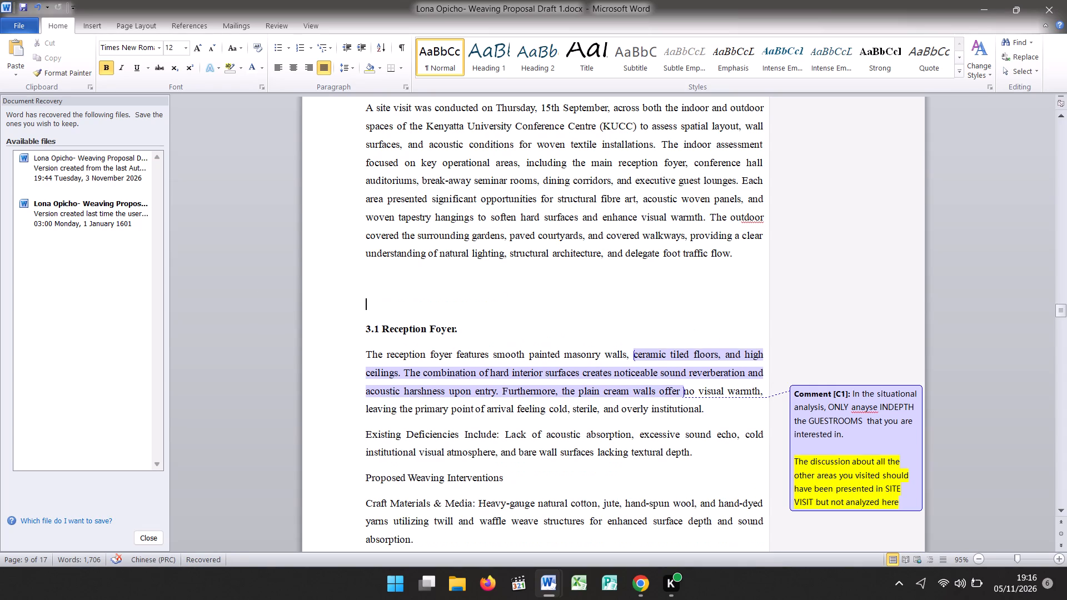
pyautogui.press('BackSpace')
pyautogui.press('BackSpace')
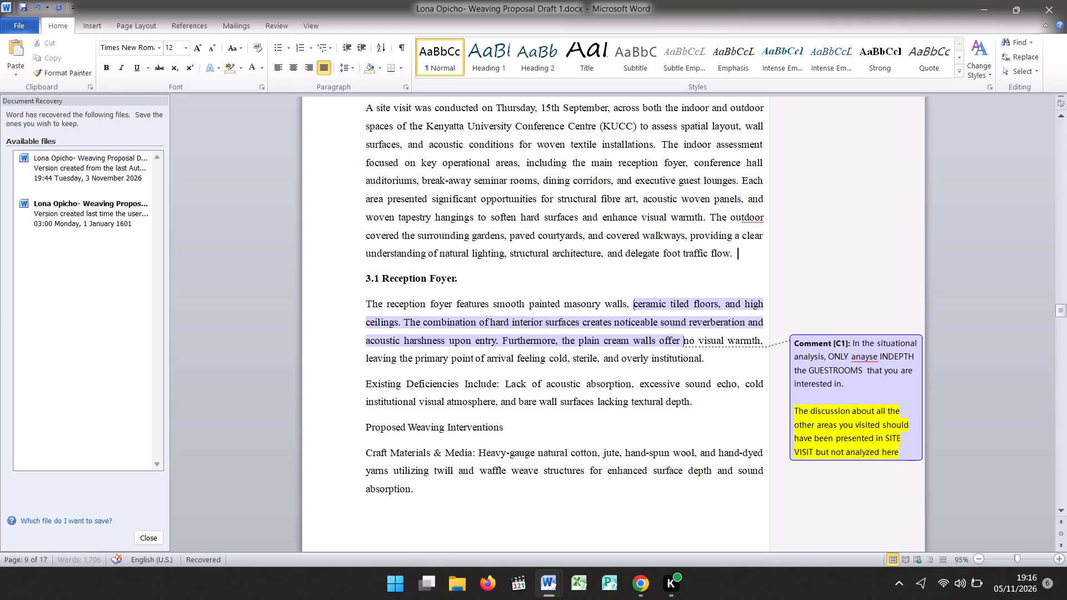
pyautogui.press('Return')
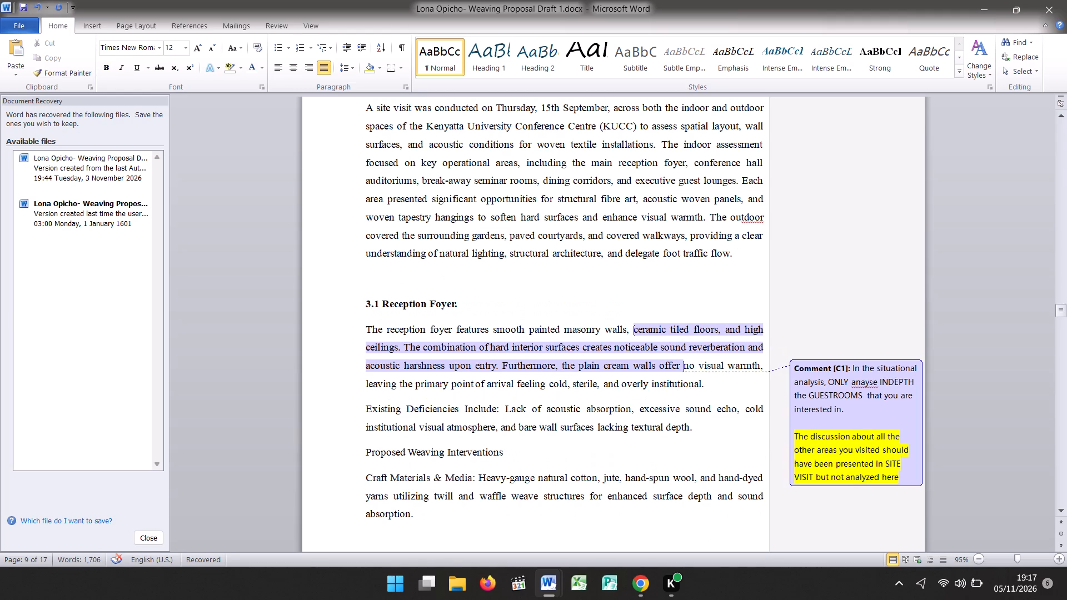
pyautogui.press('BackSpace')
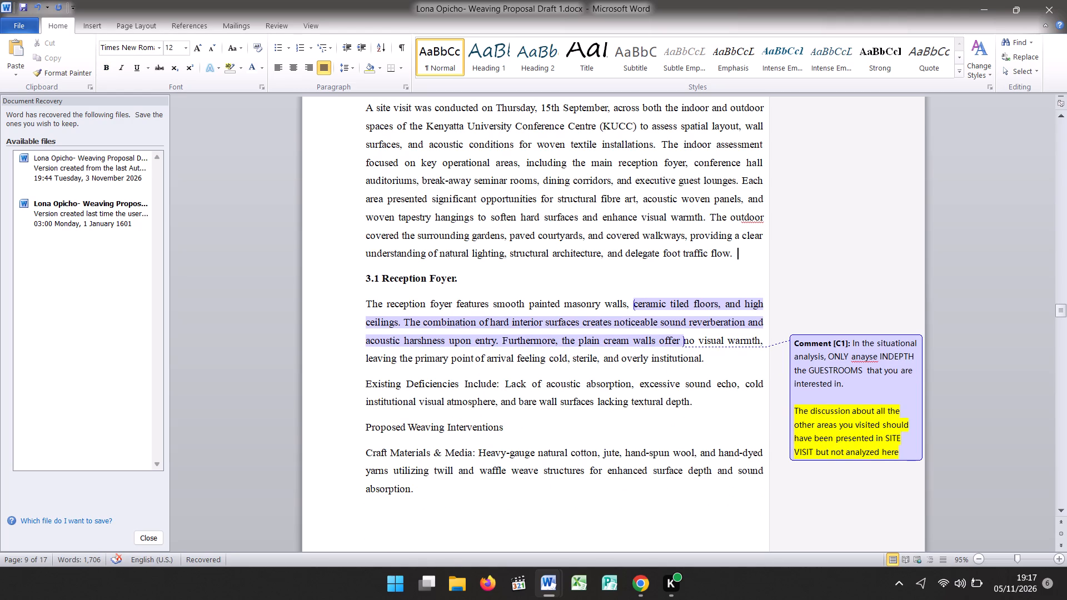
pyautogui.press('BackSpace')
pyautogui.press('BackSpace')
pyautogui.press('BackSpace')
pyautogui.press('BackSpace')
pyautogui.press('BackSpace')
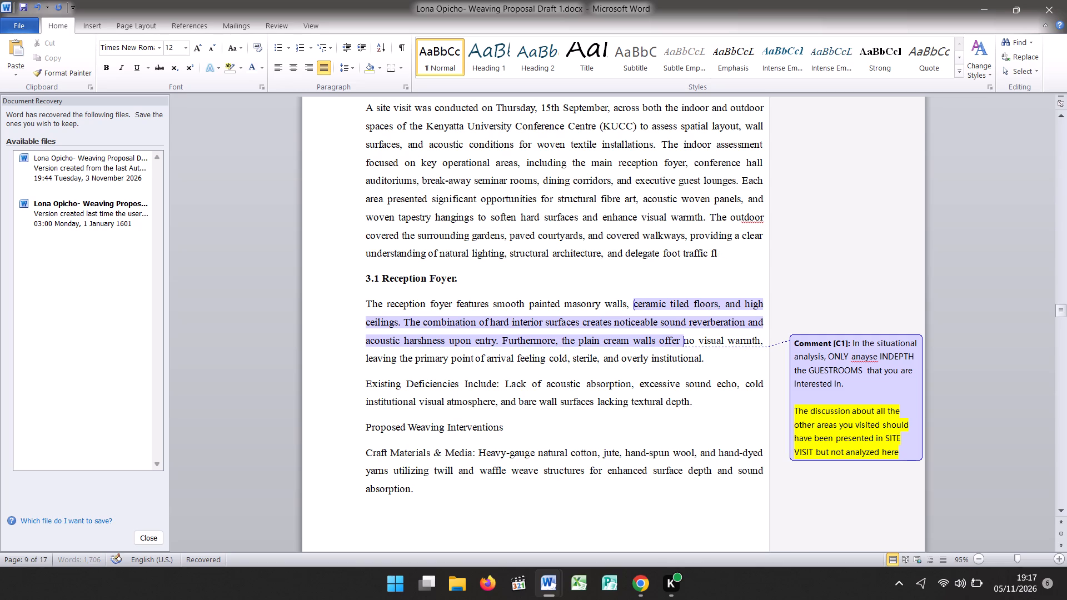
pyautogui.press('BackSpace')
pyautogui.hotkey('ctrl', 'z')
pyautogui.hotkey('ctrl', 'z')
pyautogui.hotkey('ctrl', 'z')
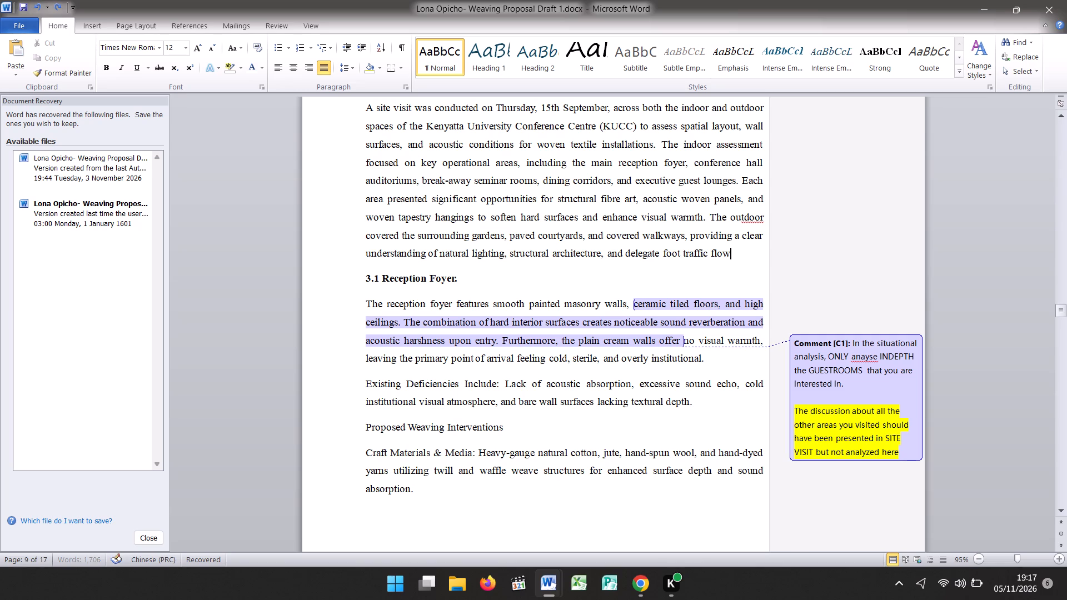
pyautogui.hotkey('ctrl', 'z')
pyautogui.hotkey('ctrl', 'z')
# Review the Site Visit paragraph and the 3.1 Reception Foyer text against comment C1, as far as the Reception Counter Backdrop line.
pyautogui.press('Up')
pyautogui.press('Up')
pyautogui.press('Up')
pyautogui.press('Up')
pyautogui.press('Up')
pyautogui.press('Up')
pyautogui.press('Up')
pyautogui.press('Up')
pyautogui.press('Up')
pyautogui.press('Up')
pyautogui.press('Up')
pyautogui.press('Down')
pyautogui.press('Down')
pyautogui.press('Down')
pyautogui.press('Down')
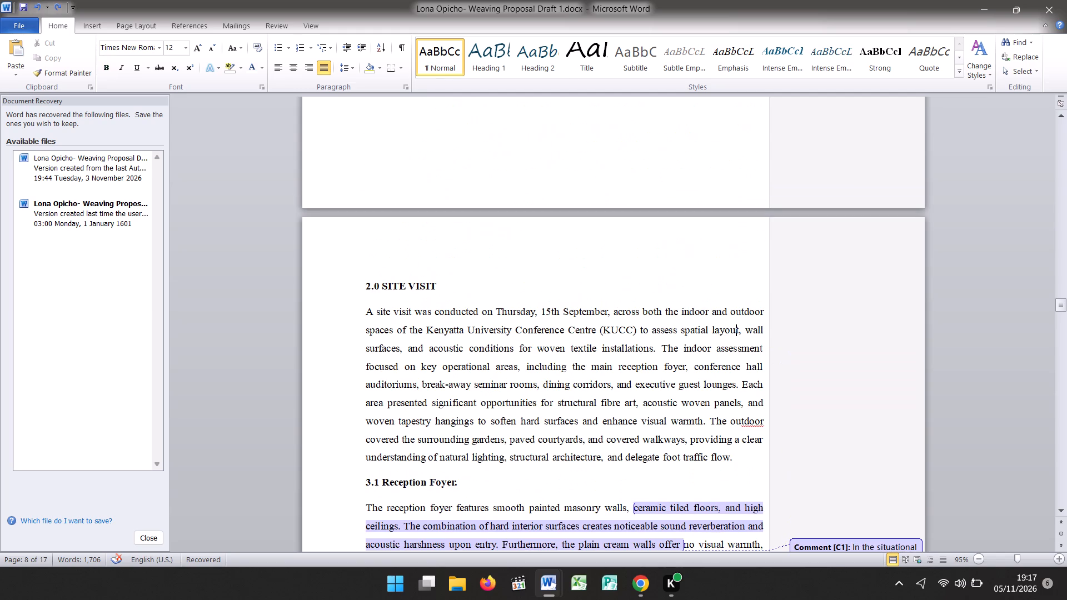
pyautogui.press('Down')
pyautogui.press('Down')
pyautogui.press('Down')
pyautogui.press('Down')
pyautogui.press('Down')
pyautogui.press('Down')
pyautogui.press('Down')
pyautogui.press('Down')
pyautogui.press('Down')
pyautogui.press('Down')
pyautogui.press('Down')
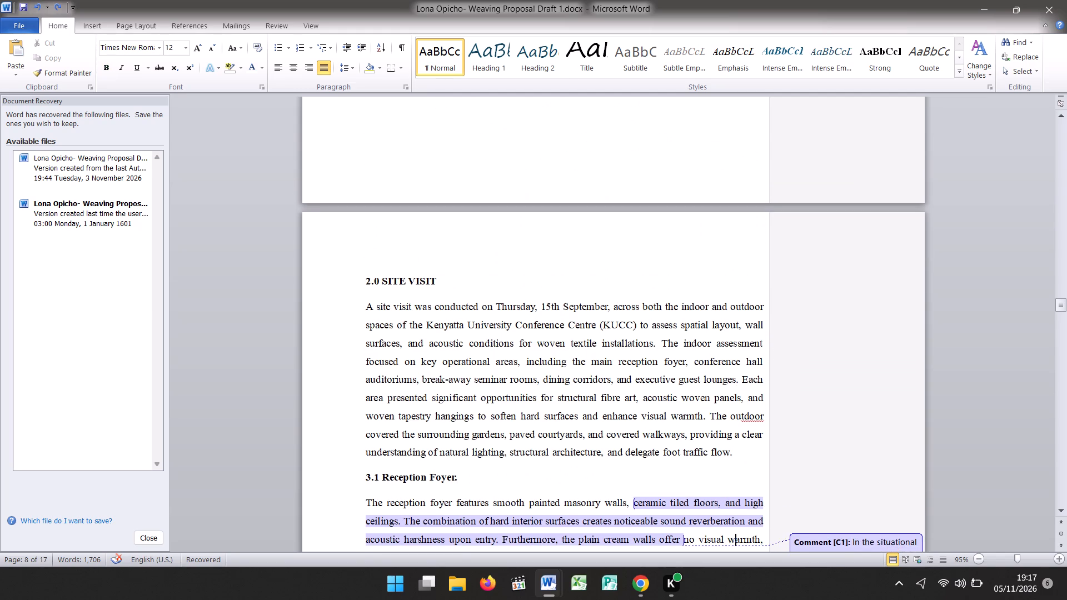
pyautogui.press('Down')
pyautogui.press('Down')
pyautogui.press('Down')
pyautogui.press('Down')
pyautogui.press('Down')
pyautogui.press('Down')
pyautogui.press('Down')
pyautogui.press('Down')
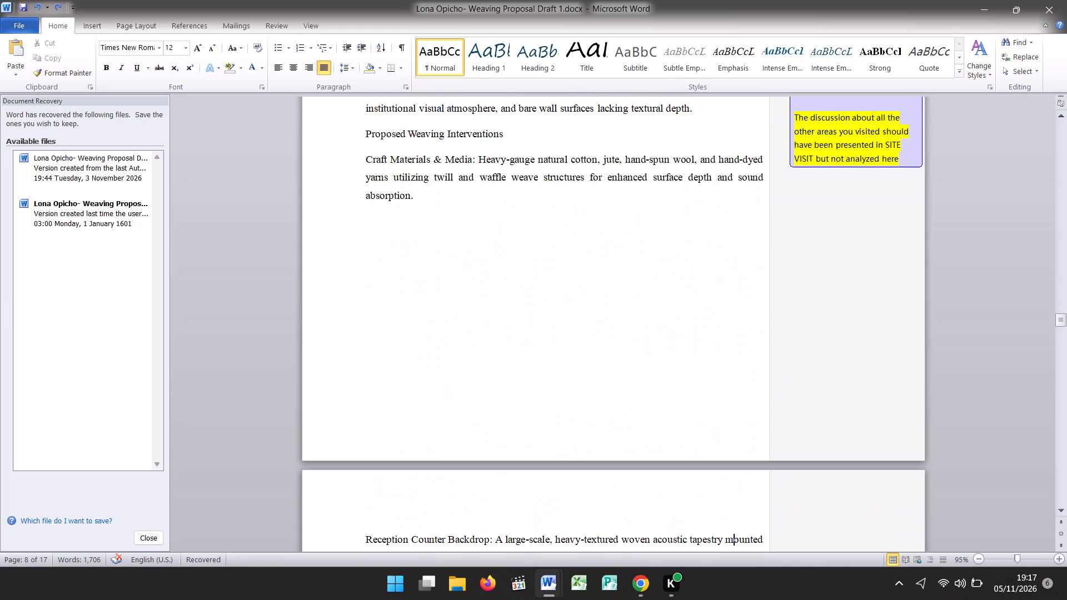
pyautogui.press('Up')
pyautogui.press('Up')
pyautogui.press('Up')
pyautogui.press('Up')
pyautogui.press('Up')
pyautogui.press('Up')
pyautogui.press('Up')
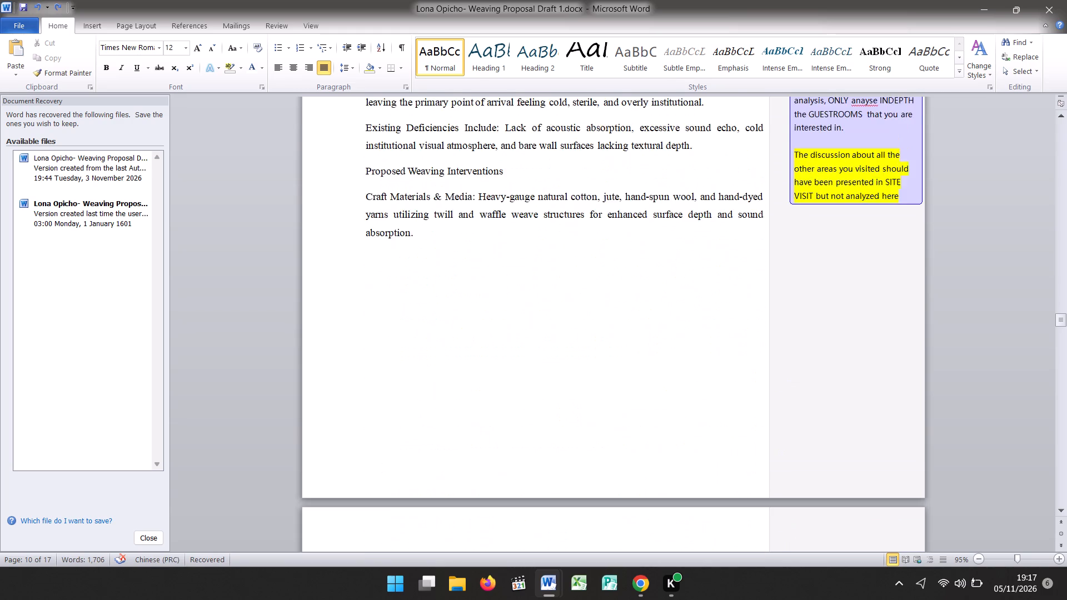
pyautogui.press('Up')
pyautogui.press('Up')
pyautogui.press('Up')
pyautogui.press('Up')
pyautogui.press('Up')
pyautogui.press('Up')
pyautogui.press('Up')
pyautogui.press('Up')
pyautogui.press('Up')
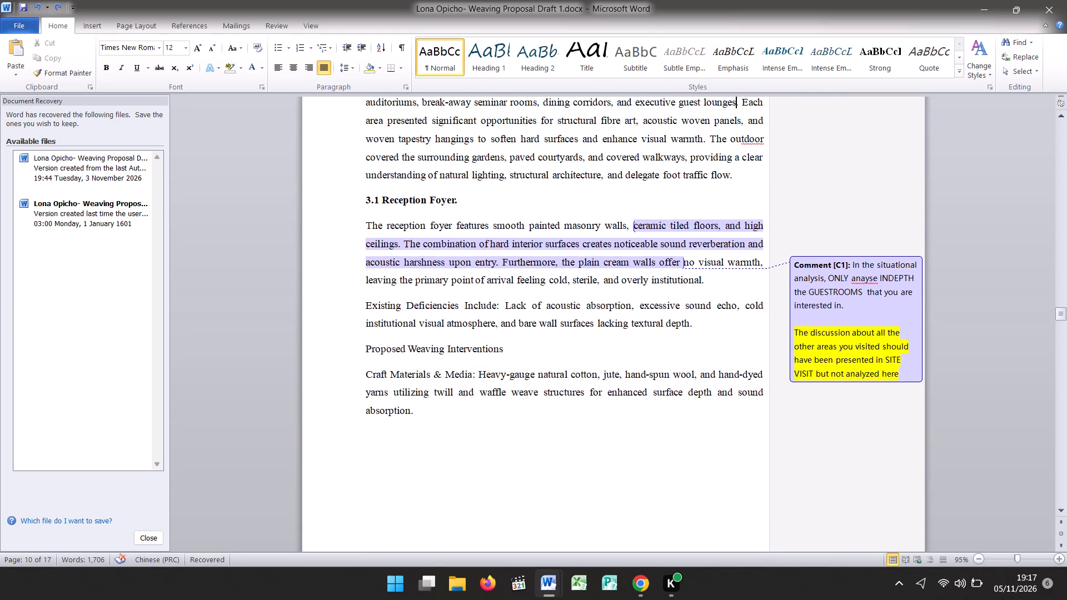
pyautogui.press('Up')
pyautogui.press('Up')
pyautogui.press('Up')
pyautogui.press('Up')
pyautogui.press('Up')
pyautogui.press('Up')
pyautogui.press('Up')
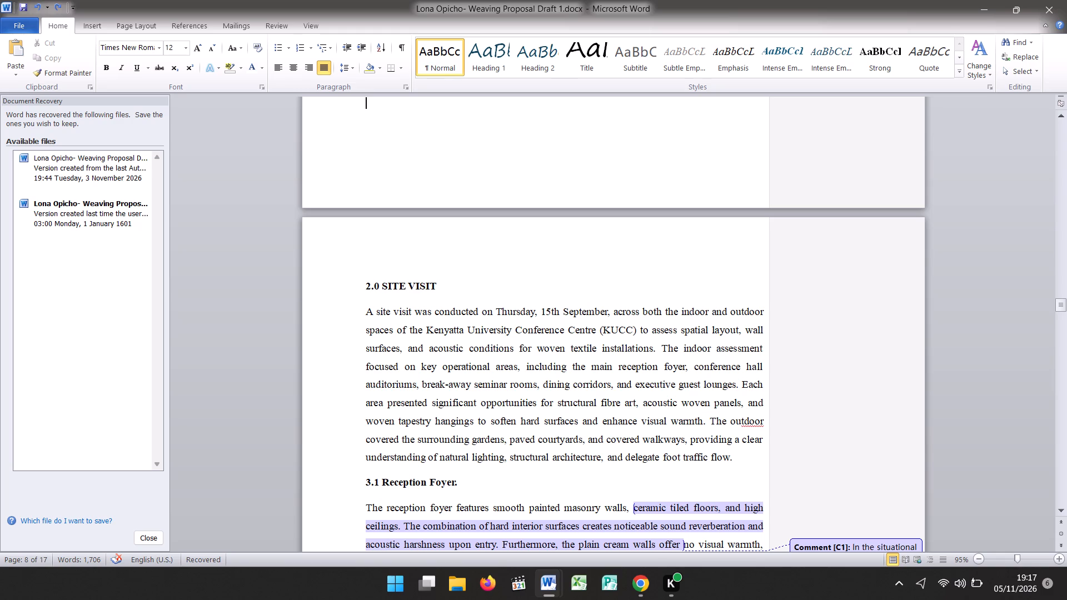
# Re-read the 1.0 PROJECT BRIEF section, including the Fig 2.1 caption and the paragraph on the consultative site evaluations.
pyautogui.press('Up')
pyautogui.press('Up')
pyautogui.press('Up')
pyautogui.press('Up')
pyautogui.press('Up')
pyautogui.press('Up')
pyautogui.press('Up')
pyautogui.press('Up')
pyautogui.press('Up')
pyautogui.press('Up')
pyautogui.press('Up')
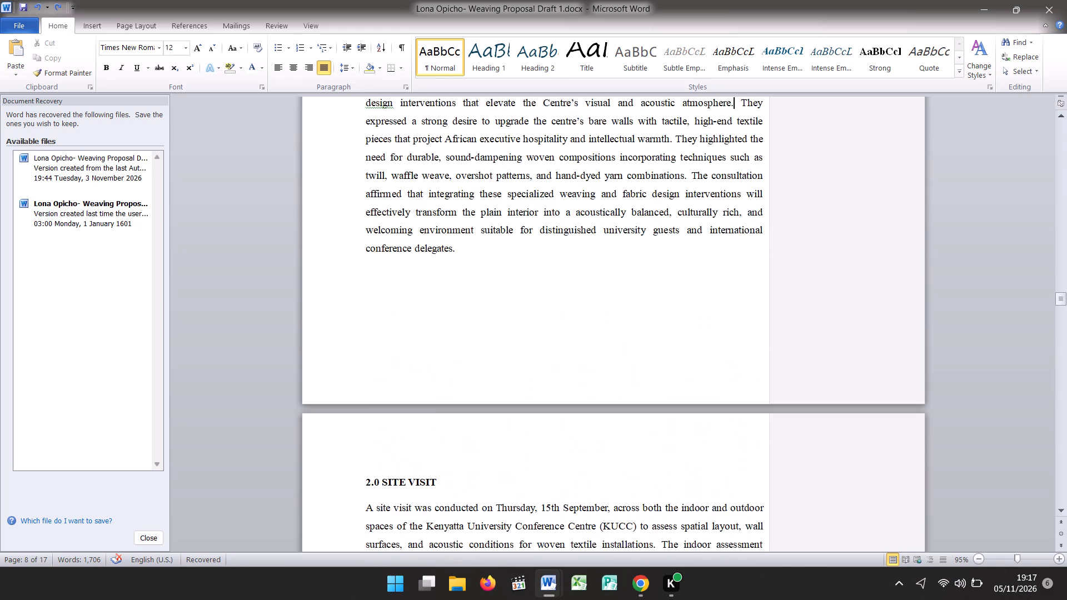
pyautogui.press('Up')
pyautogui.press('Up')
pyautogui.press('Up')
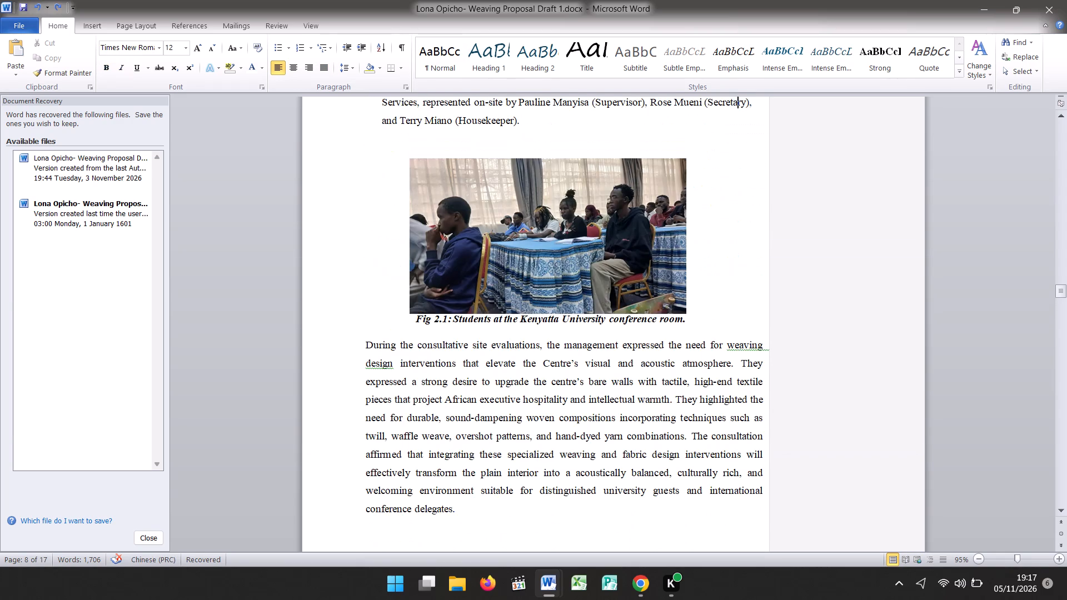
pyautogui.press('Up')
pyautogui.press('Up')
pyautogui.press('Up')
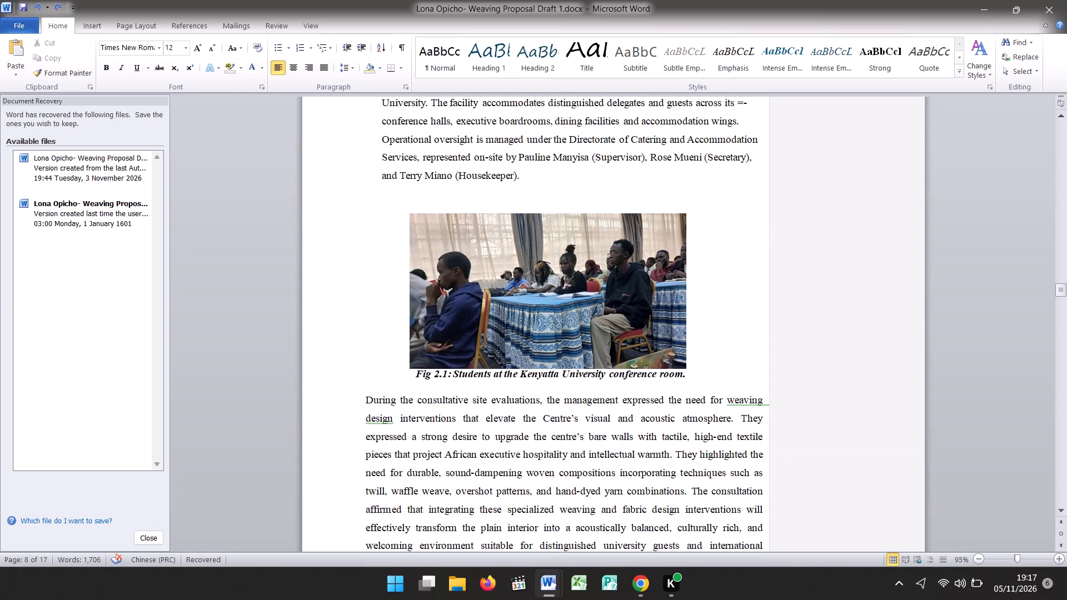
pyautogui.press('Up')
pyautogui.press('Up')
pyautogui.press('Up')
pyautogui.press('Up')
pyautogui.press('Up')
pyautogui.press('Up')
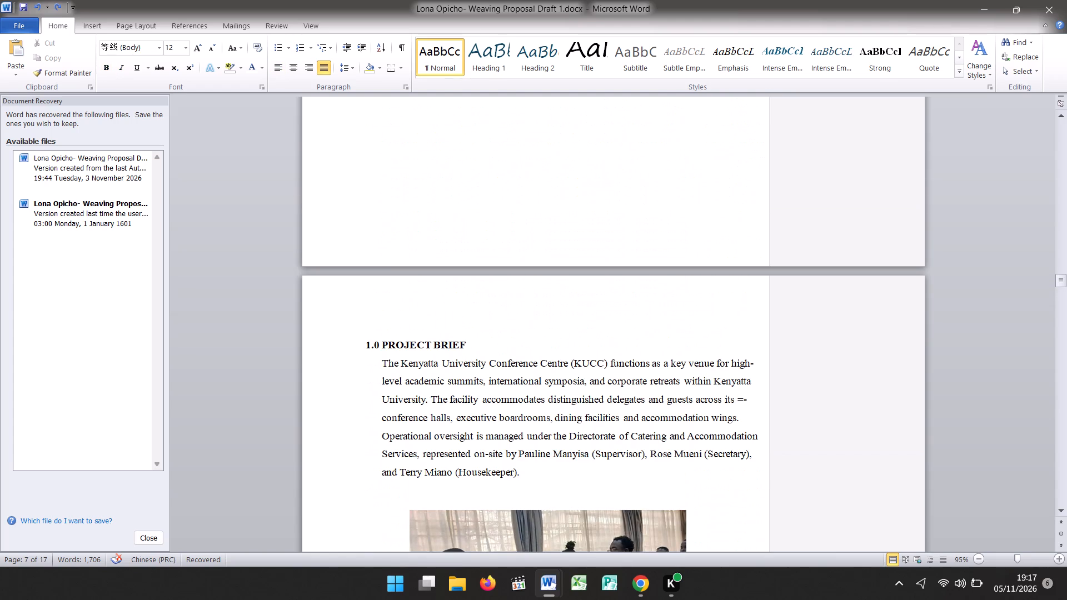
pyautogui.press('Down')
pyautogui.press('Down')
pyautogui.press('Down')
pyautogui.press('Down')
pyautogui.press('Down')
pyautogui.press('Down')
pyautogui.press('Down')
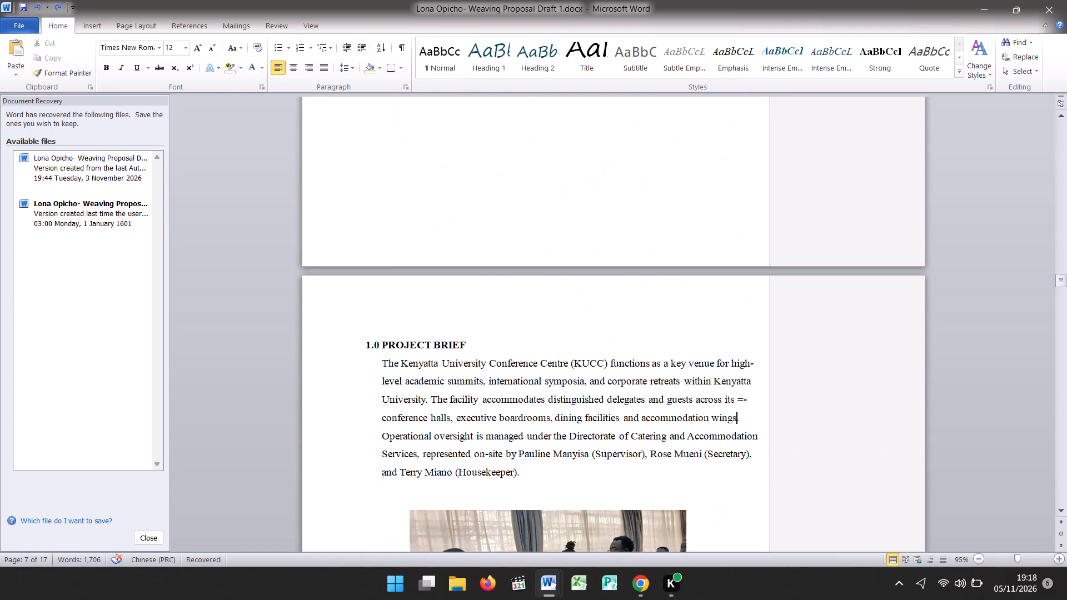
pyautogui.press('Down')
pyautogui.press('Down')
pyautogui.press('Down')
pyautogui.press('Down')
pyautogui.press('Down')
pyautogui.press('Down')
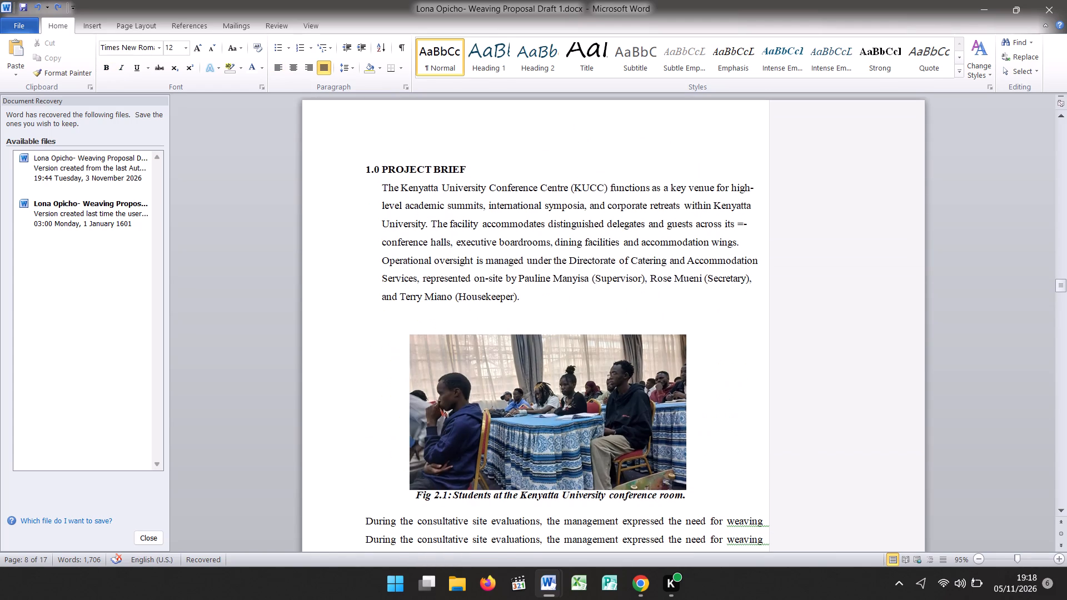
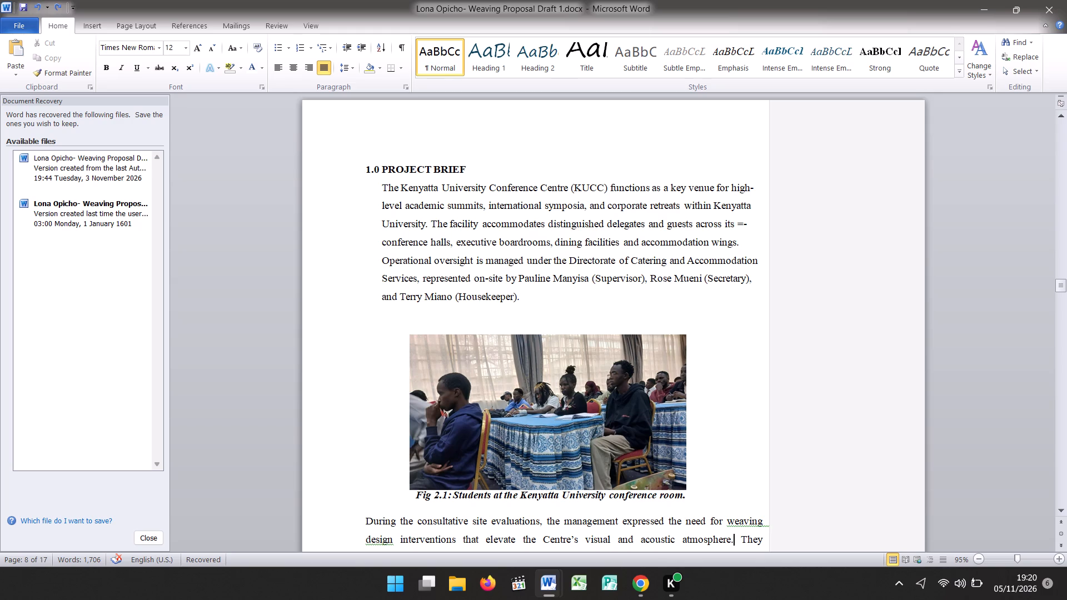
# Copy the conference room photo above the Fig 2.1 caption in the 1.0 PROJECT BRIEF section.
pyautogui.click(496, 399)
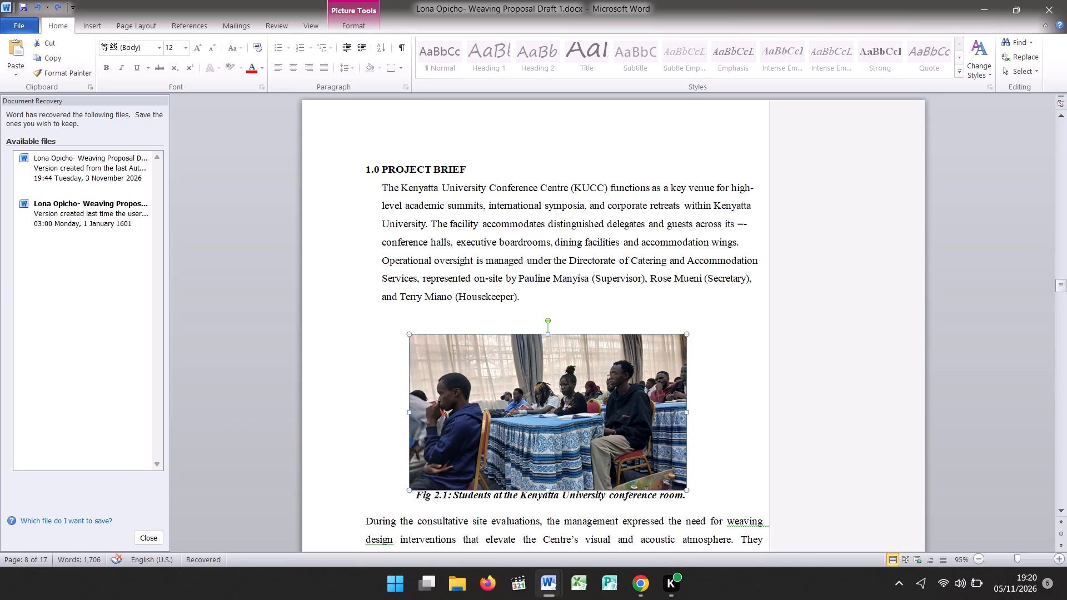
pyautogui.hotkey('ctrl', 'c')
pyautogui.press('Down')
pyautogui.press('Down')
pyautogui.press('Down')
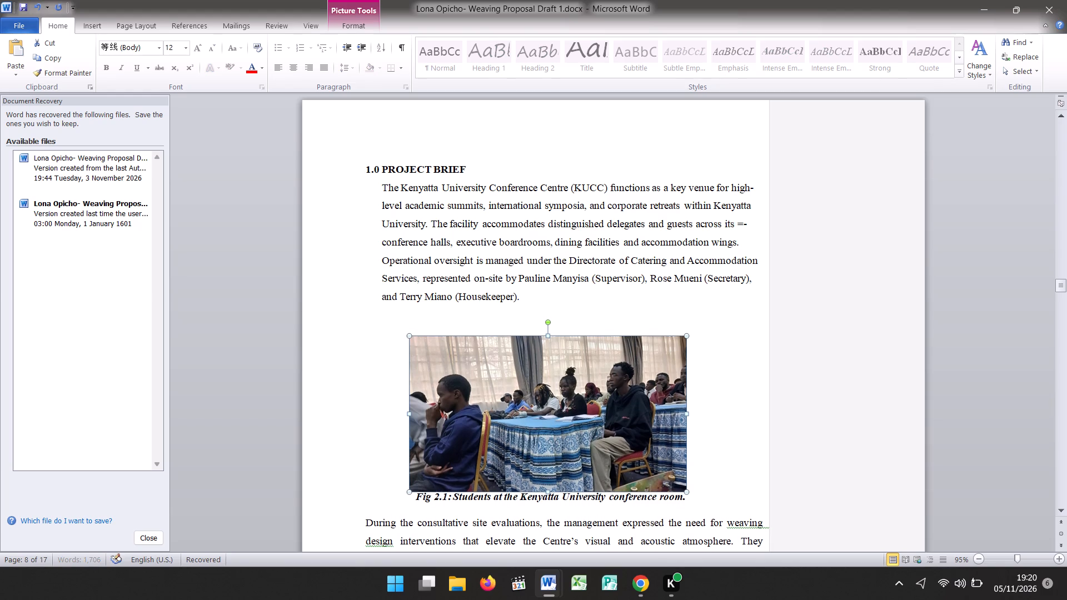
pyautogui.press('Down')
pyautogui.press('Down')
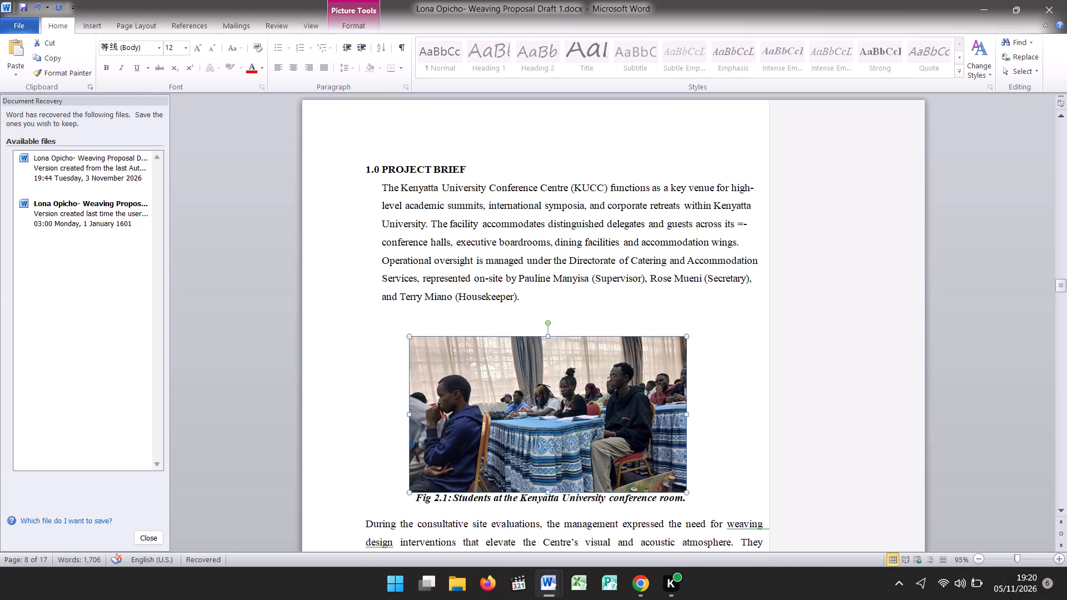
# Insert six blank lines between the 2.0 SITE VISIT paragraph and the 3.1 Reception Foyer heading.
pyautogui.click(700, 368)
pyautogui.press('Down')
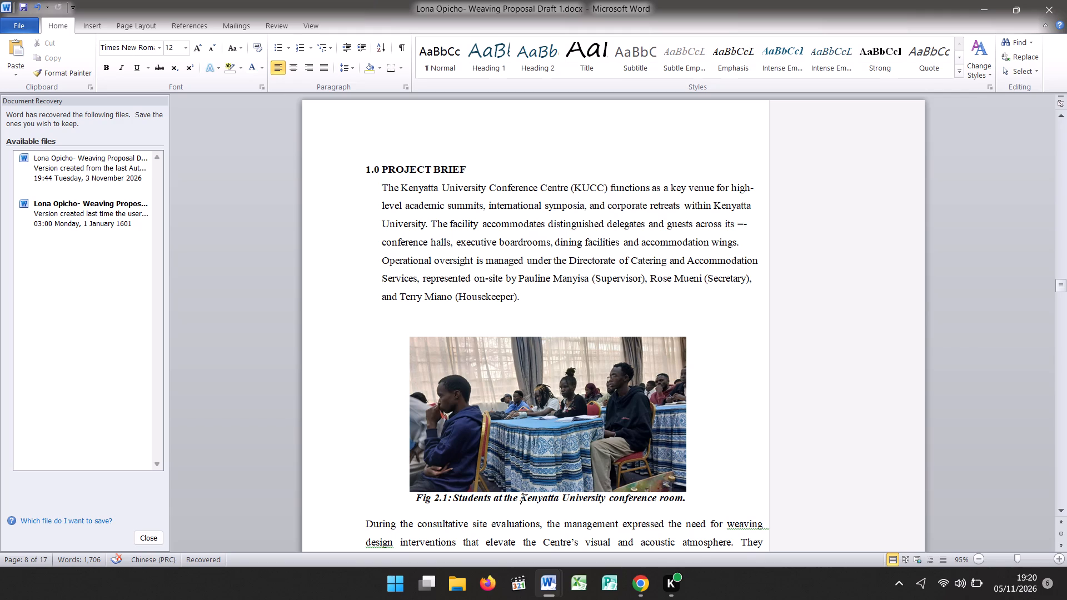
pyautogui.press('Down')
pyautogui.press('Down')
pyautogui.press('Down')
pyautogui.press('Down')
pyautogui.press('Down')
pyautogui.press('Down')
pyautogui.press('Down')
pyautogui.press('Down')
pyautogui.press('Down')
pyautogui.press('Down')
pyautogui.press('Down')
pyautogui.press('Down')
pyautogui.press('Down')
pyautogui.press('Down')
pyautogui.press('Down')
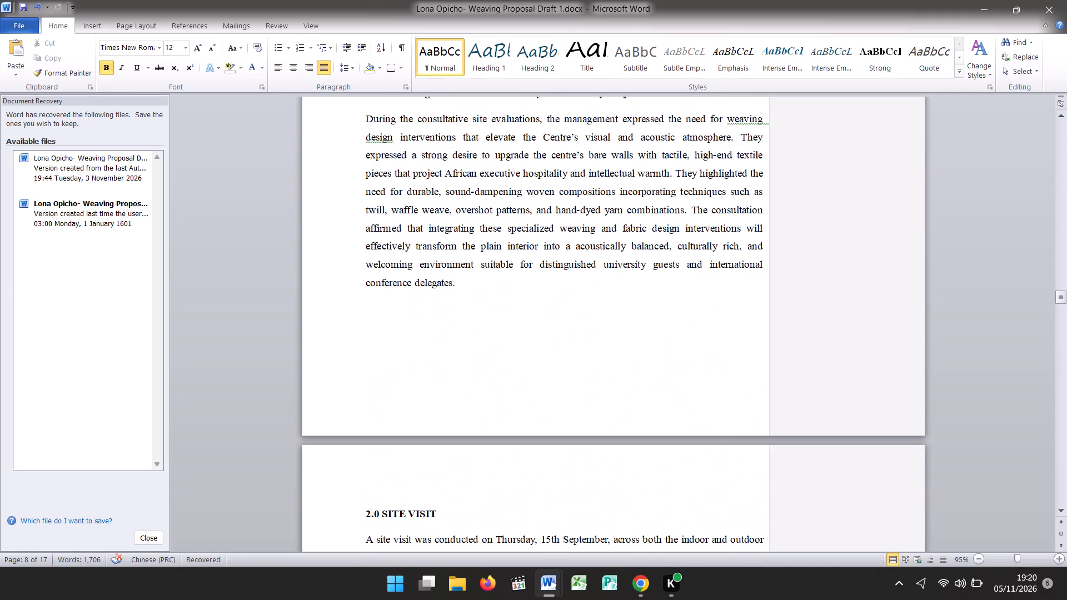
pyautogui.press('Down')
pyautogui.press('Down')
pyautogui.press('Down')
pyautogui.press('Down')
pyautogui.press('Down')
pyautogui.press('Down')
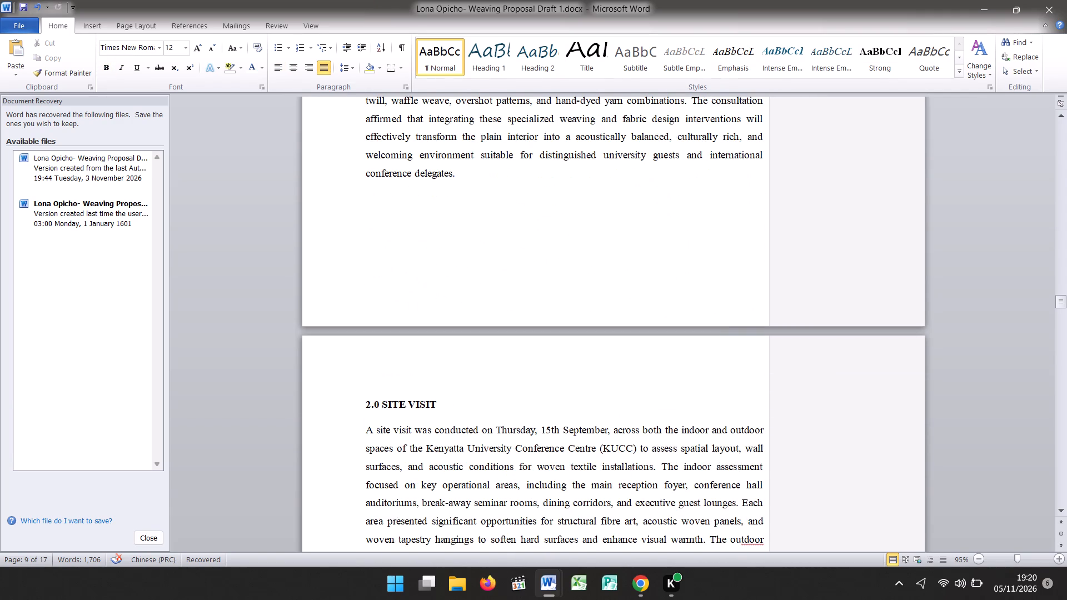
pyautogui.press('Down')
pyautogui.press('Down')
pyautogui.press('Down')
pyautogui.press('Down')
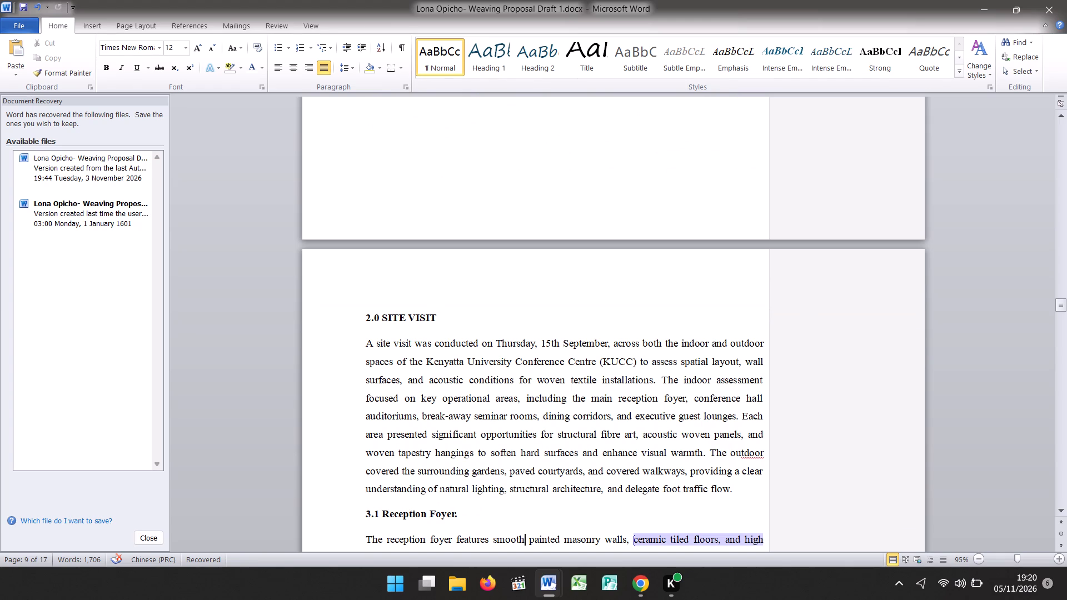
pyautogui.click(741, 491)
pyautogui.press('Return')
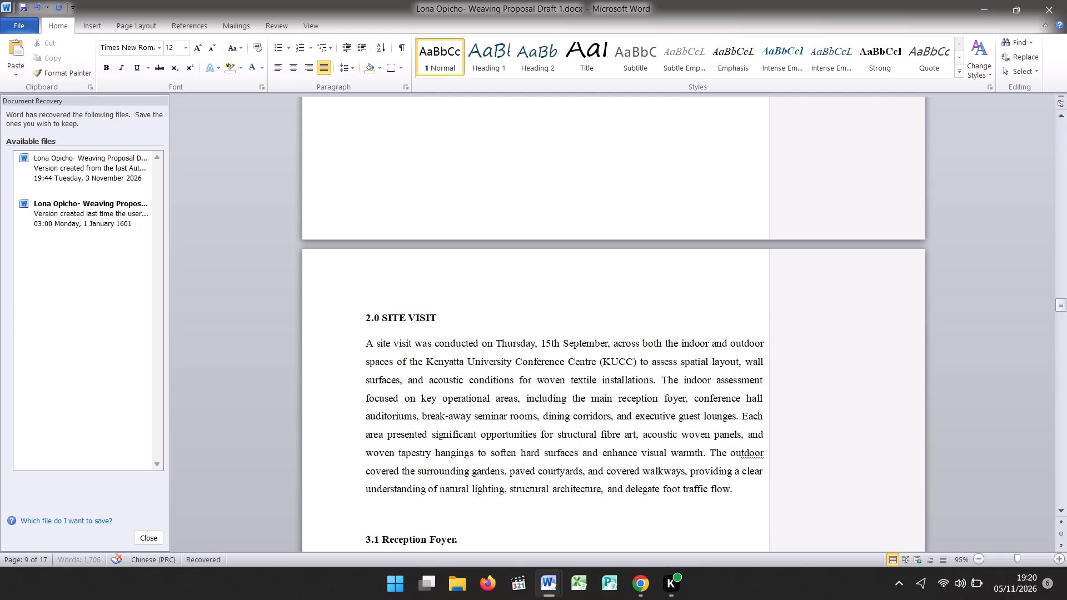
pyautogui.press('Return')
pyautogui.press('Return')
pyautogui.press('Return')
pyautogui.press('Return')
pyautogui.press('Return')
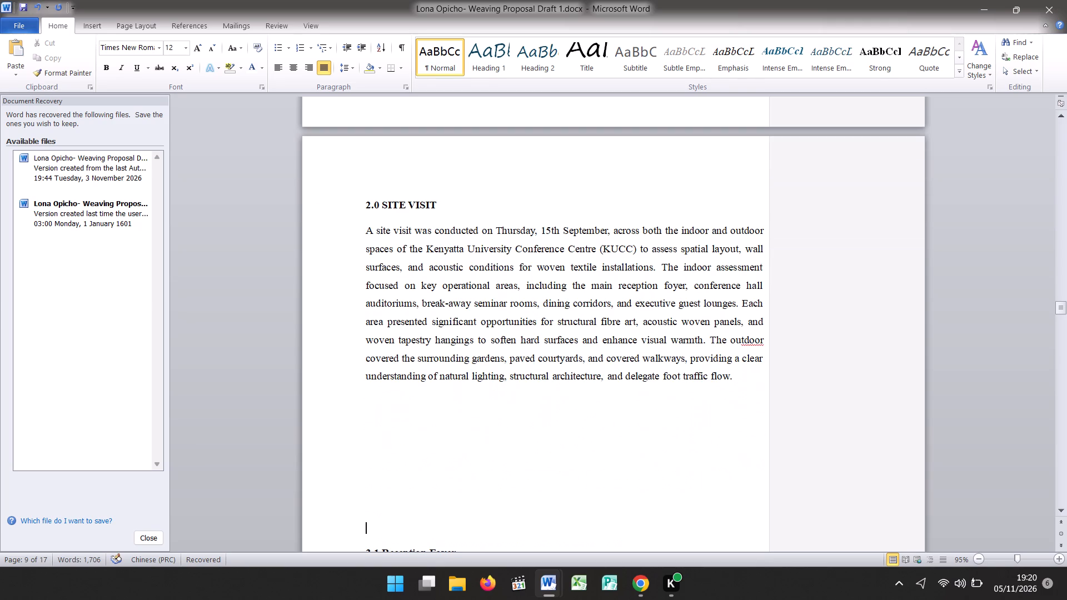
# Paste the copied photo into the blank space under the Site Visit paragraph and nudge it down below the paragraph's last line.
pyautogui.click(656, 456)
pyautogui.hotkey('ctrl', 'v')
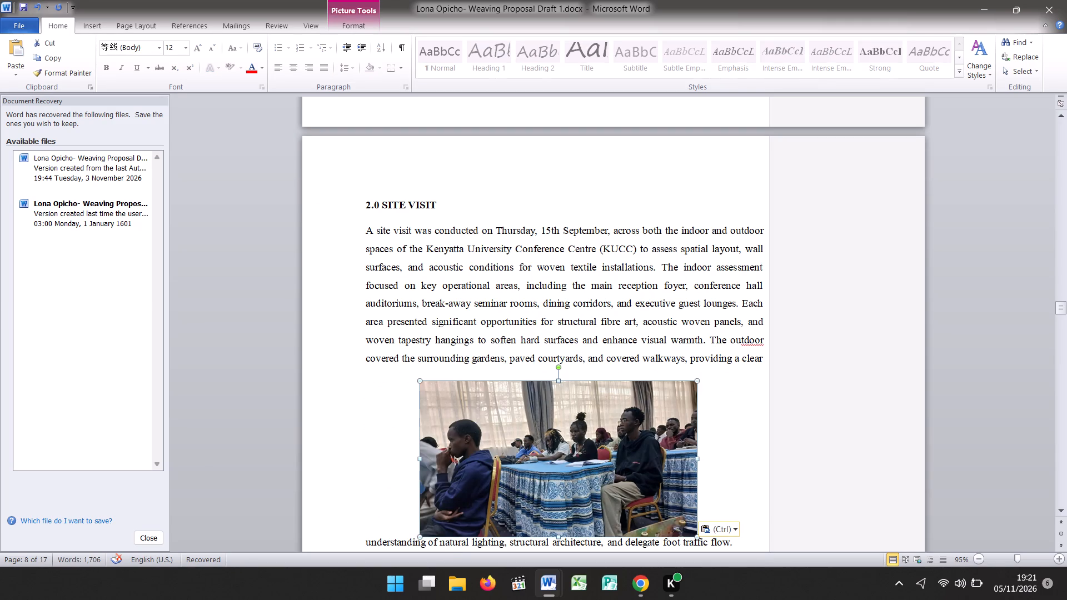
pyautogui.press('Down')
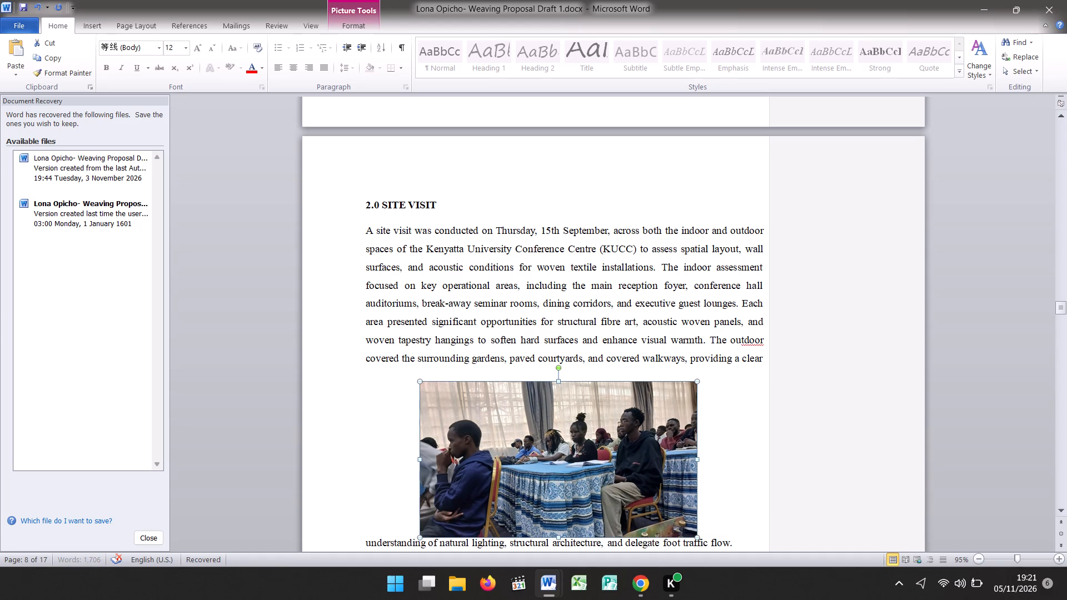
pyautogui.press('Down')
pyautogui.press('Down')
pyautogui.press('Down')
pyautogui.press('Down')
pyautogui.press('Down')
pyautogui.press('Down')
pyautogui.press('Down')
pyautogui.press('Down')
pyautogui.press('Down')
pyautogui.press('Down')
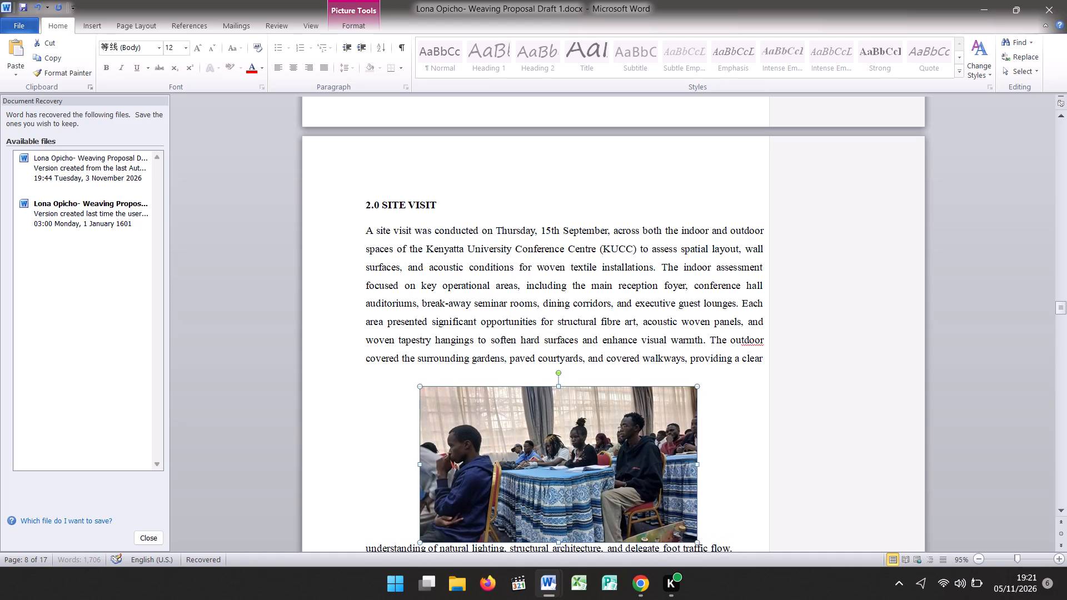
pyautogui.press('Down')
pyautogui.press('Down')
pyautogui.press('Down')
pyautogui.press('Down')
pyautogui.press('Down')
pyautogui.press('Down')
pyautogui.press('Down')
pyautogui.press('Down')
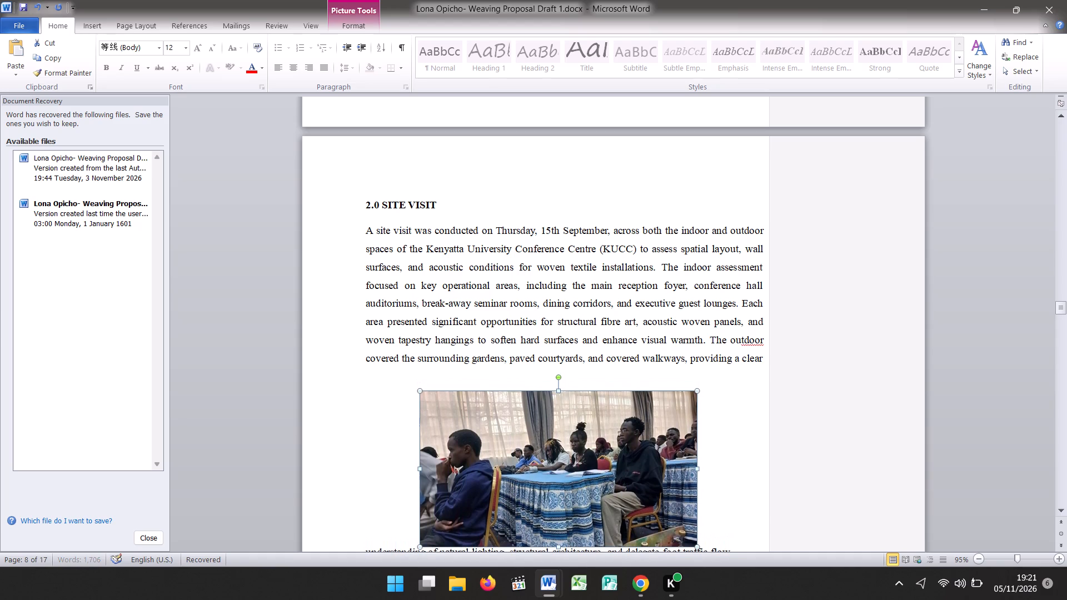
pyautogui.press('Down')
pyautogui.press('Down')
pyautogui.press('Down')
pyautogui.press('Down')
pyautogui.press('Down')
pyautogui.press('Down')
pyautogui.press('Down')
pyautogui.press('Down')
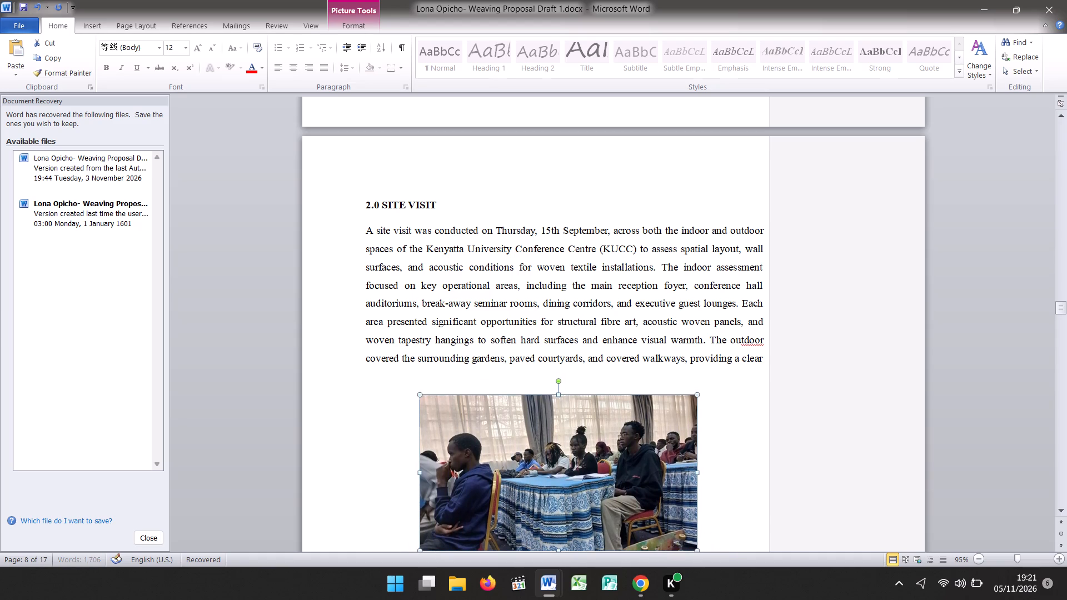
pyautogui.press('Down')
pyautogui.press('Down')
pyautogui.press('Down')
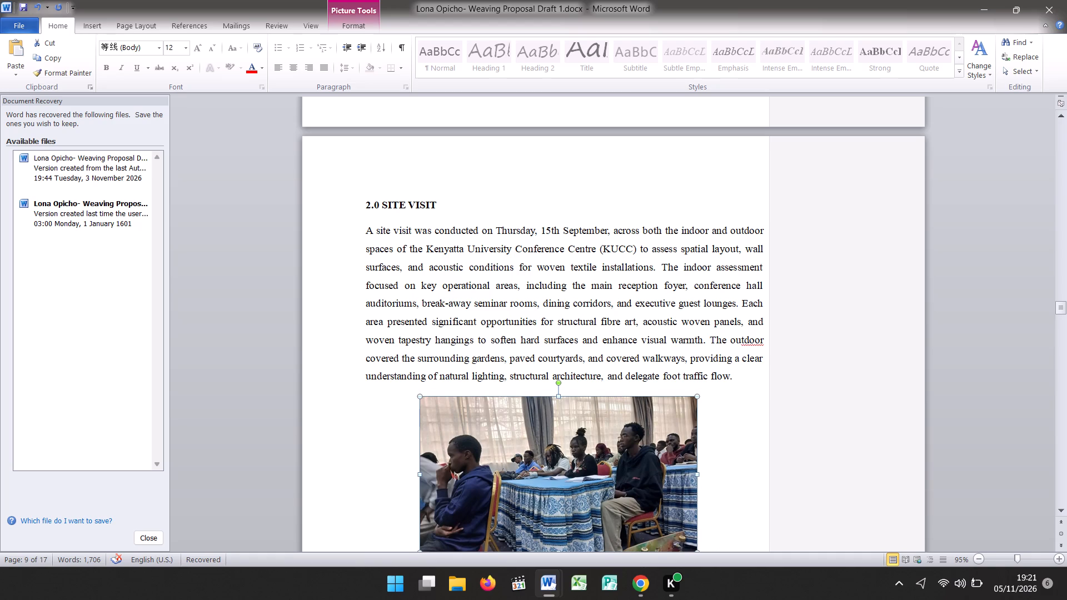
pyautogui.click(744, 477)
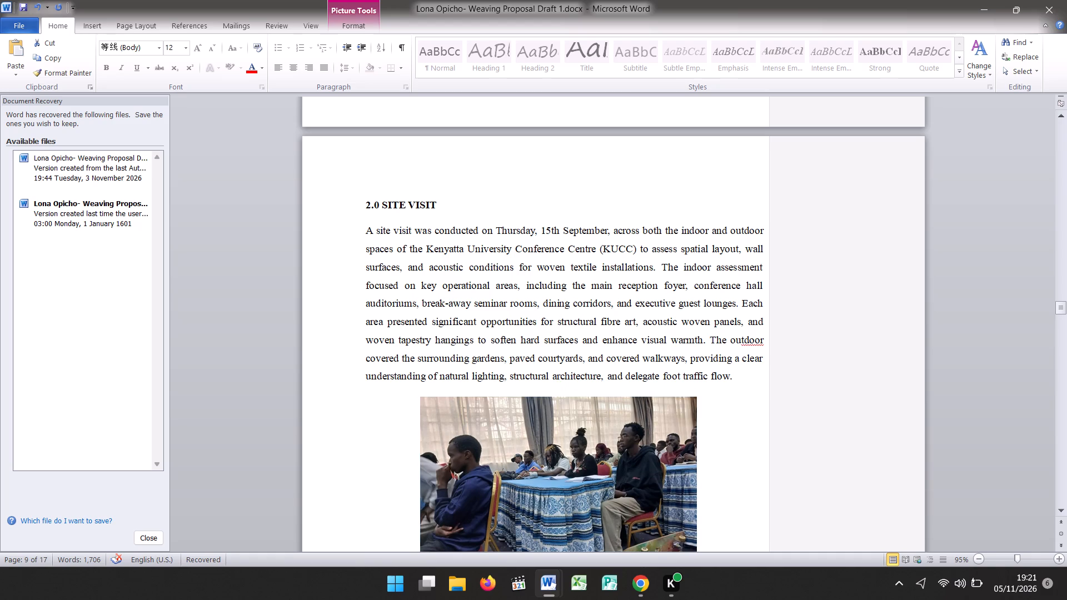
# Delete the original conference room photo from the 1.0 PROJECT BRIEF section.
pyautogui.press('Up')
pyautogui.press('Up')
pyautogui.press('Up')
pyautogui.press('Up')
pyautogui.press('Up')
pyautogui.press('Up')
pyautogui.press('Up')
pyautogui.press('Up')
pyautogui.press('Up')
pyautogui.press('Up')
pyautogui.press('Up')
pyautogui.press('Up')
pyautogui.press('Up')
pyautogui.press('Up')
pyautogui.press('Up')
pyautogui.press('Up')
pyautogui.press('Up')
pyautogui.press('Up')
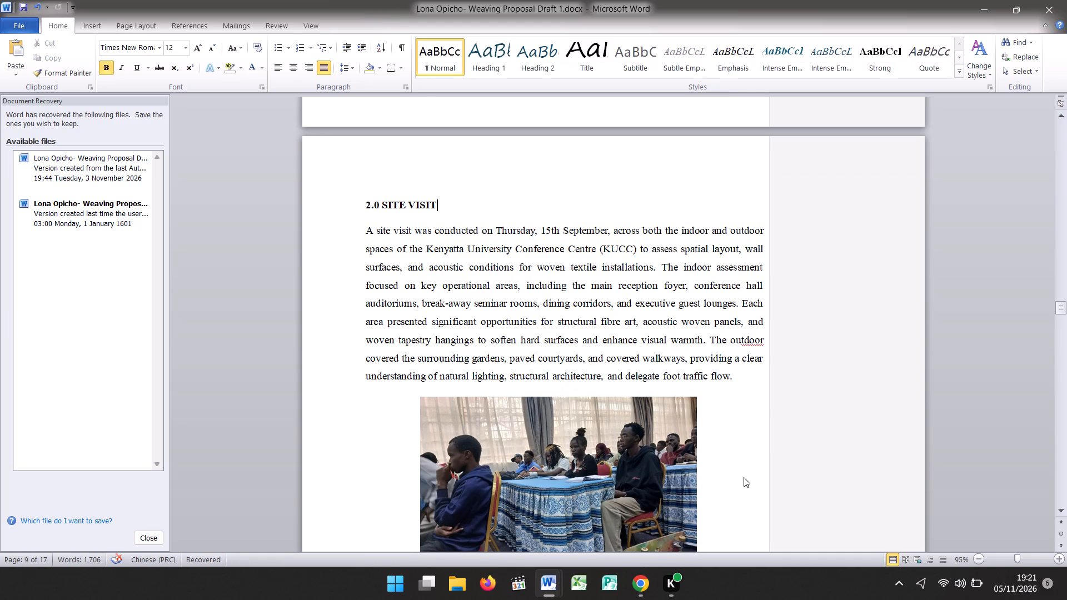
pyautogui.press('Up')
pyautogui.press('Up')
pyautogui.press('Up')
pyautogui.press('Up')
pyautogui.press('Up')
pyautogui.press('Up')
pyautogui.press('Up')
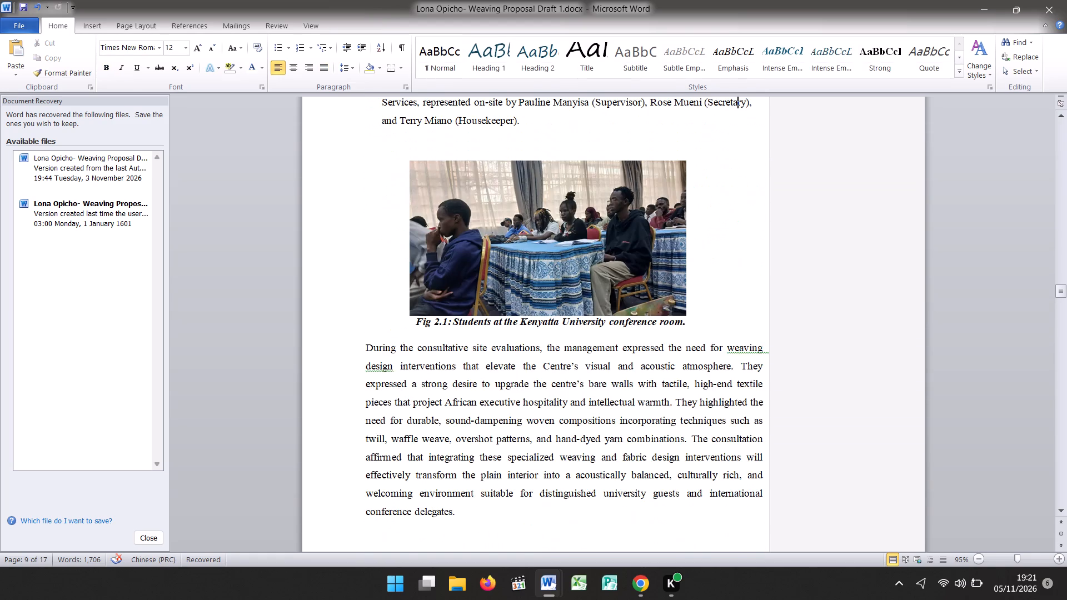
pyautogui.click(592, 283)
pyautogui.press('BackSpace')
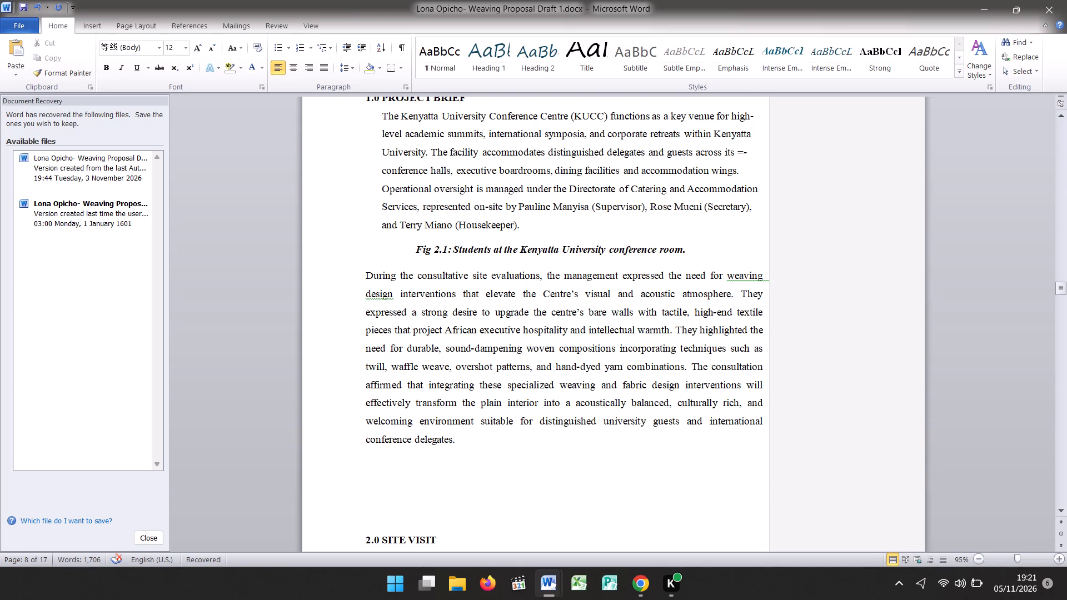
# Copy the whole caption "Fig 2.1: Students at the Kenyatta University conference room." from the Project Brief section.
pyautogui.moveTo(418, 248); pyautogui.dragTo(445, 247)
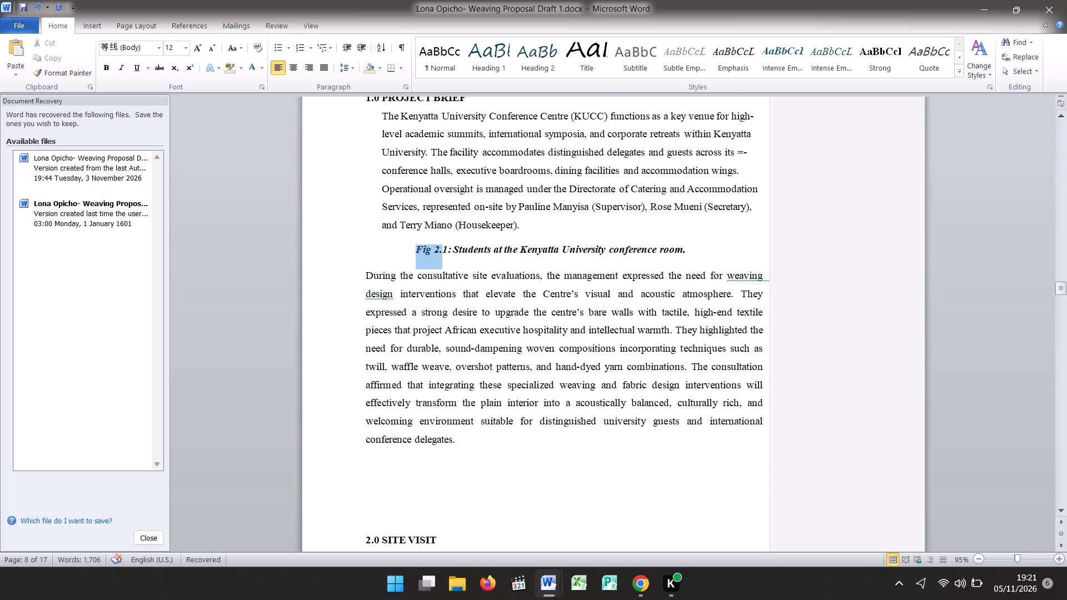
pyautogui.moveTo(445, 247); pyautogui.dragTo(663, 251)
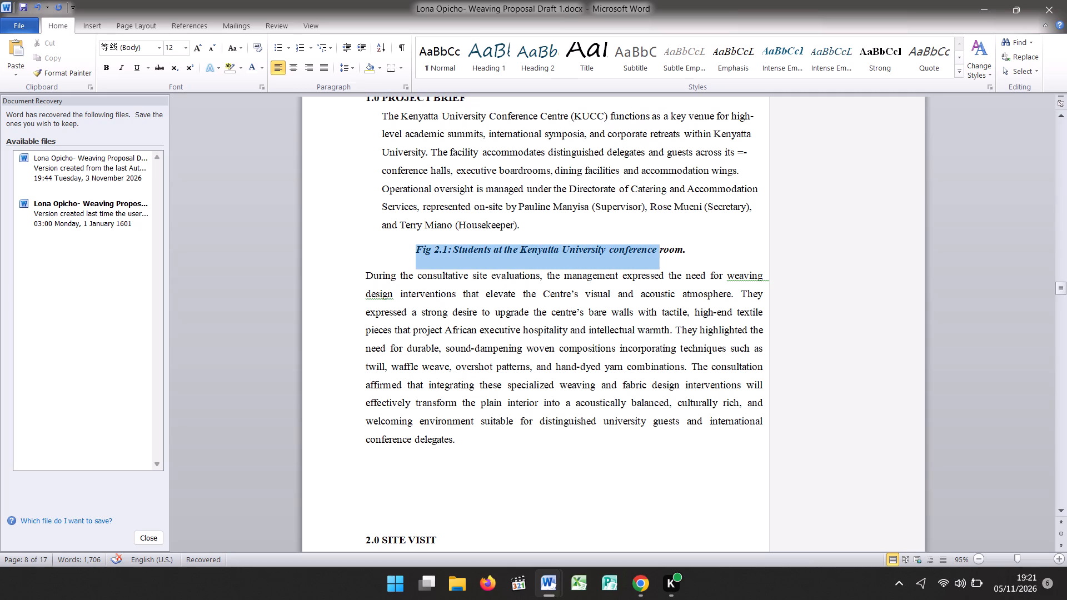
pyautogui.moveTo(663, 251); pyautogui.dragTo(702, 251)
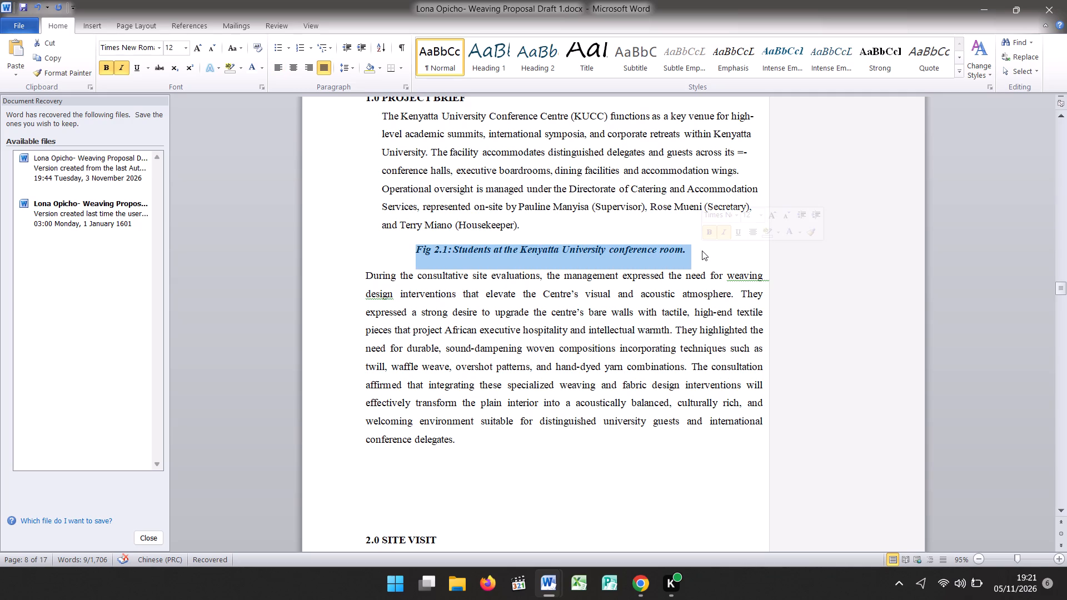
pyautogui.hotkey('ctrl', 'c')
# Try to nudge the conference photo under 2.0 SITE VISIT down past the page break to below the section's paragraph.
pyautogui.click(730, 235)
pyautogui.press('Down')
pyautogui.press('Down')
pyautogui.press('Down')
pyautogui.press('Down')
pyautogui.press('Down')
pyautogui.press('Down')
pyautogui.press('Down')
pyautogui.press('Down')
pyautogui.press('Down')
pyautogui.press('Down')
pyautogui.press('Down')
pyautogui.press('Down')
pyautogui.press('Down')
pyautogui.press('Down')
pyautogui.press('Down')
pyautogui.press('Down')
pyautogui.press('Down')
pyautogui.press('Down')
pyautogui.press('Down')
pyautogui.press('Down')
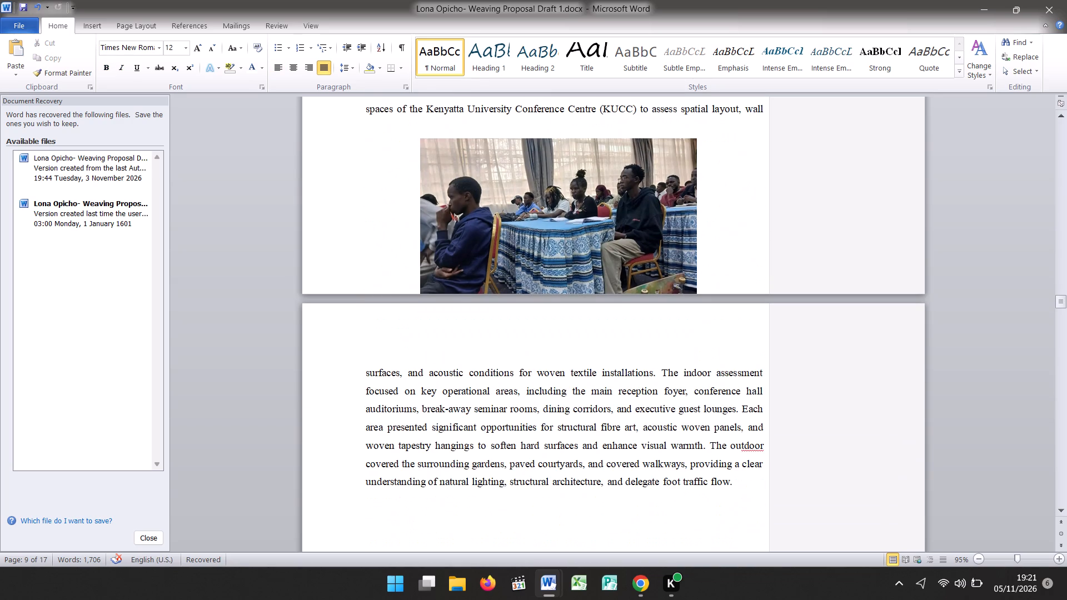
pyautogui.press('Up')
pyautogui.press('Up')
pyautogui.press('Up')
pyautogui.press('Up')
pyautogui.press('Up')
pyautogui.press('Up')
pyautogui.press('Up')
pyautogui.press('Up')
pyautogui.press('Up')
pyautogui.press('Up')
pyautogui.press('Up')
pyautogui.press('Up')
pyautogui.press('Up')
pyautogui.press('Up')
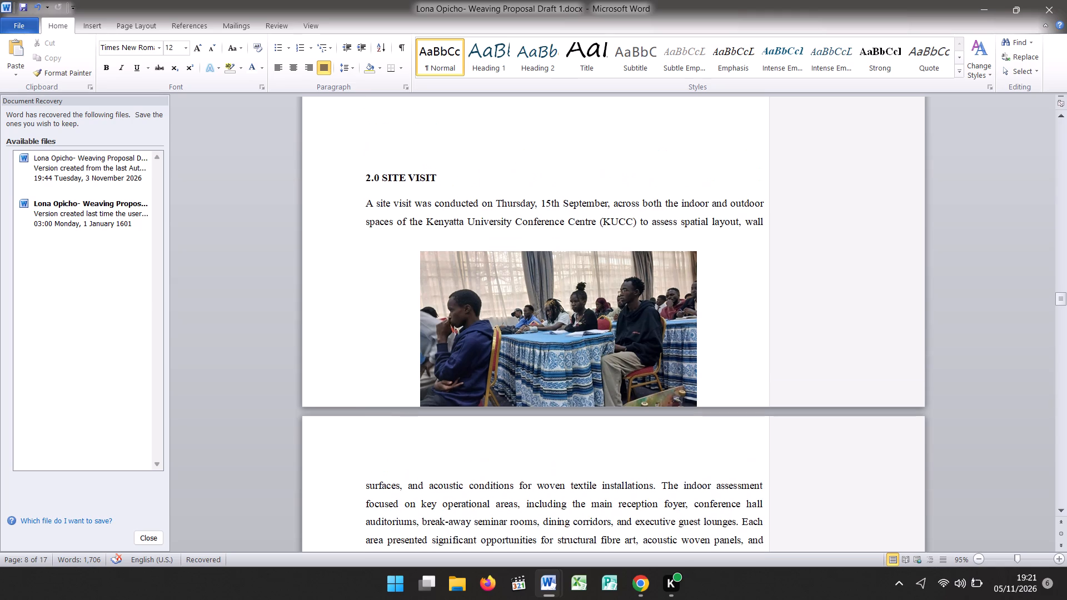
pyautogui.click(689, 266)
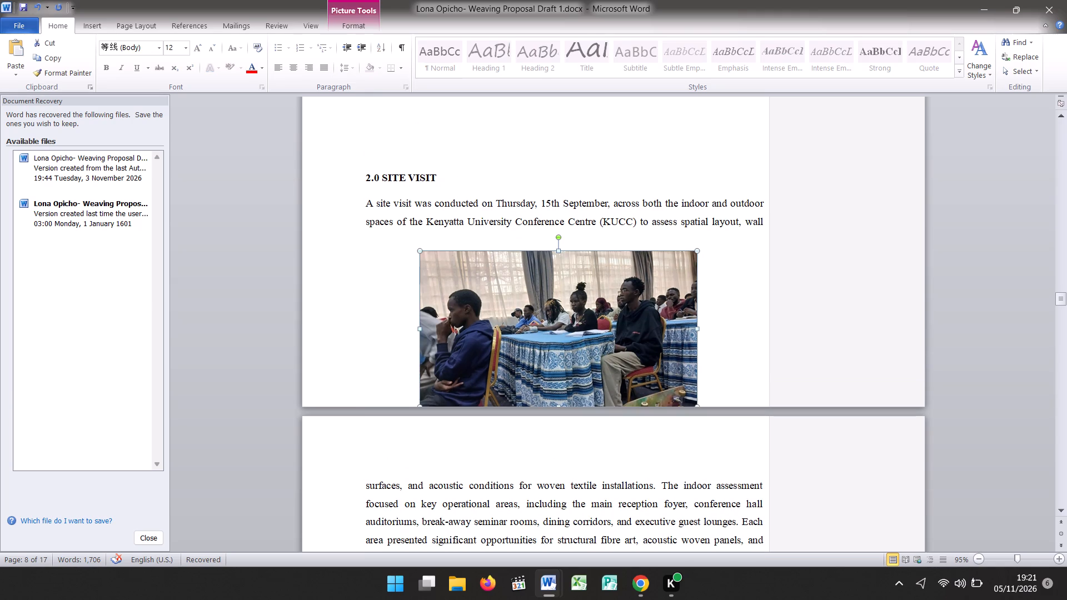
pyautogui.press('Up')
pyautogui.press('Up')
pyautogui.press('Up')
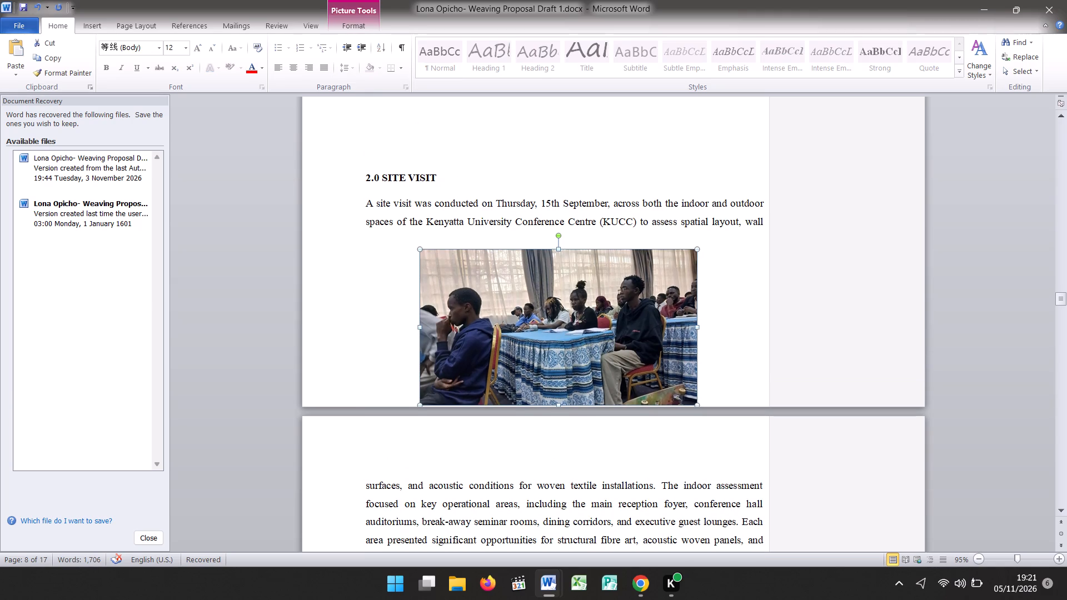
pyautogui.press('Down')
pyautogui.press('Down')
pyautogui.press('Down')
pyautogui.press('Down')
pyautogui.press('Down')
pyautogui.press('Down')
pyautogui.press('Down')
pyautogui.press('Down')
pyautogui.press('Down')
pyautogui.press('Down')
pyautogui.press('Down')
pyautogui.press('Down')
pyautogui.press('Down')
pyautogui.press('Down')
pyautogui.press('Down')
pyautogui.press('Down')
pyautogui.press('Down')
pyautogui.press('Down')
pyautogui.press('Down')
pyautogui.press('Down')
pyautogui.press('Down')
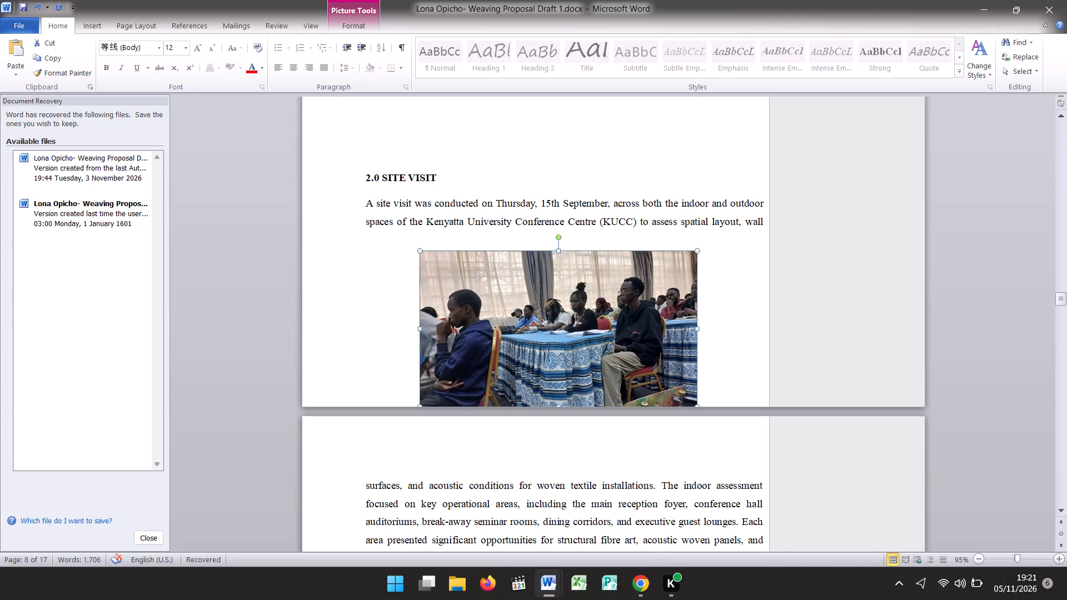
# Copy the conference photo and paste it into the blank space between the Site Visit paragraph and the 3.1 Reception Foyer heading.
pyautogui.click(753, 289)
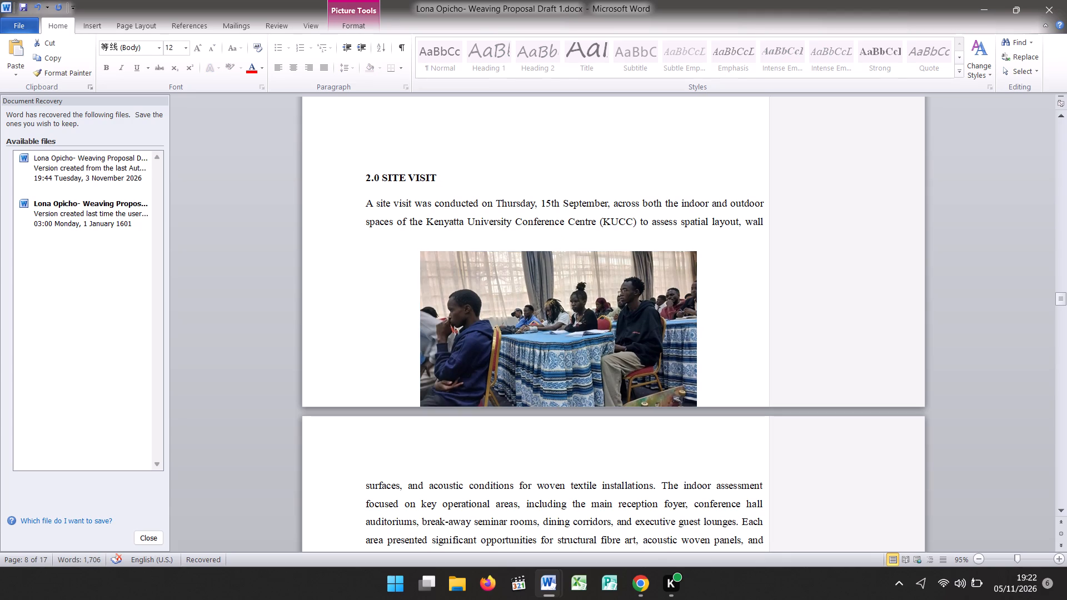
pyautogui.press('Down')
pyautogui.press('Down')
pyautogui.press('Down')
pyautogui.press('Down')
pyautogui.press('Down')
pyautogui.press('Down')
pyautogui.press('Down')
pyautogui.press('Down')
pyautogui.press('Down')
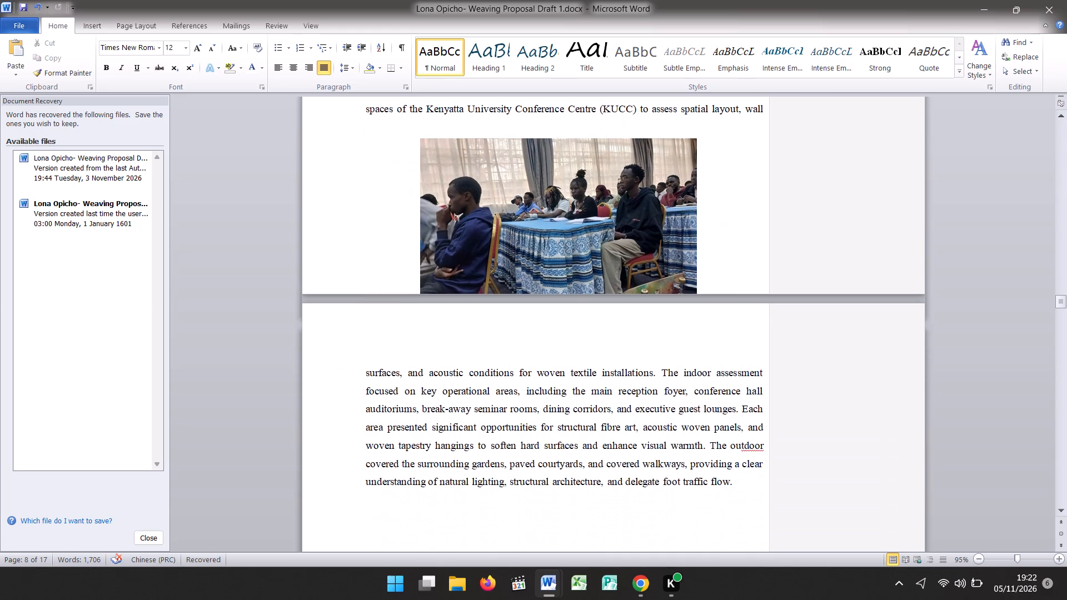
pyautogui.press('Down')
pyautogui.press('Down')
pyautogui.press('Down')
pyautogui.press('Down')
pyautogui.press('Down')
pyautogui.press('Down')
pyautogui.press('Down')
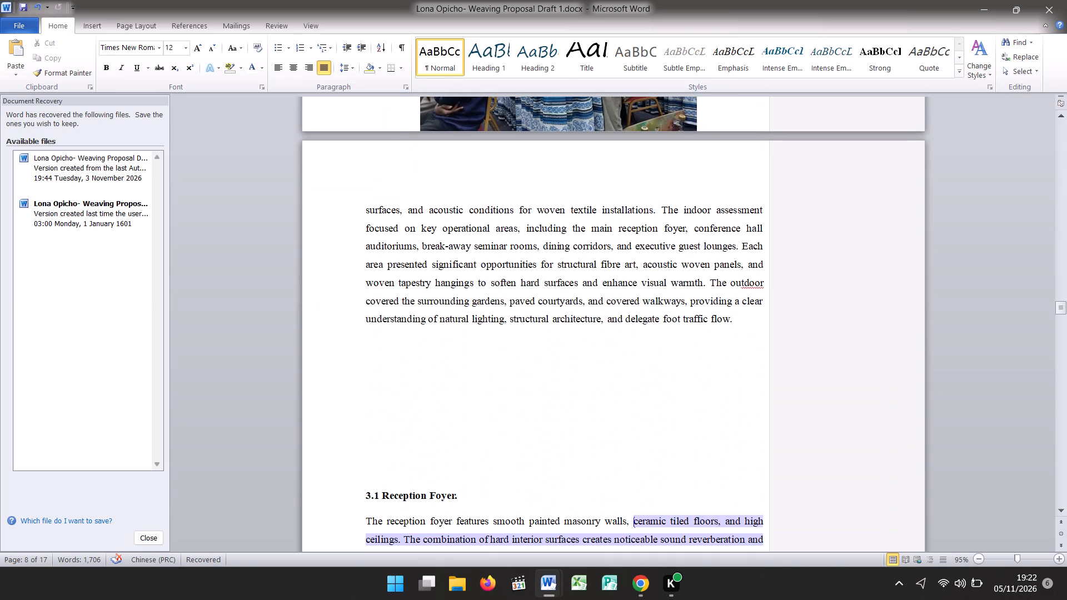
pyautogui.press('Up')
pyautogui.press('Up')
pyautogui.press('Up')
pyautogui.press('Up')
pyautogui.press('Up')
pyautogui.press('Up')
pyautogui.press('Up')
pyautogui.press('Up')
pyautogui.press('Up')
pyautogui.press('Up')
pyautogui.press('Up')
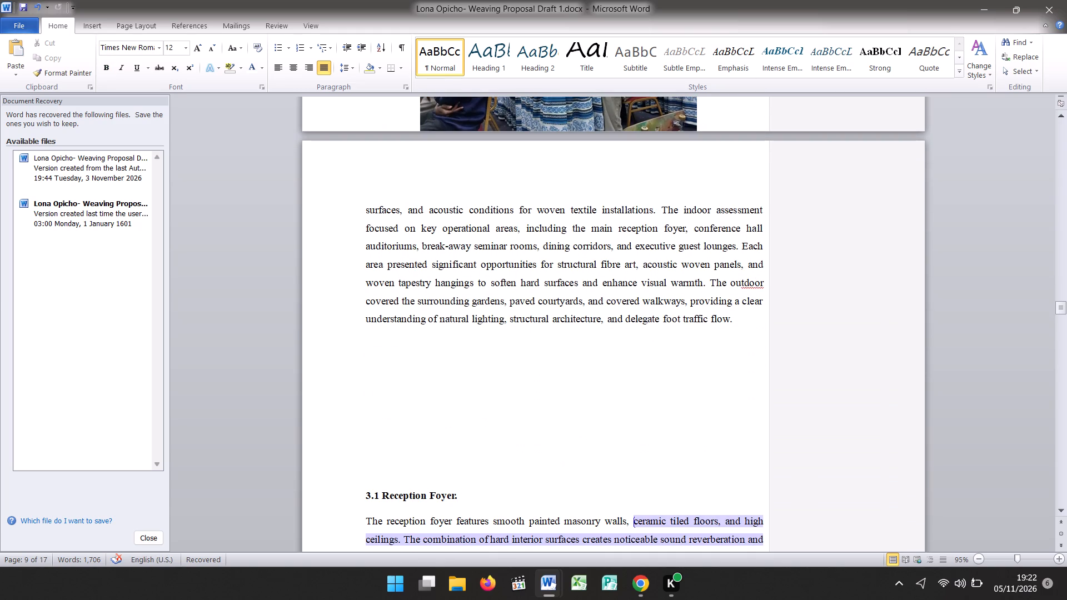
pyautogui.click(675, 113)
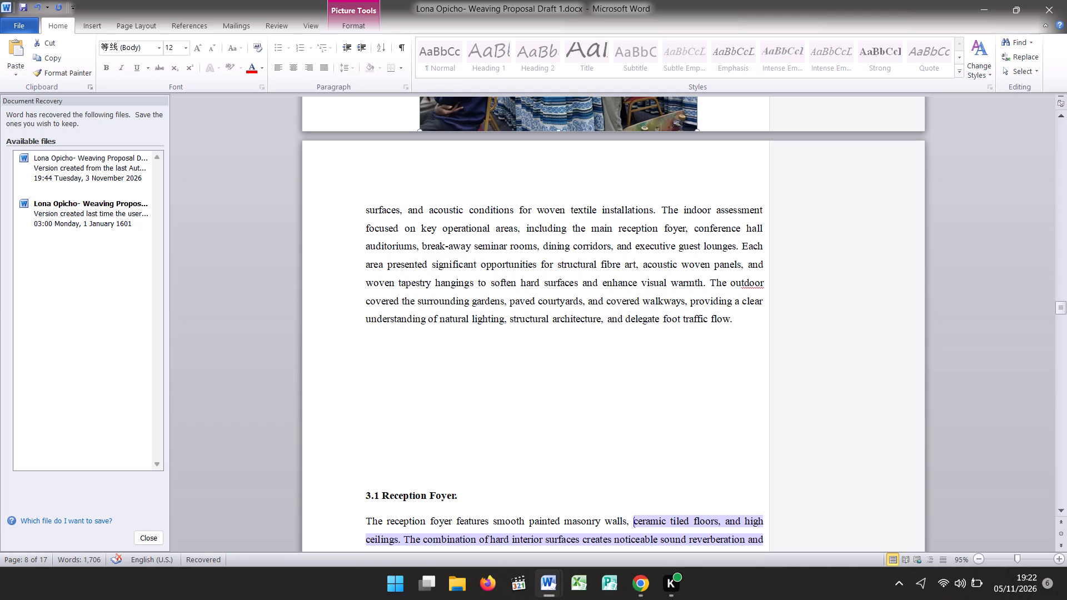
pyautogui.hotkey('ctrl', 'c')
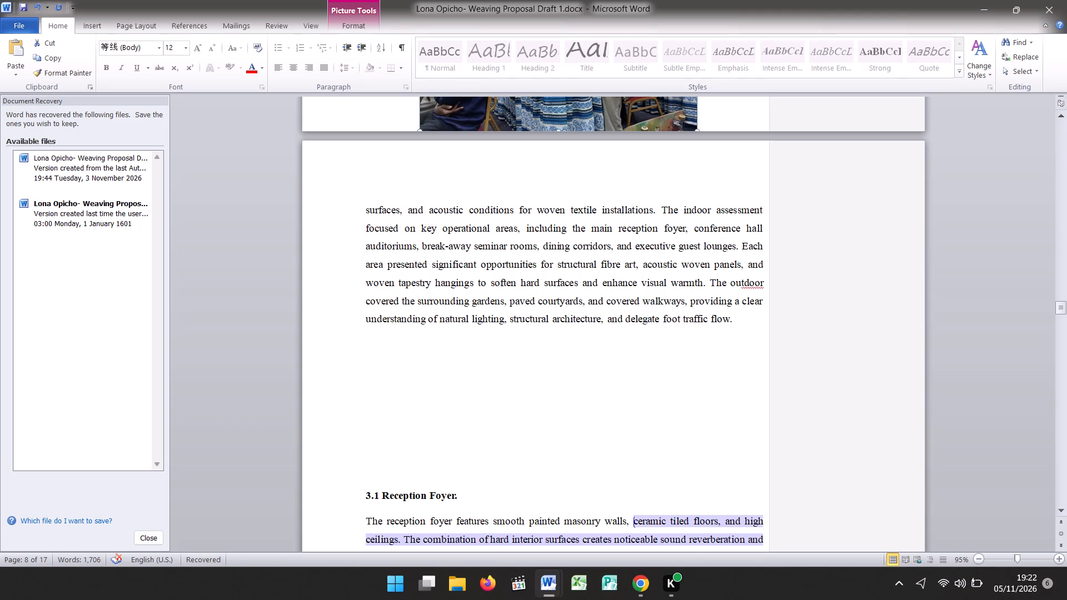
pyautogui.click(455, 402)
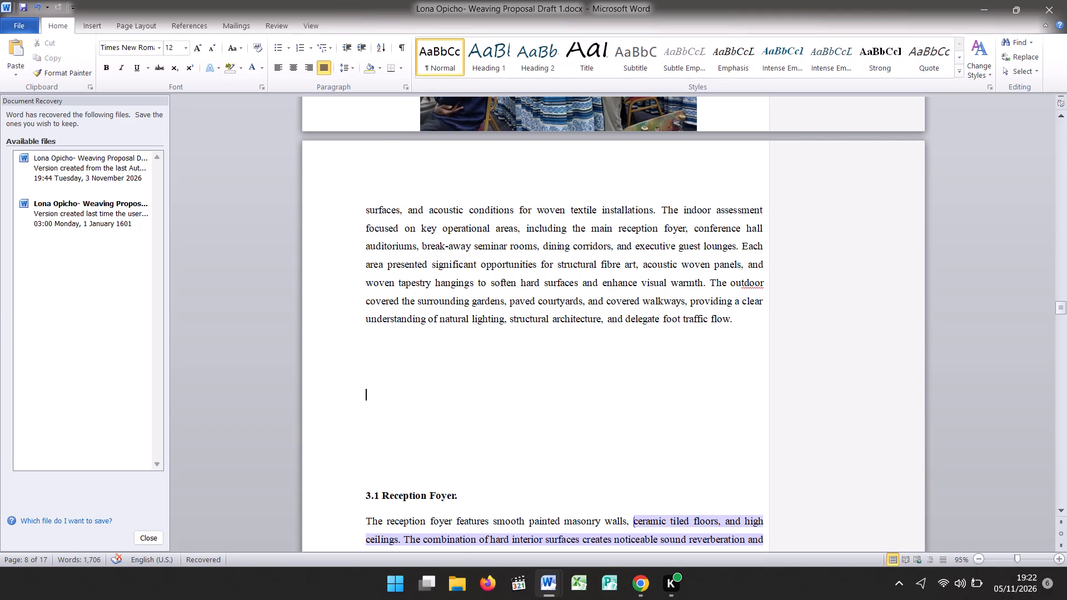
pyautogui.hotkey('ctrl', 'v')
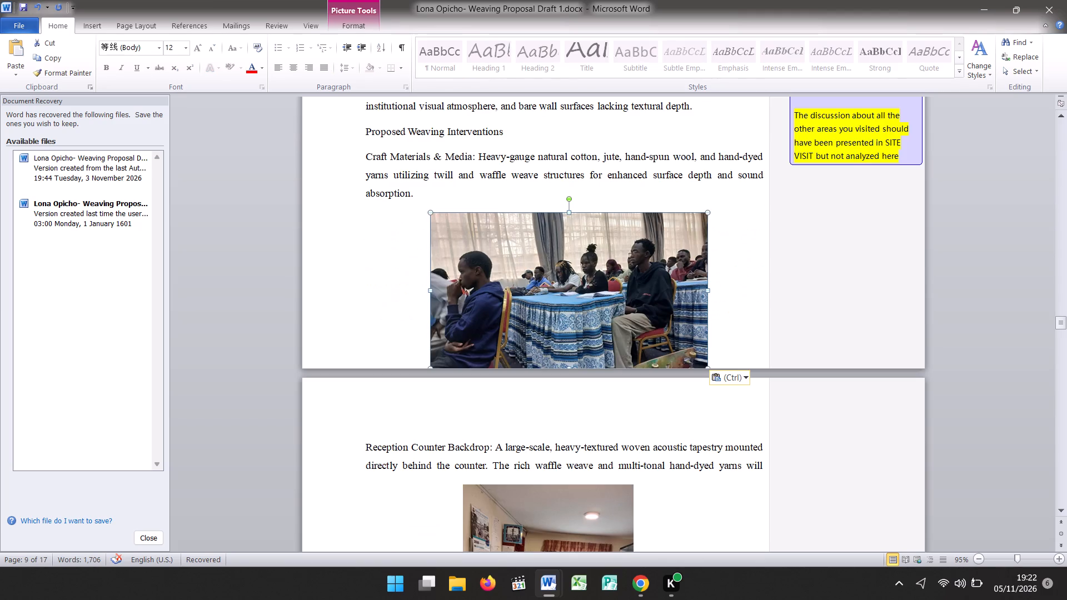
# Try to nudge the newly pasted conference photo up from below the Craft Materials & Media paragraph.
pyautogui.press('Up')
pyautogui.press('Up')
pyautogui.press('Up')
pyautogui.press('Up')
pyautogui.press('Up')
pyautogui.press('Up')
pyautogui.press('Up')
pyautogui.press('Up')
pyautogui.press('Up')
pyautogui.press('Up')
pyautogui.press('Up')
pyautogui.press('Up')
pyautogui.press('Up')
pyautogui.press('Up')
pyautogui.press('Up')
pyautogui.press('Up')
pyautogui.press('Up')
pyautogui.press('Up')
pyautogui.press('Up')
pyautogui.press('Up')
# Look back through the 1.0 PROJECT BRIEF and 2.0 SITE VISIT sections to check where the conference photo and its caption sit.
pyautogui.click(594, 398)
pyautogui.press('Up')
pyautogui.press('Up')
pyautogui.press('Up')
pyautogui.press('Up')
pyautogui.press('Up')
pyautogui.press('Up')
pyautogui.press('Up')
pyautogui.press('Up')
pyautogui.press('Up')
pyautogui.press('Up')
pyautogui.press('Up')
pyautogui.press('Up')
pyautogui.press('Up')
pyautogui.press('Up')
pyautogui.press('Up')
pyautogui.press('Up')
pyautogui.press('Up')
pyautogui.press('Up')
pyautogui.press('Up')
pyautogui.press('Up')
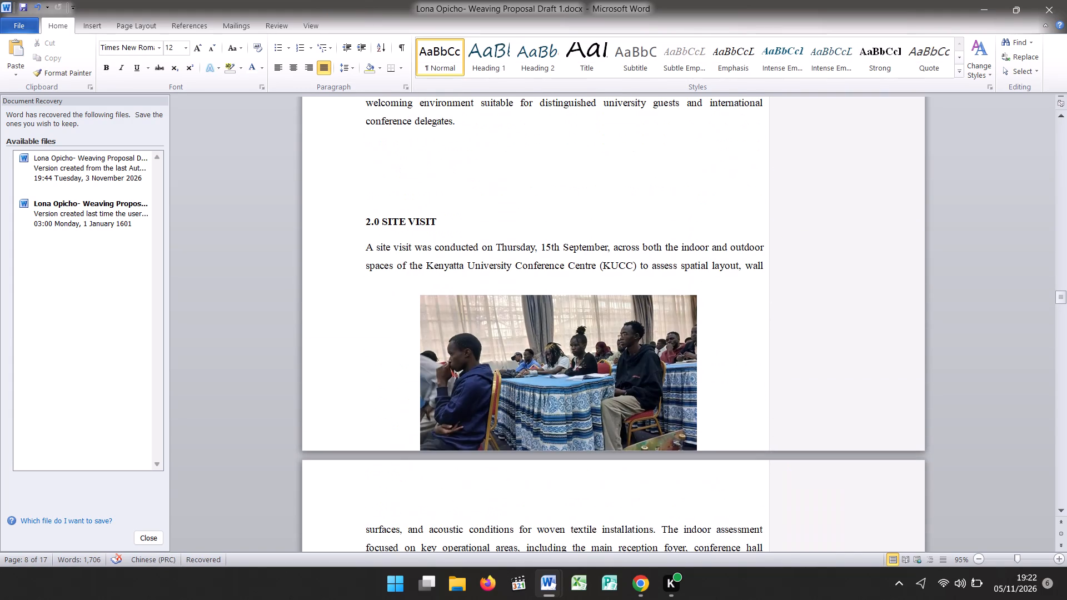
pyautogui.press('Up')
pyautogui.press('Up')
pyautogui.press('Up')
pyautogui.press('Up')
pyautogui.press('Up')
pyautogui.press('Up')
pyautogui.press('Up')
pyautogui.press('Up')
pyautogui.press('Up')
pyautogui.press('Up')
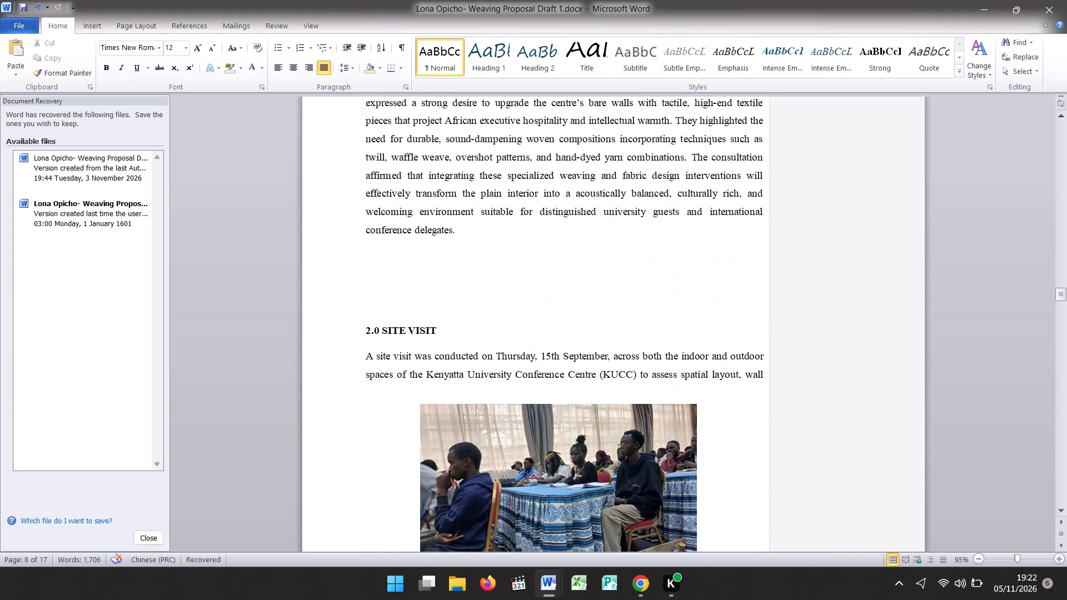
pyautogui.press('Up')
pyautogui.press('Up')
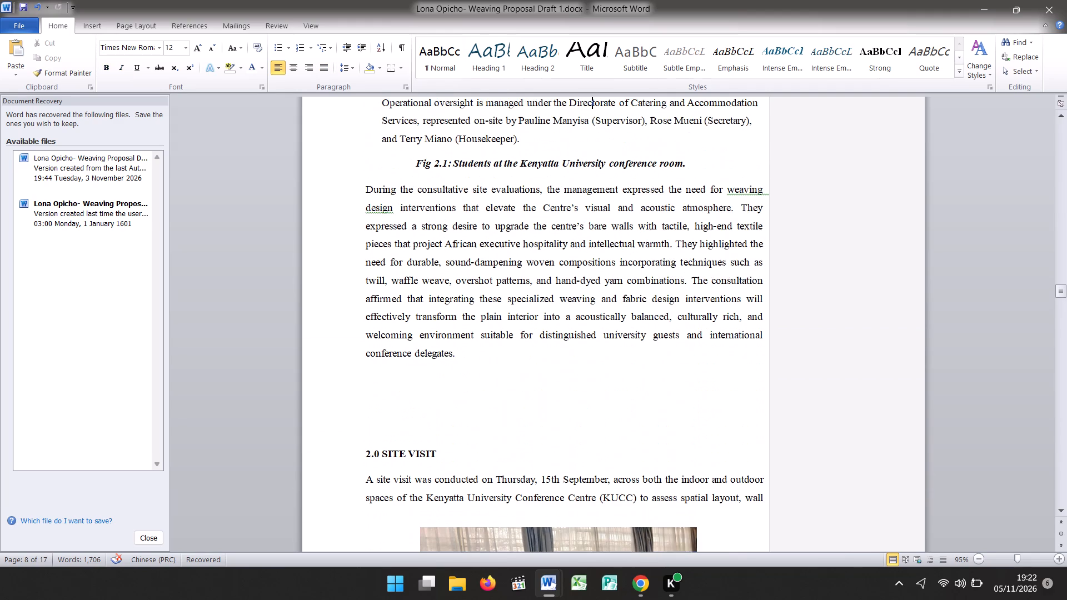
pyautogui.press('Up')
pyautogui.press('Up')
pyautogui.press('Up')
pyautogui.press('Up')
pyautogui.press('Up')
pyautogui.press('Up')
pyautogui.press('Up')
pyautogui.press('Up')
pyautogui.press('Up')
pyautogui.press('Down')
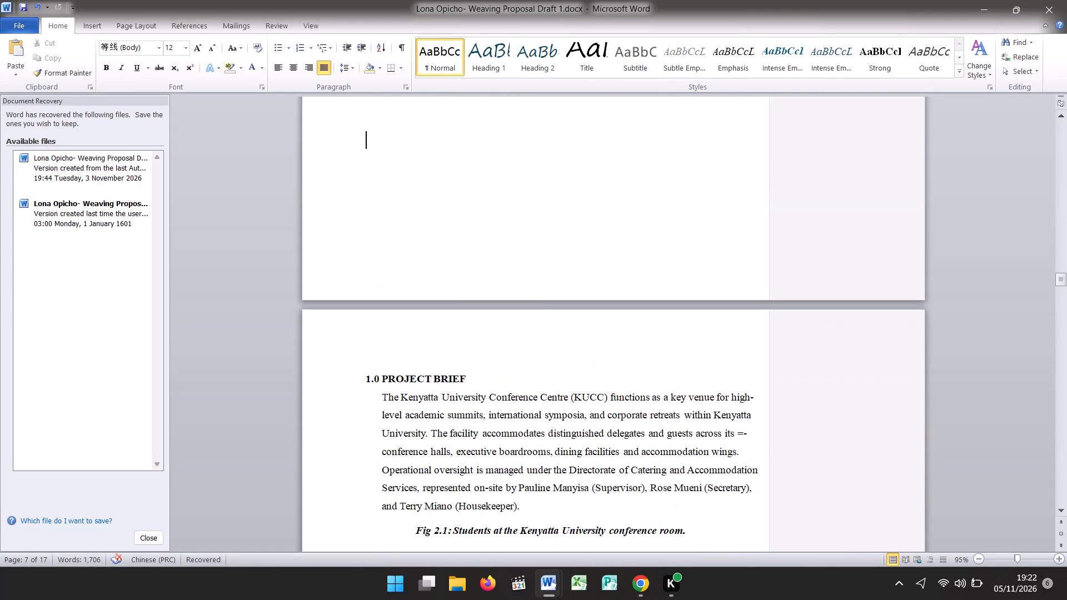
pyautogui.press('Down')
pyautogui.press('Down')
pyautogui.press('Down')
pyautogui.press('Down')
pyautogui.press('Down')
pyautogui.press('Down')
pyautogui.press('Down')
pyautogui.press('Down')
pyautogui.press('Down')
pyautogui.press('Down')
pyautogui.press('Down')
pyautogui.press('Down')
pyautogui.press('Down')
pyautogui.press('Down')
pyautogui.press('Down')
pyautogui.press('Down')
pyautogui.press('Down')
pyautogui.press('Down')
pyautogui.press('Down')
pyautogui.press('Down')
pyautogui.press('Down')
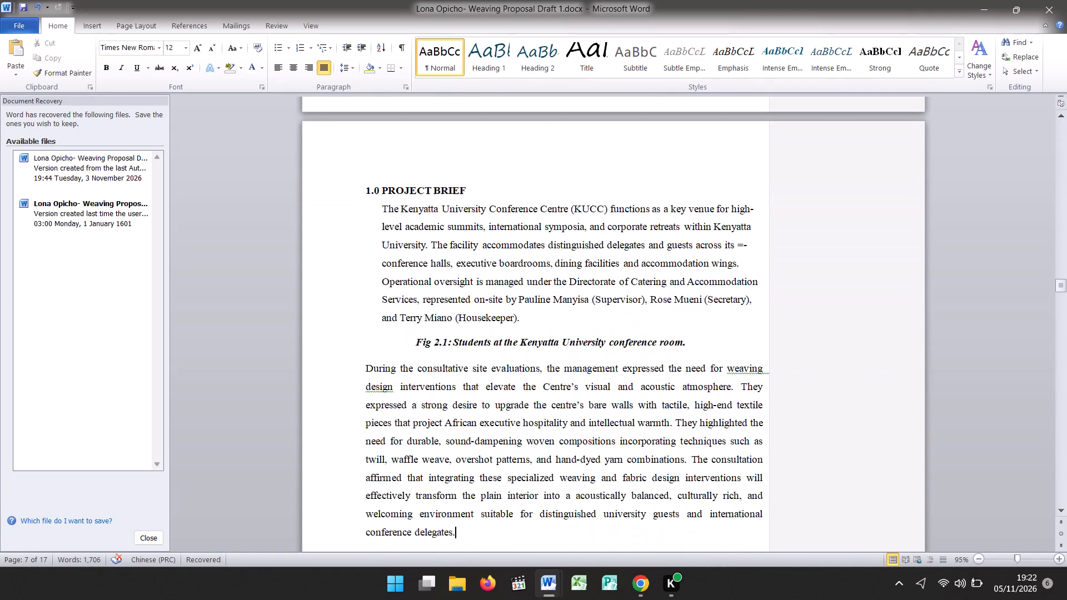
pyautogui.press('Down')
pyautogui.press('Down')
pyautogui.press('Down')
pyautogui.press('Down')
pyautogui.press('Down')
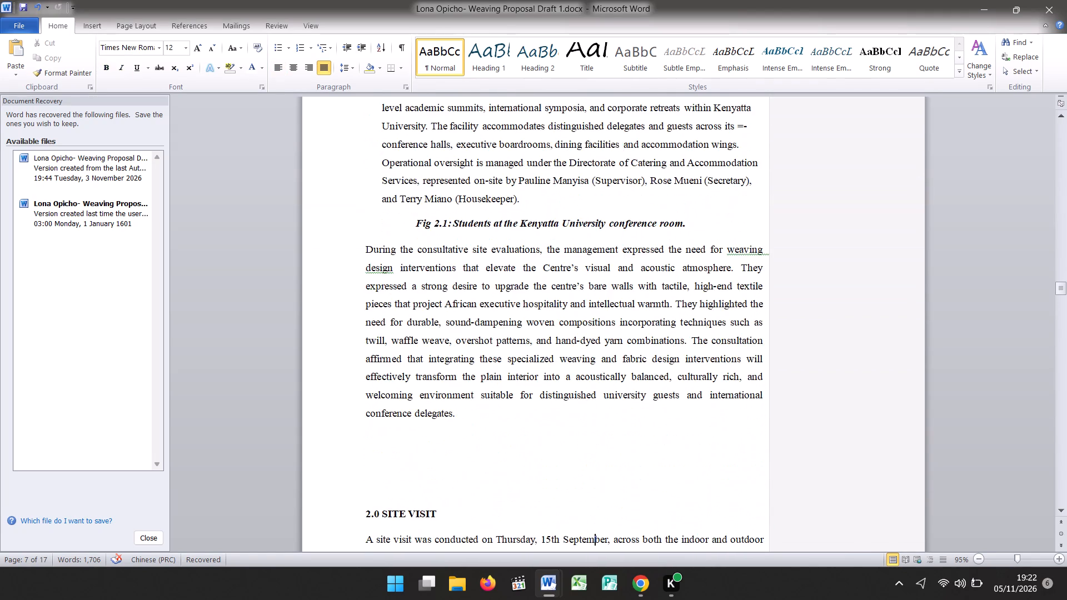
pyautogui.press('Down')
pyautogui.press('Down')
pyautogui.press('Down')
pyautogui.press('Down')
pyautogui.press('Down')
pyautogui.press('Down')
pyautogui.press('Down')
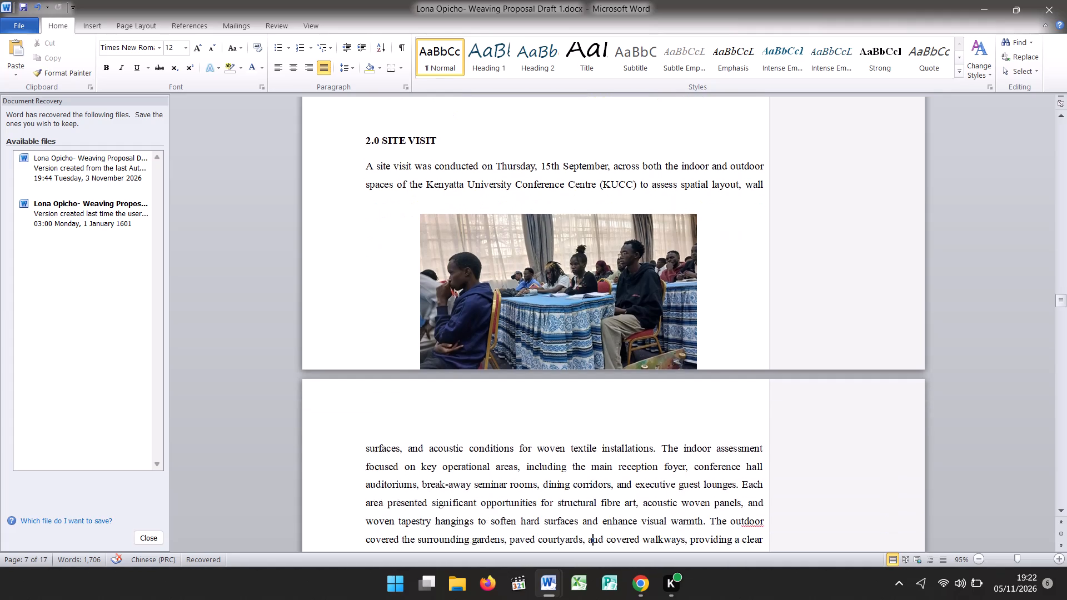
pyautogui.press('Down')
pyautogui.press('Down')
pyautogui.press('Down')
pyautogui.press('Down')
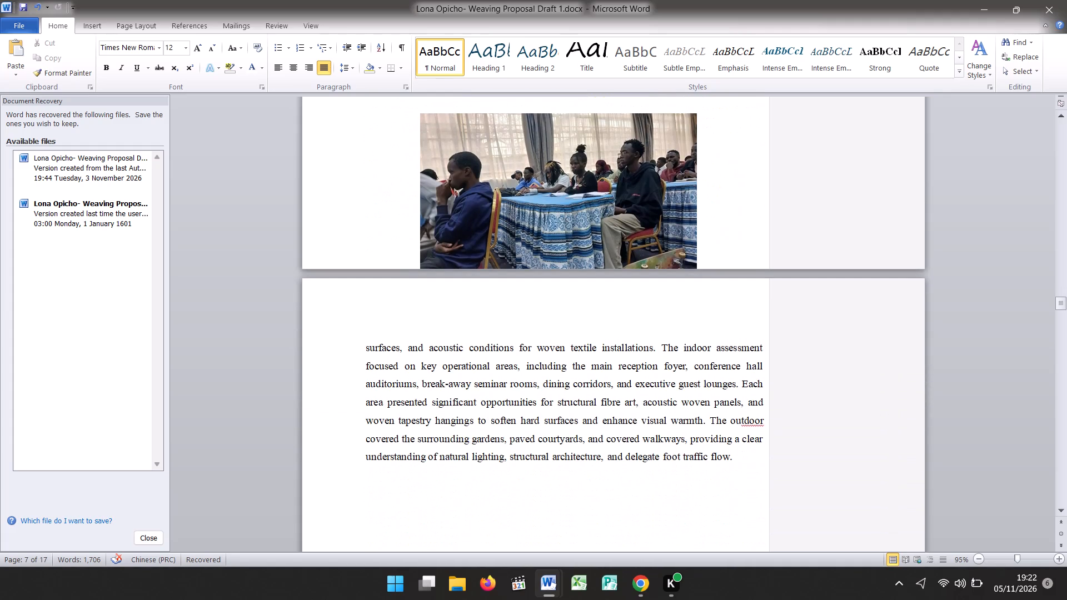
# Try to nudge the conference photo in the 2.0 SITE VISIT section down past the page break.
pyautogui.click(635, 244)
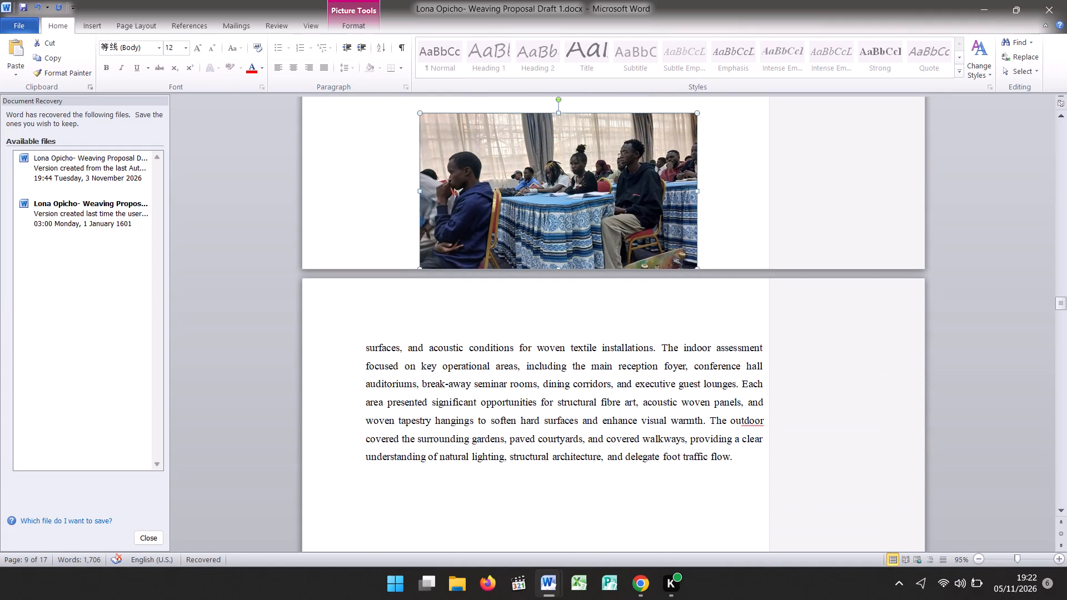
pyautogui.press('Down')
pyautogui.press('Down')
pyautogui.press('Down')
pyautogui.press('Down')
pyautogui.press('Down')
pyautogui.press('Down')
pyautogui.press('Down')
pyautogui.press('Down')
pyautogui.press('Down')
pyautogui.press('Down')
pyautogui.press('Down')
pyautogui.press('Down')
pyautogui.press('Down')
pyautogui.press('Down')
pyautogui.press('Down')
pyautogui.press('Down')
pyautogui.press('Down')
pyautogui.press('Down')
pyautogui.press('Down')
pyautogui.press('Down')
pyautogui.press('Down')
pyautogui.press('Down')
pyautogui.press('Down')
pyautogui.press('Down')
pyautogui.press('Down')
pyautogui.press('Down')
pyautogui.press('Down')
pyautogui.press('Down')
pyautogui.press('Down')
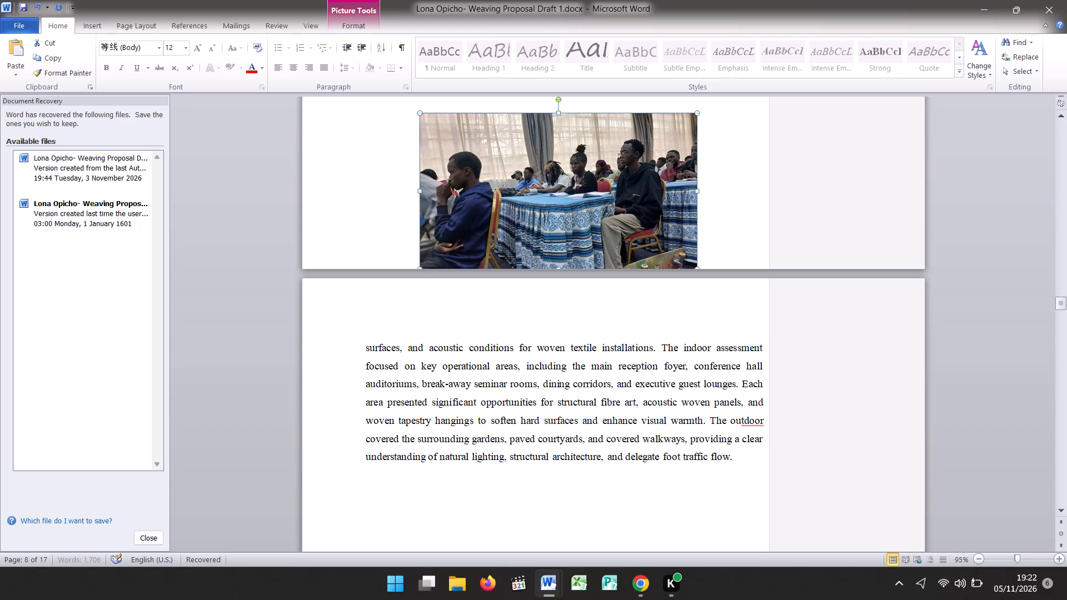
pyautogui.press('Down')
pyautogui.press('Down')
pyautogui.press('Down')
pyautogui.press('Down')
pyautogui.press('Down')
# Copy the selected conference photo and remove it from the middle of the Site Visit paragraph.
pyautogui.hotkey('ctrl', 'c')
pyautogui.press('BackSpace')
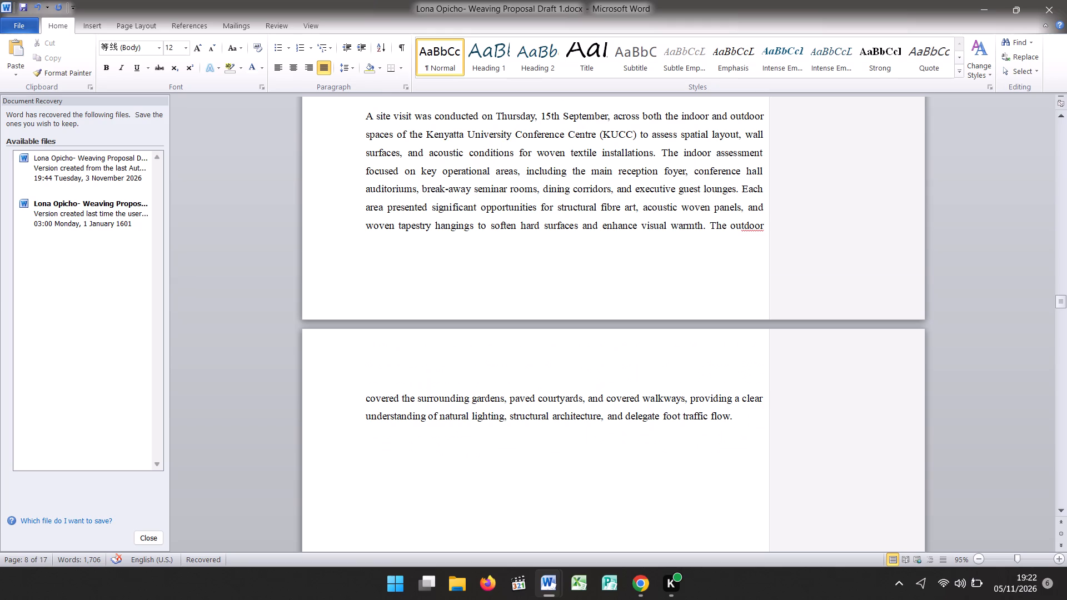
# Delete two blank lines above the 2.0 SITE VISIT heading.
pyautogui.press('Up')
pyautogui.press('Up')
pyautogui.press('Up')
pyautogui.press('Up')
pyautogui.press('Up')
pyautogui.press('Up')
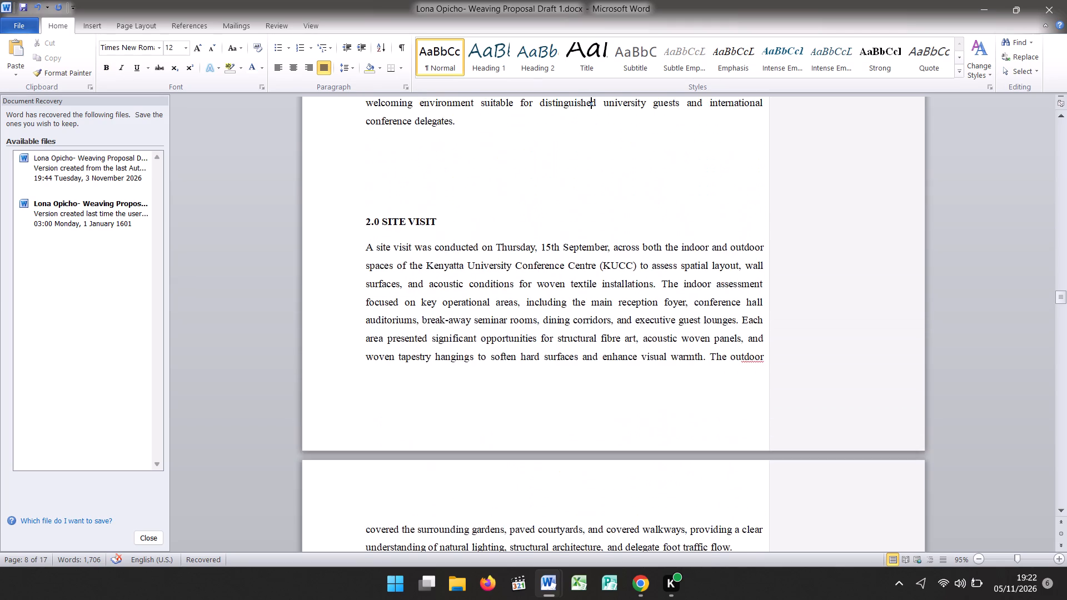
pyautogui.press('Up')
pyautogui.press('Up')
pyautogui.press('Up')
pyautogui.press('Down')
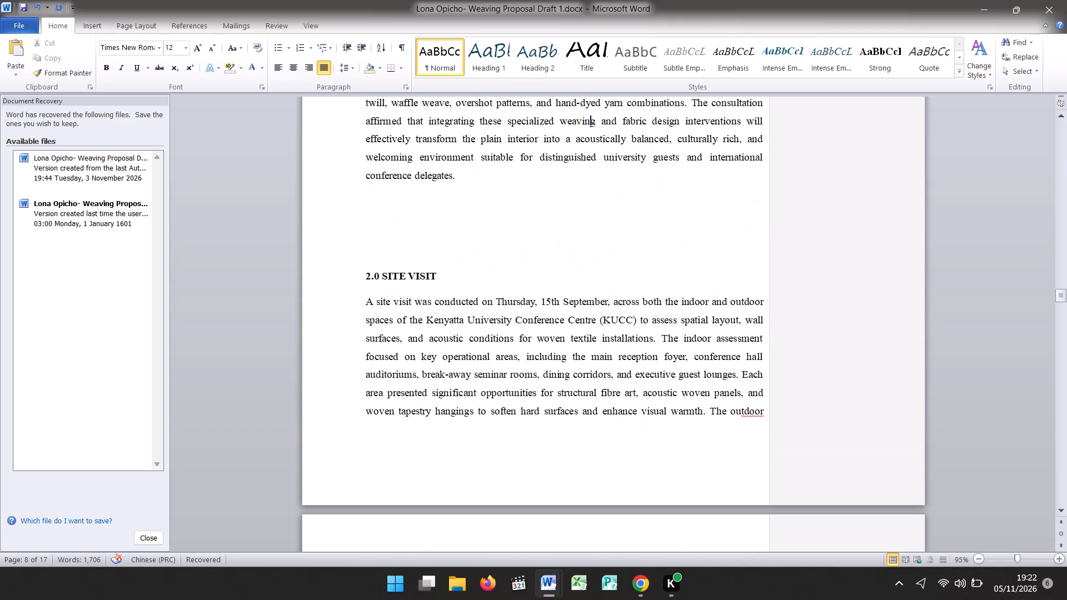
pyautogui.click(363, 276)
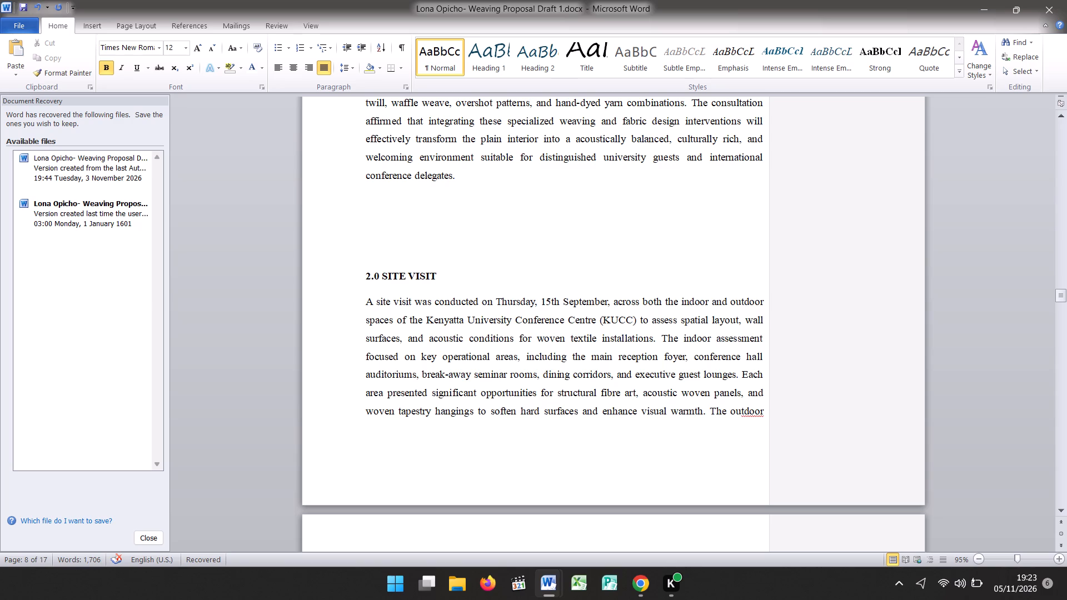
pyautogui.press('BackSpace')
pyautogui.press('BackSpace')
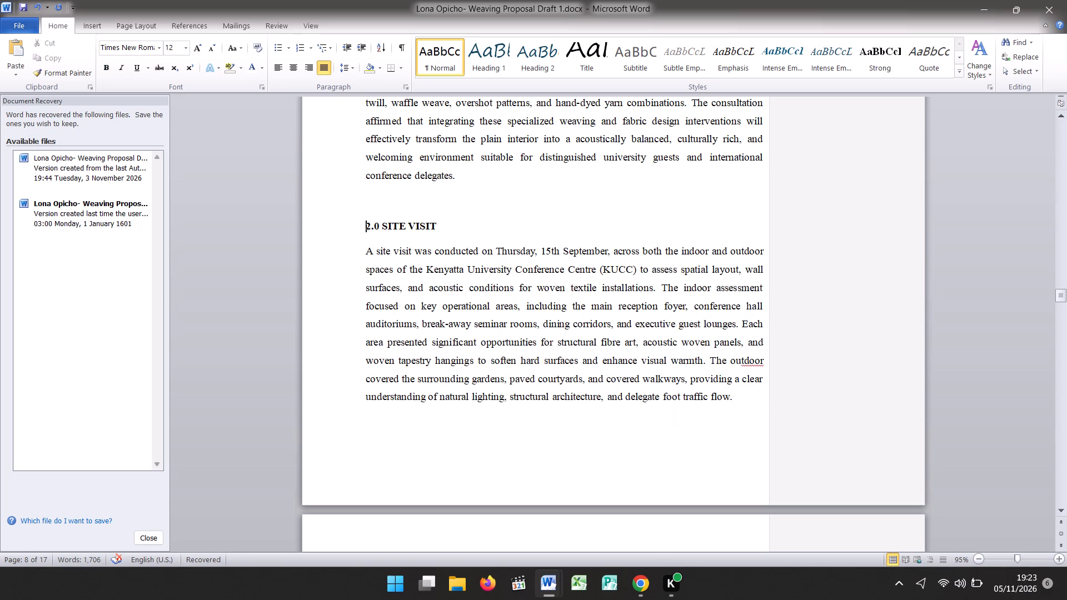
# Paste the copied conference photo into the blank space between the Site Visit paragraph and the 3.1 Reception Foyer heading.
pyautogui.click(571, 359)
pyautogui.press('Down')
pyautogui.press('Down')
pyautogui.press('Down')
pyautogui.press('Down')
pyautogui.press('Down')
pyautogui.press('Down')
pyautogui.press('Down')
pyautogui.press('Down')
pyautogui.press('Down')
pyautogui.press('Down')
pyautogui.press('Down')
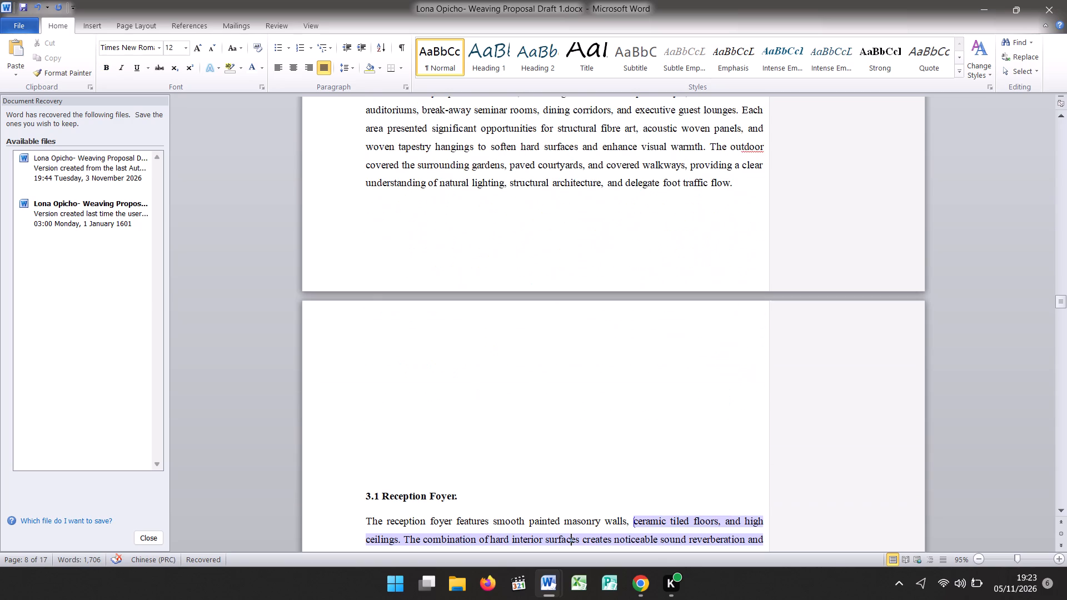
pyautogui.click(420, 349)
pyautogui.hotkey('ctrl', 'v')
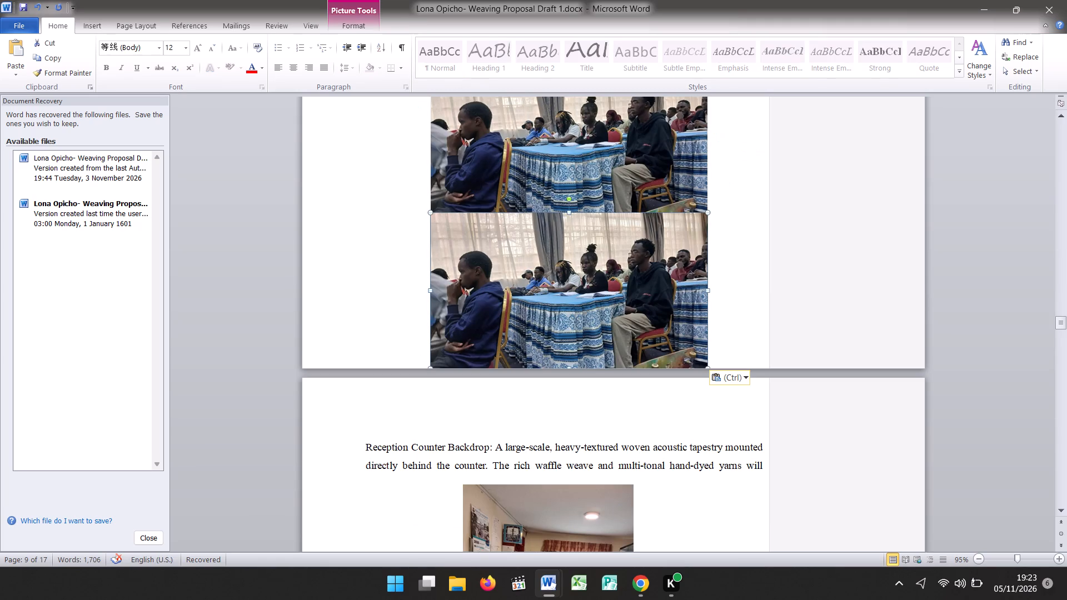
# Try to nudge the newly pasted conference photo up the page, away from the bottom margin and toward the Site Visit section.
pyautogui.press('Up')
pyautogui.press('Up')
pyautogui.press('Up')
pyautogui.press('Up')
pyautogui.press('Up')
pyautogui.press('Up')
pyautogui.press('Up')
pyautogui.press('Up')
pyautogui.press('Up')
pyautogui.press('Up')
pyautogui.press('Up')
pyautogui.press('Up')
pyautogui.press('Up')
pyautogui.press('Up')
pyautogui.press('Up')
pyautogui.press('Up')
pyautogui.press('Up')
pyautogui.press('Up')
pyautogui.press('Up')
pyautogui.press('Up')
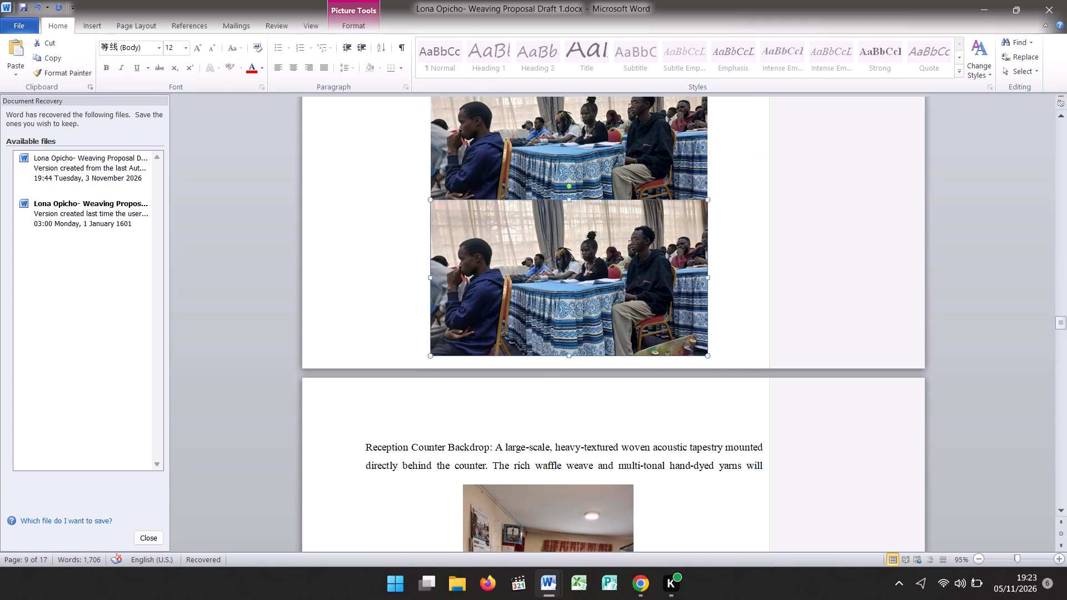
pyautogui.click(727, 296)
# Examine the pages from the end of the Site Visit paragraph through the Reception Counter Backdrop text to check where the conference photos sit.
pyautogui.press('Up')
pyautogui.press('Up')
pyautogui.press('Up')
pyautogui.press('Up')
pyautogui.press('Up')
pyautogui.press('Up')
pyautogui.press('Up')
pyautogui.press('Up')
pyautogui.press('Up')
pyautogui.press('Up')
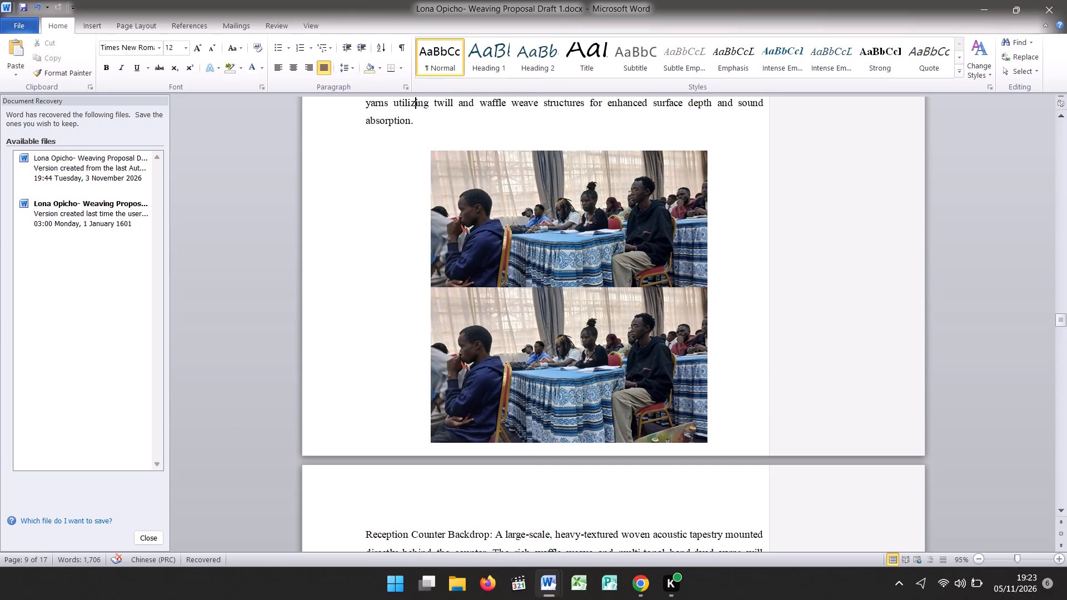
pyautogui.press('Up')
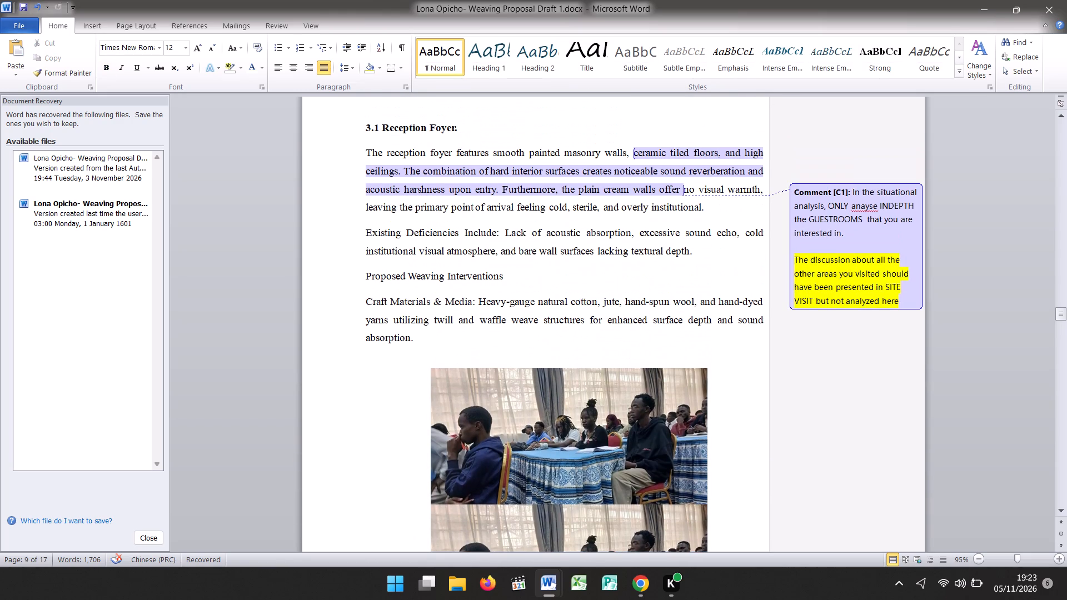
pyautogui.press('Up')
pyautogui.press('Up')
pyautogui.press('Up')
pyautogui.press('Up')
pyautogui.press('Up')
pyautogui.press('Up')
pyautogui.press('Up')
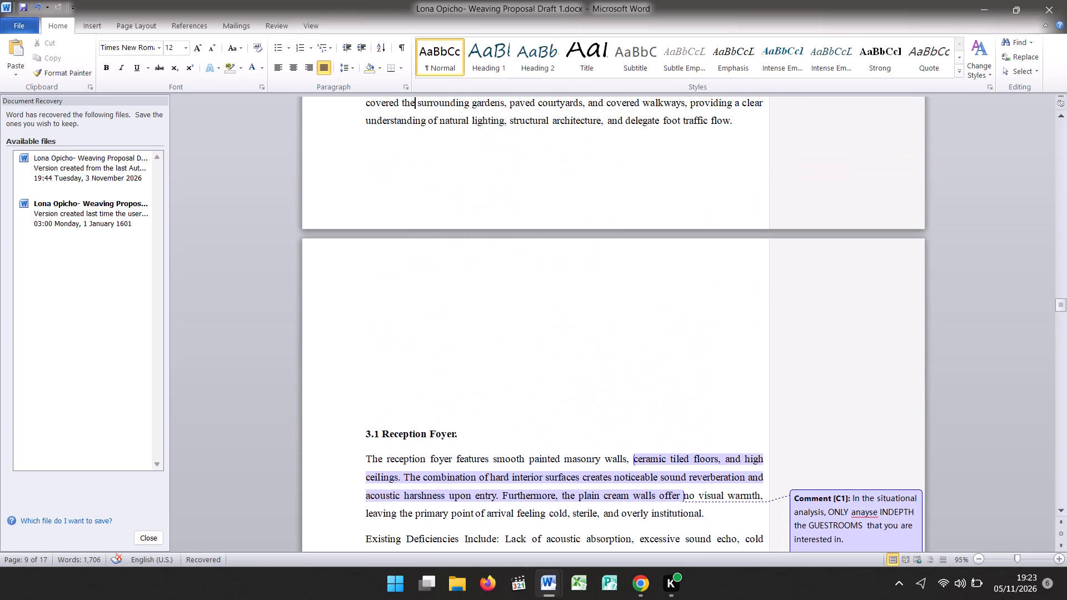
pyautogui.press('Up')
pyautogui.press('Down')
pyautogui.press('Down')
pyautogui.press('Down')
pyautogui.press('Down')
pyautogui.press('Down')
pyautogui.press('Down')
pyautogui.press('Down')
pyautogui.press('Down')
pyautogui.press('Down')
pyautogui.press('Down')
pyautogui.press('Down')
pyautogui.press('Down')
pyautogui.press('Down')
pyautogui.press('Down')
pyautogui.press('Down')
pyautogui.press('Down')
pyautogui.press('Down')
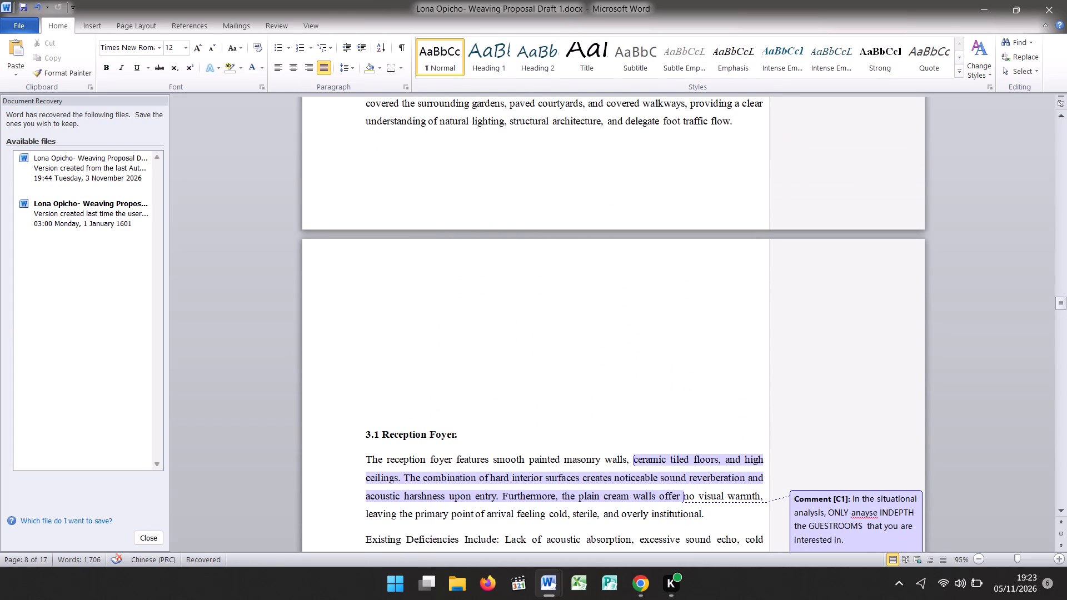
pyautogui.press('Down')
pyautogui.press('Down')
pyautogui.press('Down')
pyautogui.press('Down')
pyautogui.press('Down')
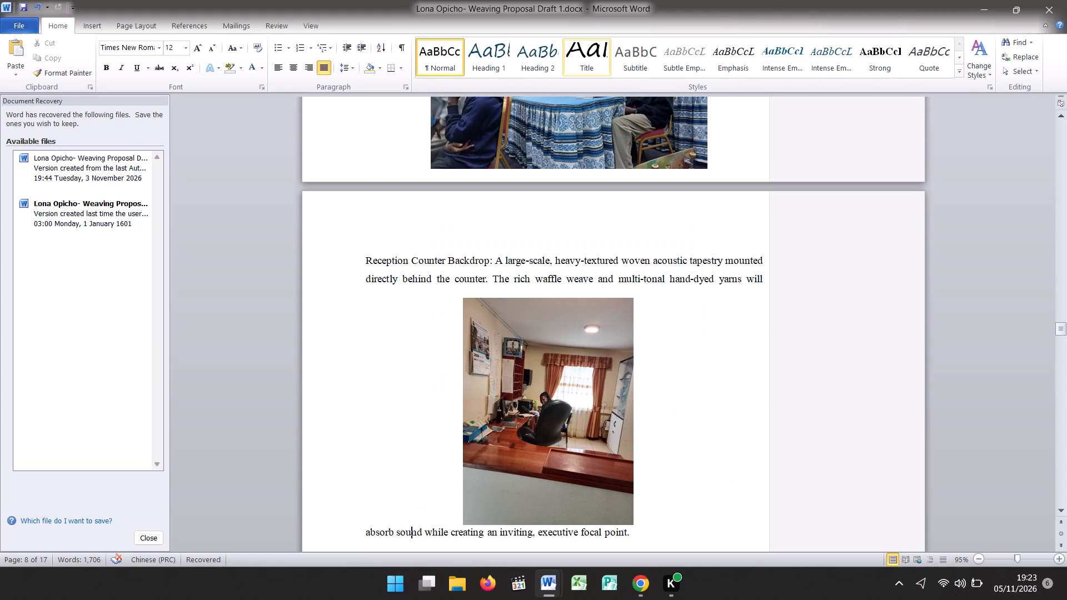
pyautogui.press('Up')
pyautogui.press('Up')
pyautogui.press('Up')
pyautogui.press('Up')
pyautogui.press('Up')
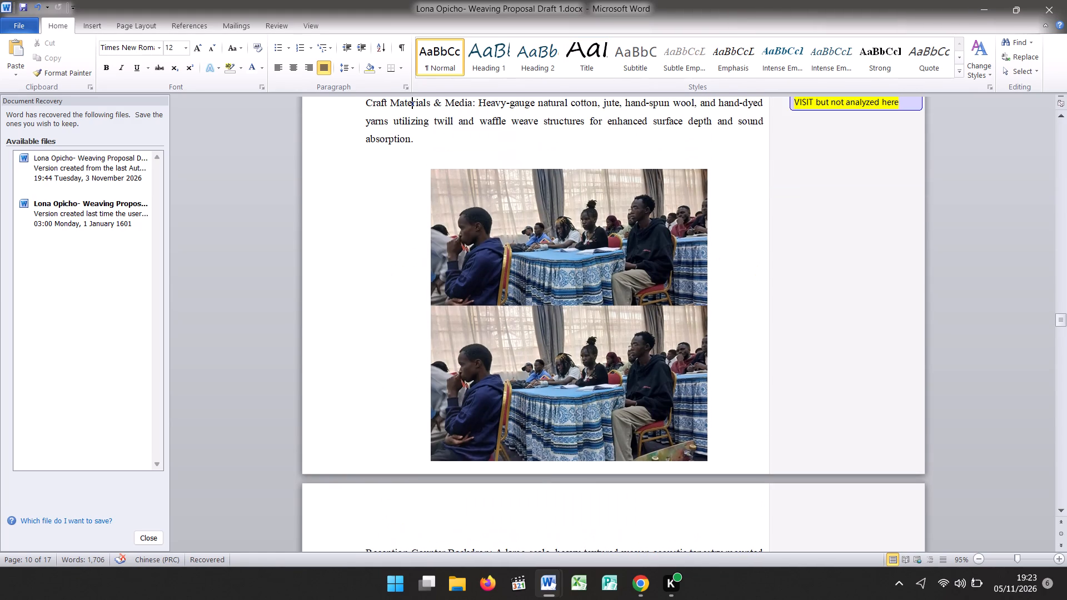
# Copy the upper of the two overlapping conference photos and remove it from below the Craft Materials & Media paragraph.
pyautogui.click(628, 203)
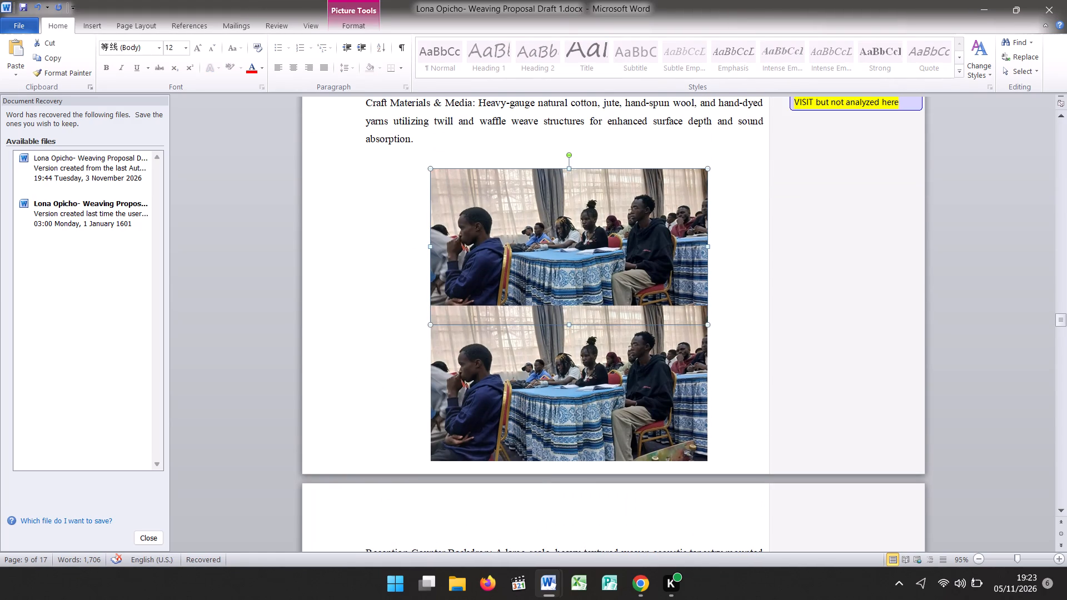
pyautogui.hotkey('ctrl', 'c')
pyautogui.press('BackSpace')
# Insert five blank lines directly above the 3.1 Reception Foyer heading.
pyautogui.press('Up')
pyautogui.press('Up')
pyautogui.press('Up')
pyautogui.press('Up')
pyautogui.press('Up')
pyautogui.press('Up')
pyautogui.press('Up')
pyautogui.press('Up')
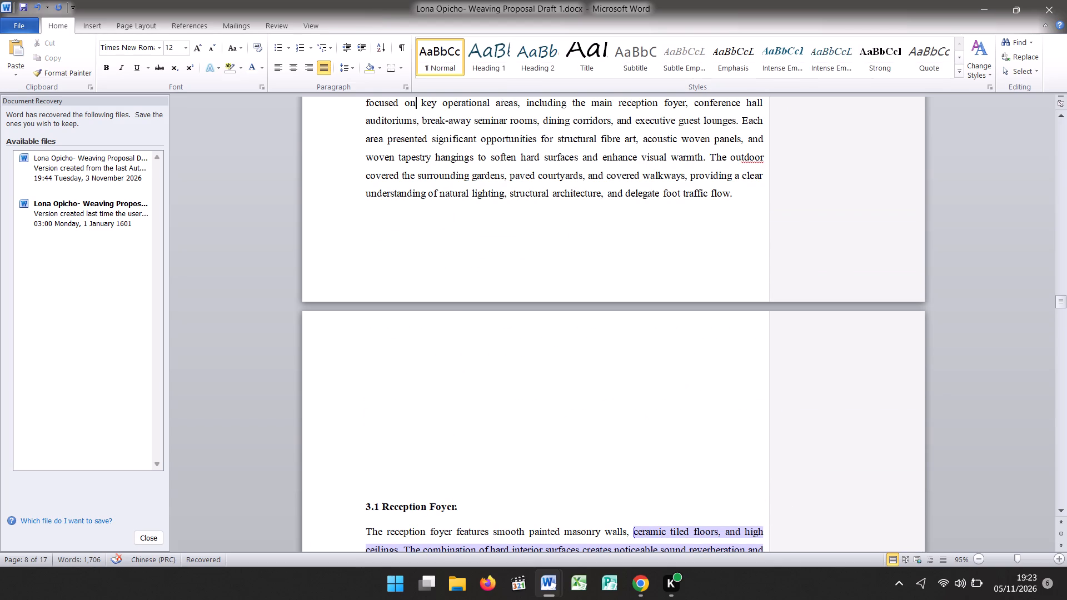
pyautogui.click(532, 342)
pyautogui.click(358, 501)
pyautogui.press('Return')
pyautogui.press('Return')
pyautogui.press('Return')
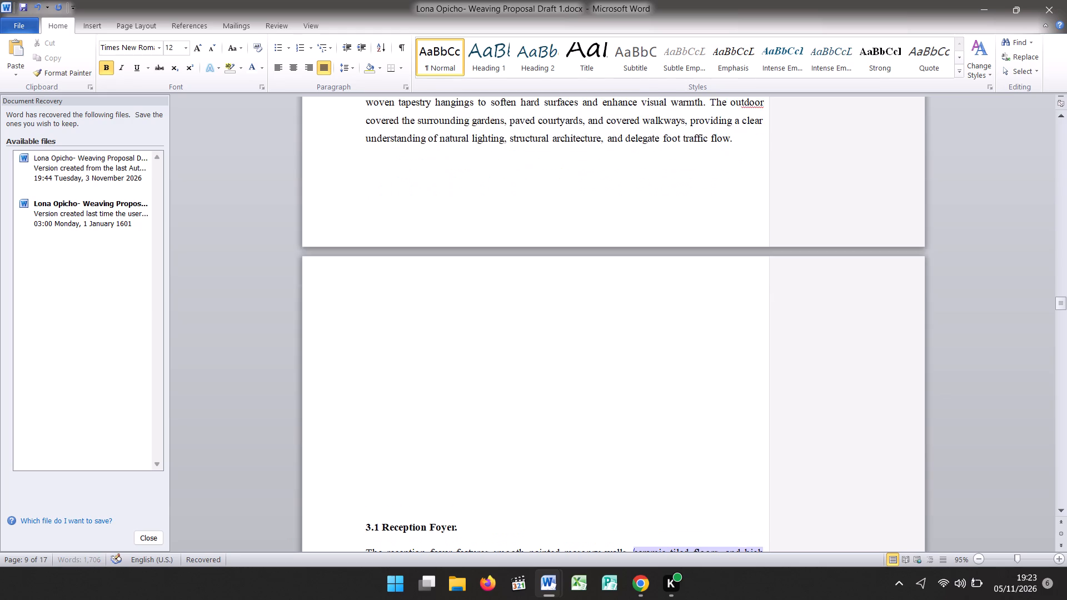
pyautogui.press('Return')
pyautogui.press('Return')
# Paste the copied conference photo into the blank space above the 3.1 Reception Foyer heading, keeping the source formatting.
pyautogui.click(420, 374)
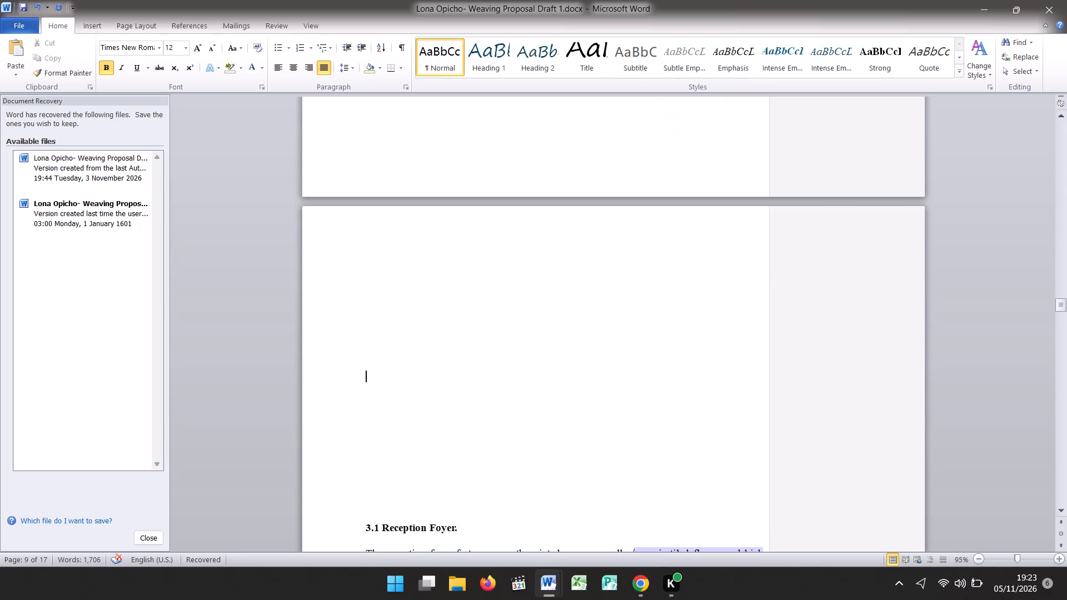
pyautogui.hotkey('ctrl', 'v')
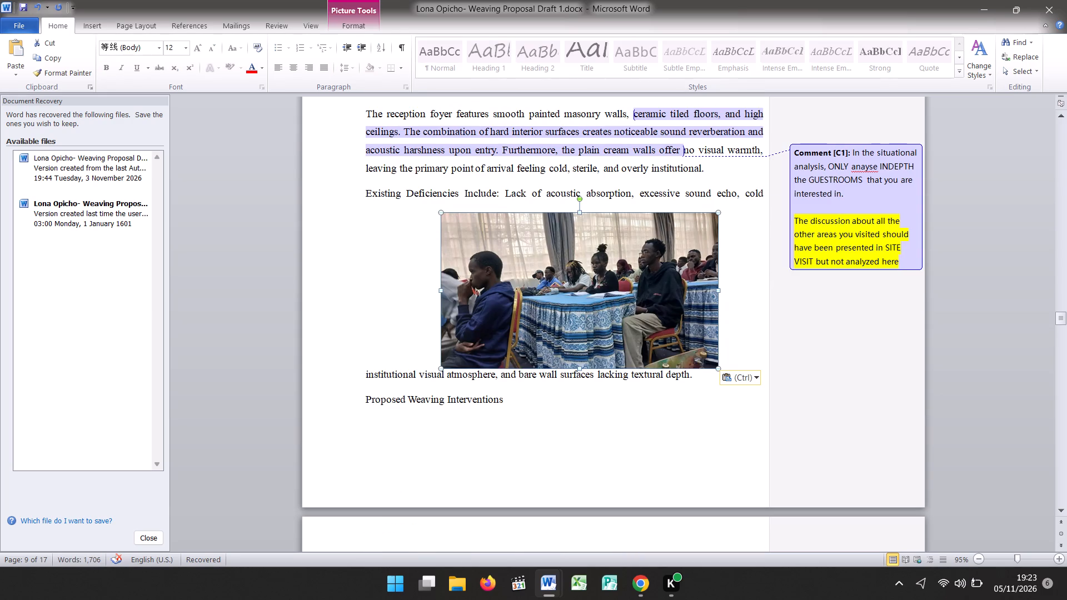
pyautogui.click(743, 381)
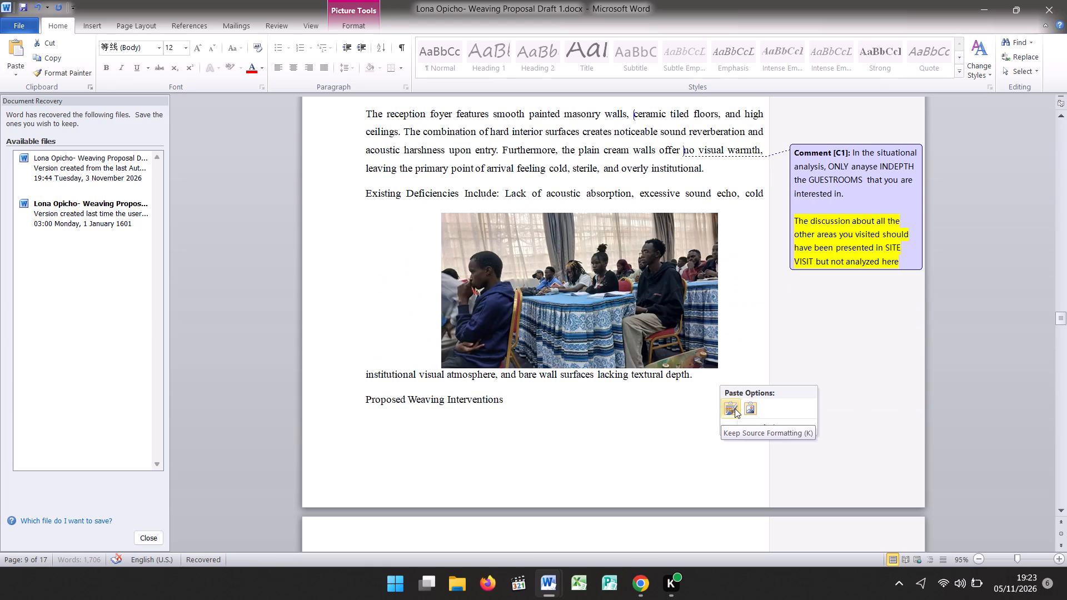
pyautogui.click(735, 408)
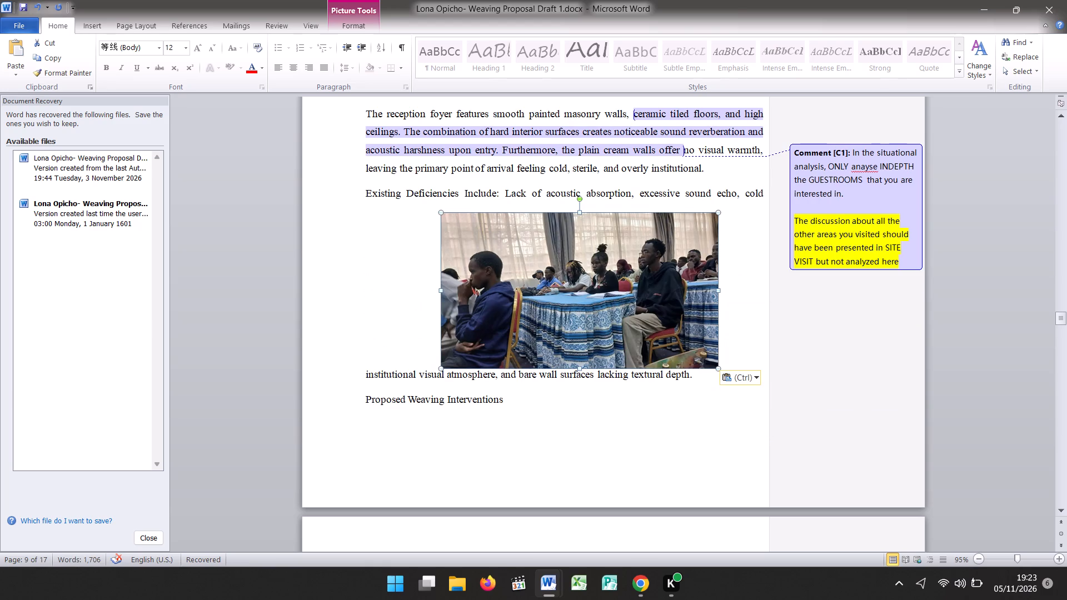
# Try to nudge the pasted conference photo up from the Existing Deficiencies paragraph toward the blank space above 3.1 Reception Foyer.
pyautogui.press('Up')
pyautogui.press('Up')
pyautogui.press('Up')
pyautogui.press('Up')
pyautogui.press('Up')
pyautogui.press('Up')
pyautogui.press('Up')
pyautogui.press('Up')
pyautogui.press('Up')
pyautogui.press('Up')
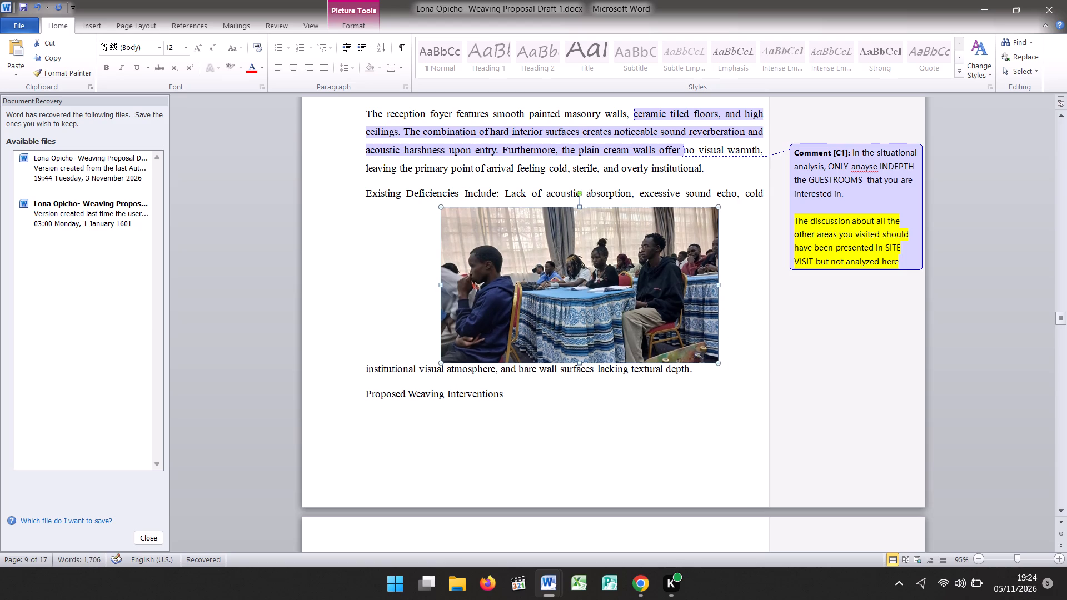
pyautogui.click(692, 449)
# Examine the 2.0 SITE VISIT section and the blank space after it to check where the conference photo should go.
pyautogui.press('Up')
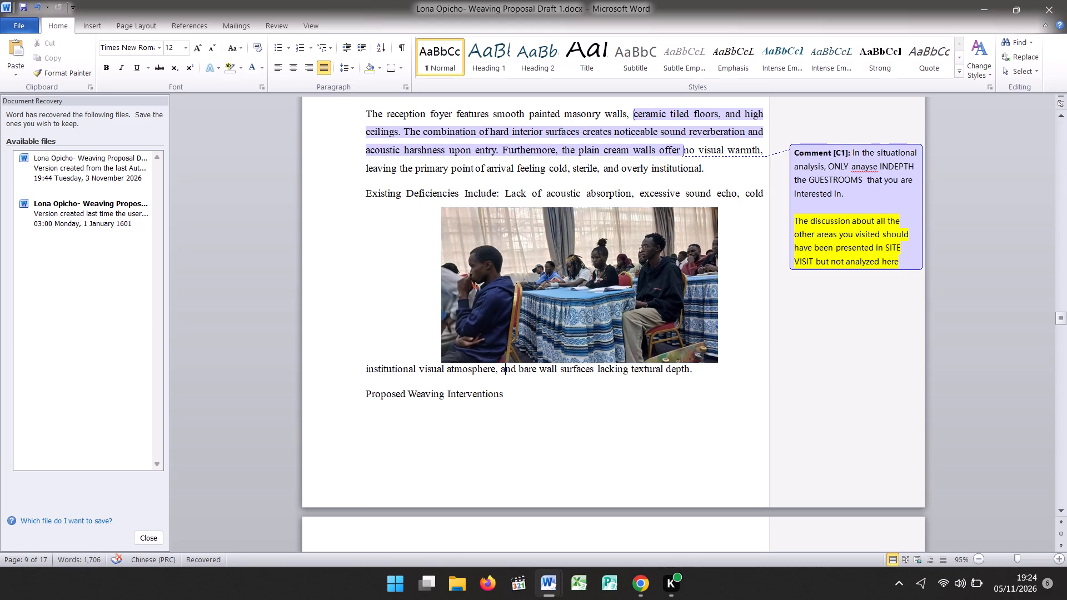
pyautogui.press('Up')
pyautogui.press('Up')
pyautogui.press('Up')
pyautogui.press('Up')
pyautogui.press('Up')
pyautogui.press('Up')
pyautogui.press('Up')
pyautogui.press('Up')
pyautogui.press('Up')
pyautogui.press('Up')
pyautogui.press('Up')
pyautogui.press('Up')
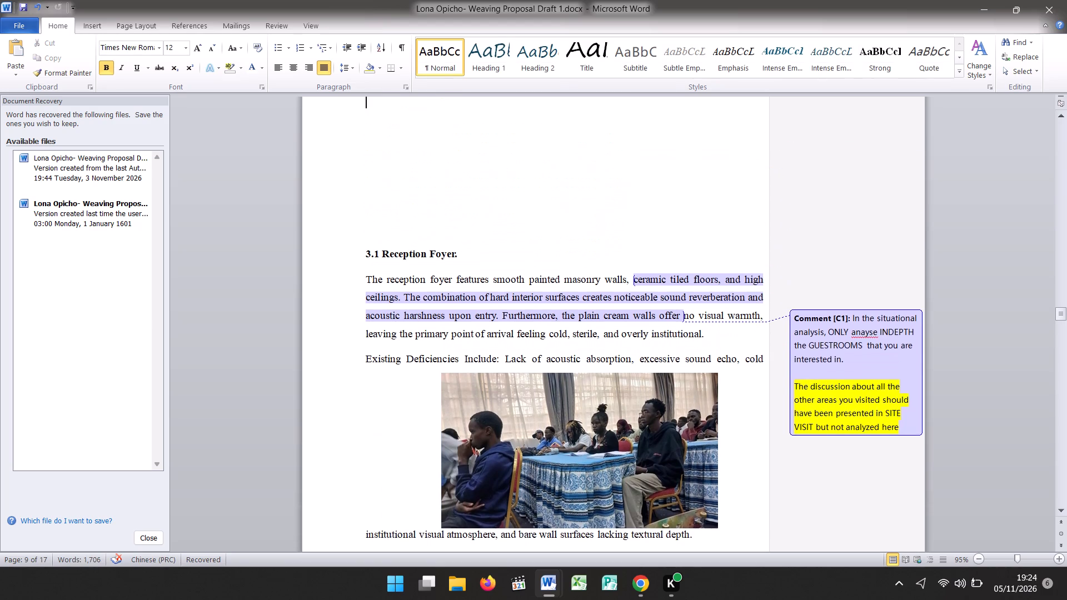
pyautogui.press('Up')
pyautogui.press('Up')
pyautogui.press('Up')
pyautogui.press('Up')
pyautogui.press('Up')
pyautogui.press('Up')
pyautogui.press('Up')
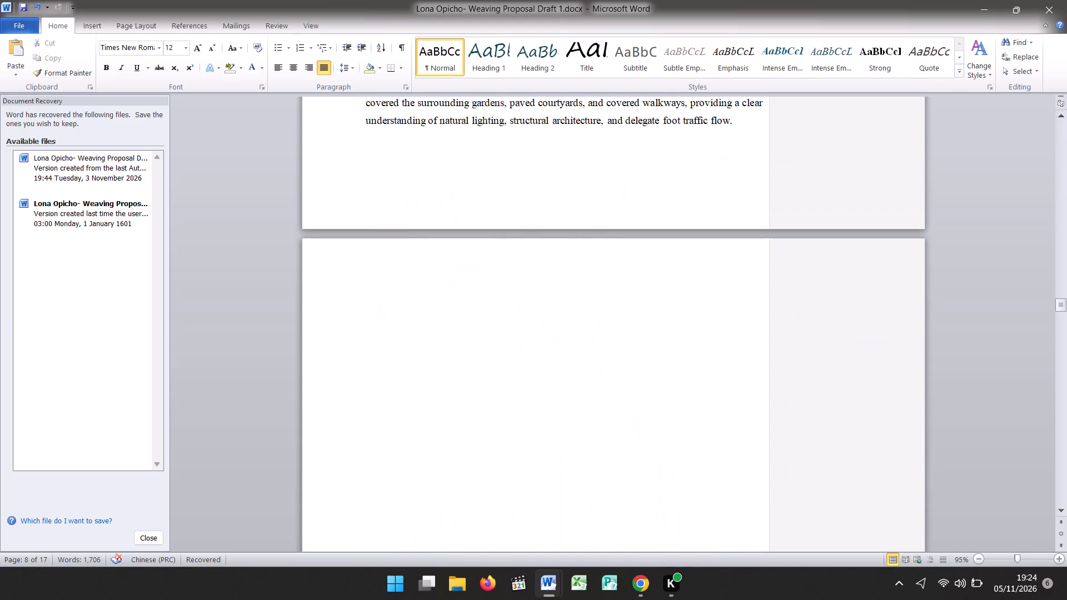
pyautogui.press('Up')
pyautogui.press('Up')
pyautogui.press('Up')
pyautogui.press('Up')
pyautogui.press('Up')
pyautogui.press('Up')
pyautogui.press('Up')
pyautogui.press('Up')
pyautogui.press('Up')
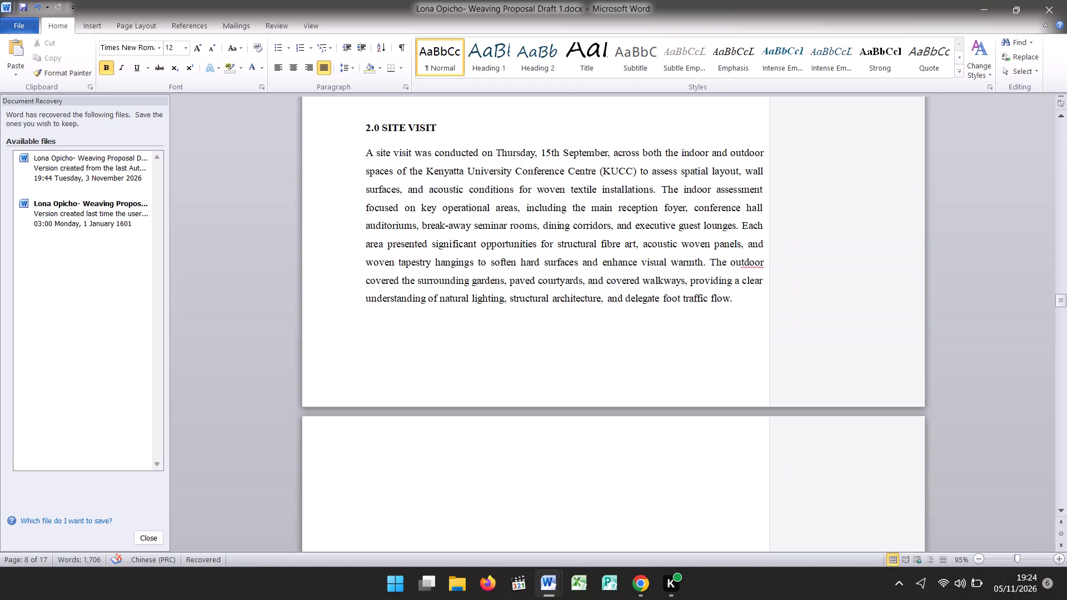
pyautogui.press('Up')
pyautogui.press('Up')
pyautogui.press('Down')
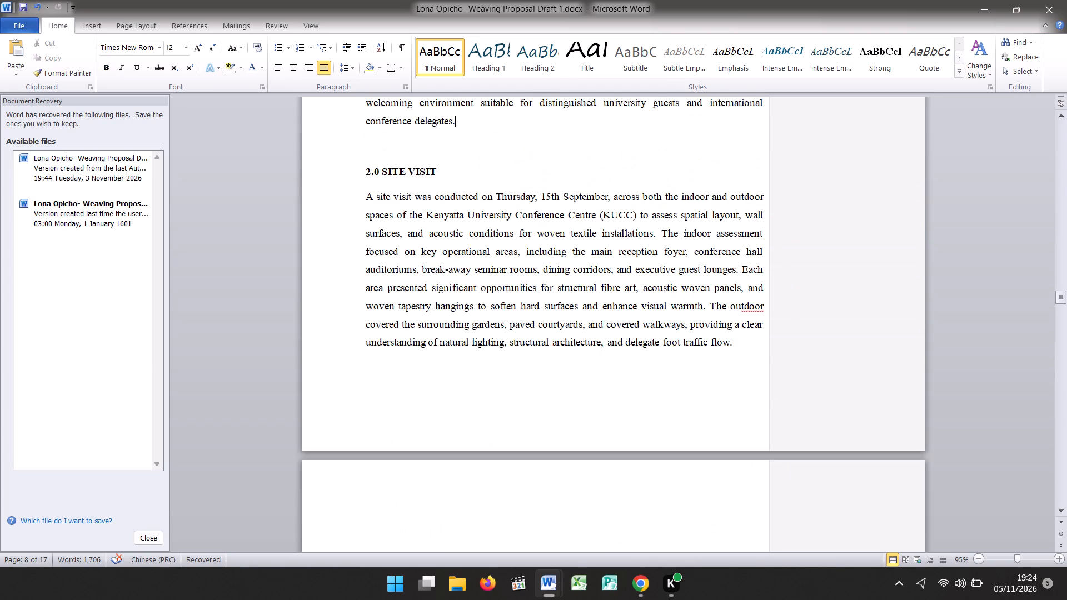
pyautogui.press('Down')
pyautogui.press('Down')
pyautogui.press('Down')
pyautogui.press('Down')
pyautogui.press('Down')
pyautogui.press('Down')
pyautogui.press('Down')
pyautogui.press('Down')
pyautogui.press('Down')
pyautogui.press('Down')
pyautogui.press('Down')
pyautogui.press('Down')
pyautogui.press('Down')
pyautogui.press('Down')
pyautogui.press('Down')
pyautogui.press('Down')
pyautogui.press('Down')
pyautogui.press('Down')
pyautogui.press('Down')
pyautogui.press('Down')
pyautogui.press('Down')
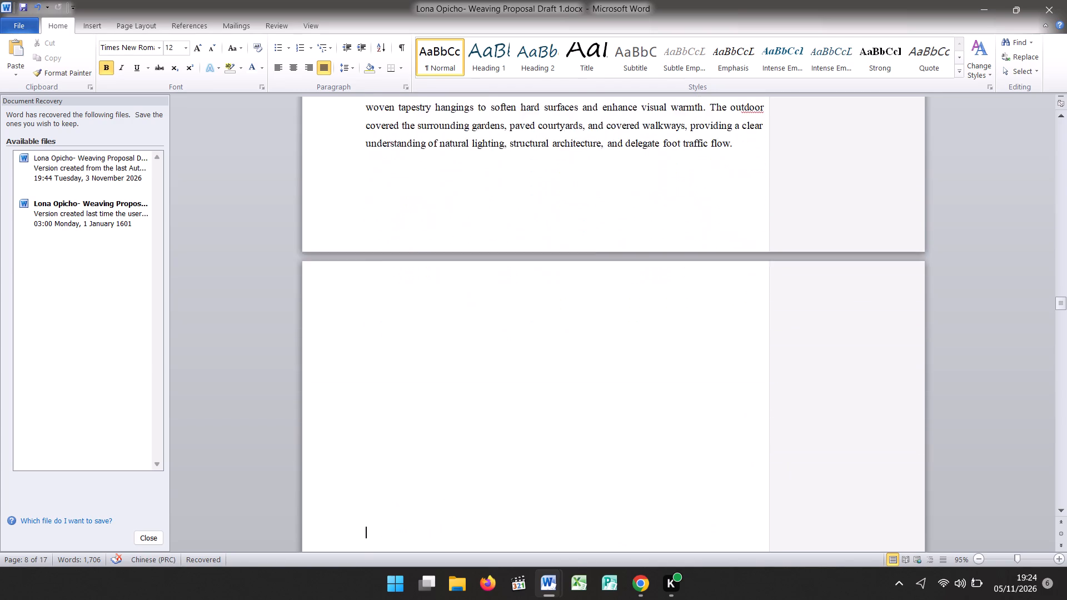
# Nudge the conference photo up out of the Existing Deficiencies paragraph into the blank space above the 3.1 Reception Foyer heading.
pyautogui.press('Down')
pyautogui.press('Down')
pyautogui.press('Down')
pyautogui.press('Down')
pyautogui.press('Down')
pyautogui.press('Down')
pyautogui.press('Down')
pyautogui.press('Down')
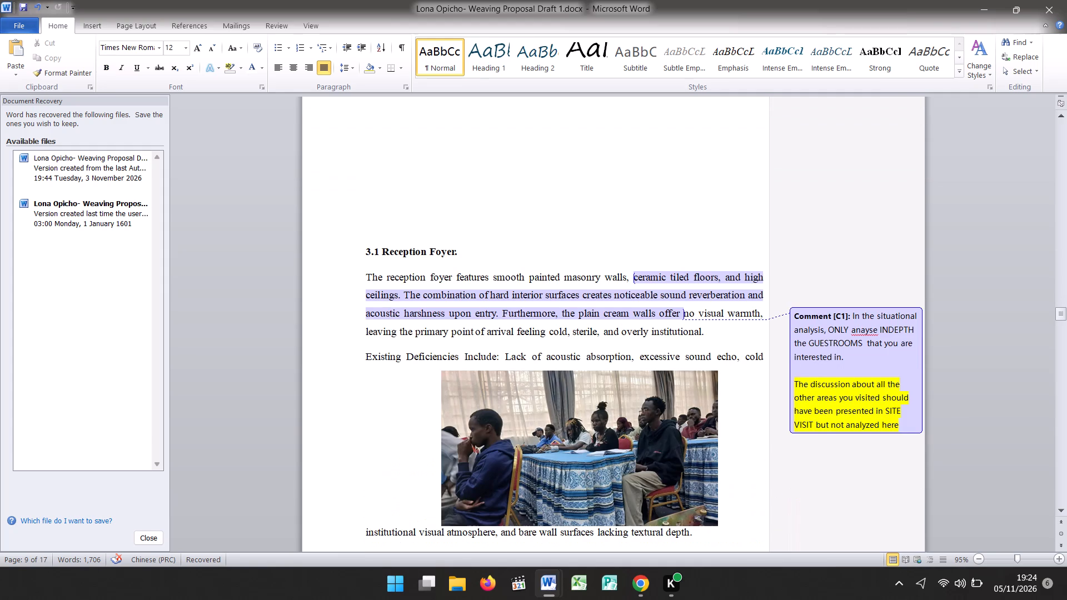
pyautogui.click(639, 461)
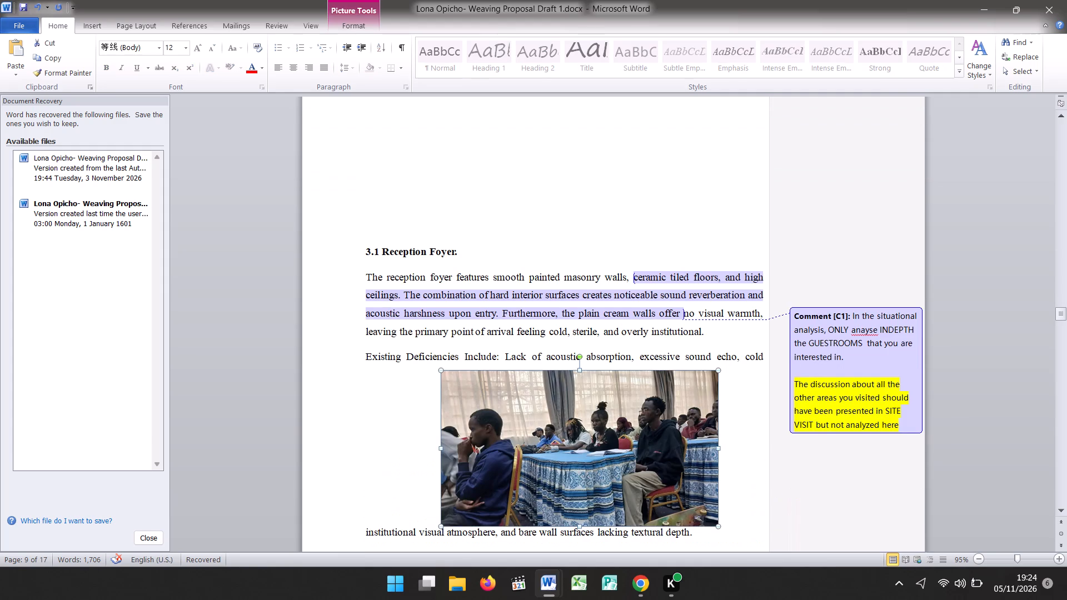
pyautogui.press('Up')
pyautogui.press('Up')
pyautogui.press('Up')
pyautogui.press('Up')
pyautogui.press('Up')
pyautogui.press('Up')
pyautogui.press('Up')
pyautogui.press('Up')
pyautogui.press('Up')
pyautogui.press('Up')
pyautogui.press('Up')
pyautogui.press('Up')
pyautogui.press('Up')
pyautogui.press('Up')
pyautogui.press('Up')
pyautogui.press('Up')
pyautogui.press('Up')
pyautogui.press('Up')
pyautogui.press('Up')
pyautogui.press('Up')
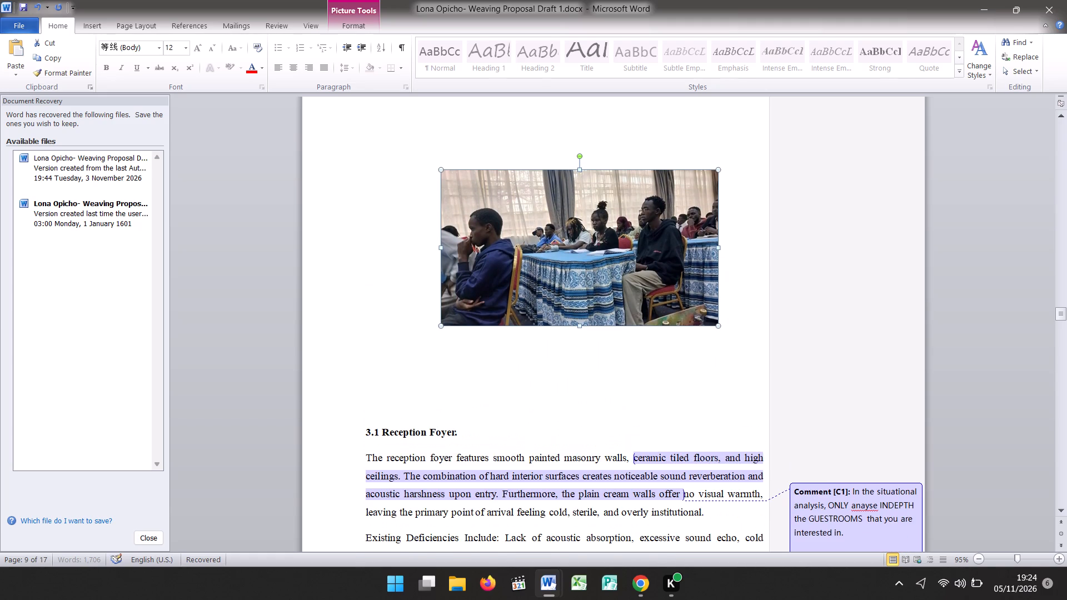
pyautogui.click(589, 417)
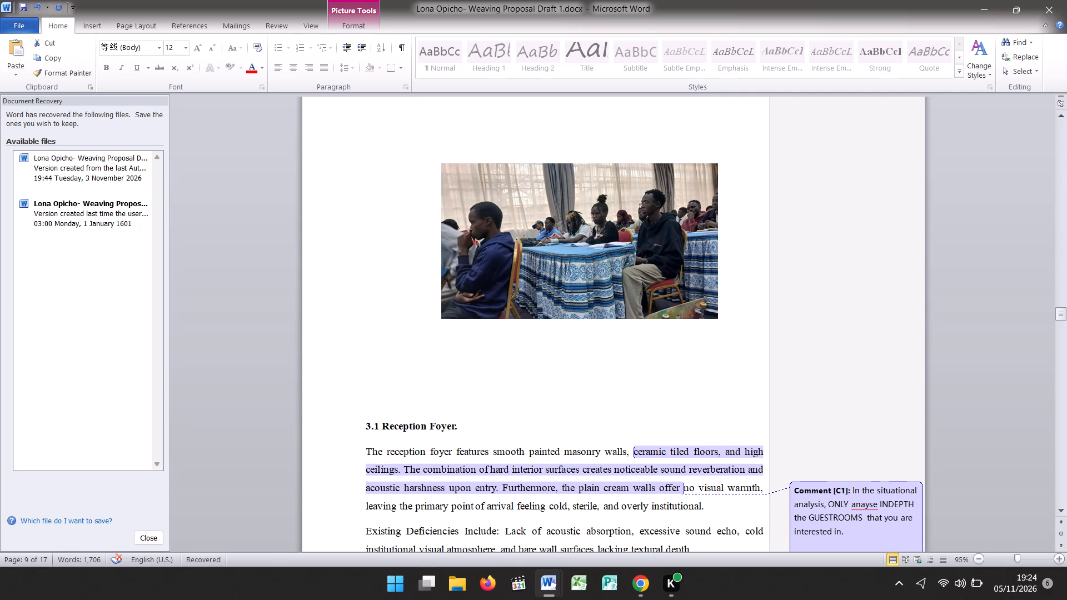
# Nudge the conference photo further up to the top of the blank page that follows the site visit text.
pyautogui.press('Up')
pyautogui.press('Up')
pyautogui.press('Up')
pyautogui.press('Up')
pyautogui.press('Up')
pyautogui.press('Up')
pyautogui.press('Up')
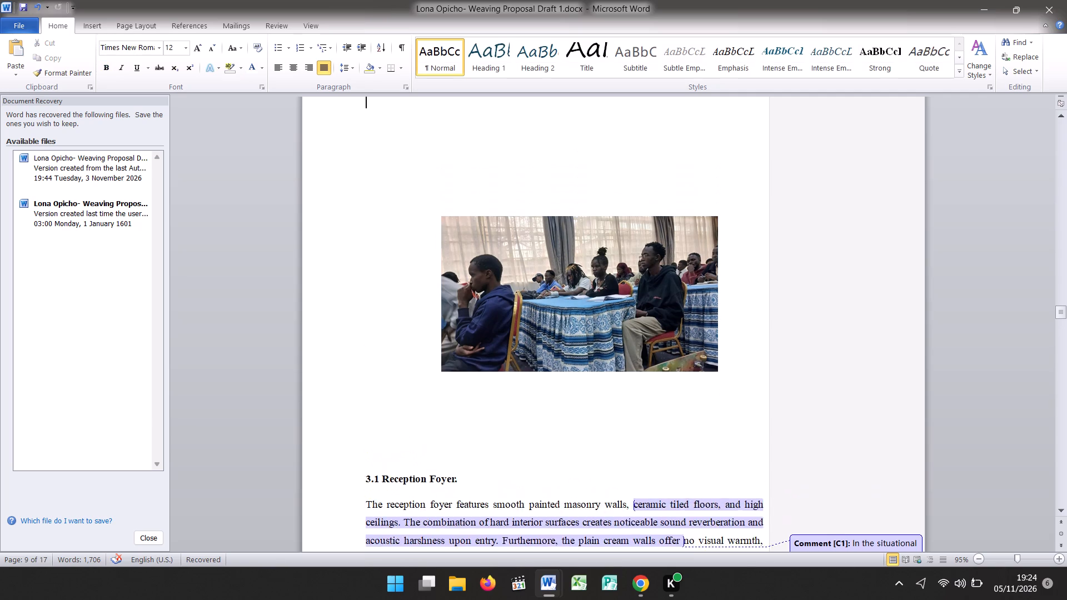
pyautogui.press('Up')
pyautogui.press('Up')
pyautogui.press('Up')
pyautogui.press('Up')
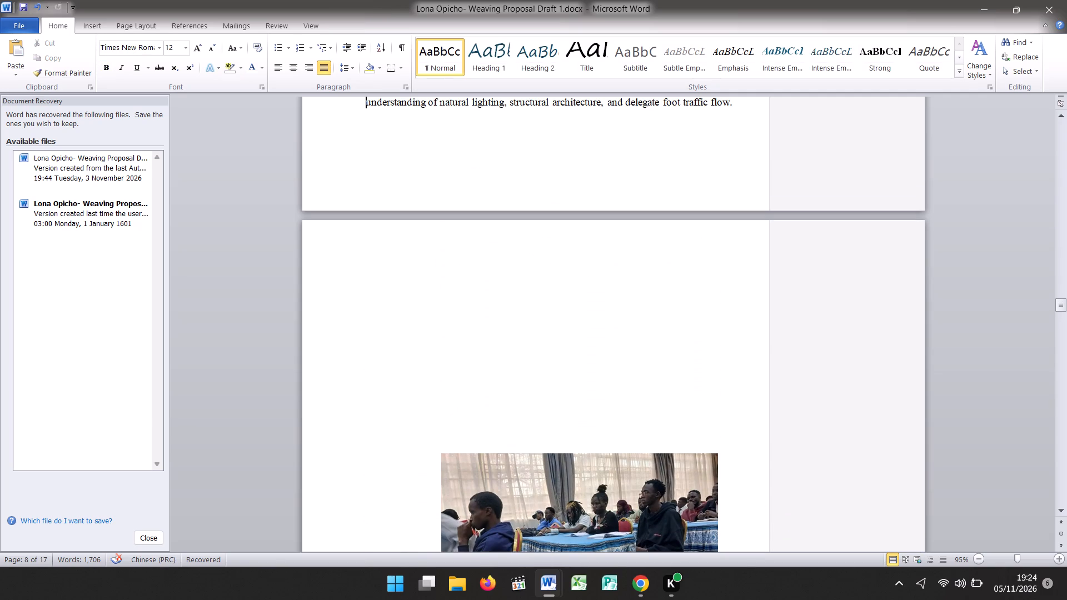
pyautogui.click(667, 521)
pyautogui.press('Up')
pyautogui.press('Up')
pyautogui.press('Up')
pyautogui.press('Up')
pyautogui.press('Up')
pyautogui.press('Up')
pyautogui.press('Up')
pyautogui.press('Up')
pyautogui.press('Up')
pyautogui.press('Up')
pyautogui.press('Up')
pyautogui.press('Up')
pyautogui.press('Up')
pyautogui.press('Up')
pyautogui.press('Up')
pyautogui.press('Up')
pyautogui.press('Up')
pyautogui.press('Up')
pyautogui.press('Up')
pyautogui.press('Up')
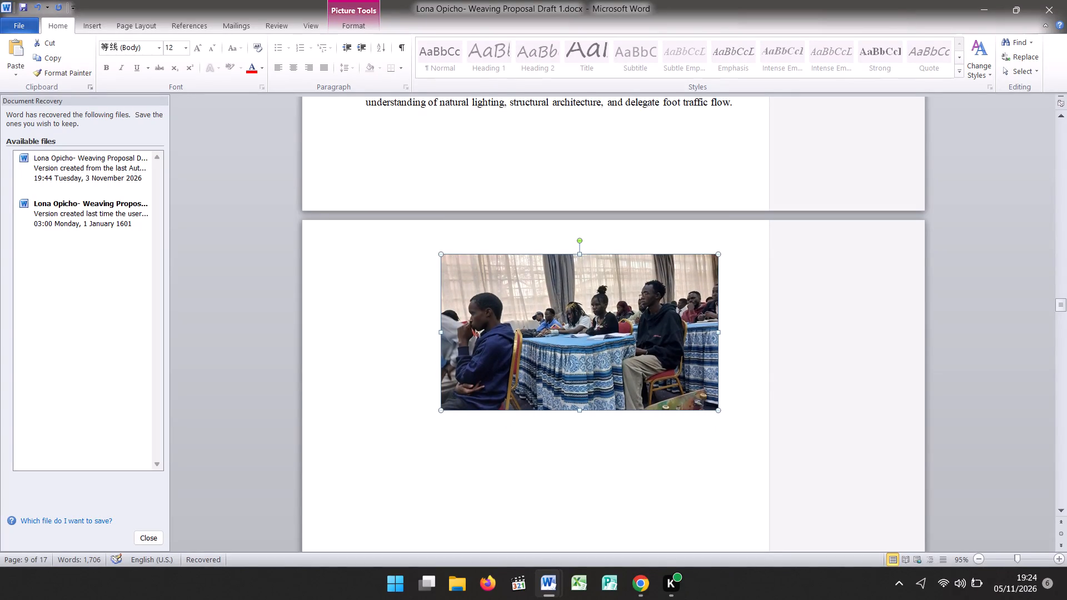
# Nudge the conference photo slightly to the left at the top of its page.
pyautogui.press('Left')
pyautogui.press('Left')
pyautogui.press('Left')
pyautogui.press('Left')
pyautogui.press('Left')
pyautogui.press('Left')
pyautogui.press('Left')
pyautogui.press('Left')
pyautogui.press('Left')
pyautogui.press('Left')
pyautogui.press('Left')
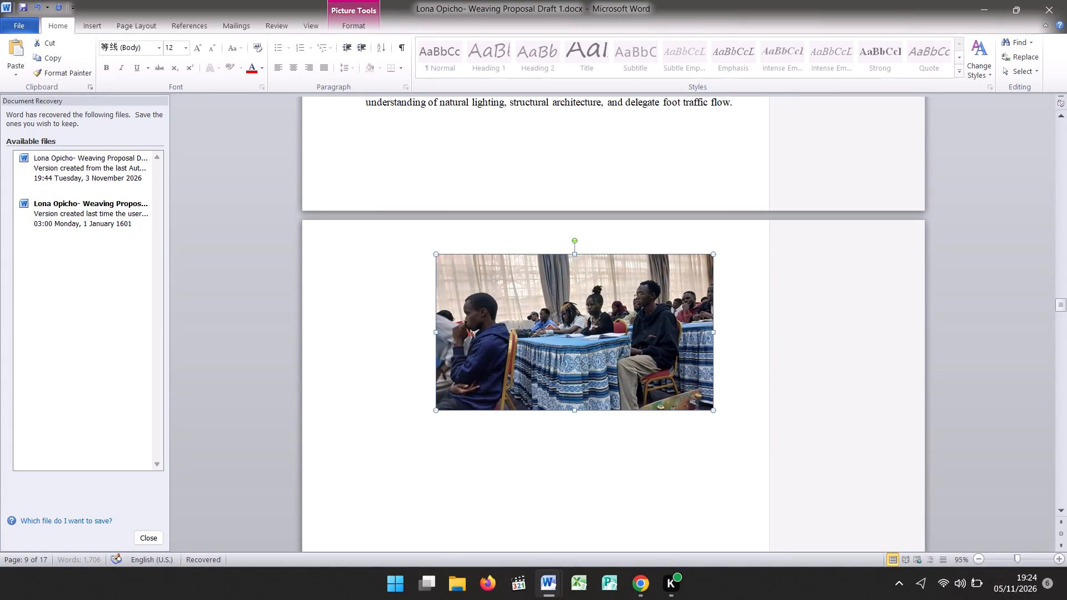
pyautogui.press('Left')
pyautogui.press('Left')
pyautogui.press('Left')
pyautogui.press('Left')
pyautogui.press('Left')
pyautogui.press('Left')
pyautogui.press('Left')
pyautogui.press('Left')
pyautogui.press('Left')
pyautogui.press('Left')
pyautogui.press('Left')
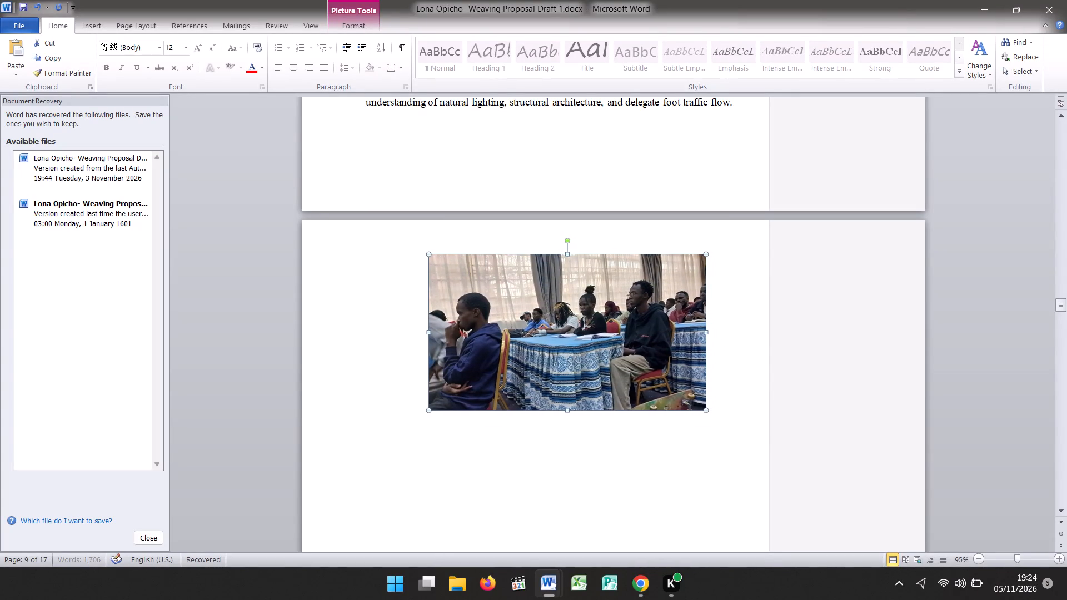
pyautogui.press('Left')
pyautogui.press('Left')
pyautogui.press('Left')
pyautogui.press('Left')
pyautogui.press('Left')
pyautogui.press('Left')
pyautogui.press('Left')
pyautogui.press('Left')
pyautogui.press('Left')
pyautogui.press('Left')
pyautogui.press('Left')
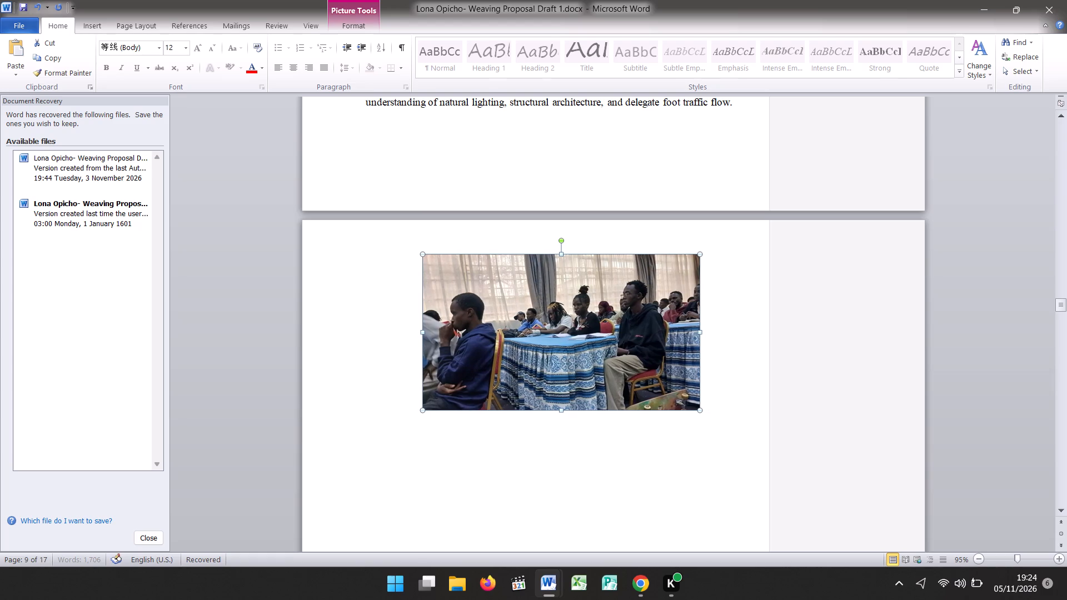
pyautogui.press('Left')
pyautogui.press('Left')
pyautogui.press('Left')
pyautogui.press('Left')
pyautogui.press('Left')
pyautogui.press('Left')
pyautogui.press('Left')
pyautogui.press('Left')
pyautogui.press('Left')
pyautogui.press('Left')
pyautogui.press('Left')
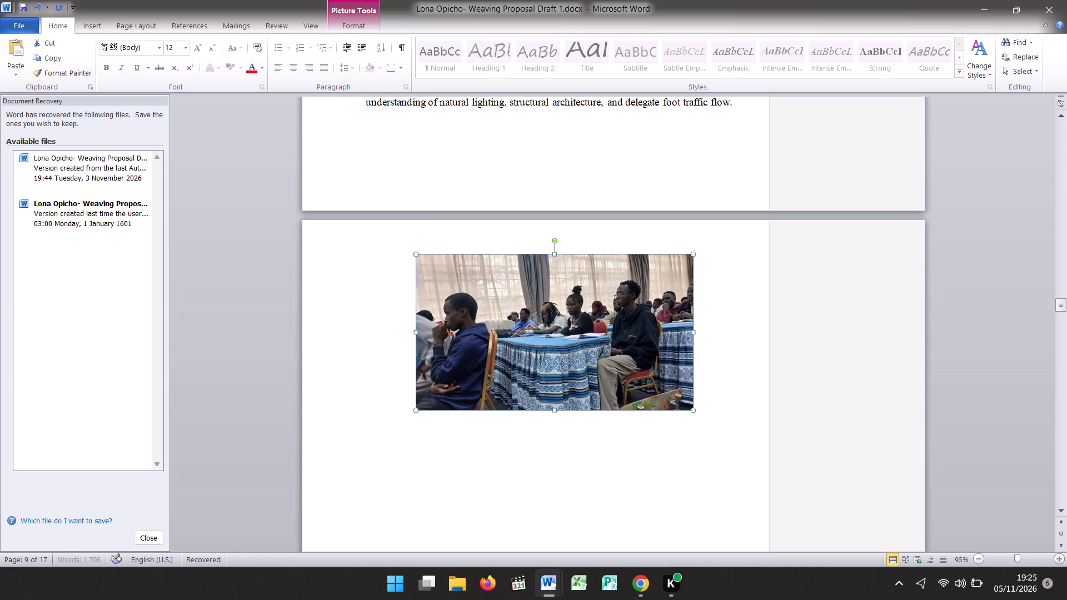
# Nudge the conference photo up across the page break onto the page with the site visit paragraph, and undo the last nudge.
pyautogui.press('Up')
pyautogui.press('Up')
pyautogui.press('Up')
pyautogui.press('Up')
pyautogui.press('Up')
pyautogui.press('Up')
pyautogui.press('Up')
pyautogui.press('Up')
pyautogui.press('Up')
pyautogui.press('Up')
pyautogui.press('Up')
pyautogui.press('Up')
pyautogui.press('Up')
pyautogui.press('Up')
pyautogui.press('Up')
pyautogui.press('Up')
pyautogui.press('Up')
pyautogui.press('Up')
pyautogui.press('Up')
pyautogui.press('Up')
pyautogui.press('Up')
pyautogui.press('Up')
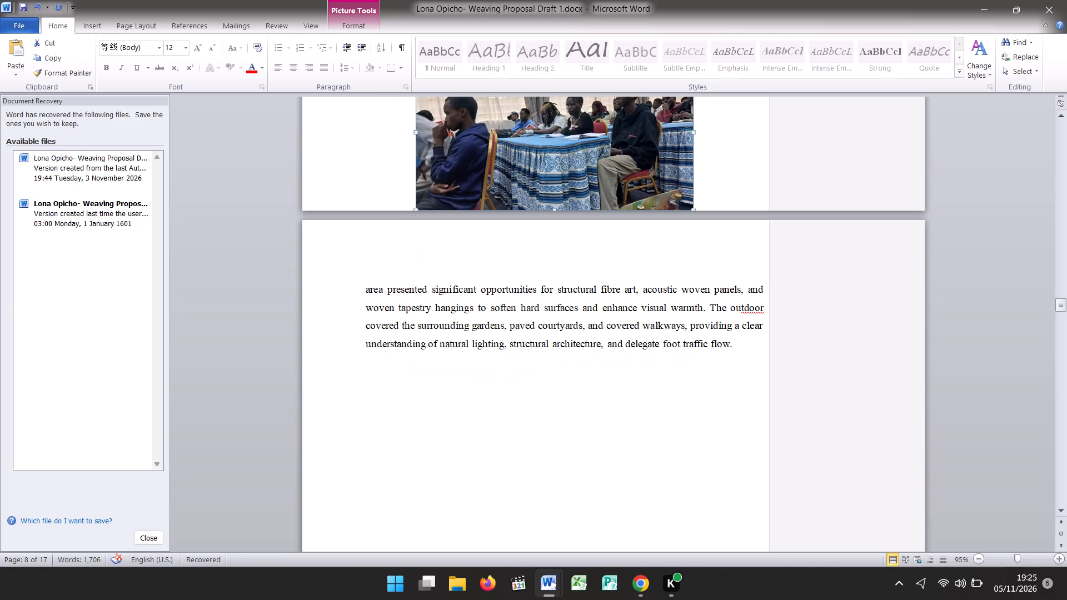
pyautogui.hotkey('ctrl', 'z')
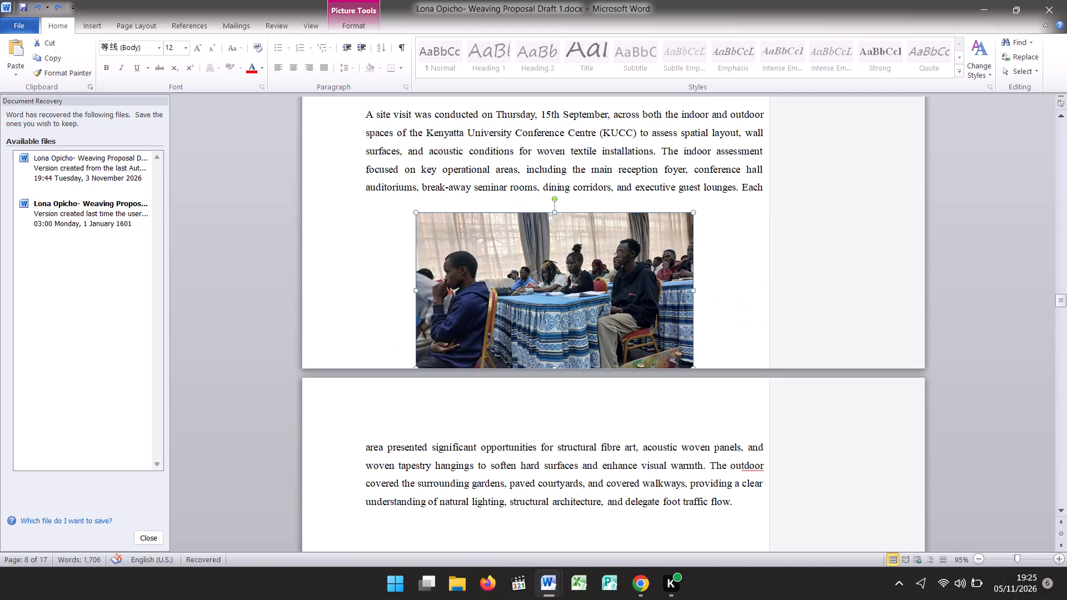
# Nudge the conference photo further up, clear of the lines of the site visit paragraph, and deselect it.
pyautogui.press('Up')
pyautogui.press('Up')
pyautogui.press('Up')
pyautogui.press('Up')
pyautogui.press('Up')
pyautogui.press('Up')
pyautogui.press('Up')
pyautogui.press('Up')
pyautogui.press('Up')
pyautogui.press('Up')
pyautogui.press('Up')
pyautogui.press('Up')
pyautogui.press('Up')
pyautogui.press('Up')
pyautogui.press('Up')
pyautogui.press('Up')
pyautogui.press('Up')
pyautogui.press('Up')
pyautogui.press('Up')
pyautogui.press('Up')
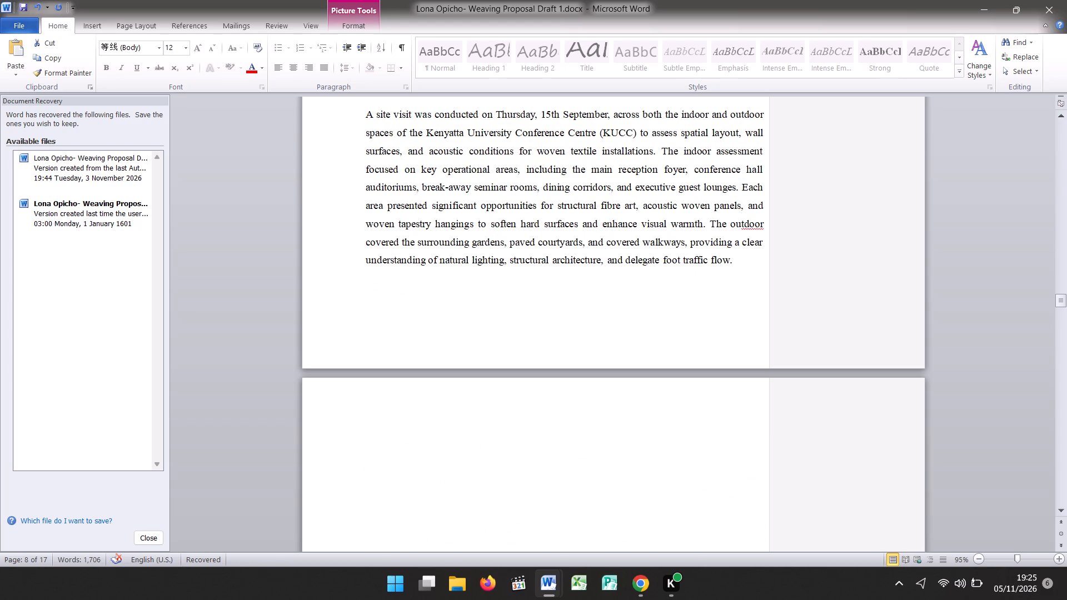
pyautogui.click(507, 447)
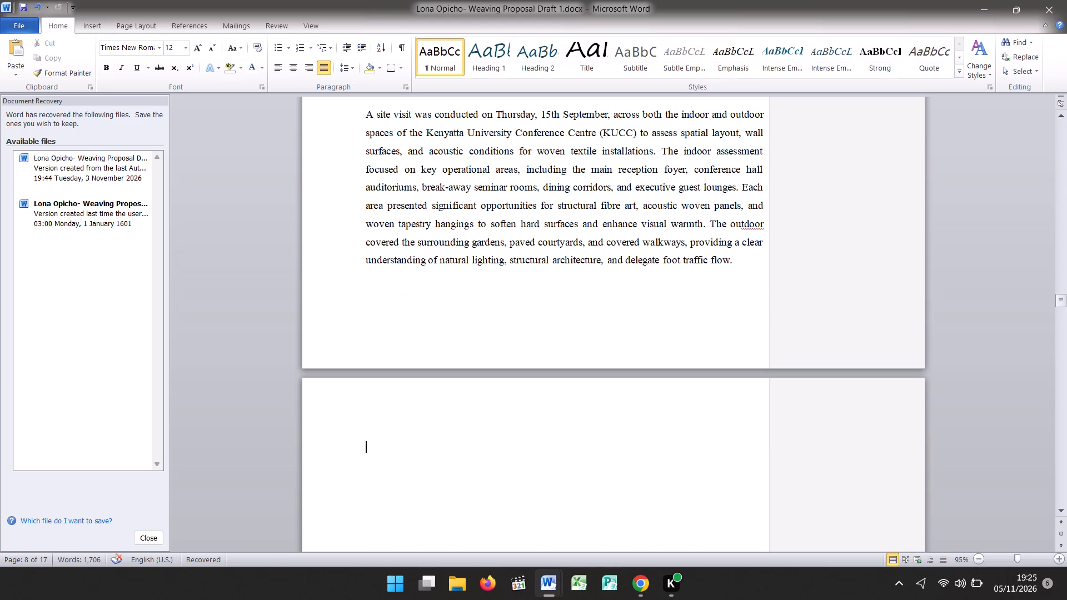
# Look through the pages around the site visit text and 3.1 Reception Foyer to locate the conference photo.
pyautogui.press('Up')
pyautogui.press('Up')
pyautogui.press('Up')
pyautogui.press('Up')
pyautogui.press('Up')
pyautogui.press('Up')
pyautogui.press('Up')
pyautogui.press('Up')
pyautogui.press('Up')
pyautogui.press('Up')
pyautogui.press('Up')
pyautogui.press('Up')
pyautogui.press('Up')
pyautogui.press('Up')
pyautogui.press('Up')
pyautogui.press('Up')
pyautogui.press('Up')
pyautogui.press('Up')
pyautogui.press('Up')
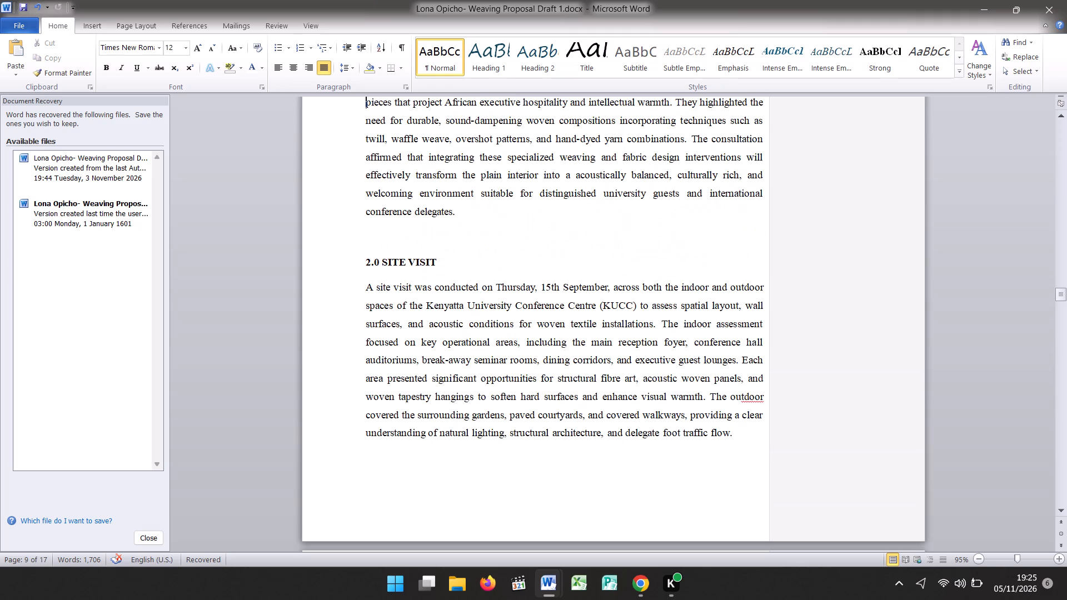
pyautogui.press('Down')
pyautogui.press('Down')
pyautogui.press('Down')
pyautogui.press('Down')
pyautogui.press('Down')
pyautogui.press('Down')
pyautogui.press('Down')
pyautogui.press('Down')
pyautogui.press('Down')
pyautogui.press('Down')
pyautogui.press('Down')
pyautogui.press('Down')
pyautogui.press('Down')
pyautogui.press('Down')
pyautogui.press('Down')
pyautogui.press('Down')
pyautogui.press('Down')
pyautogui.press('Down')
pyautogui.press('Down')
pyautogui.press('Down')
pyautogui.press('Down')
pyautogui.press('Down')
pyautogui.press('Down')
pyautogui.press('Down')
pyautogui.press('Down')
pyautogui.press('Down')
pyautogui.press('Down')
pyautogui.press('Down')
pyautogui.press('Down')
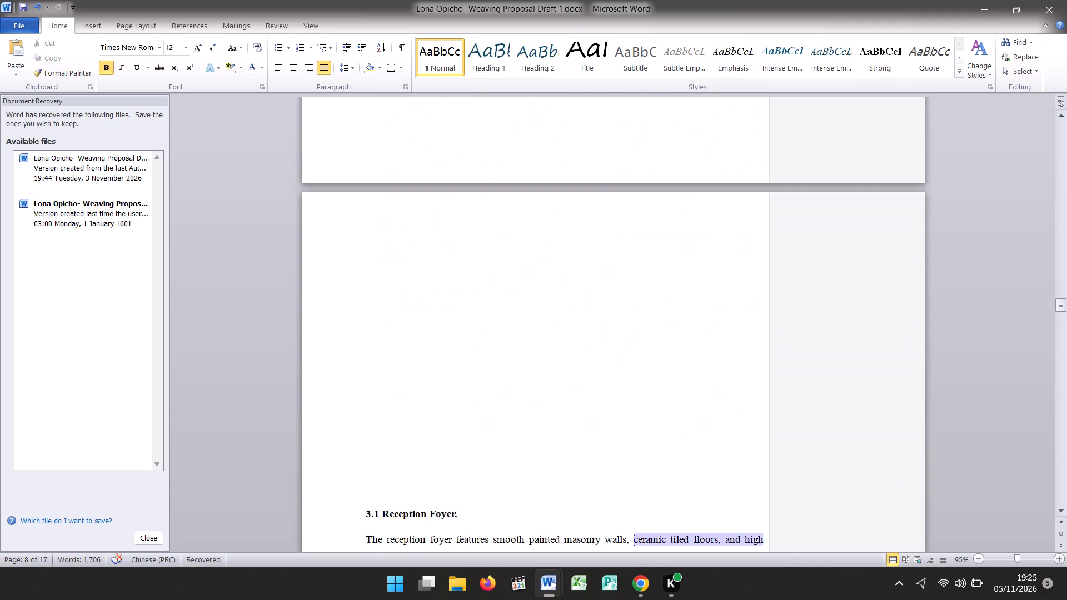
pyautogui.press('Down')
pyautogui.press('Down')
pyautogui.press('Down')
pyautogui.press('Down')
pyautogui.press('Down')
pyautogui.press('Down')
pyautogui.press('Down')
pyautogui.press('Down')
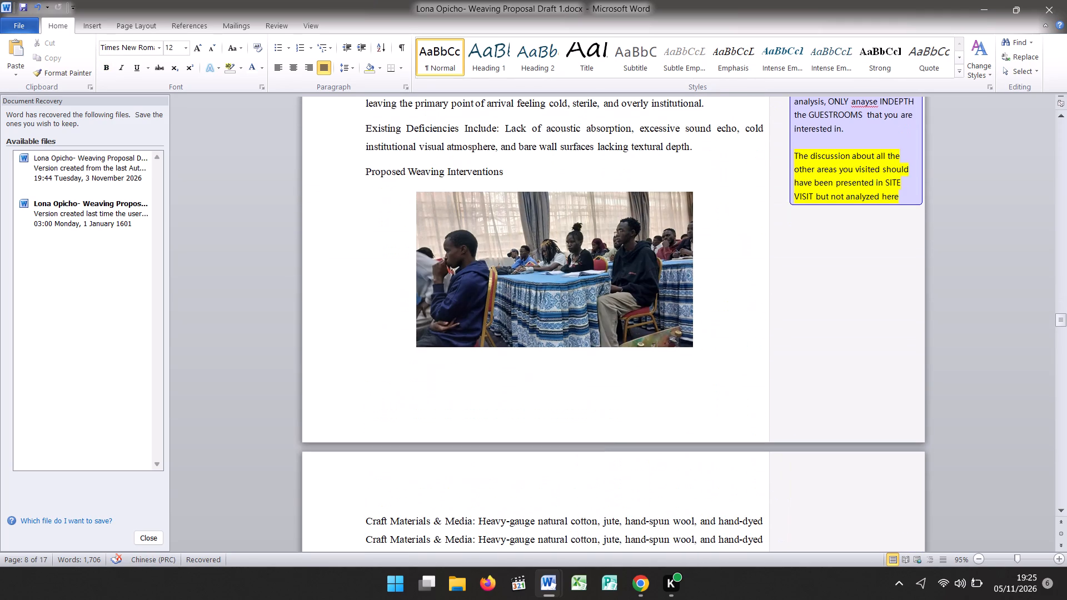
# Nudge the conference photo up from beneath Proposed Weaving Interventions to above the 3.1 Reception Foyer heading.
pyautogui.click(507, 447)
pyautogui.click(572, 298)
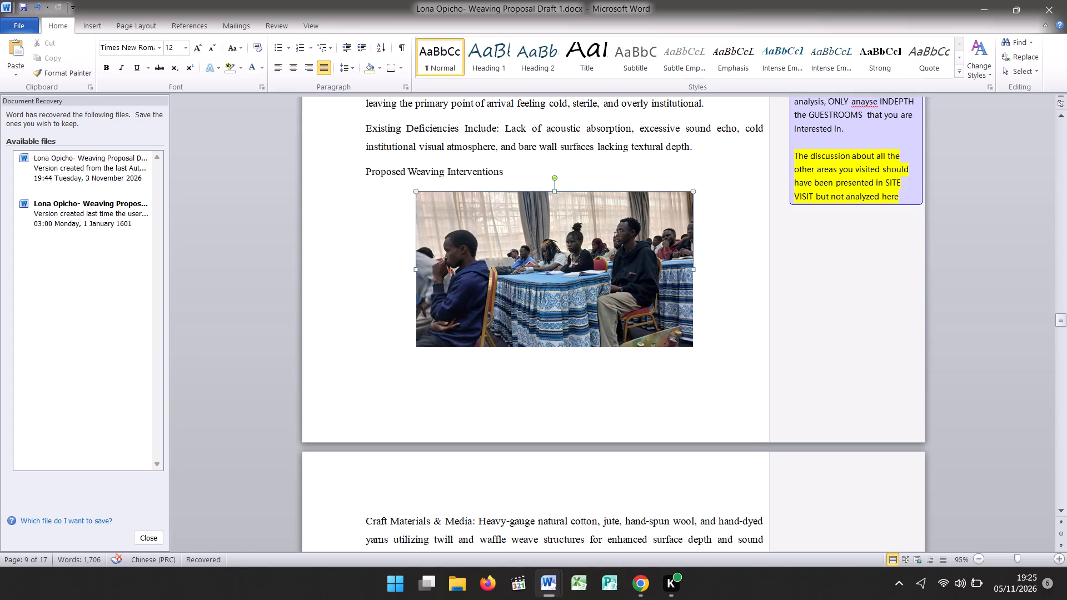
pyautogui.press('Up')
pyautogui.press('Up')
pyautogui.press('Up')
pyautogui.press('Up')
pyautogui.press('Up')
pyautogui.press('Up')
pyautogui.press('Up')
pyautogui.press('Up')
pyautogui.press('Up')
pyautogui.press('Up')
pyautogui.press('Up')
pyautogui.press('Up')
pyautogui.press('Up')
pyautogui.press('Up')
pyautogui.press('Up')
pyautogui.press('Up')
pyautogui.press('Up')
pyautogui.press('Up')
pyautogui.press('Up')
pyautogui.press('Up')
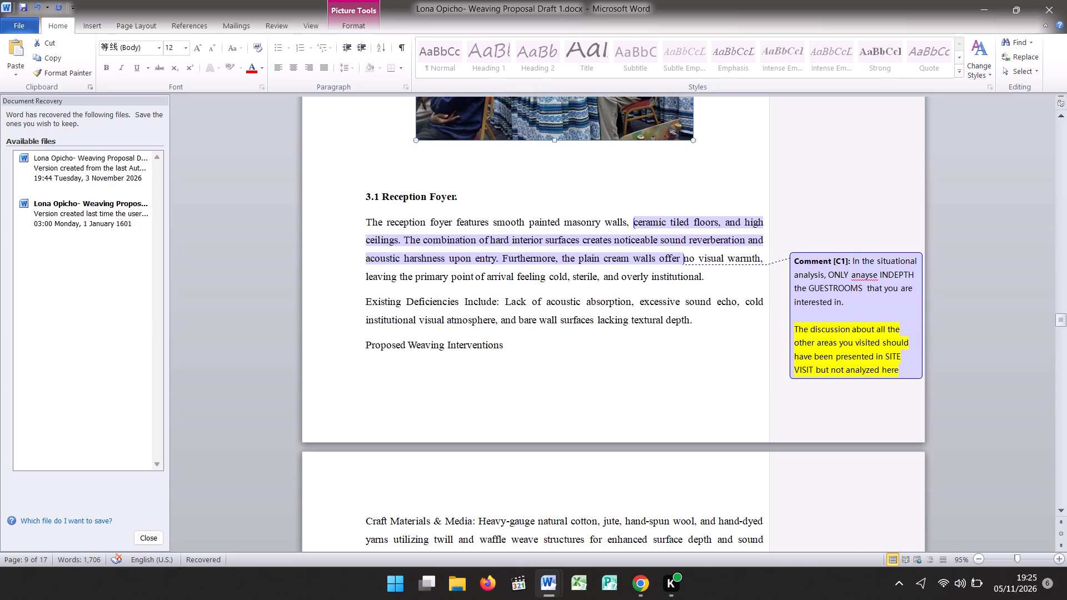
# Nudge the conference photo up to the top of the page that follows the site visit text.
pyautogui.click(521, 349)
pyautogui.press('Up')
pyautogui.press('Up')
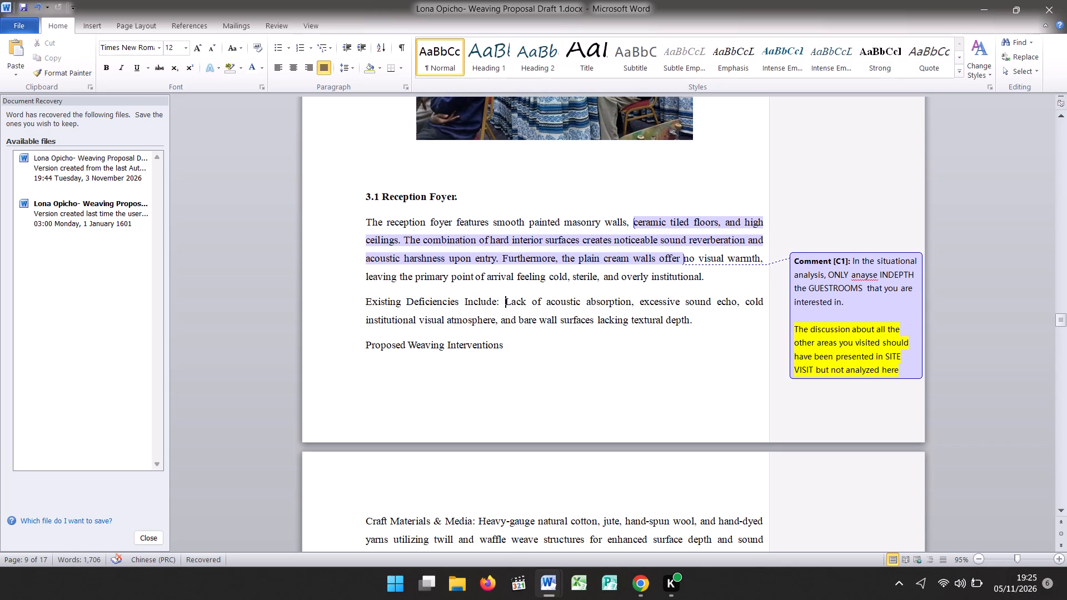
pyautogui.press('Up')
pyautogui.press('Up')
pyautogui.press('Up')
pyautogui.press('Up')
pyautogui.press('Up')
pyautogui.press('Up')
pyautogui.press('Up')
pyautogui.press('Up')
pyautogui.press('Up')
pyautogui.press('Up')
pyautogui.press('Up')
pyautogui.press('Up')
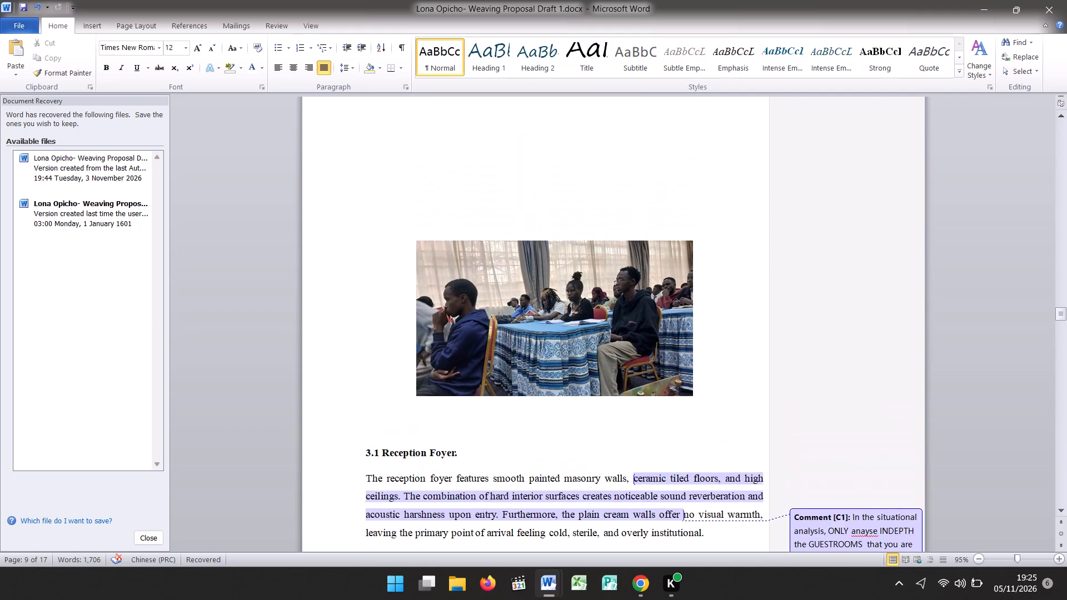
pyautogui.press('Up')
pyautogui.press('Up')
pyautogui.press('Up')
pyautogui.press('Up')
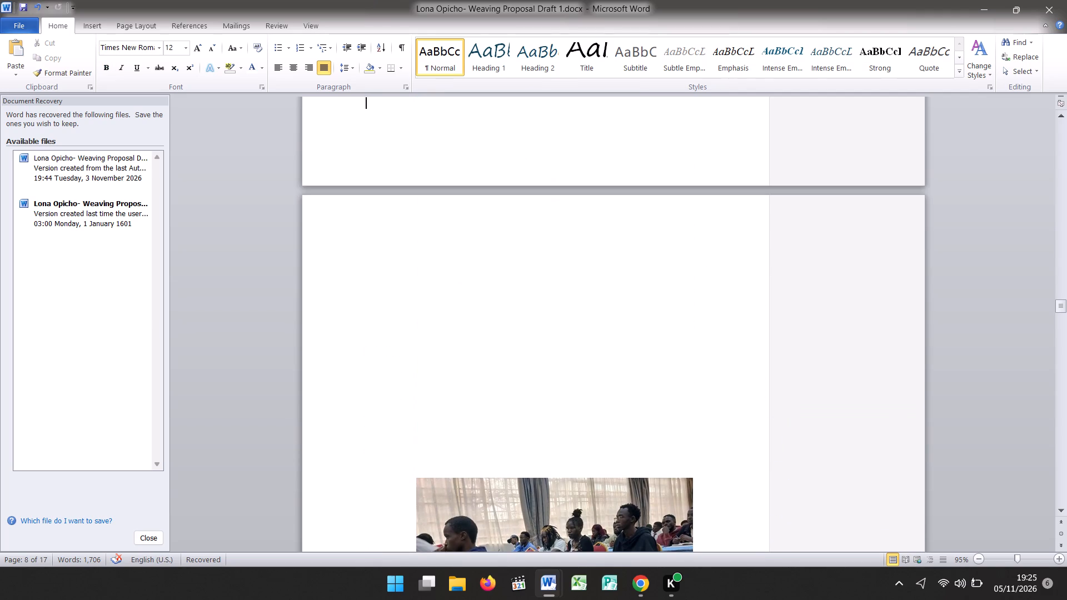
pyautogui.click(556, 489)
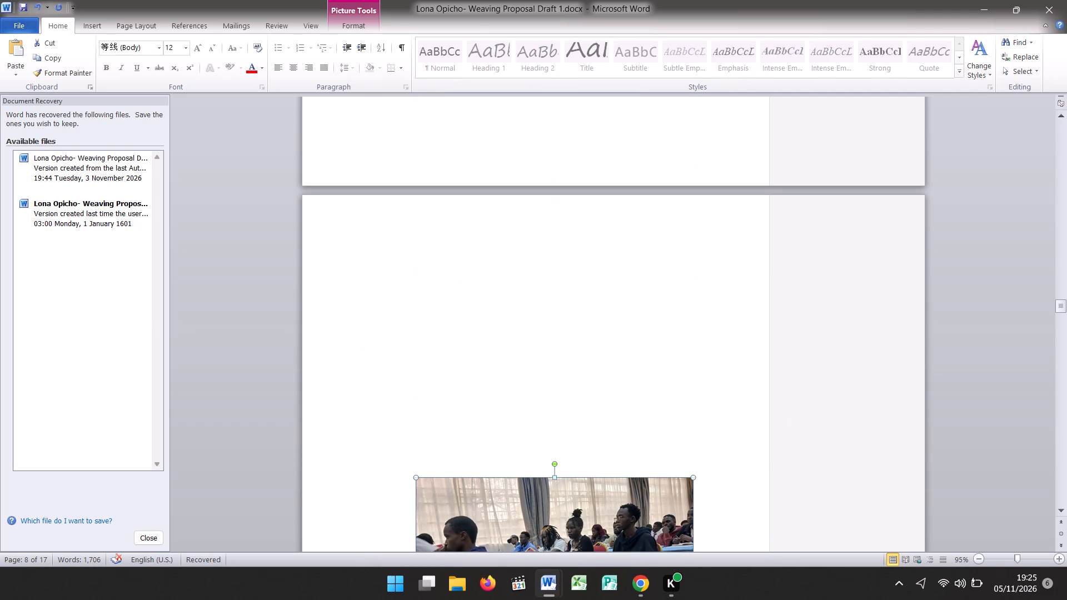
pyautogui.press('Up')
pyautogui.press('Up')
pyautogui.press('Up')
pyautogui.press('Up')
pyautogui.press('Up')
pyautogui.press('Up')
pyautogui.press('Up')
pyautogui.press('Up')
pyautogui.press('Up')
pyautogui.press('Up')
pyautogui.press('Up')
pyautogui.press('Up')
pyautogui.press('Up')
pyautogui.press('Up')
pyautogui.press('Up')
pyautogui.press('Up')
pyautogui.press('Up')
pyautogui.press('Up')
pyautogui.press('Up')
pyautogui.press('Up')
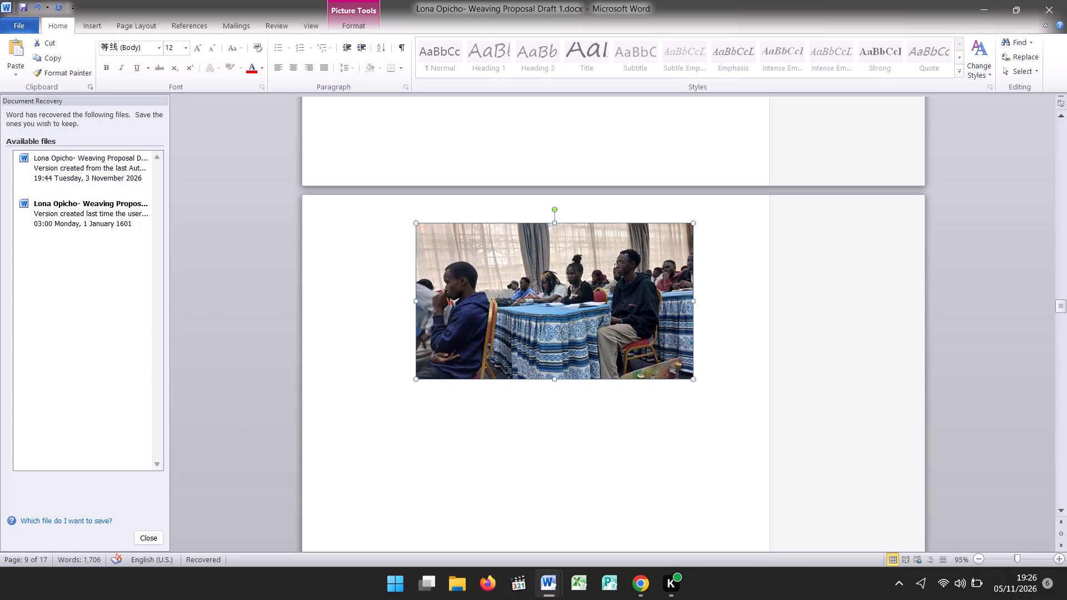
# Nudge the conference photo slightly to the left at the top of its page.
pyautogui.press('Left')
pyautogui.press('Left')
pyautogui.press('Left')
pyautogui.press('Left')
pyautogui.press('Left')
pyautogui.press('Left')
pyautogui.press('Left')
pyautogui.press('Left')
pyautogui.press('Left')
pyautogui.press('Left')
pyautogui.press('Left')
pyautogui.press('Left')
pyautogui.press('Left')
pyautogui.press('Left')
pyautogui.press('Left')
pyautogui.press('Left')
pyautogui.press('Left')
pyautogui.press('Left')
pyautogui.press('Left')
pyautogui.press('Left')
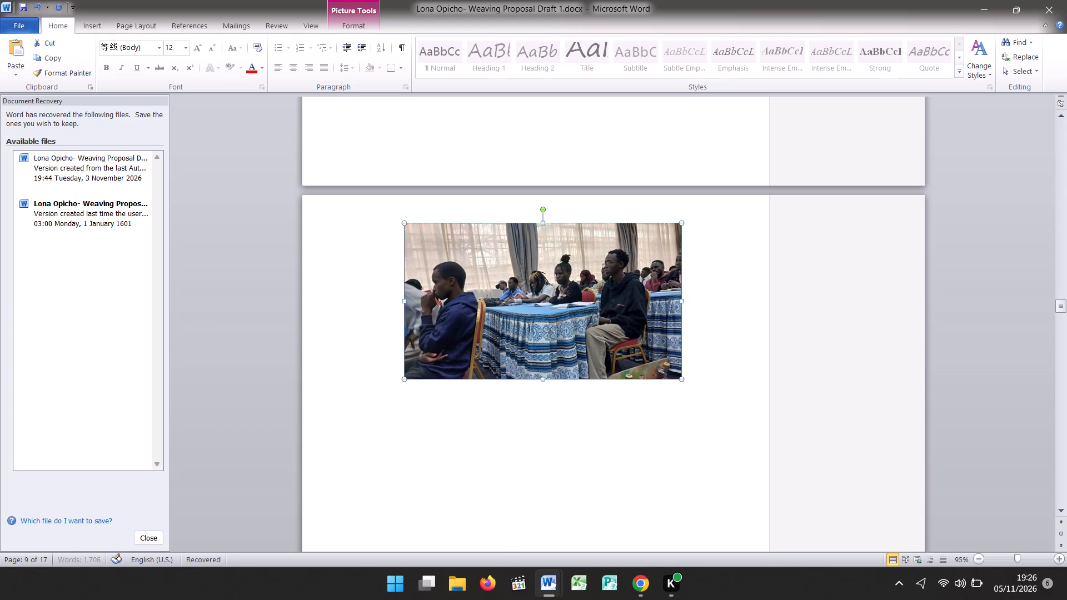
# Nudge the conference photo slightly further up and enter "\\" on the line beneath it.
pyautogui.press('Up')
pyautogui.press('Up')
pyautogui.press('Up')
pyautogui.press('Up')
pyautogui.press('Up')
pyautogui.press('Up')
pyautogui.press('Up')
pyautogui.write('\\\\')
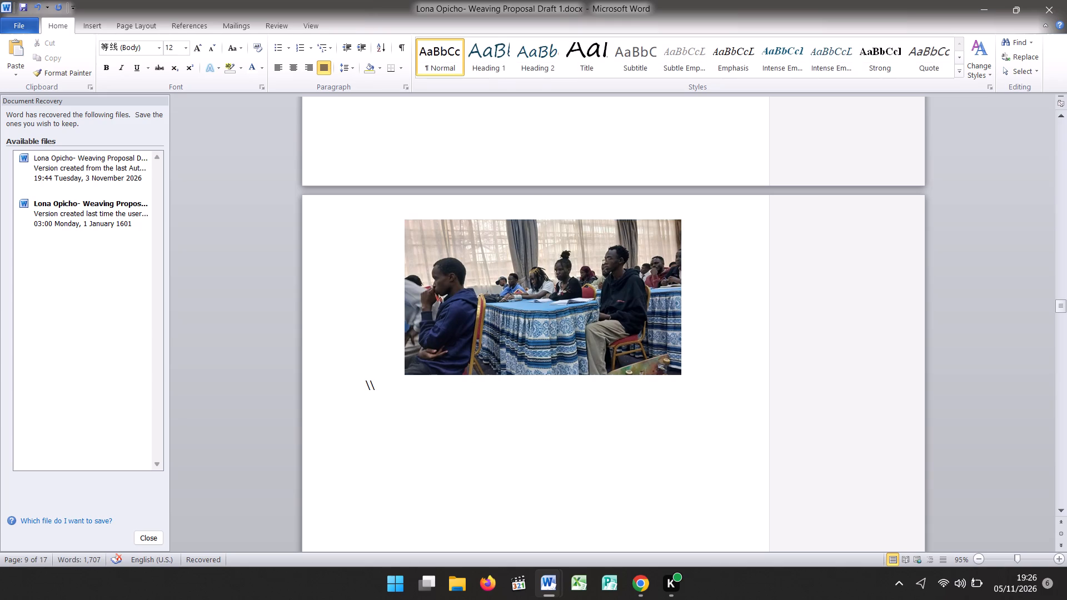
# Nudge the conference photo a little further up and left, and deselect it.
pyautogui.click(673, 362)
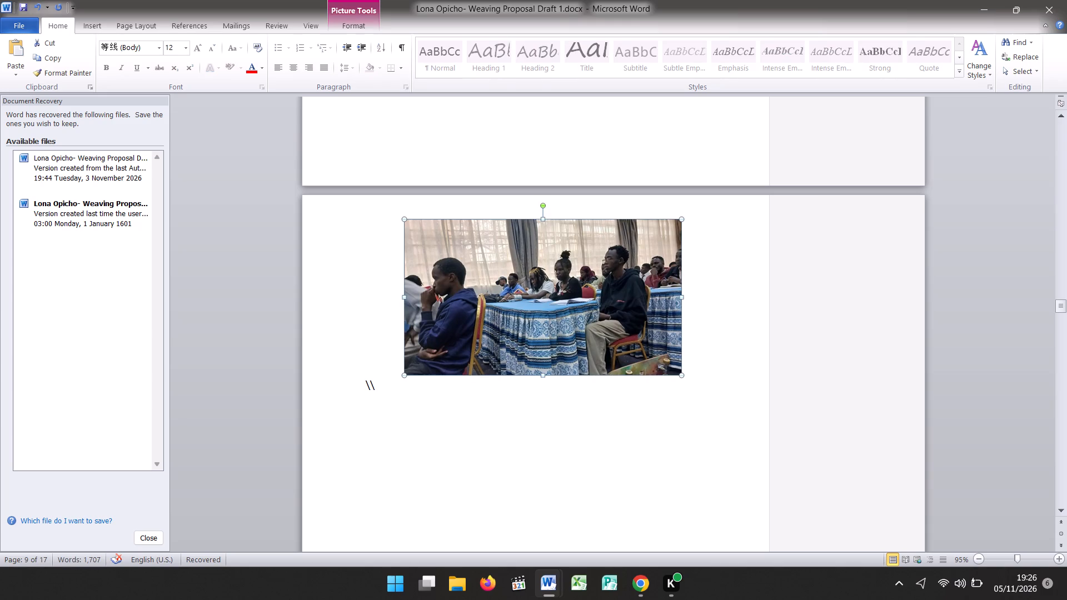
pyautogui.press('Up')
pyautogui.press('Up')
pyautogui.press('Up')
pyautogui.press('Up')
pyautogui.press('Up')
pyautogui.press('Left')
pyautogui.press('Left')
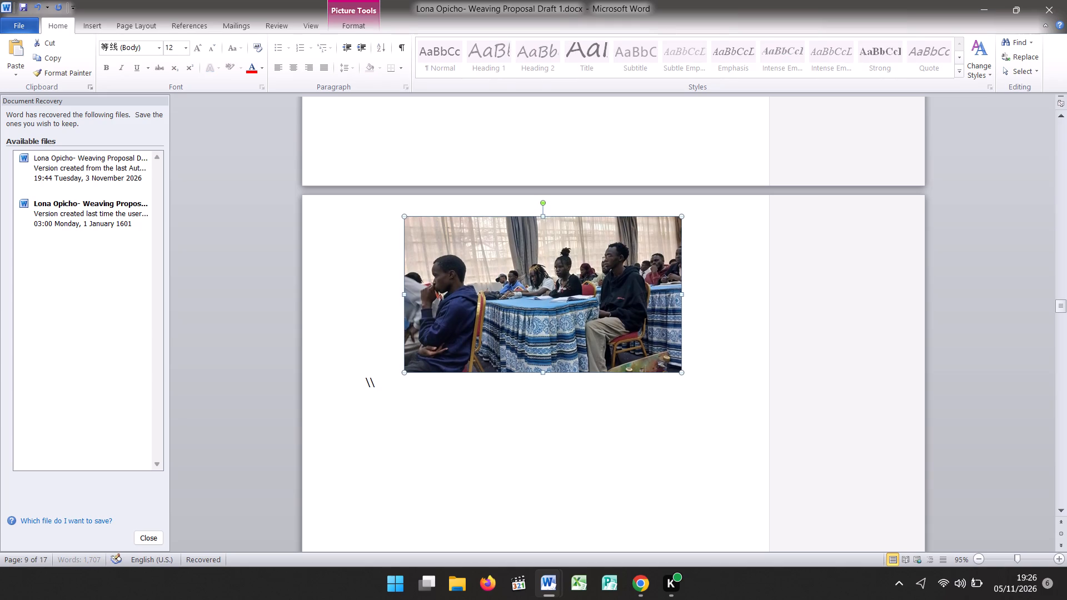
pyautogui.press('Left')
pyautogui.press('Left')
pyautogui.press('Left')
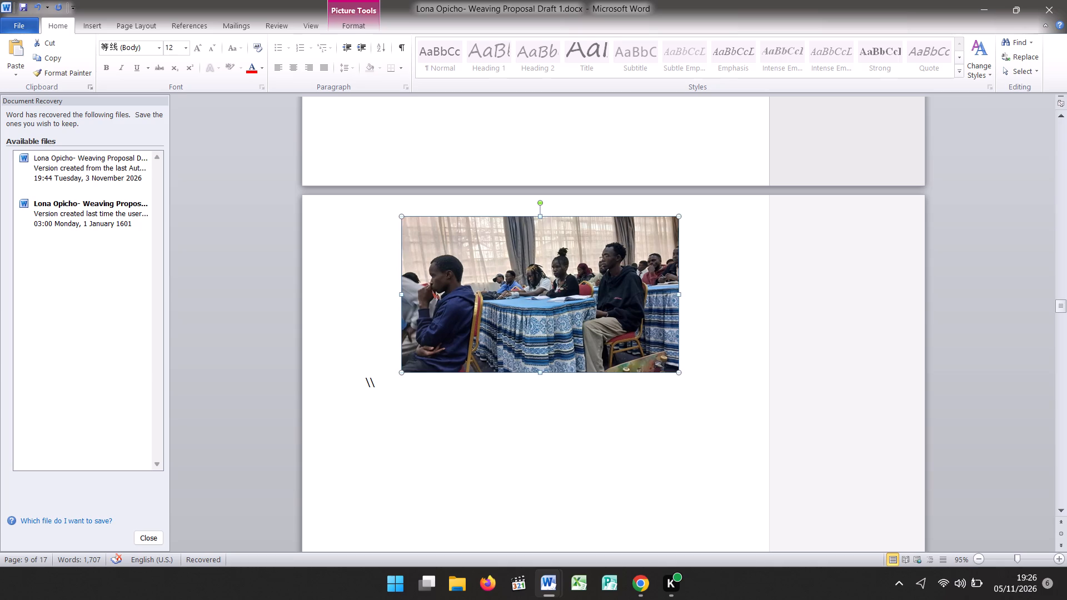
pyautogui.click(771, 394)
# Delete the stray "\\" on the line beneath the conference photo.
pyautogui.click(486, 411)
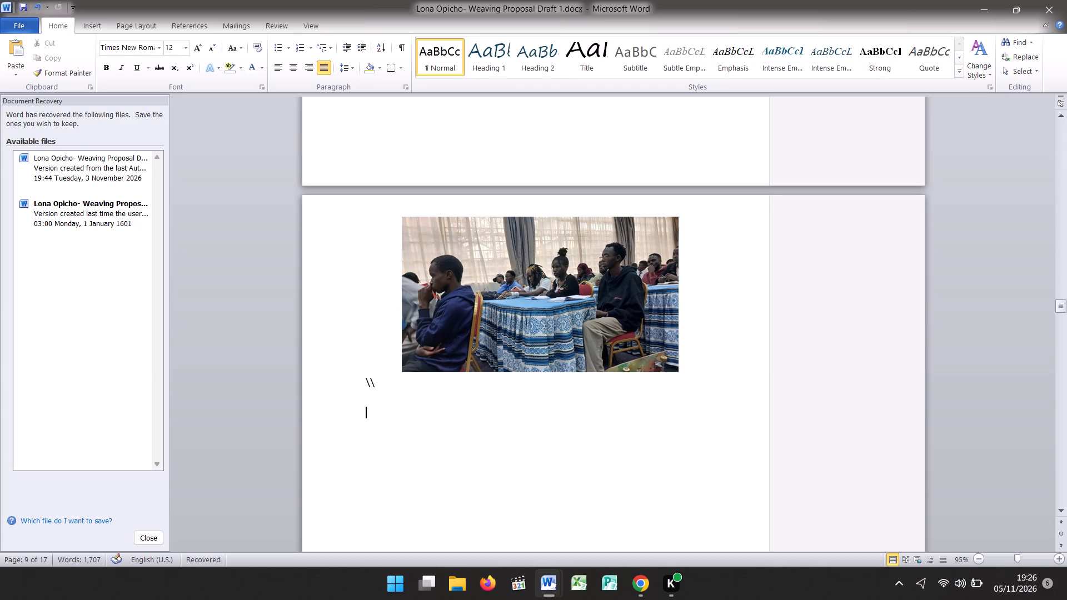
pyautogui.click(426, 386)
pyautogui.press('BackSpace')
pyautogui.press('BackSpace')
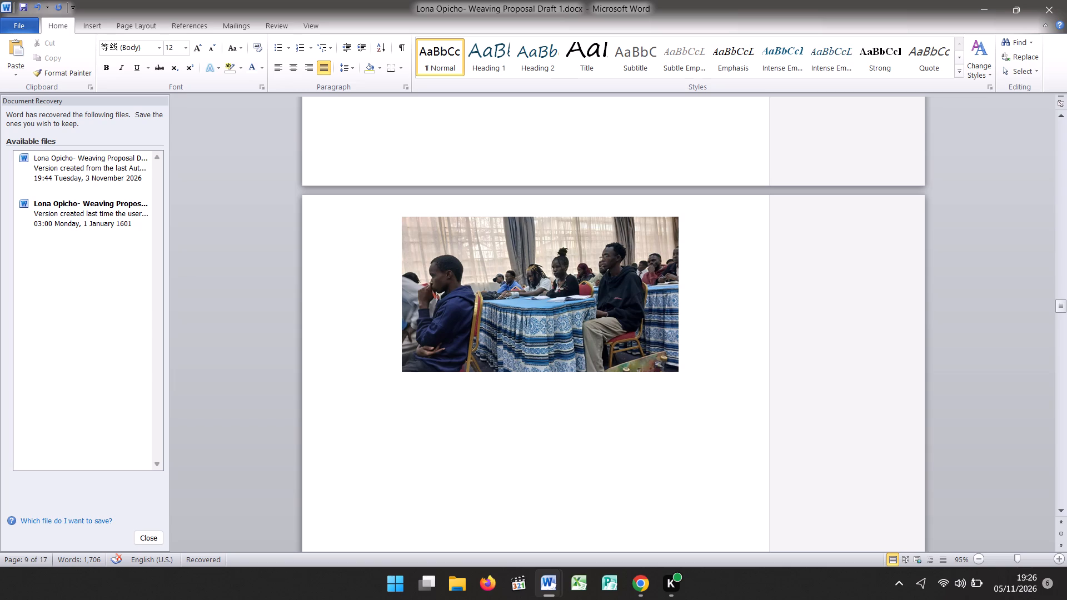
# Copy the caption "Fig 2.1: Students at the Kenyatta University conference room." from the Project Brief and paste it beneath the conference photo.
pyautogui.press('Up')
pyautogui.press('Up')
pyautogui.press('Up')
pyautogui.press('Up')
pyautogui.press('Up')
pyautogui.press('Up')
pyautogui.press('Up')
pyautogui.press('Up')
pyautogui.press('Up')
pyautogui.press('Up')
pyautogui.press('Up')
pyautogui.press('Up')
pyautogui.press('Up')
pyautogui.press('Up')
pyautogui.press('Up')
pyautogui.press('Up')
pyautogui.press('Up')
pyautogui.press('Up')
pyautogui.press('Up')
pyautogui.press('Up')
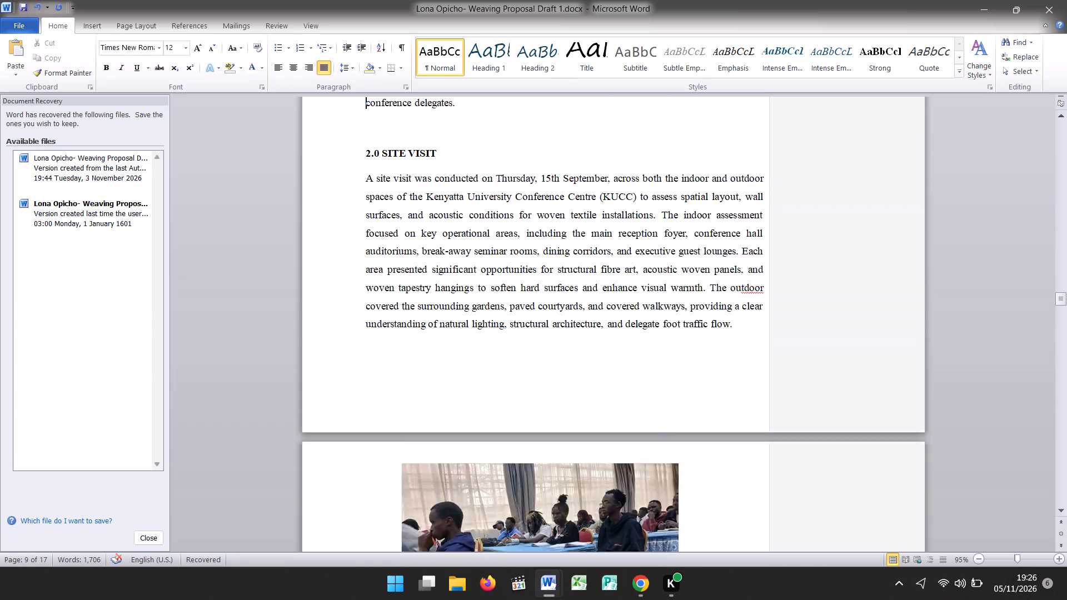
pyautogui.press('Up')
pyautogui.press('Up')
pyautogui.press('Up')
pyautogui.press('Up')
pyautogui.press('Up')
pyautogui.press('Up')
pyautogui.press('Up')
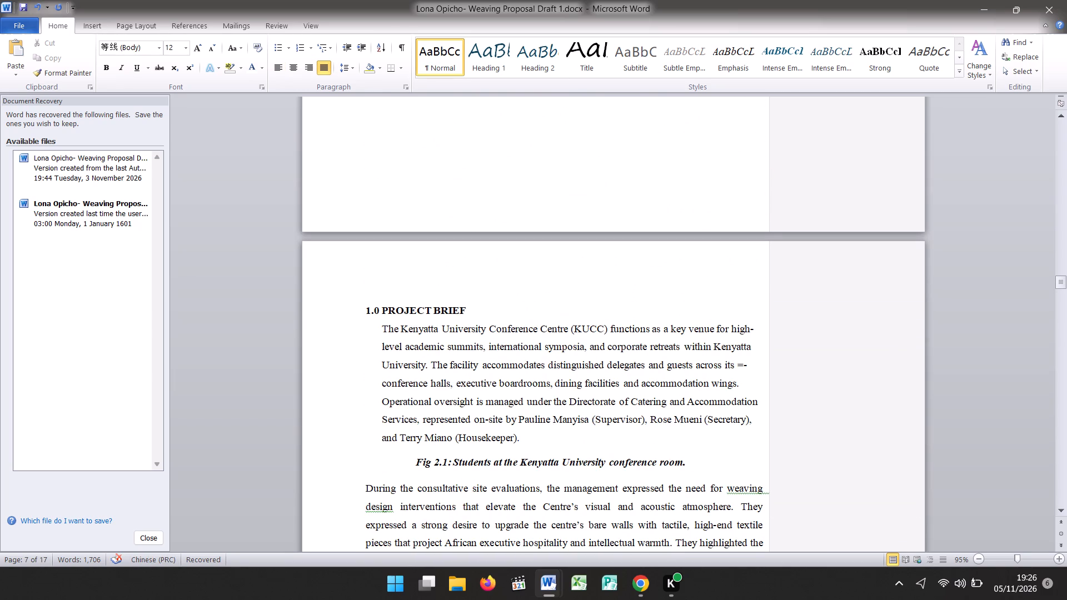
pyautogui.moveTo(415, 462); pyautogui.dragTo(519, 464)
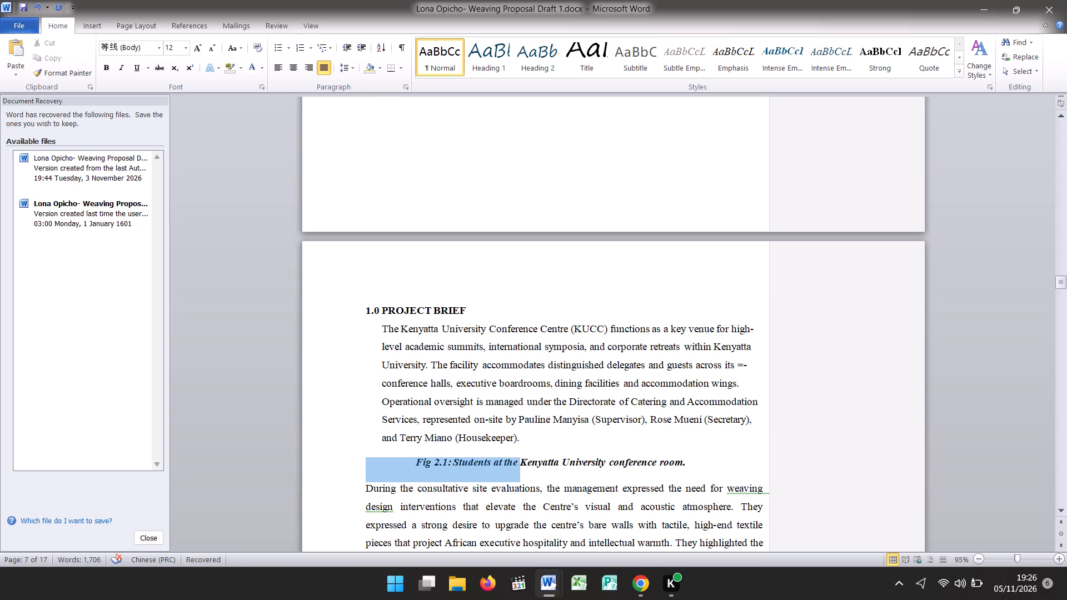
pyautogui.moveTo(519, 464); pyautogui.dragTo(705, 459)
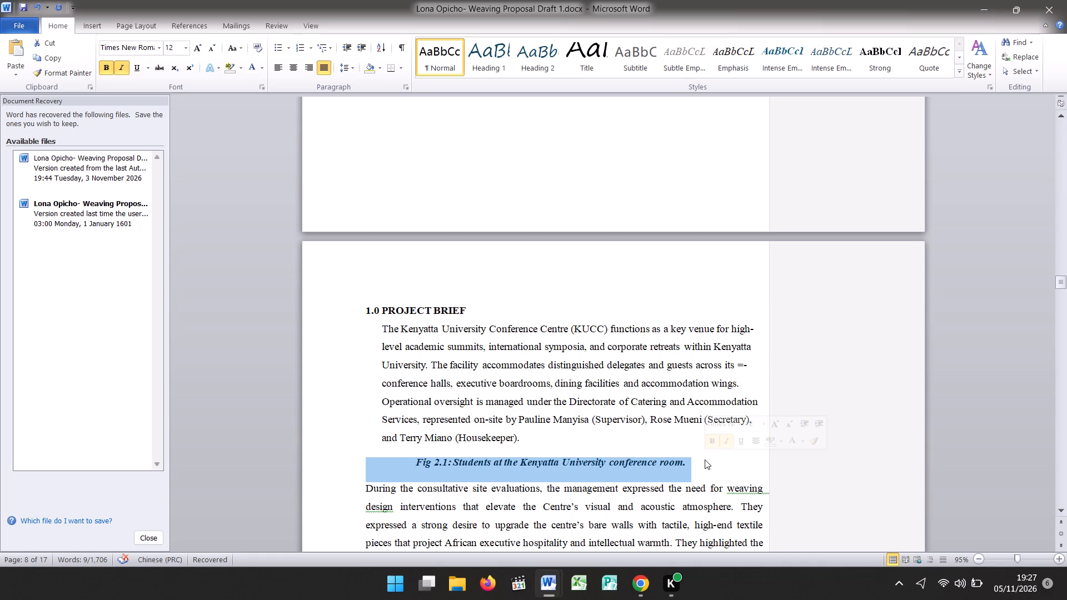
pyautogui.hotkey('ctrl', 'c')
pyautogui.click(700, 457)
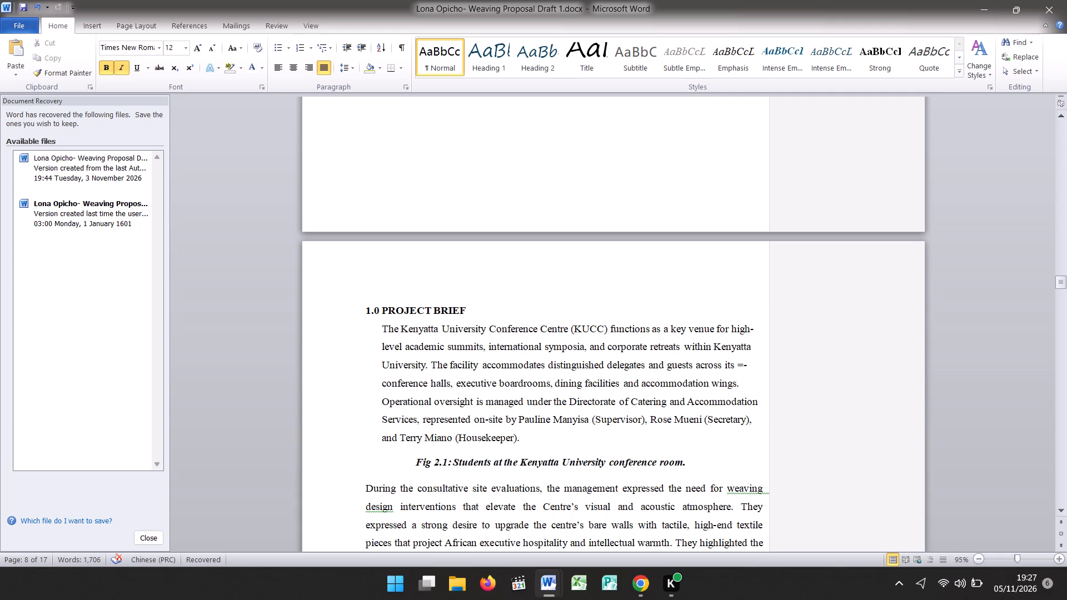
pyautogui.press('Down')
pyautogui.press('Down')
pyautogui.press('Down')
pyautogui.press('Down')
pyautogui.press('Down')
pyautogui.press('Down')
pyautogui.press('Down')
pyautogui.press('Down')
pyautogui.press('Down')
pyautogui.press('Down')
pyautogui.press('Down')
pyautogui.press('Down')
pyautogui.press('Down')
pyautogui.press('Down')
pyautogui.press('Down')
pyautogui.press('Down')
pyautogui.press('Down')
pyautogui.press('Down')
pyautogui.press('Down')
pyautogui.press('Down')
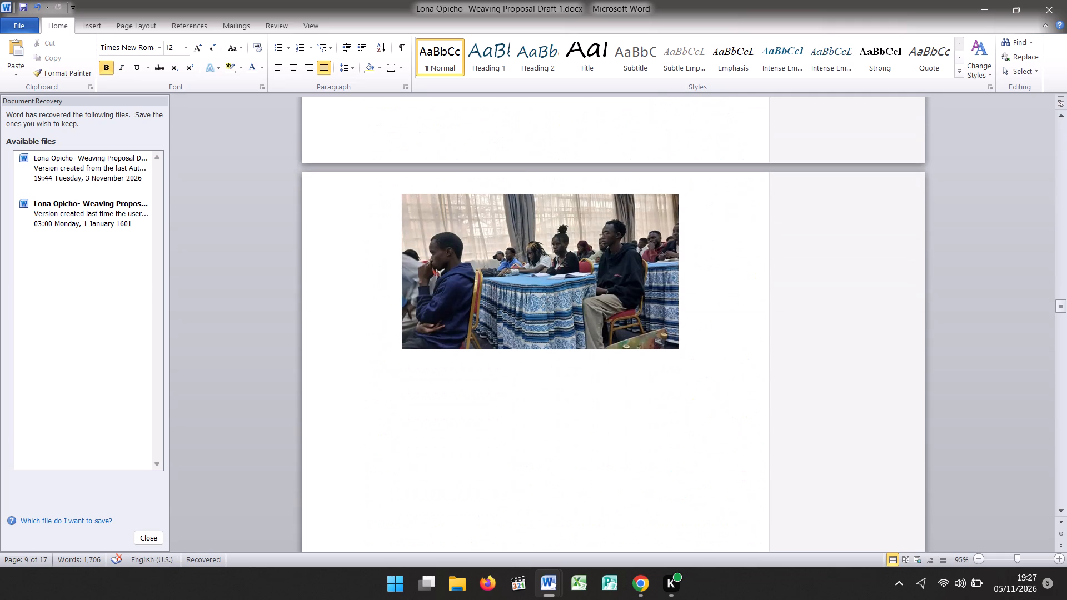
pyautogui.click(700, 355)
pyautogui.hotkey('ctrl', 'v')
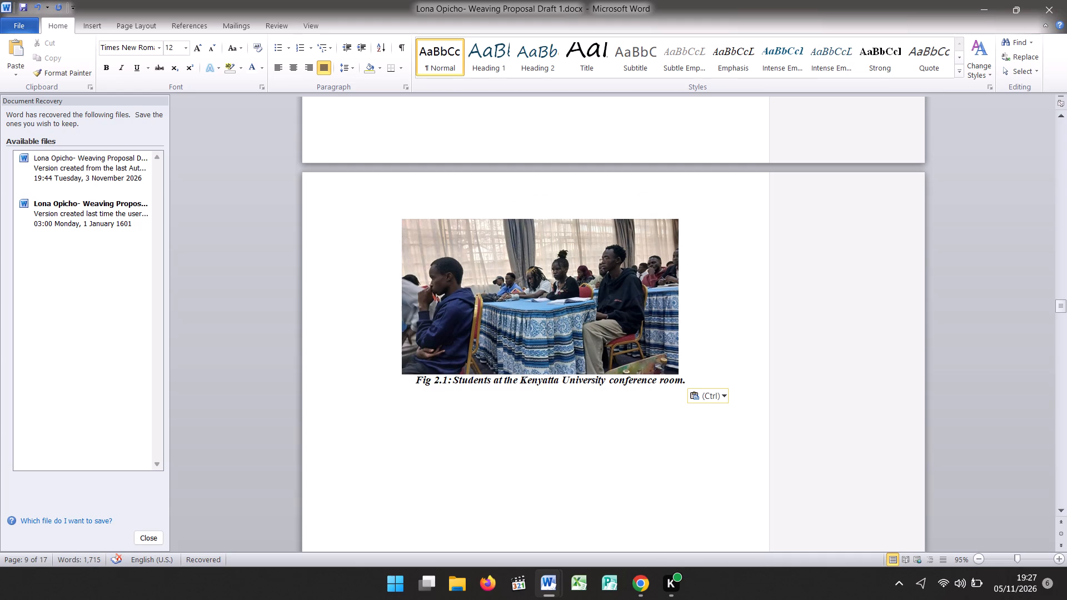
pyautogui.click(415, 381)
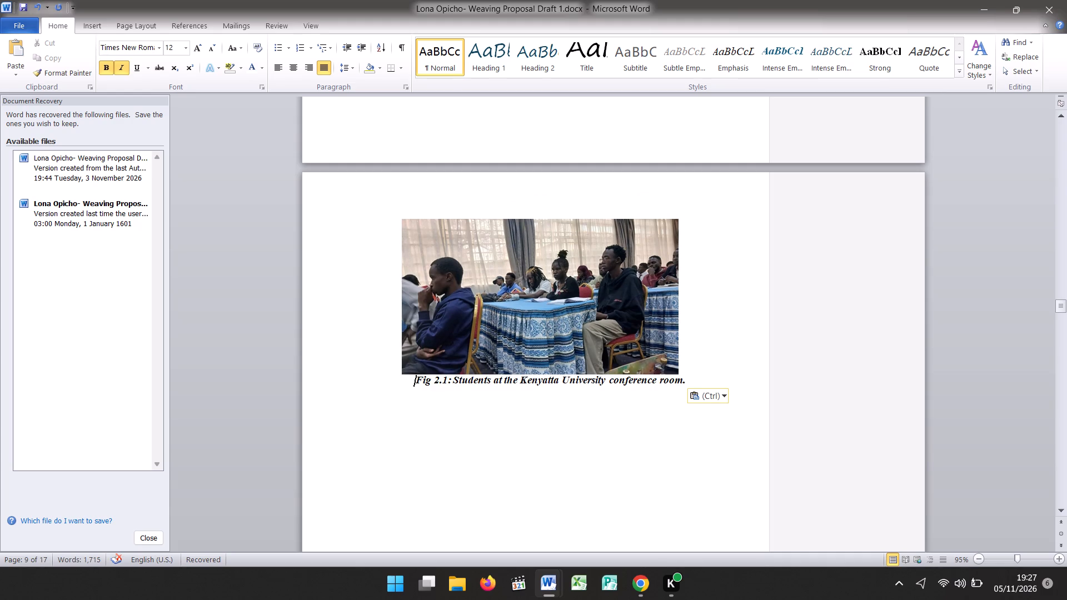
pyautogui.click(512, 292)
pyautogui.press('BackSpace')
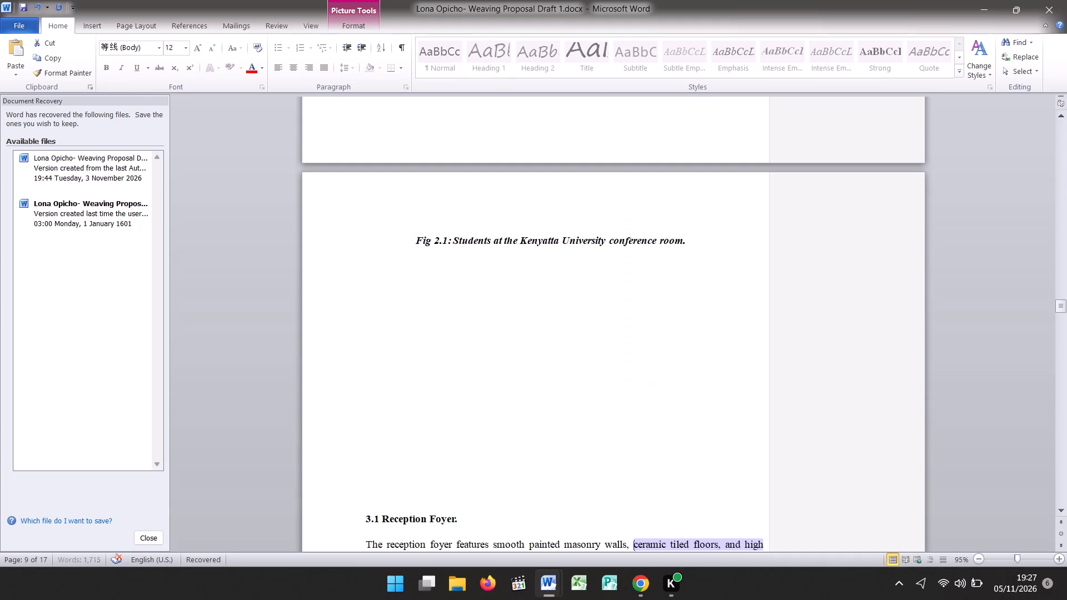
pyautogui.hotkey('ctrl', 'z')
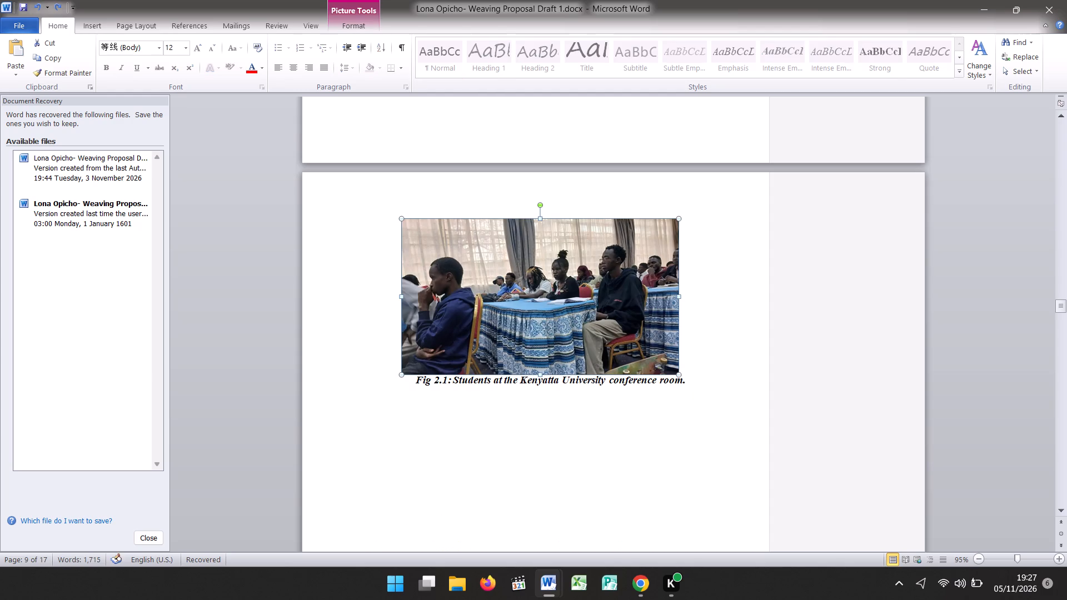
# Nudge the conference photo up towards the top of its page and deselect it.
pyautogui.press('Up')
pyautogui.press('Up')
pyautogui.press('Up')
pyautogui.press('Up')
pyautogui.press('Up')
pyautogui.press('Up')
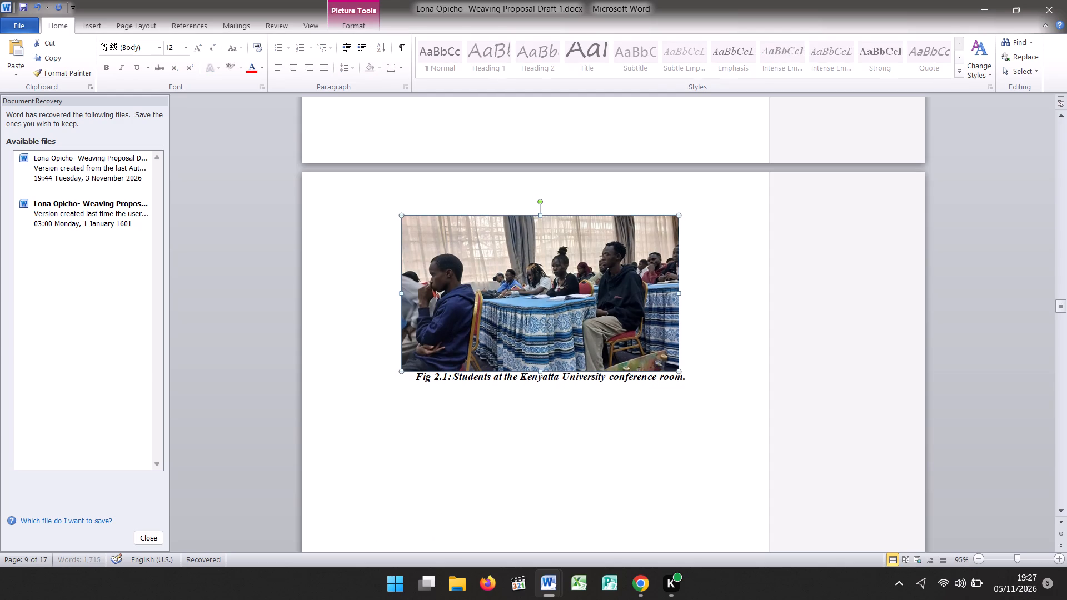
pyautogui.press('Up')
pyautogui.press('Up')
pyautogui.press('Up')
pyautogui.press('Up')
pyautogui.press('Up')
pyautogui.press('Up')
pyautogui.press('Up')
pyautogui.press('Up')
pyautogui.press('Up')
pyautogui.press('Up')
pyautogui.press('Up')
pyautogui.press('Up')
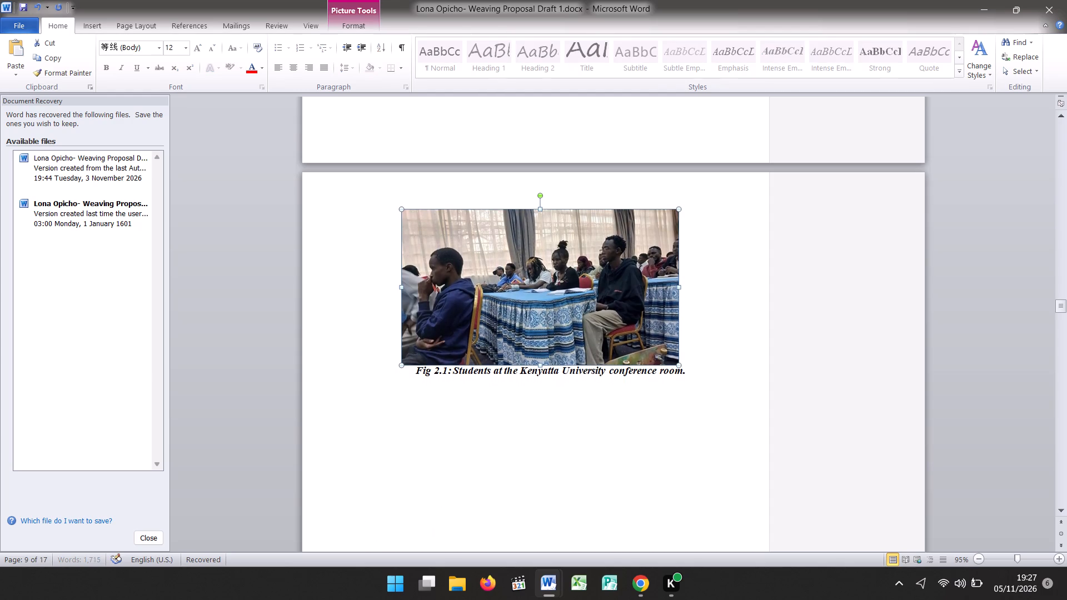
pyautogui.press('Up')
pyautogui.press('Up')
pyautogui.press('Up')
pyautogui.press('Up')
pyautogui.press('Up')
pyautogui.press('Up')
pyautogui.press('Up')
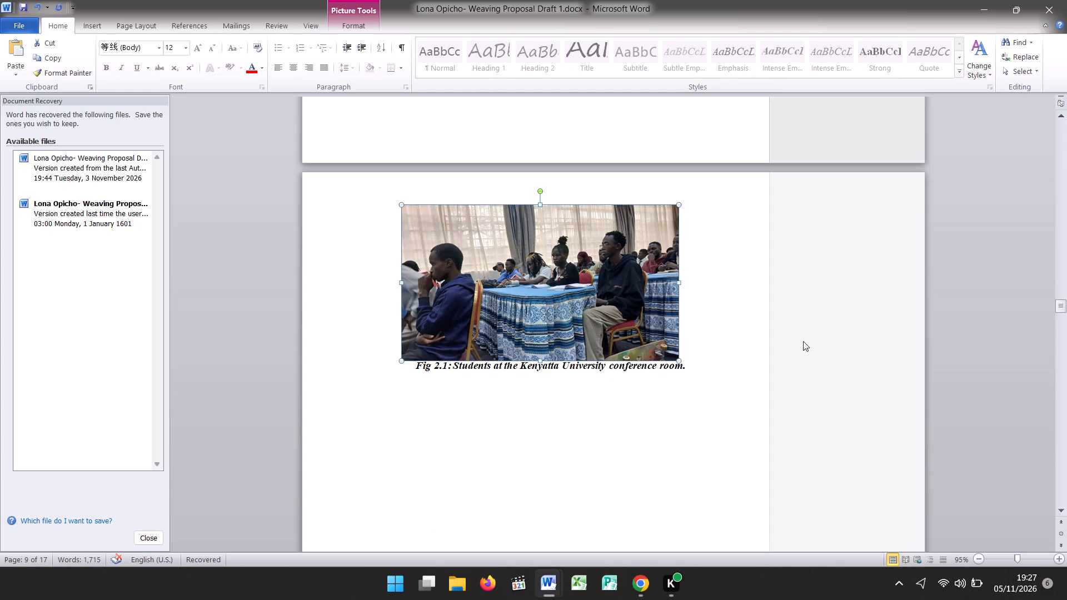
pyautogui.click(711, 351)
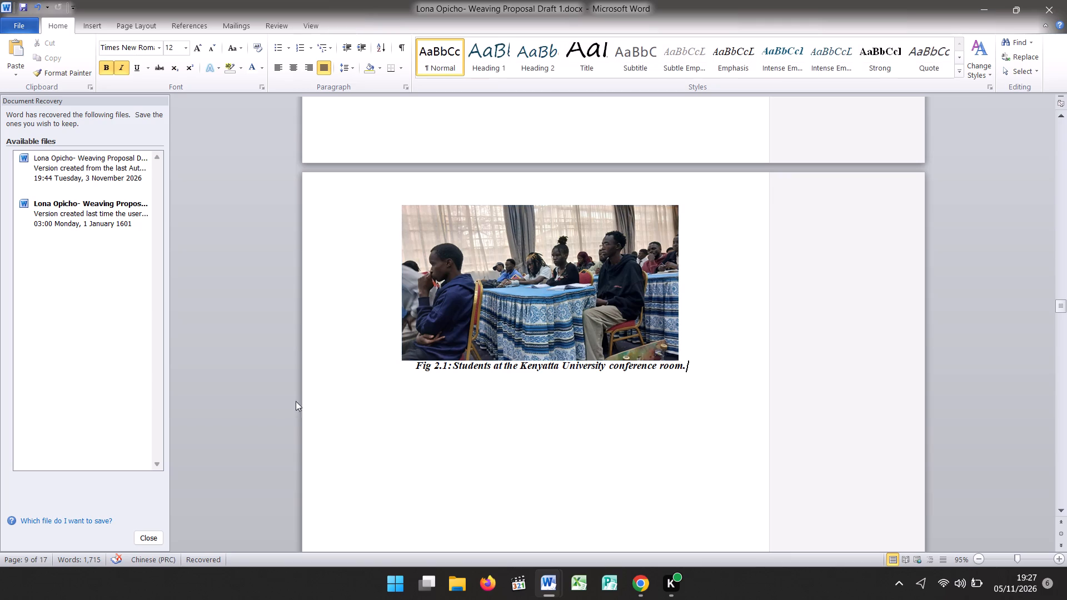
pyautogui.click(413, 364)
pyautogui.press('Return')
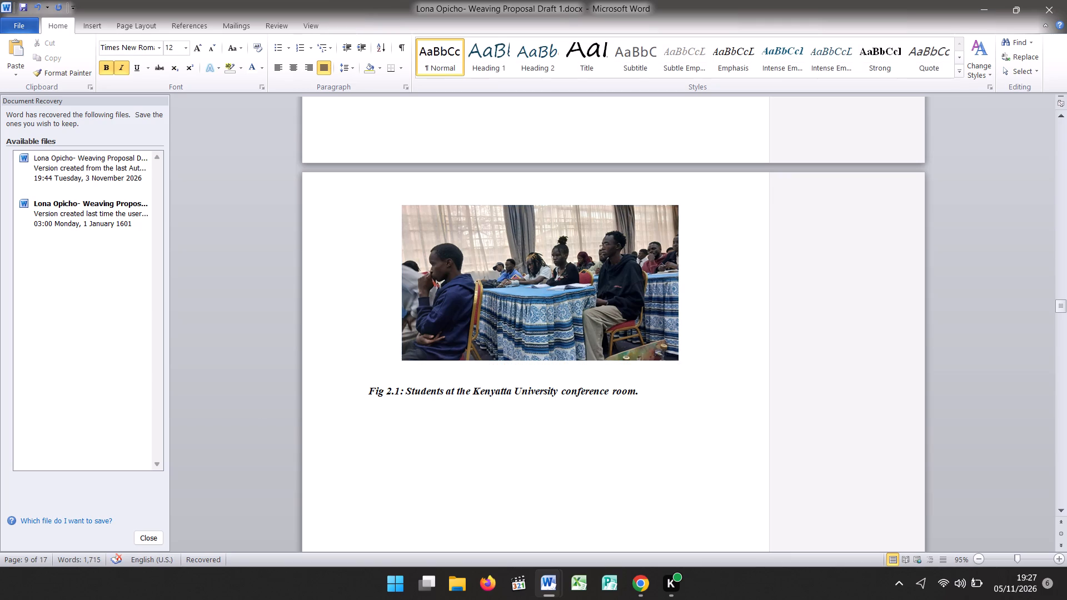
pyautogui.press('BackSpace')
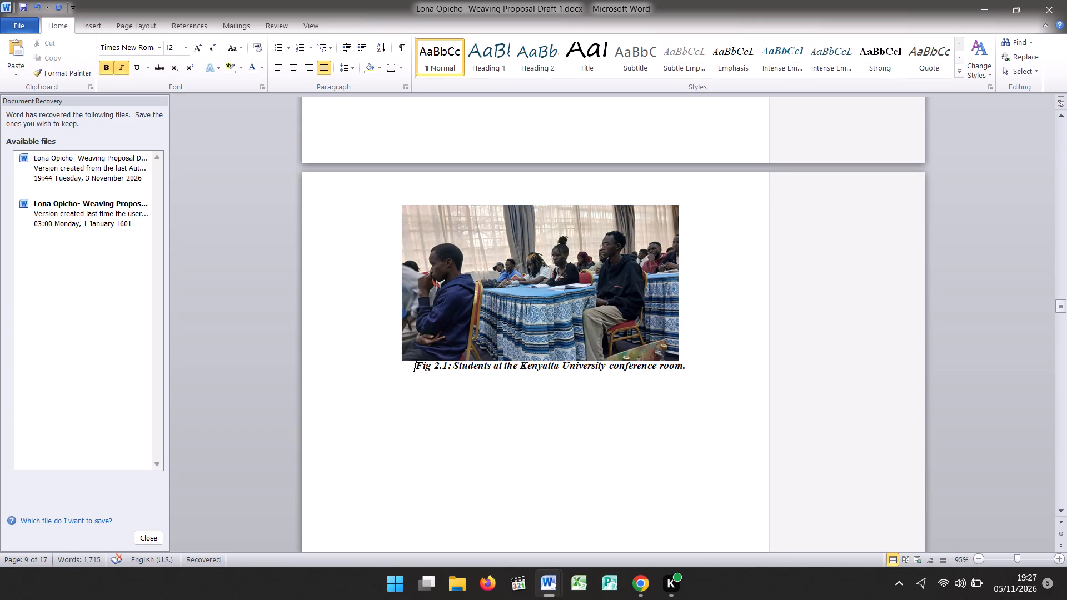
# Delete the original Fig 2.1 caption from the Project Brief section.
pyautogui.click(430, 495)
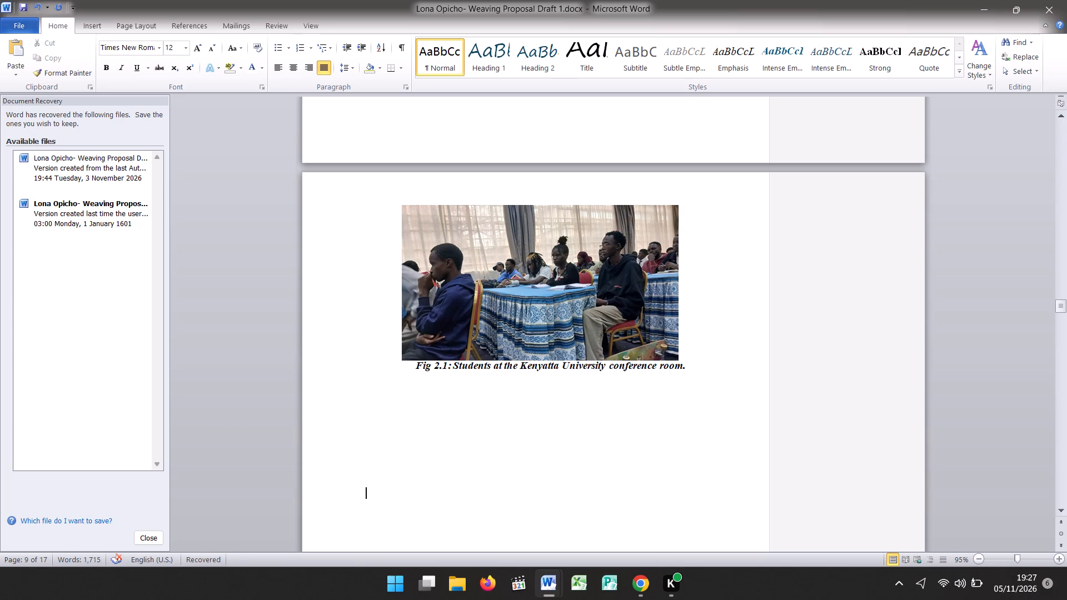
pyautogui.press('Up')
pyautogui.press('Up')
pyautogui.press('Up')
pyautogui.press('Up')
pyautogui.press('Up')
pyautogui.press('Up')
pyautogui.press('Up')
pyautogui.press('Up')
pyautogui.press('Up')
pyautogui.press('Up')
pyautogui.press('Up')
pyautogui.press('Up')
pyautogui.press('Up')
pyautogui.press('Up')
pyautogui.press('Up')
pyautogui.press('Up')
pyautogui.press('Up')
pyautogui.press('Up')
pyautogui.press('Up')
pyautogui.press('Up')
pyautogui.press('Up')
pyautogui.press('Up')
pyautogui.press('Up')
pyautogui.press('Up')
pyautogui.press('Up')
pyautogui.press('Up')
pyautogui.press('Up')
pyautogui.press('Up')
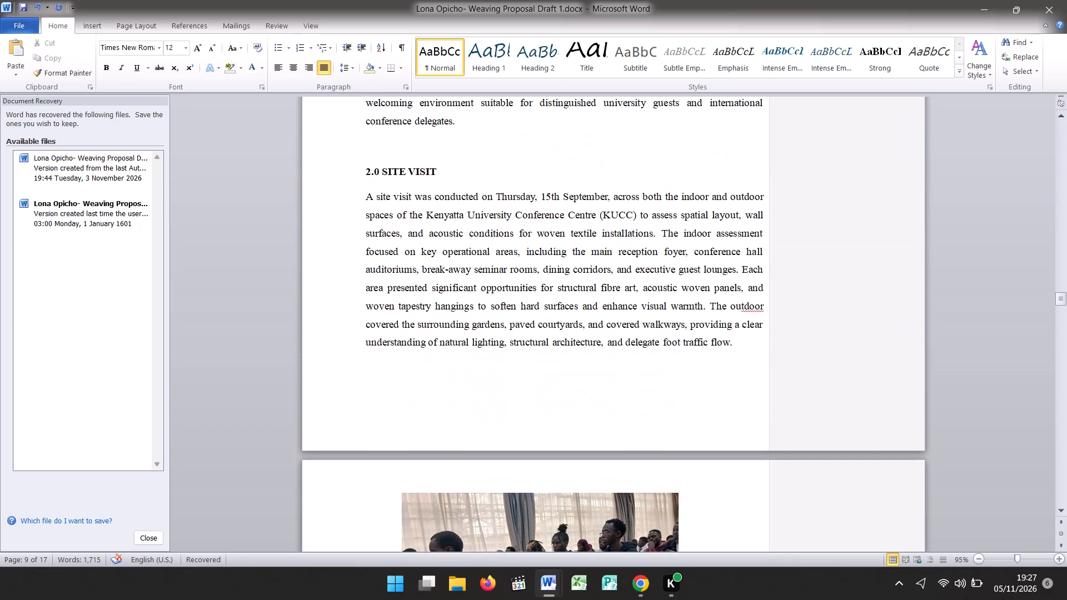
pyautogui.press('Up')
pyautogui.press('Up')
pyautogui.press('Up')
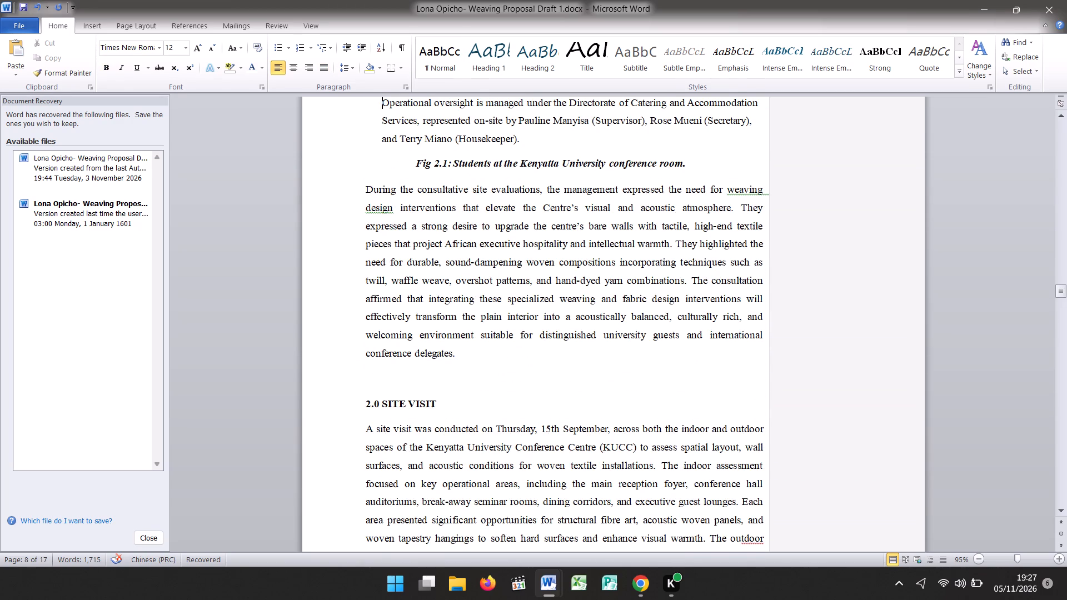
pyautogui.moveTo(417, 162); pyautogui.dragTo(503, 159)
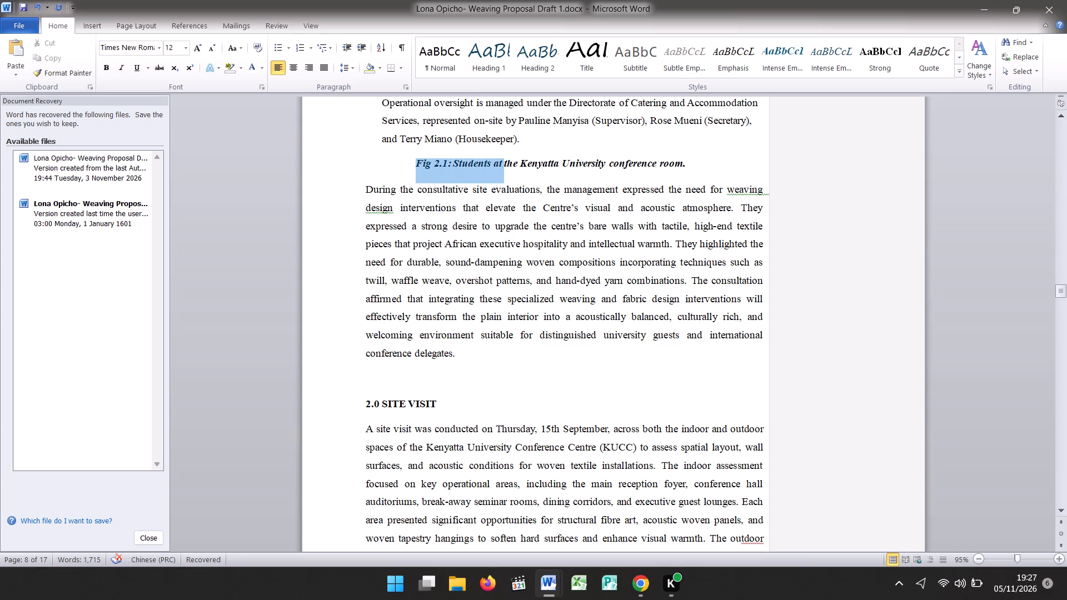
pyautogui.moveTo(503, 159); pyautogui.dragTo(554, 164)
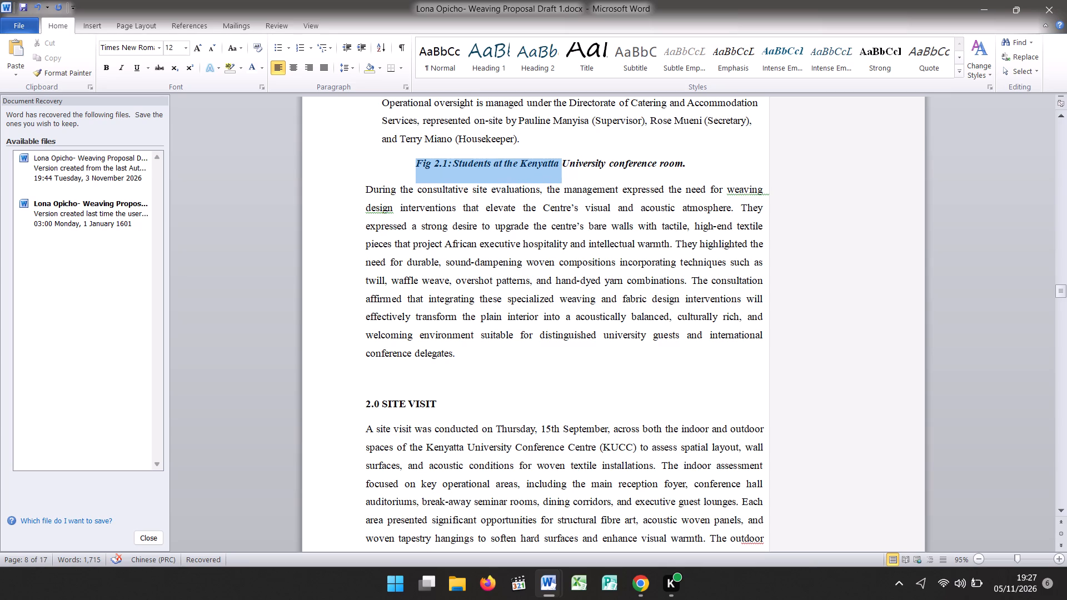
pyautogui.moveTo(554, 164); pyautogui.dragTo(703, 165)
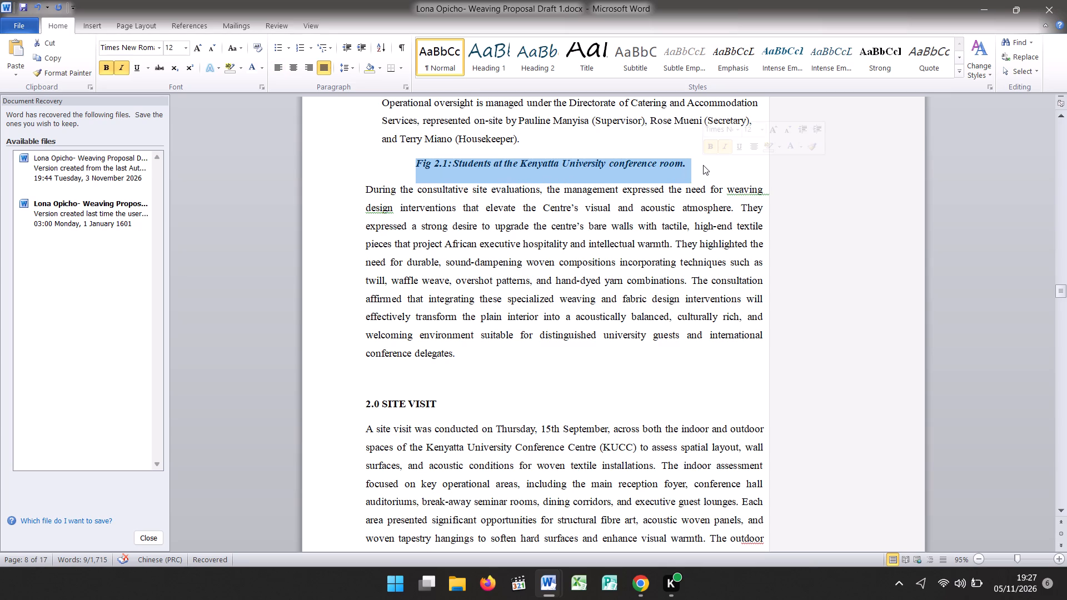
pyautogui.press('BackSpace')
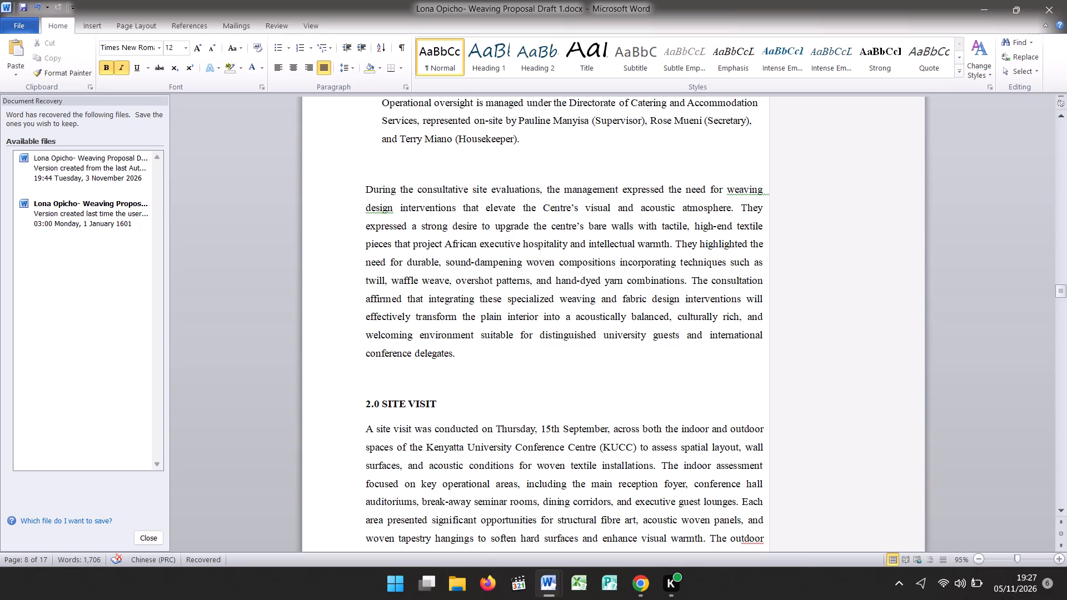
# Remove the blank line and leading spaces before "During the consultative site evaluations", starting it as a new paragraph directly below the first Project Brief paragraph.
pyautogui.click(358, 195)
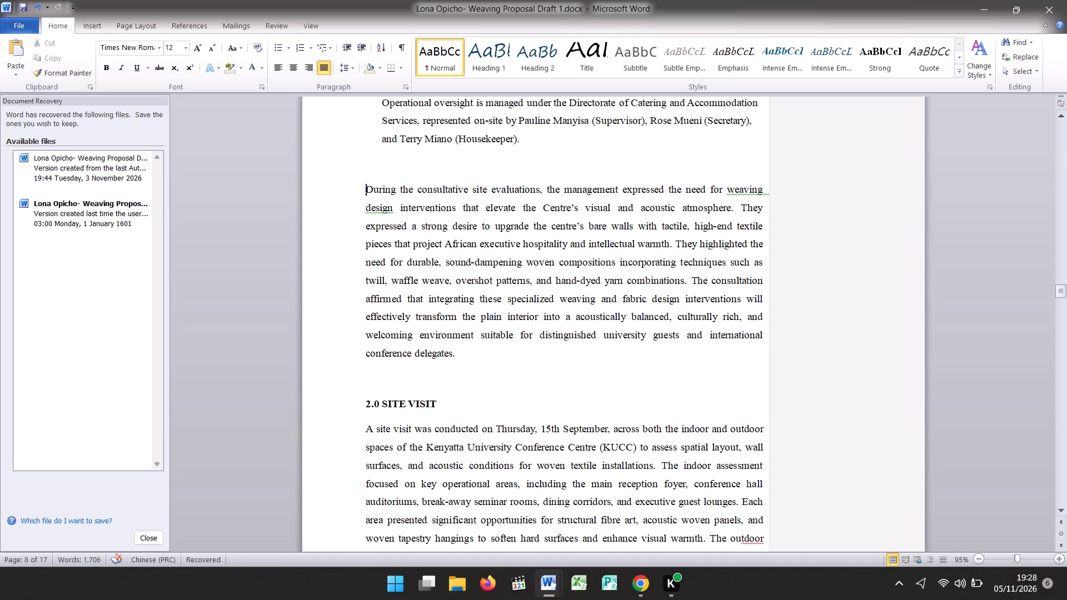
pyautogui.press('BackSpace')
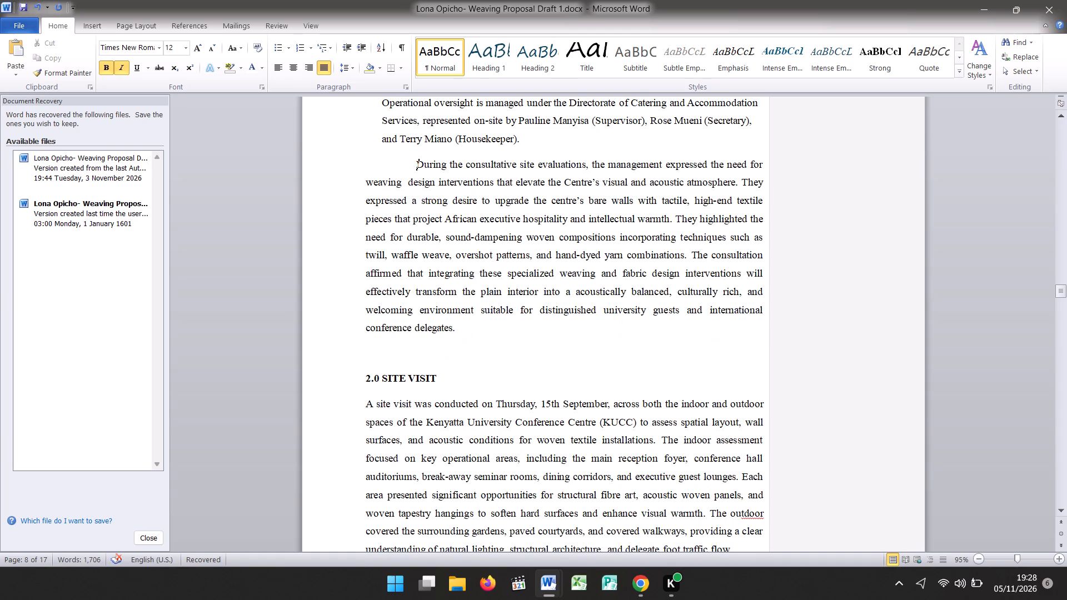
pyautogui.press('space')
pyautogui.press('BackSpace')
pyautogui.press('BackSpace')
pyautogui.press('BackSpace')
pyautogui.press('BackSpace')
pyautogui.press('BackSpace')
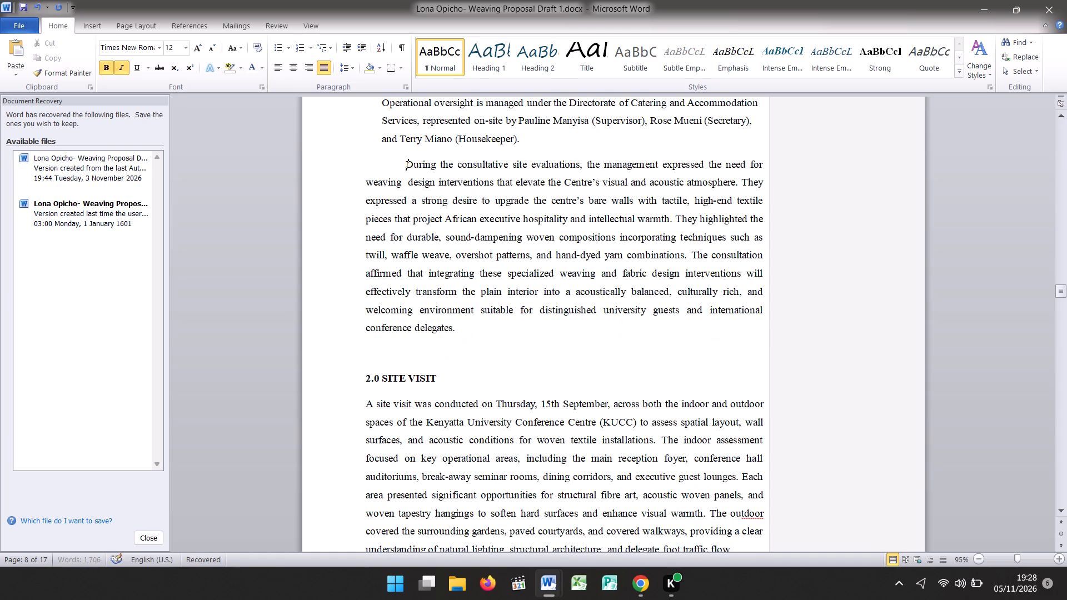
pyautogui.press('BackSpace')
pyautogui.press('BackSpace')
pyautogui.press('BackSpace')
pyautogui.press('BackSpace')
pyautogui.press('BackSpace')
pyautogui.press('BackSpace')
pyautogui.press('BackSpace')
pyautogui.press('BackSpace')
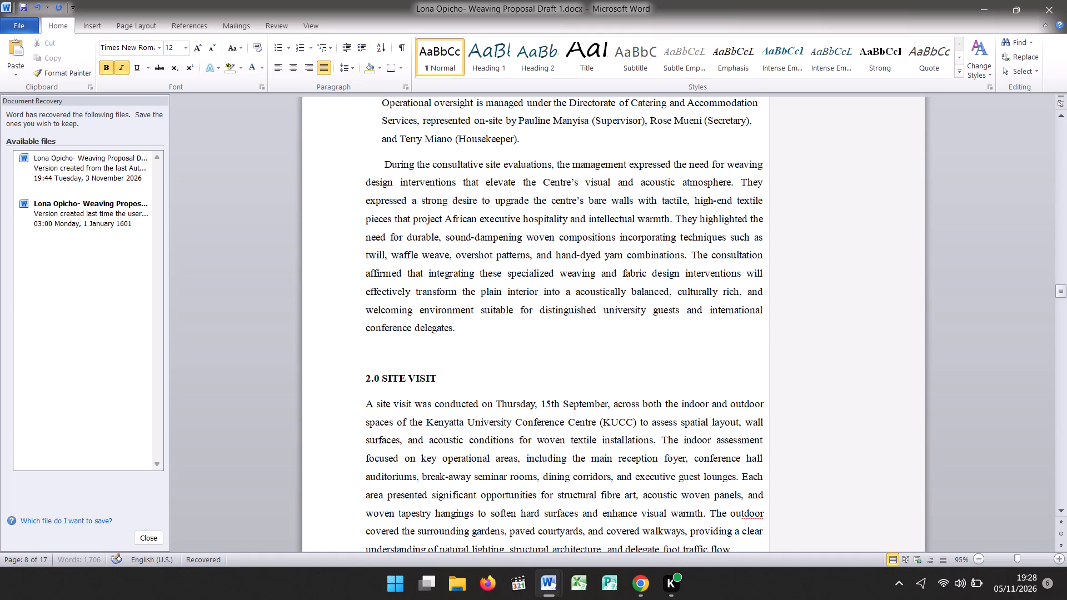
pyautogui.press('BackSpace')
pyautogui.press('BackSpace')
pyautogui.press('BackSpace')
pyautogui.press('BackSpace')
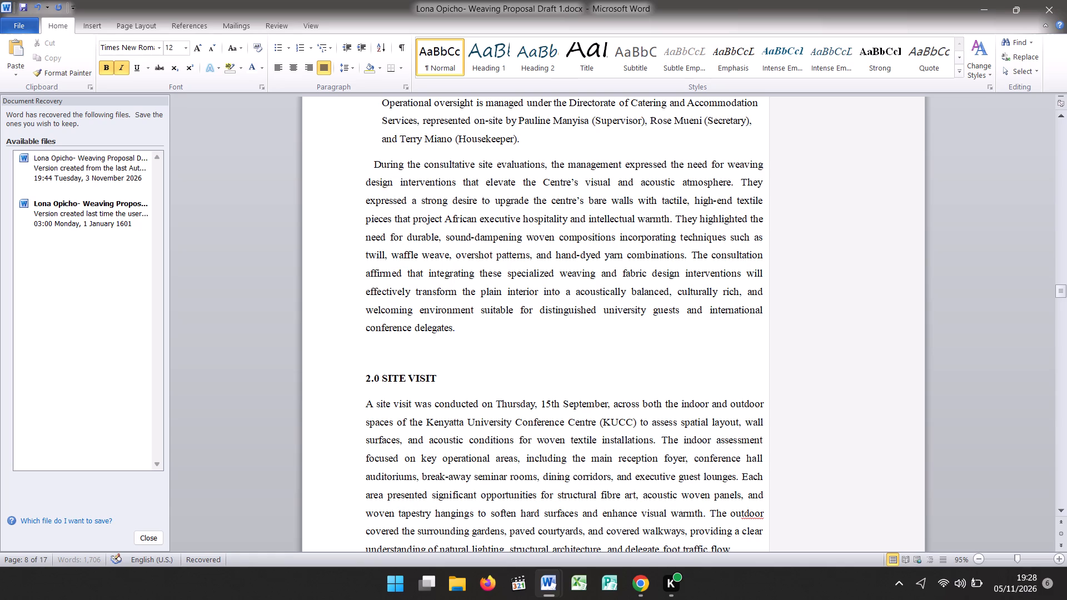
pyautogui.press('BackSpace')
pyautogui.press('BackSpace')
pyautogui.press('BackSpace')
pyautogui.press('BackSpace')
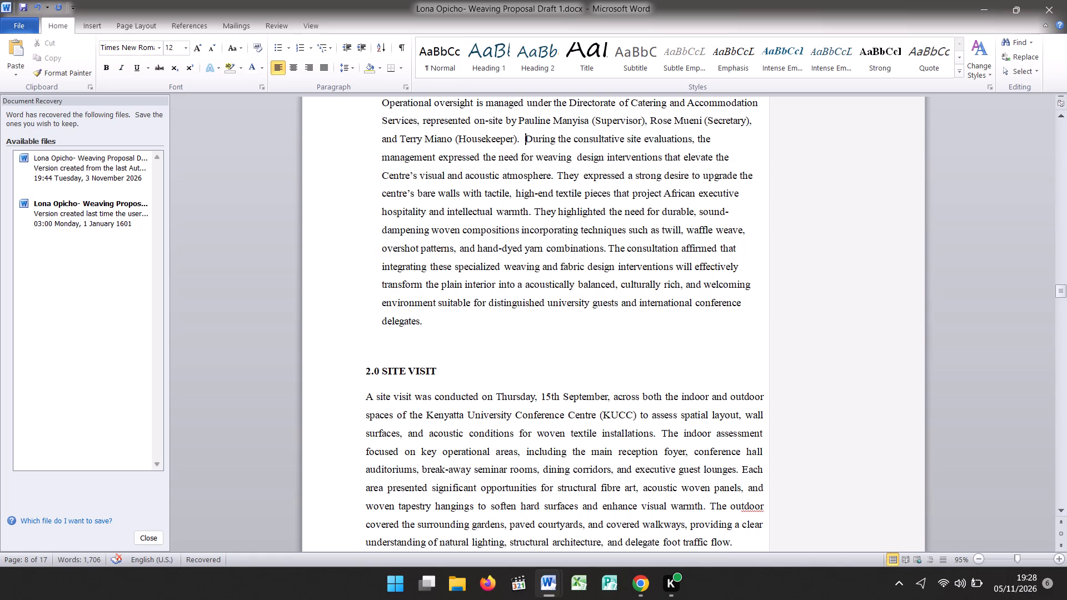
pyautogui.press('Return')
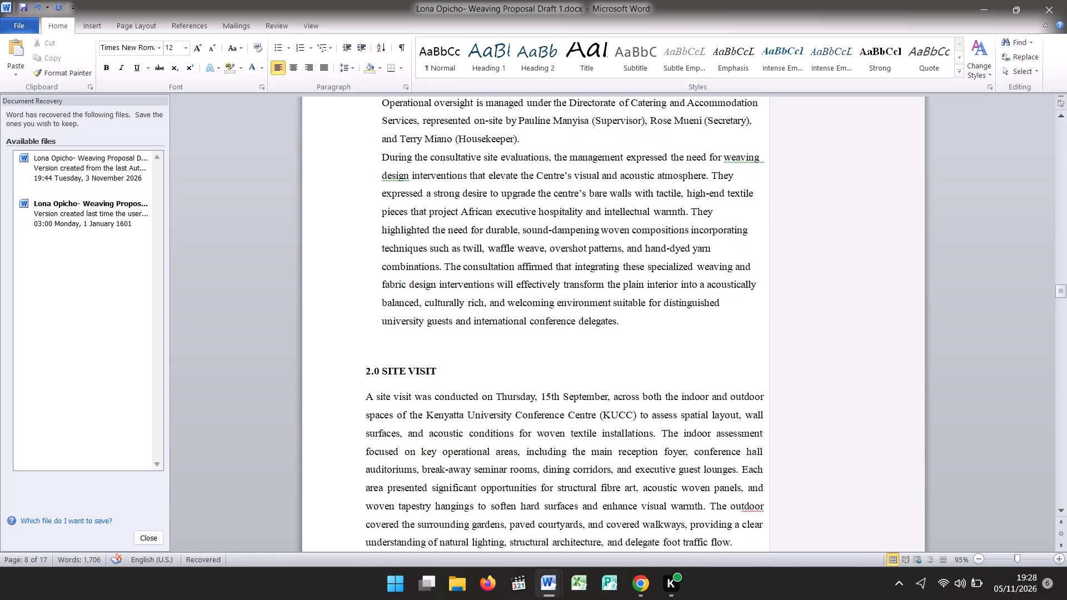
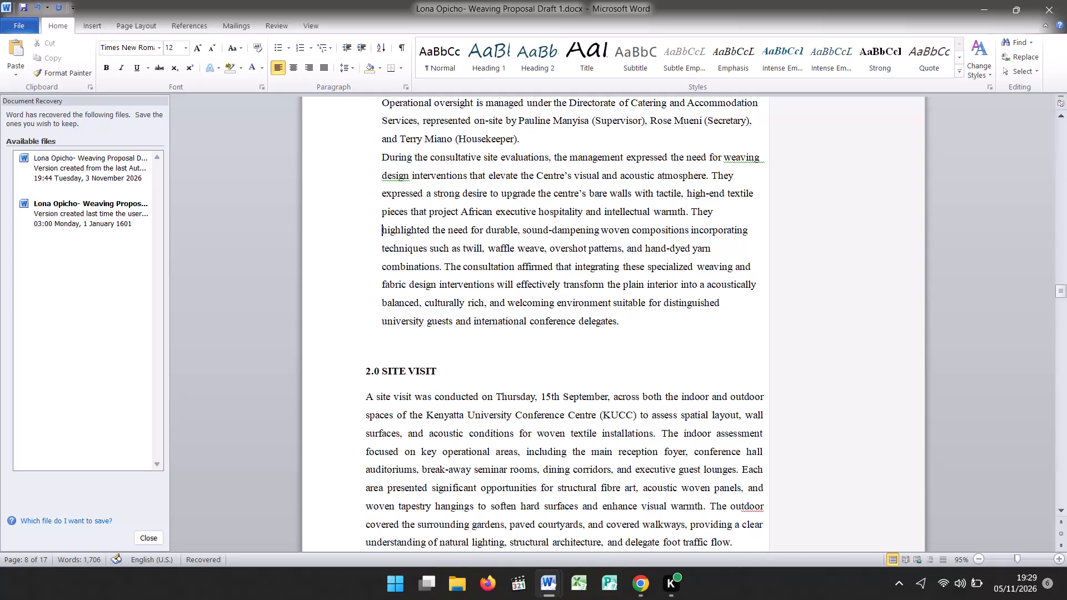
# Delete the blank lines between the Fig 2.1 caption and the Reception Foyer heading so the heading sits directly beneath the caption.
pyautogui.press('Down')
pyautogui.press('Down')
pyautogui.press('Down')
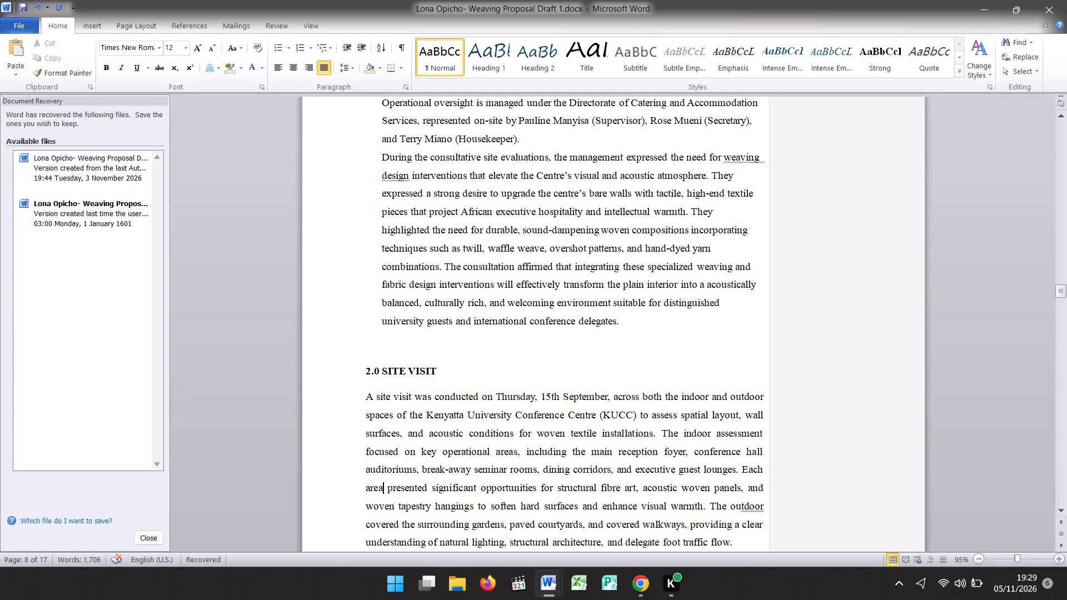
pyautogui.press('Down')
pyautogui.press('Down')
pyautogui.press('Down')
pyautogui.press('Down')
pyautogui.press('Down')
pyautogui.press('Down')
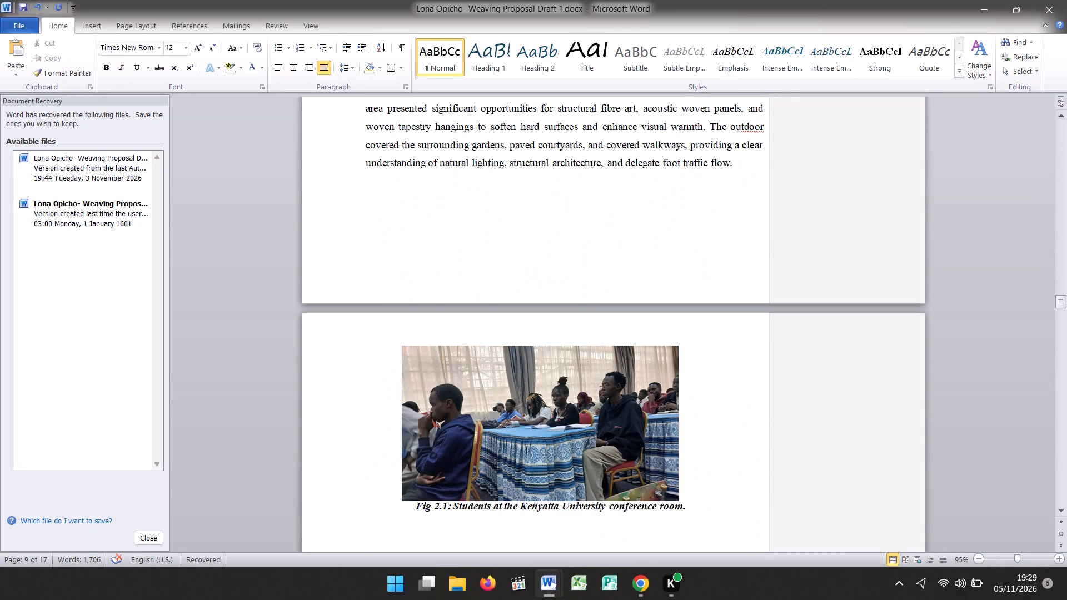
pyautogui.press('Down')
pyautogui.press('Down')
pyautogui.press('Down')
pyautogui.press('Down')
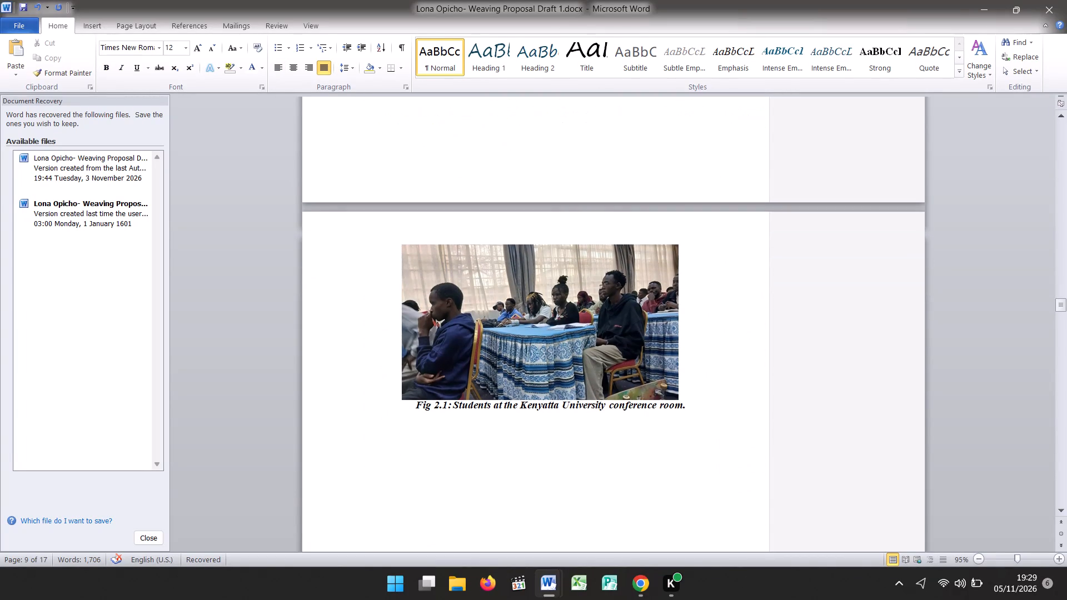
pyautogui.press('Down')
pyautogui.press('Down')
pyautogui.press('Down')
pyautogui.press('Down')
pyautogui.press('Down')
pyautogui.press('Down')
pyautogui.press('Down')
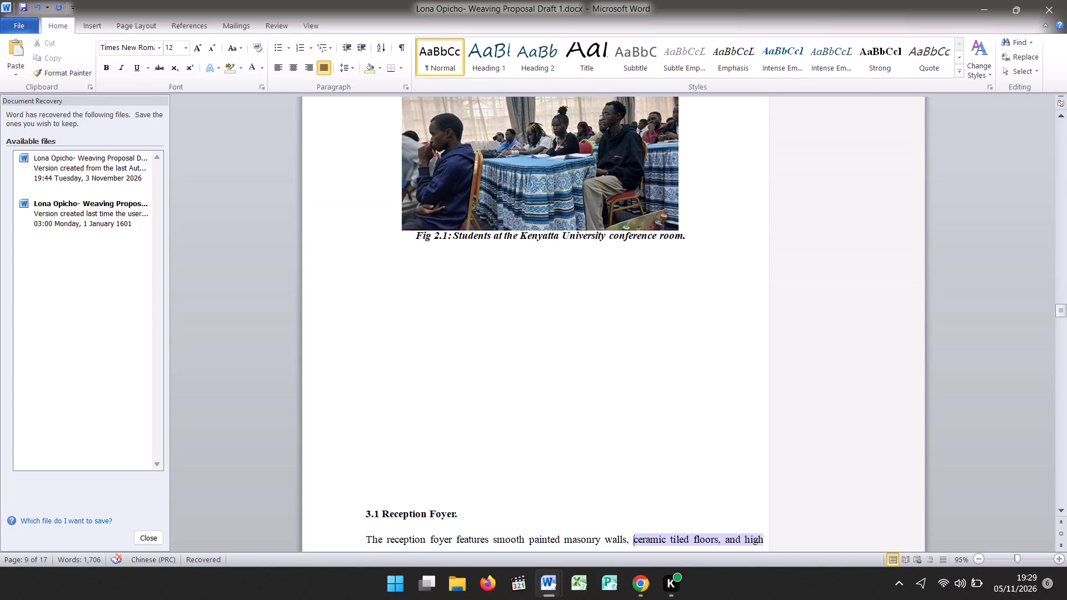
pyautogui.click(361, 511)
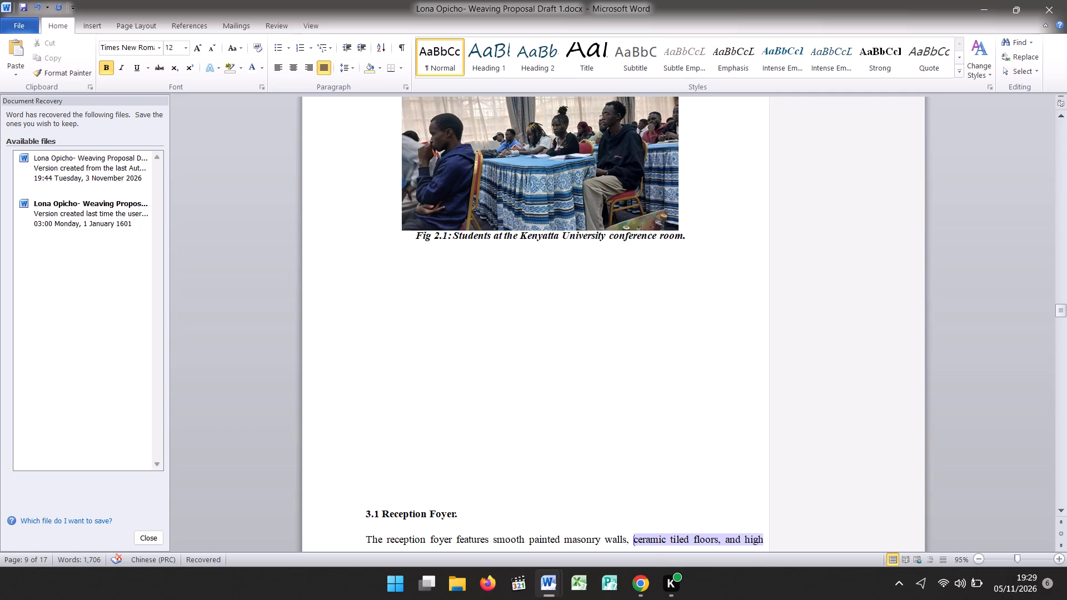
pyautogui.press('BackSpace')
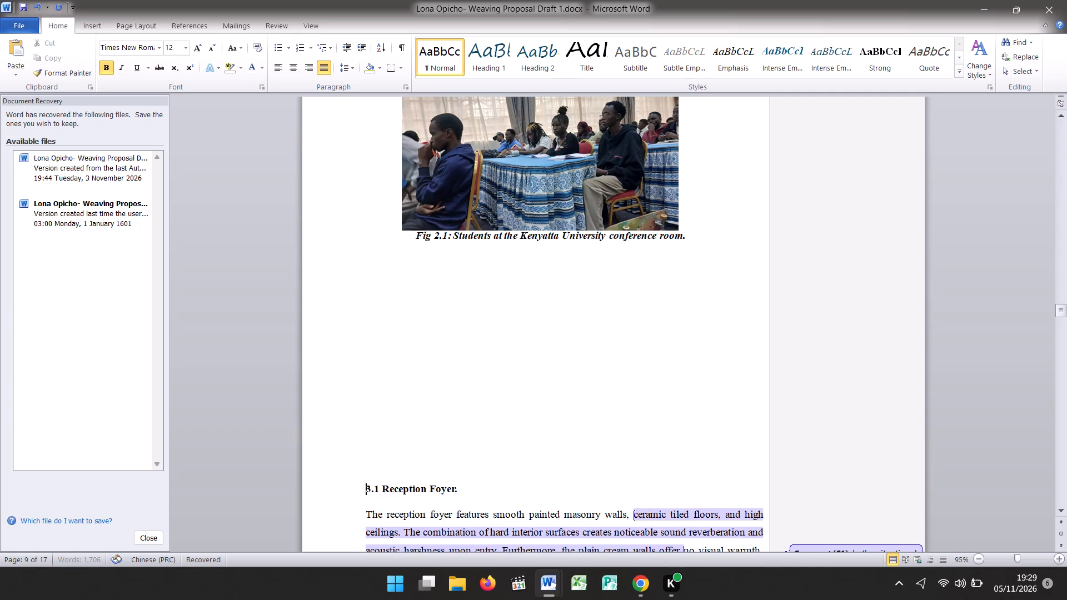
pyautogui.press('BackSpace')
pyautogui.press('BackSpace')
pyautogui.press('BackSpace')
pyautogui.press('BackSpace')
pyautogui.press('BackSpace')
pyautogui.press('BackSpace')
pyautogui.press('BackSpace')
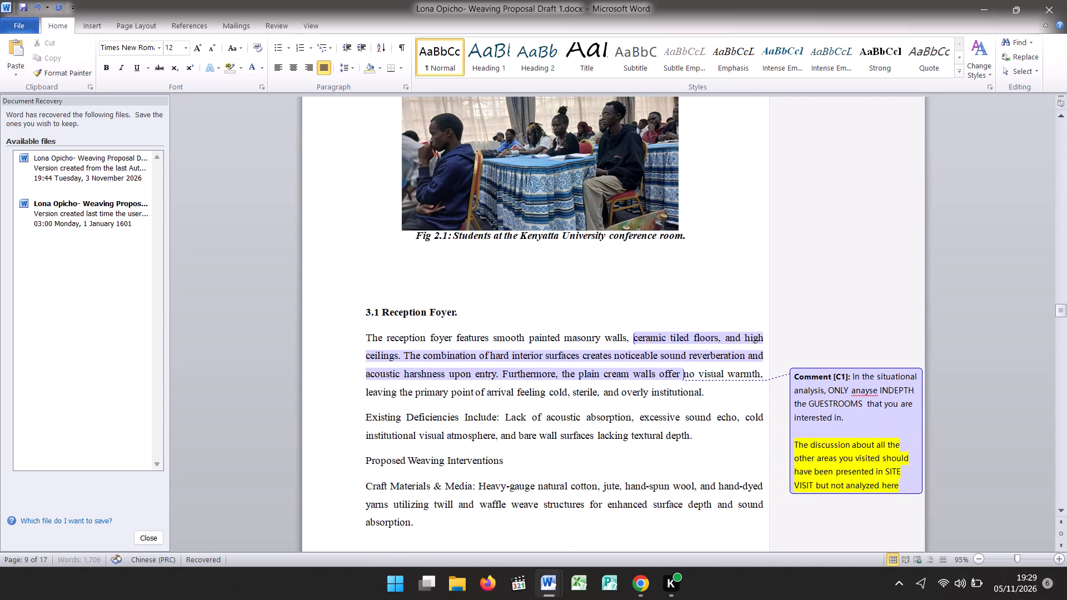
pyautogui.press('BackSpace')
pyautogui.press('BackSpace')
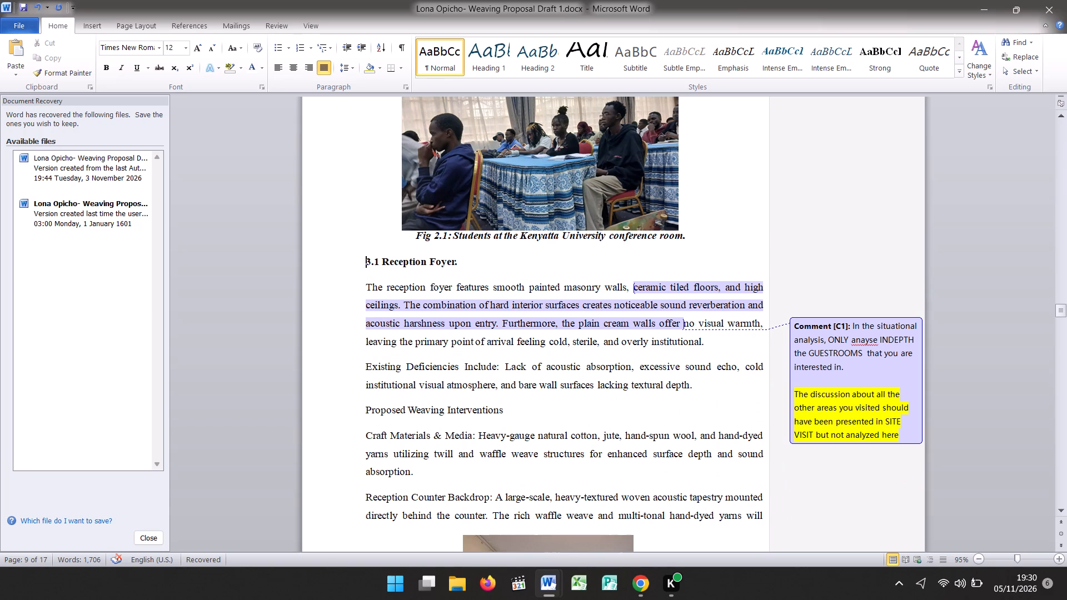
# Renumber the Reception Foyer heading as 2.1 so that it falls under the 2.0 Site Visit section.
pyautogui.press('Up')
pyautogui.press('Up')
pyautogui.press('Up')
pyautogui.press('Up')
pyautogui.press('Up')
pyautogui.press('Up')
pyautogui.press('Up')
pyautogui.press('Up')
pyautogui.press('Up')
pyautogui.press('Up')
pyautogui.press('Up')
pyautogui.press('Up')
pyautogui.press('Up')
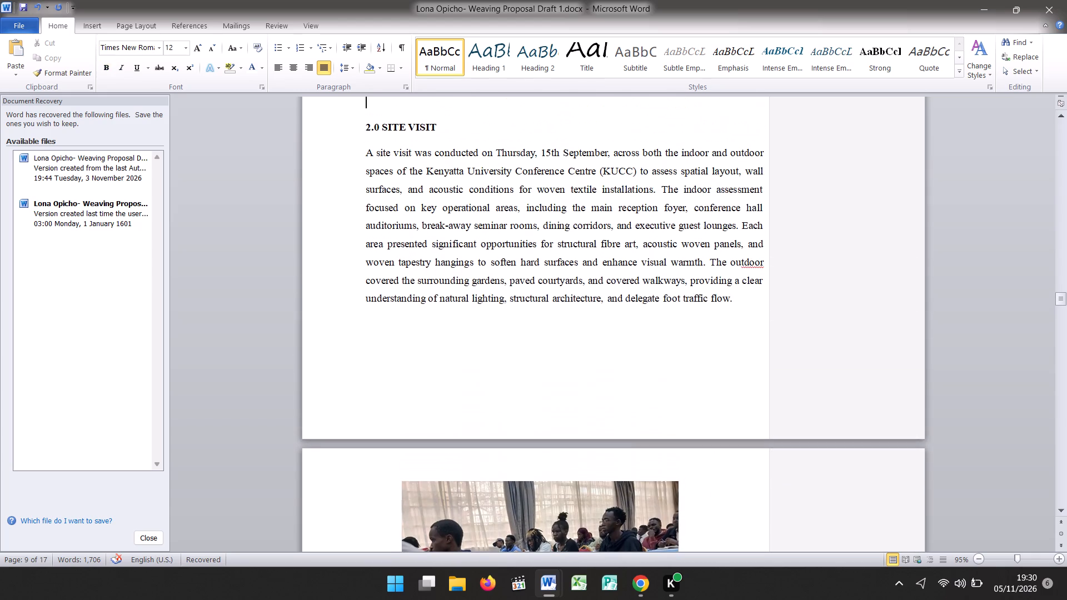
pyautogui.press('Down')
pyautogui.press('Down')
pyautogui.press('Down')
pyautogui.press('Down')
pyautogui.press('Down')
pyautogui.press('Down')
pyautogui.press('Down')
pyautogui.press('Down')
pyautogui.press('Down')
pyautogui.press('Down')
pyautogui.press('Down')
pyautogui.press('Down')
pyautogui.press('Down')
pyautogui.press('Down')
pyautogui.press('Down')
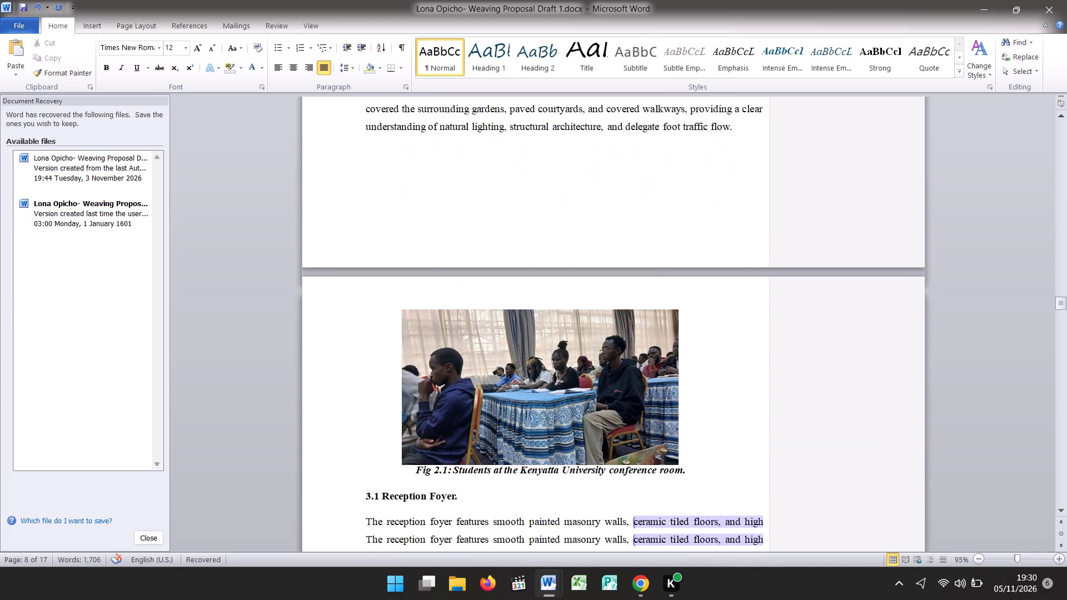
pyautogui.press('Down')
pyautogui.press('Down')
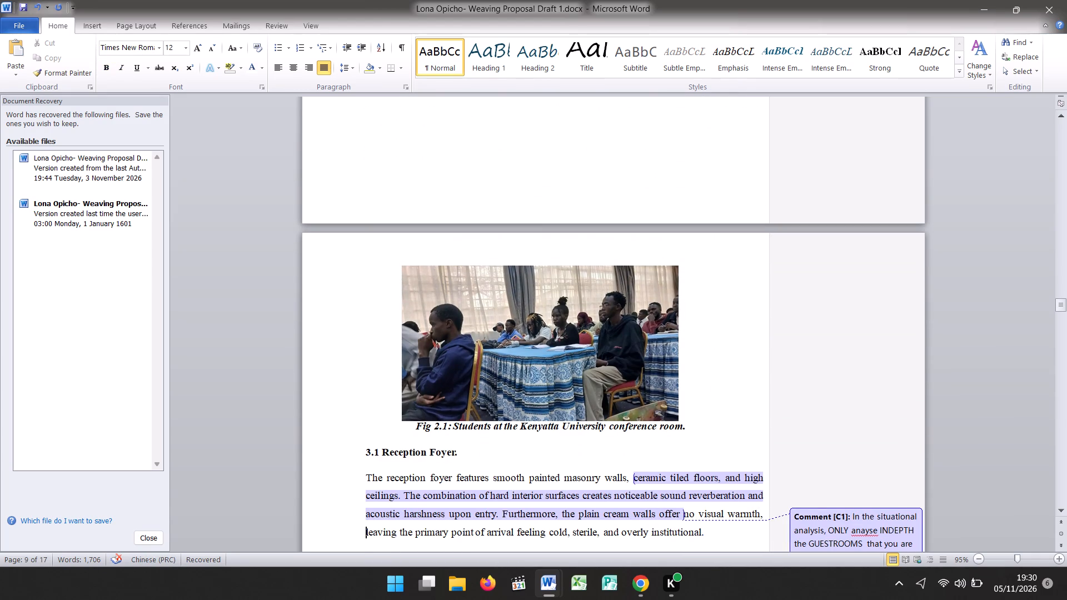
pyautogui.click(370, 458)
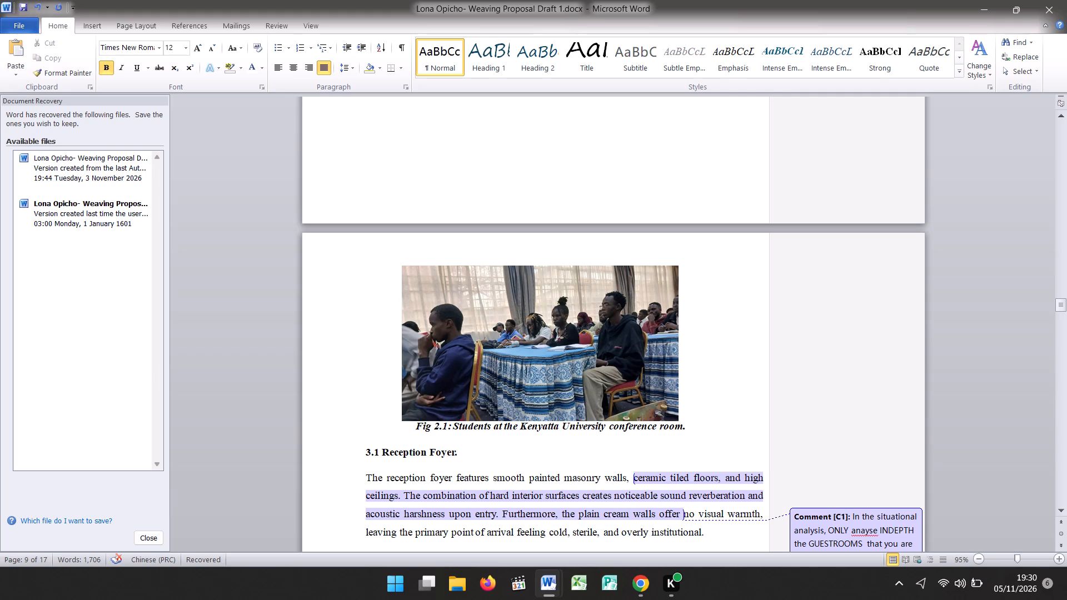
pyautogui.press('BackSpace')
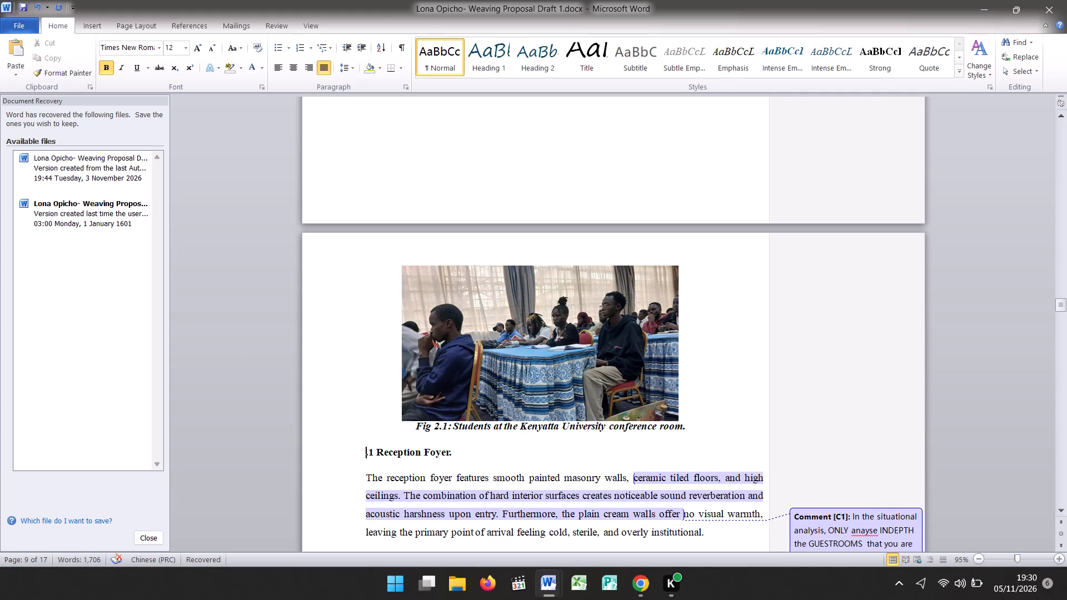
pyautogui.press('2')
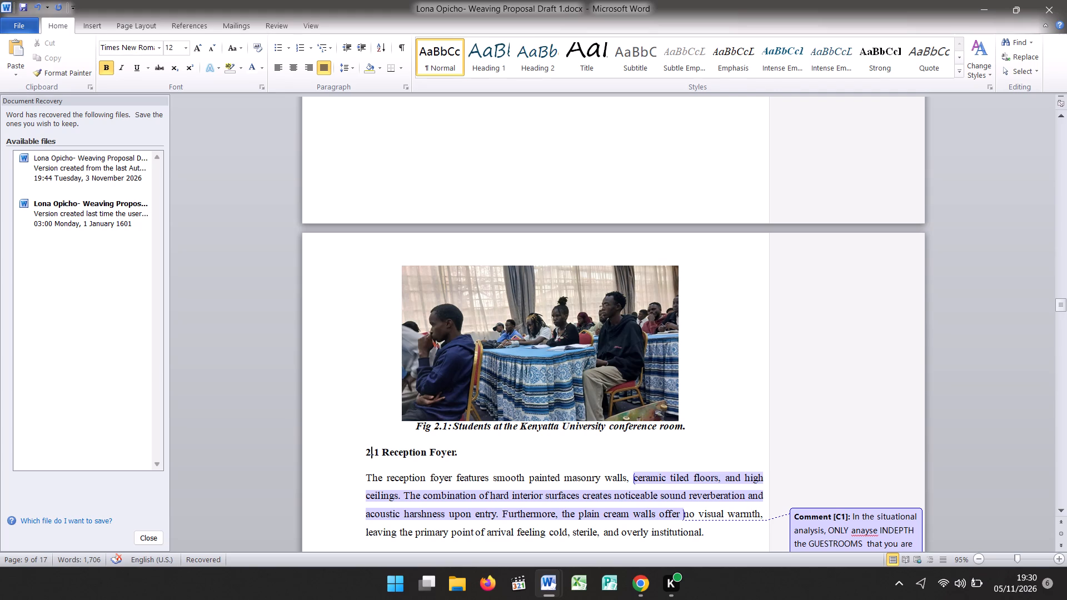
pyautogui.click(474, 451)
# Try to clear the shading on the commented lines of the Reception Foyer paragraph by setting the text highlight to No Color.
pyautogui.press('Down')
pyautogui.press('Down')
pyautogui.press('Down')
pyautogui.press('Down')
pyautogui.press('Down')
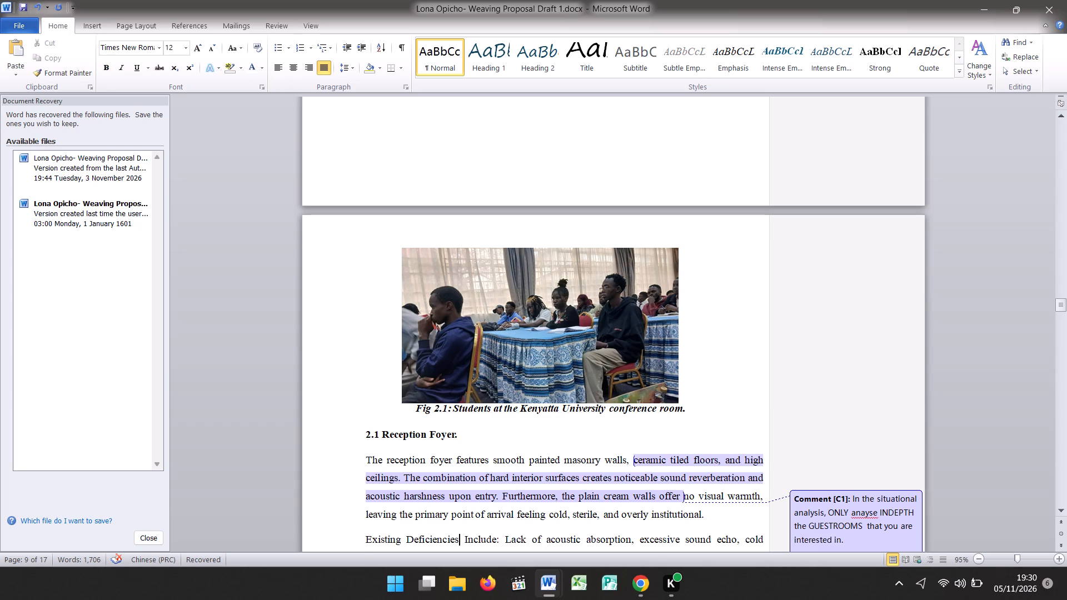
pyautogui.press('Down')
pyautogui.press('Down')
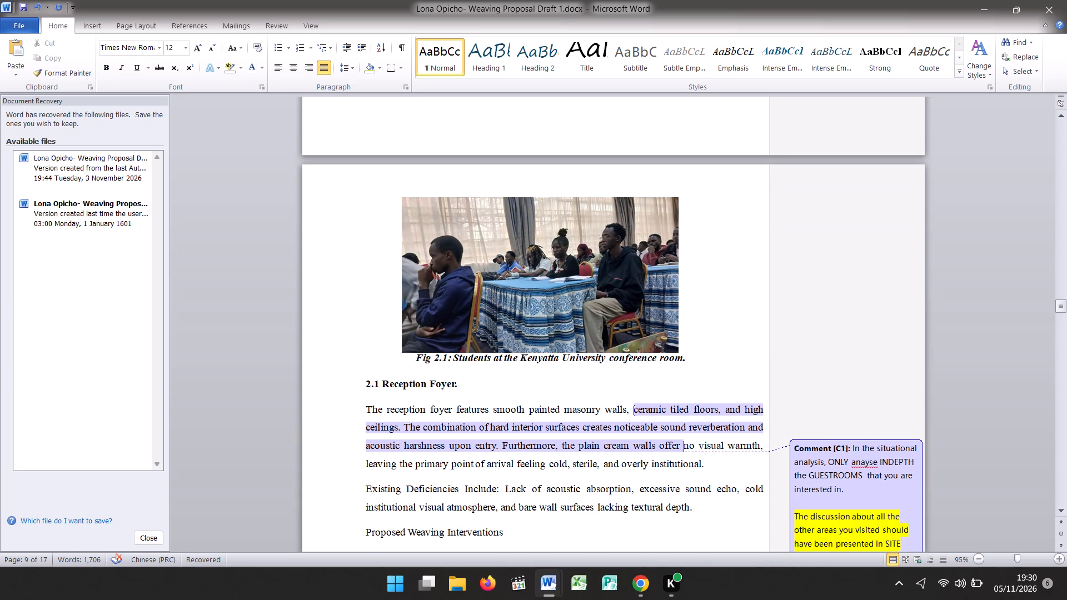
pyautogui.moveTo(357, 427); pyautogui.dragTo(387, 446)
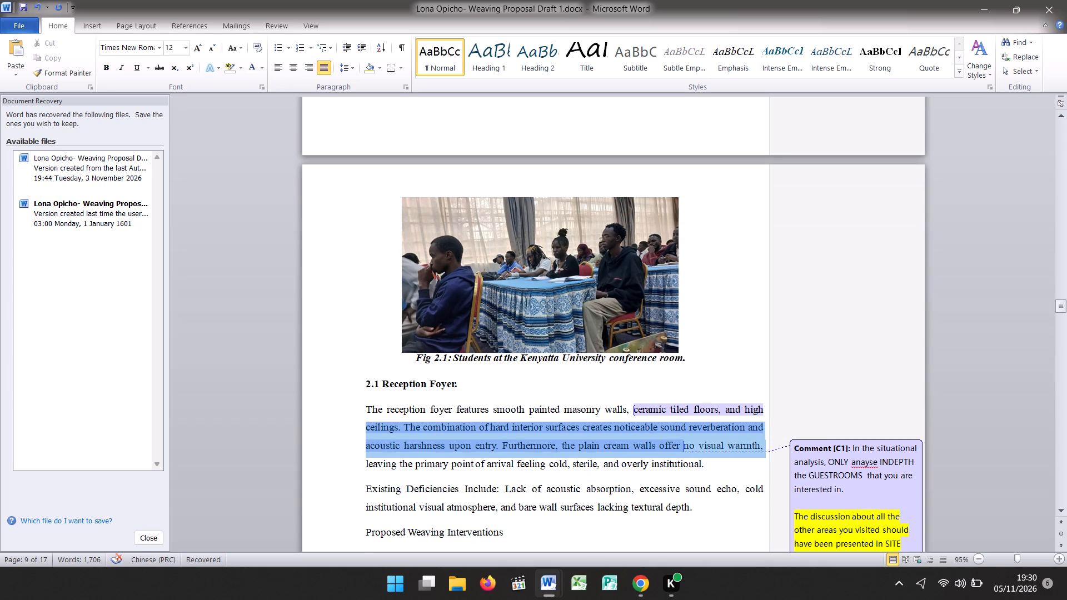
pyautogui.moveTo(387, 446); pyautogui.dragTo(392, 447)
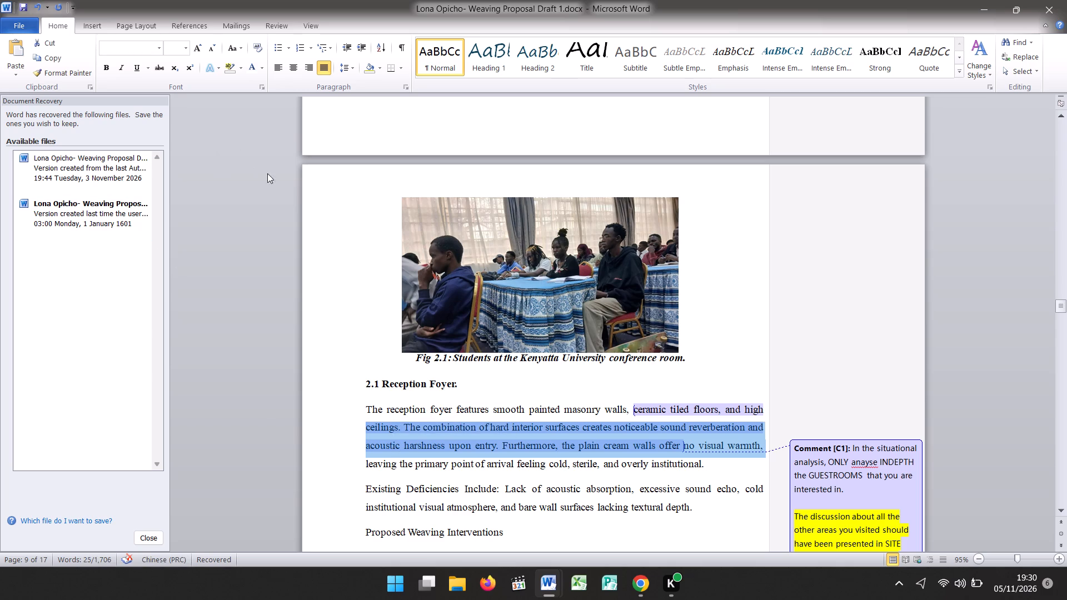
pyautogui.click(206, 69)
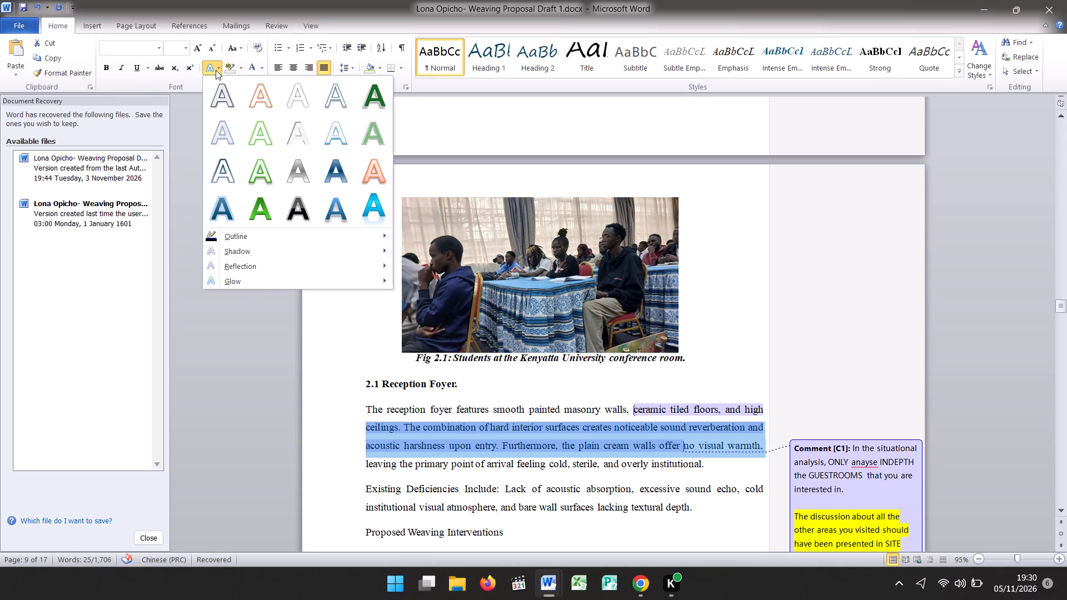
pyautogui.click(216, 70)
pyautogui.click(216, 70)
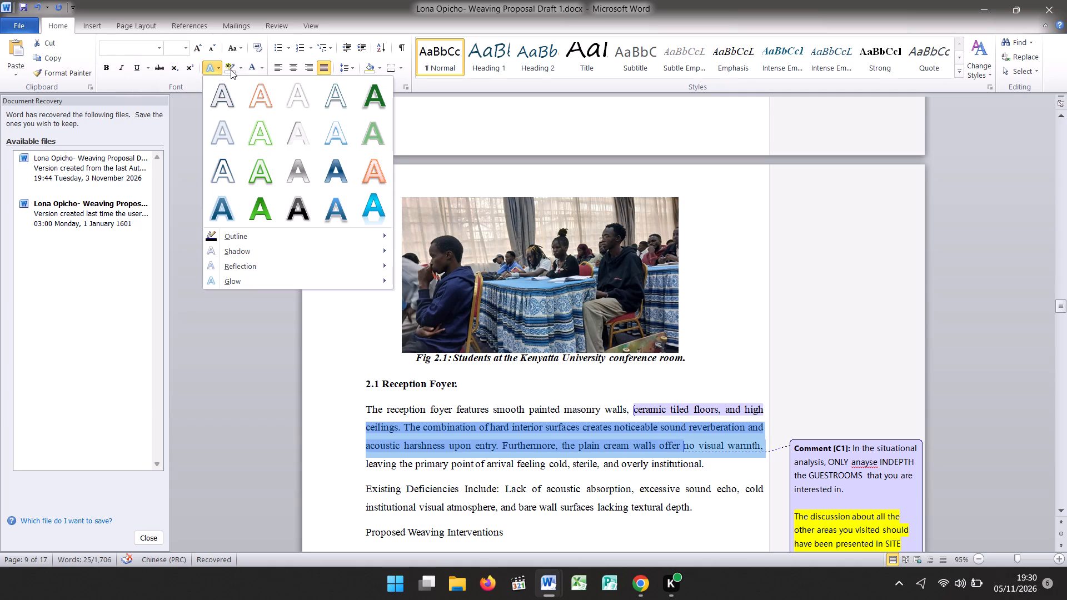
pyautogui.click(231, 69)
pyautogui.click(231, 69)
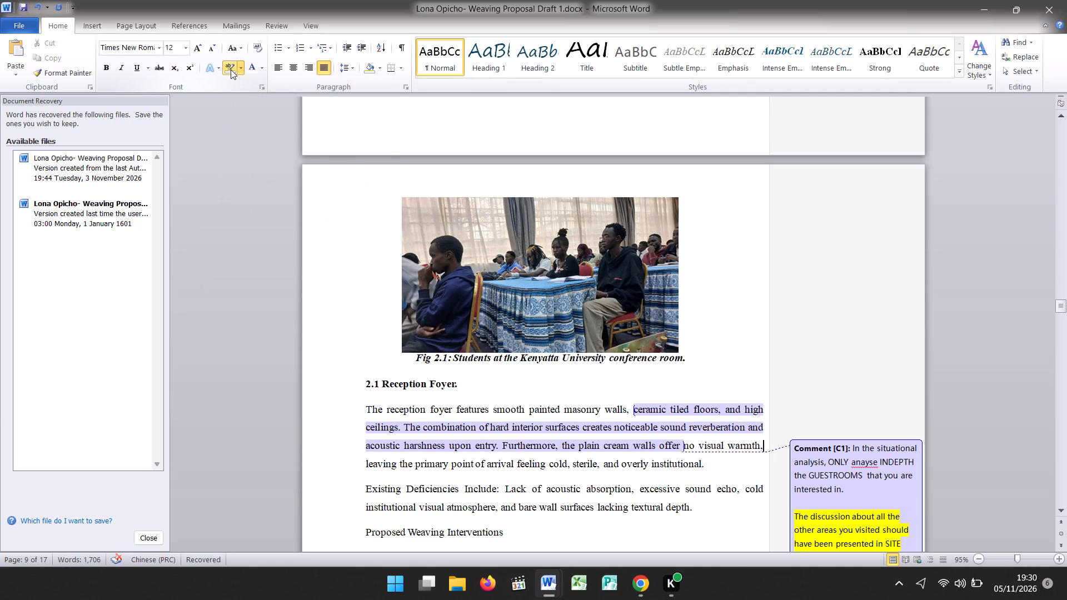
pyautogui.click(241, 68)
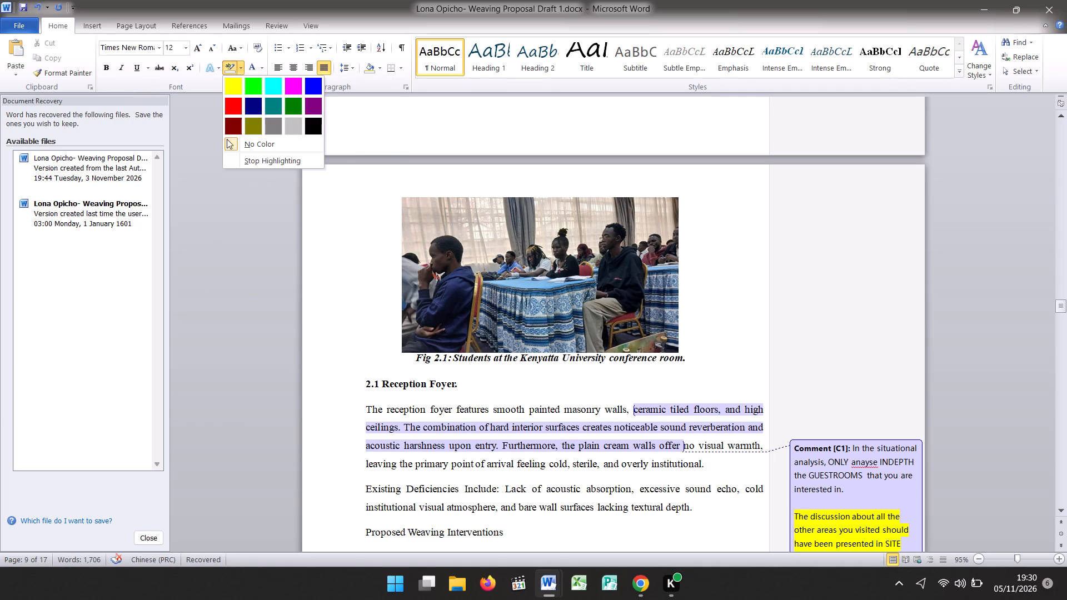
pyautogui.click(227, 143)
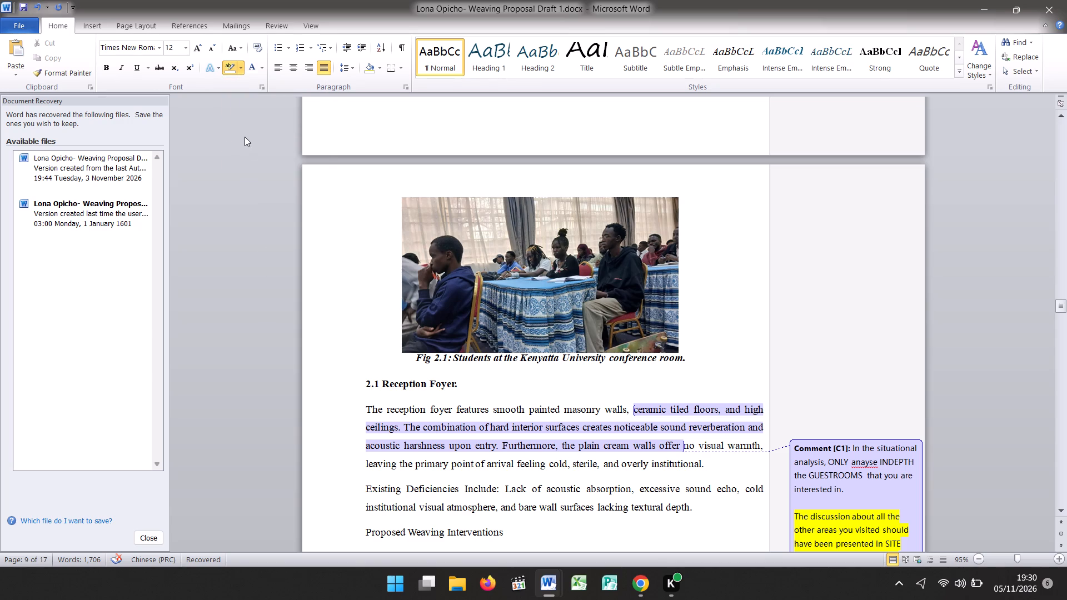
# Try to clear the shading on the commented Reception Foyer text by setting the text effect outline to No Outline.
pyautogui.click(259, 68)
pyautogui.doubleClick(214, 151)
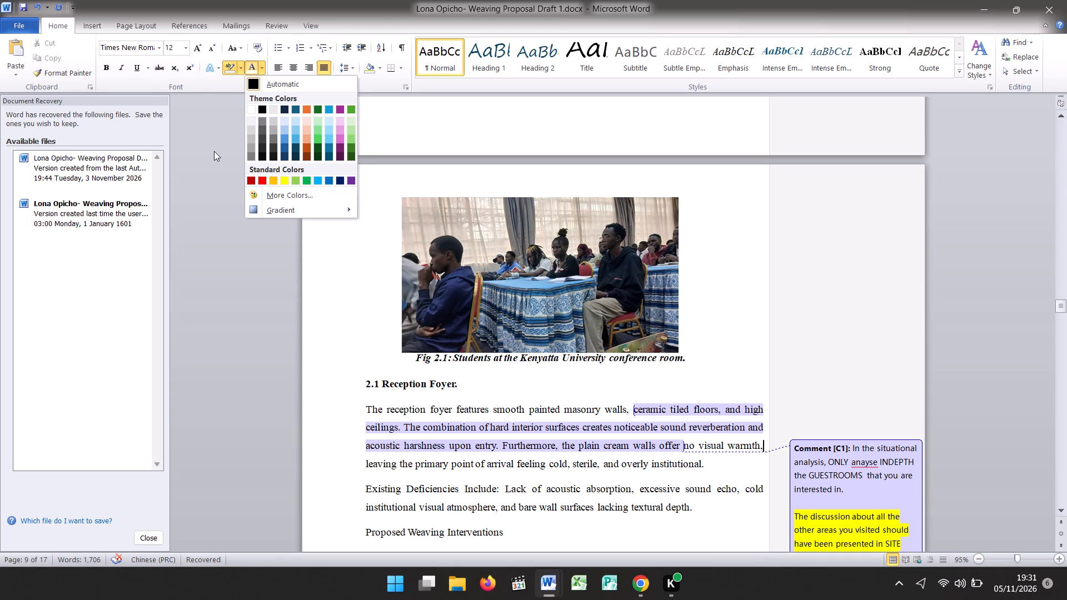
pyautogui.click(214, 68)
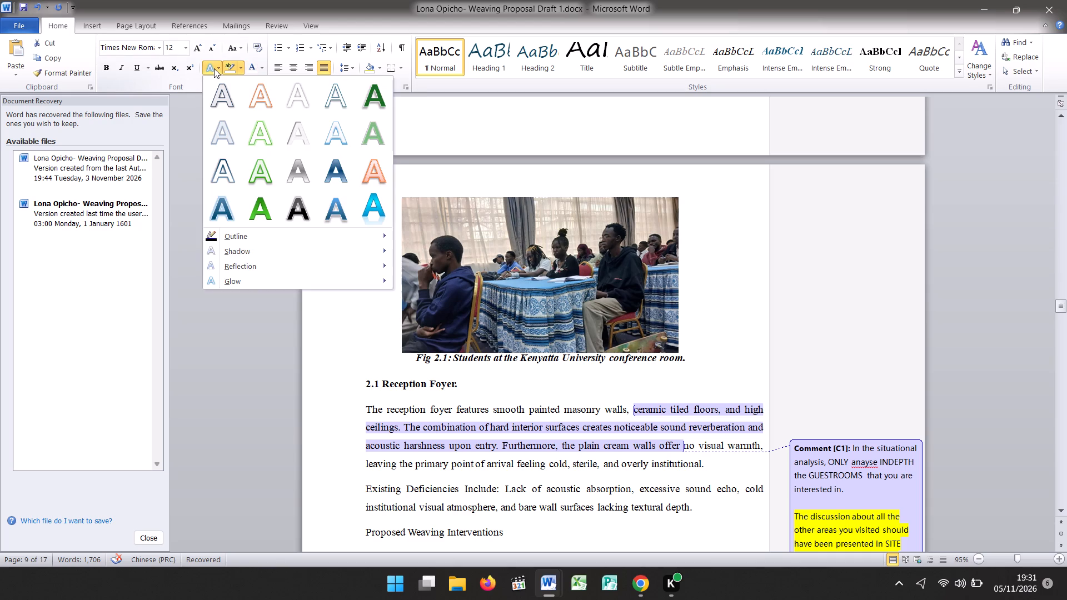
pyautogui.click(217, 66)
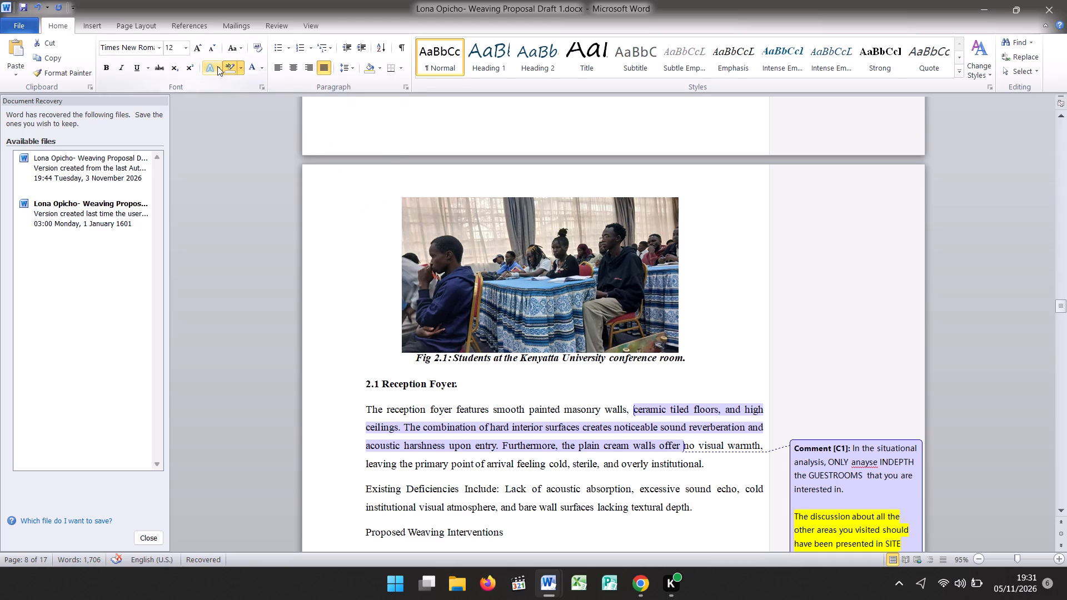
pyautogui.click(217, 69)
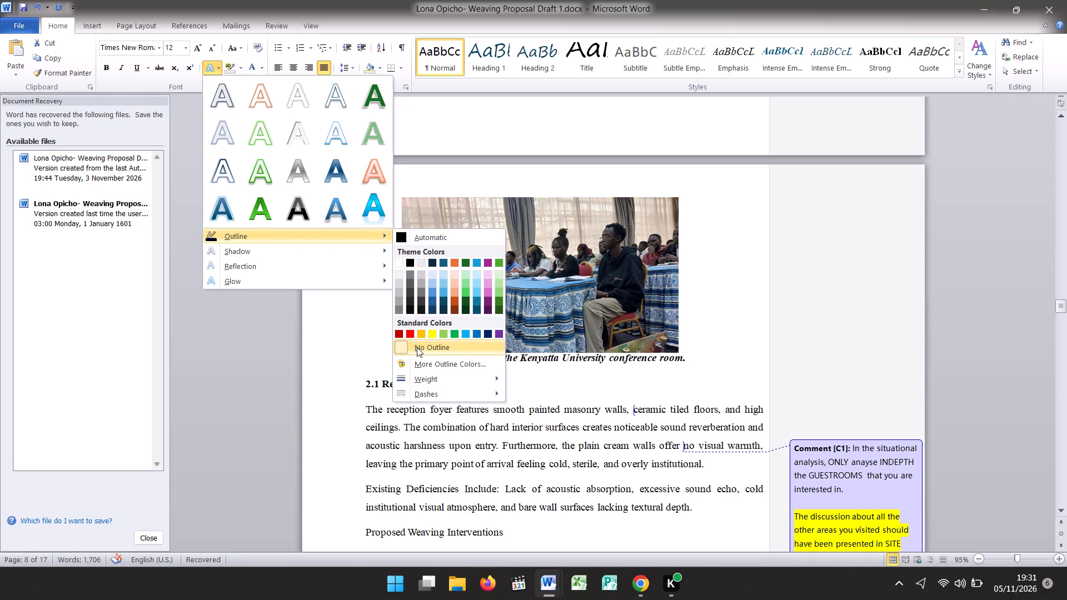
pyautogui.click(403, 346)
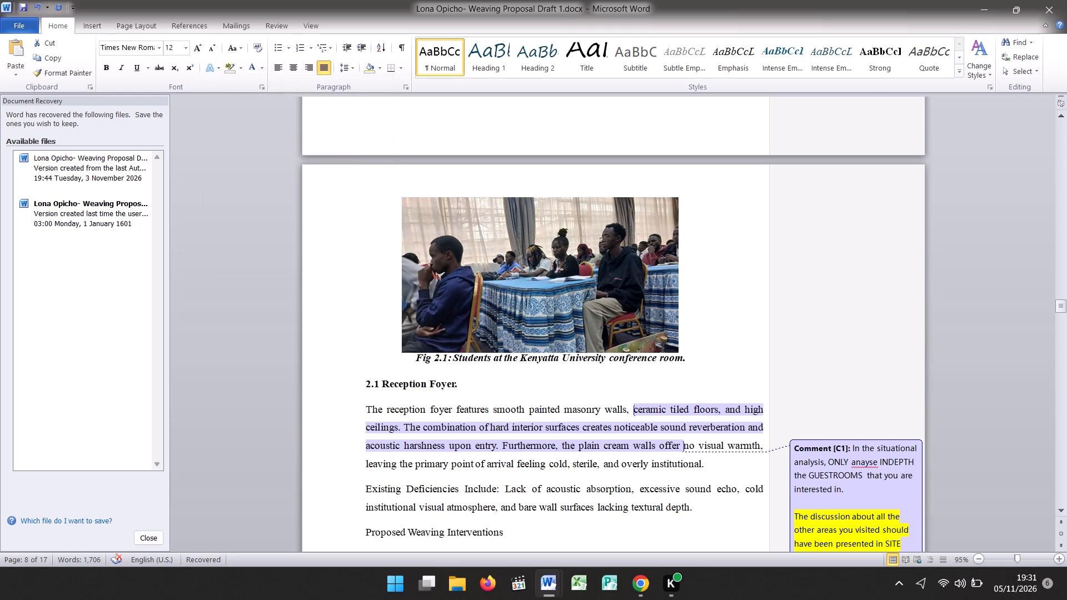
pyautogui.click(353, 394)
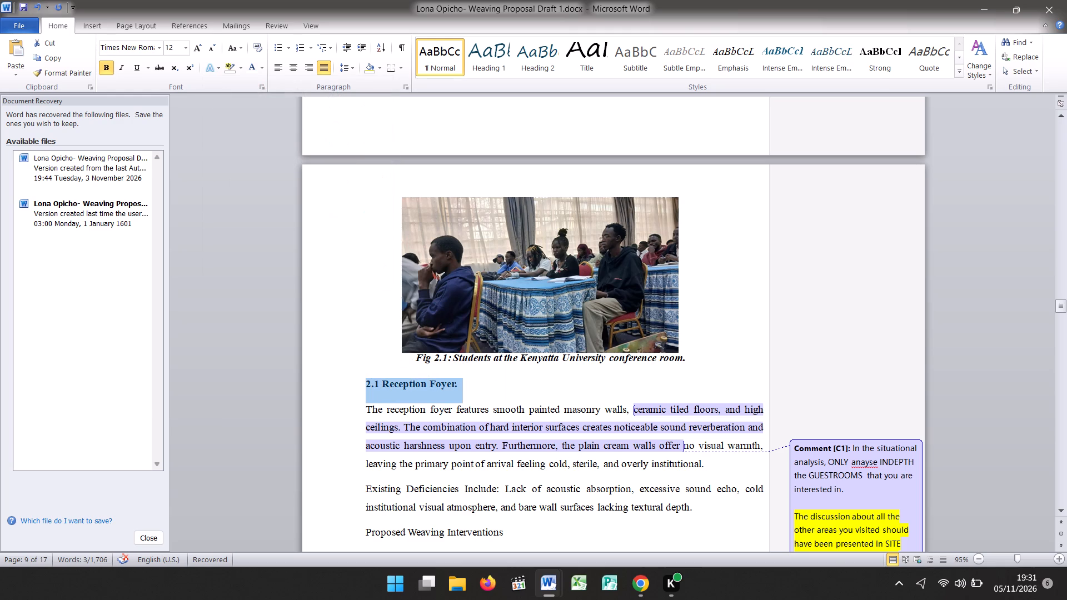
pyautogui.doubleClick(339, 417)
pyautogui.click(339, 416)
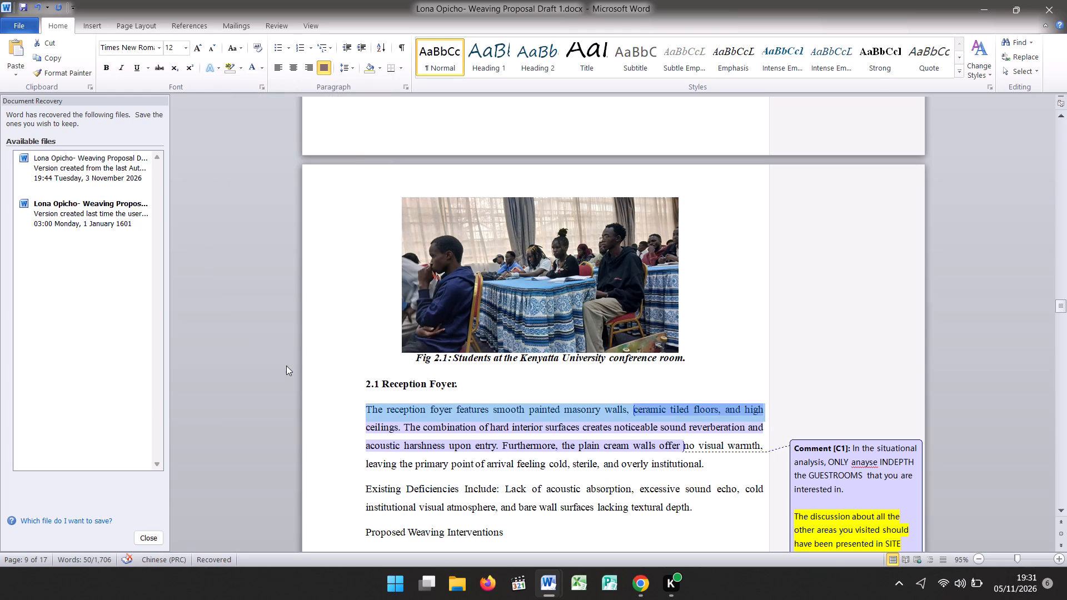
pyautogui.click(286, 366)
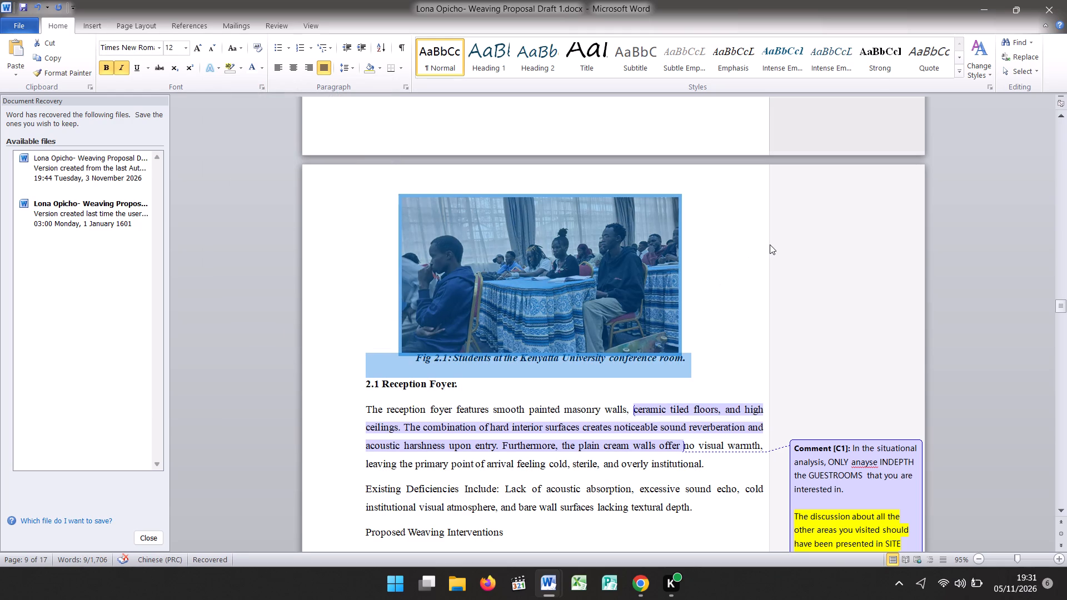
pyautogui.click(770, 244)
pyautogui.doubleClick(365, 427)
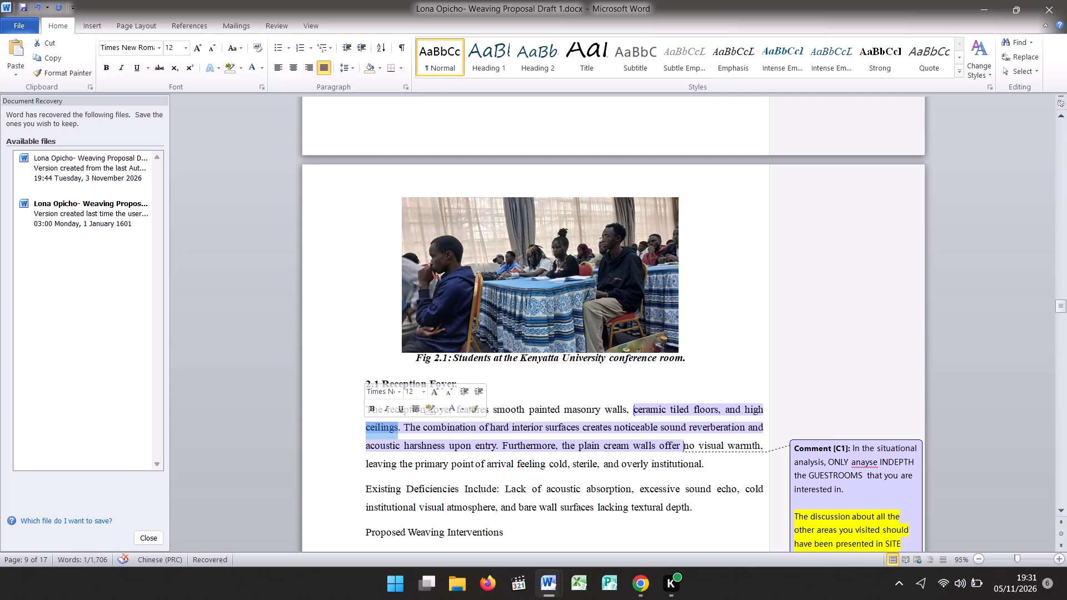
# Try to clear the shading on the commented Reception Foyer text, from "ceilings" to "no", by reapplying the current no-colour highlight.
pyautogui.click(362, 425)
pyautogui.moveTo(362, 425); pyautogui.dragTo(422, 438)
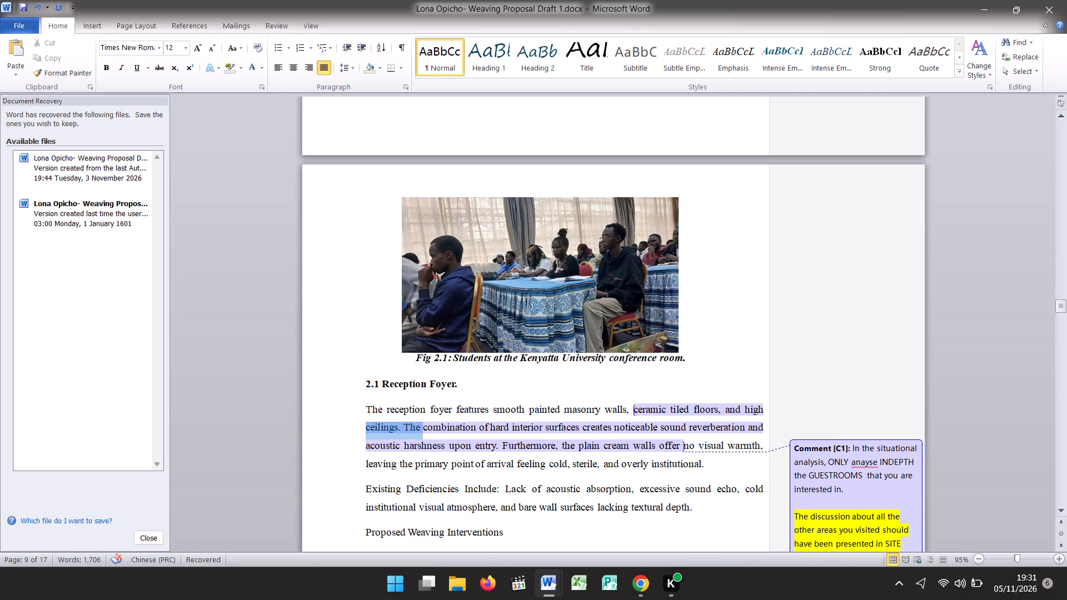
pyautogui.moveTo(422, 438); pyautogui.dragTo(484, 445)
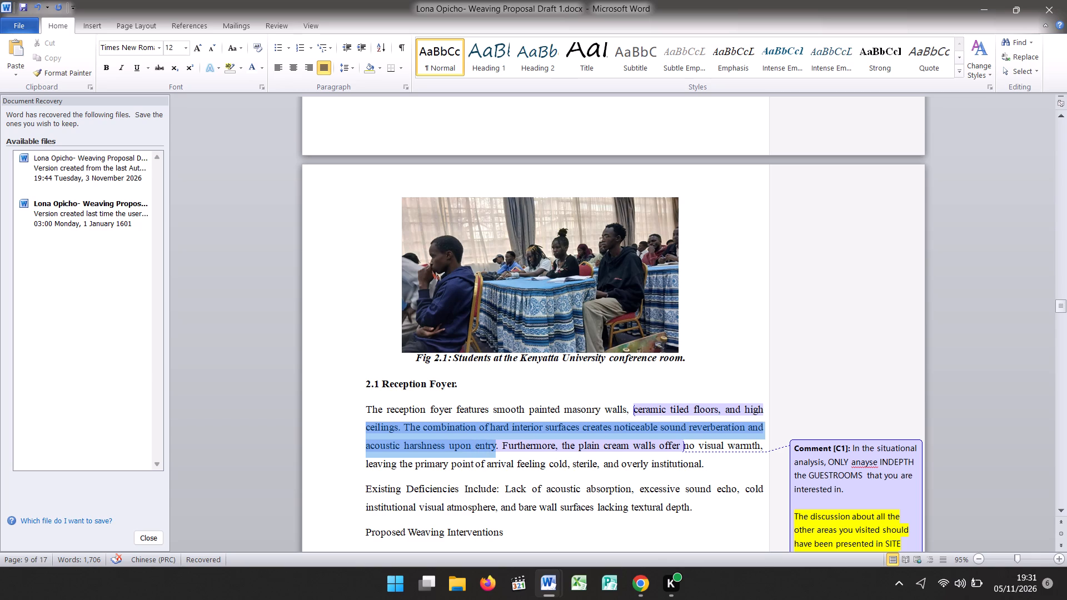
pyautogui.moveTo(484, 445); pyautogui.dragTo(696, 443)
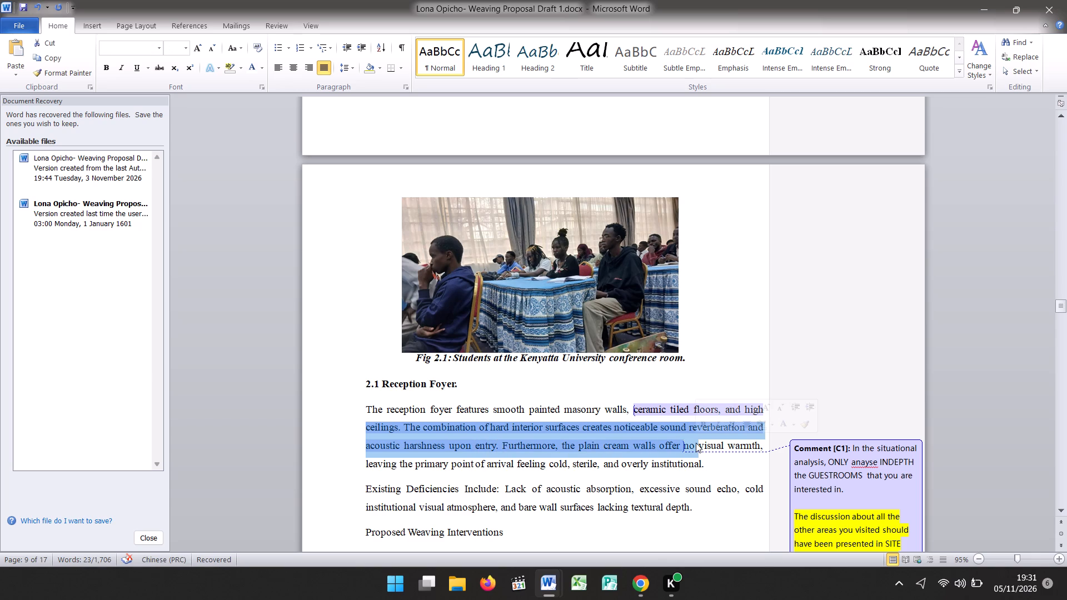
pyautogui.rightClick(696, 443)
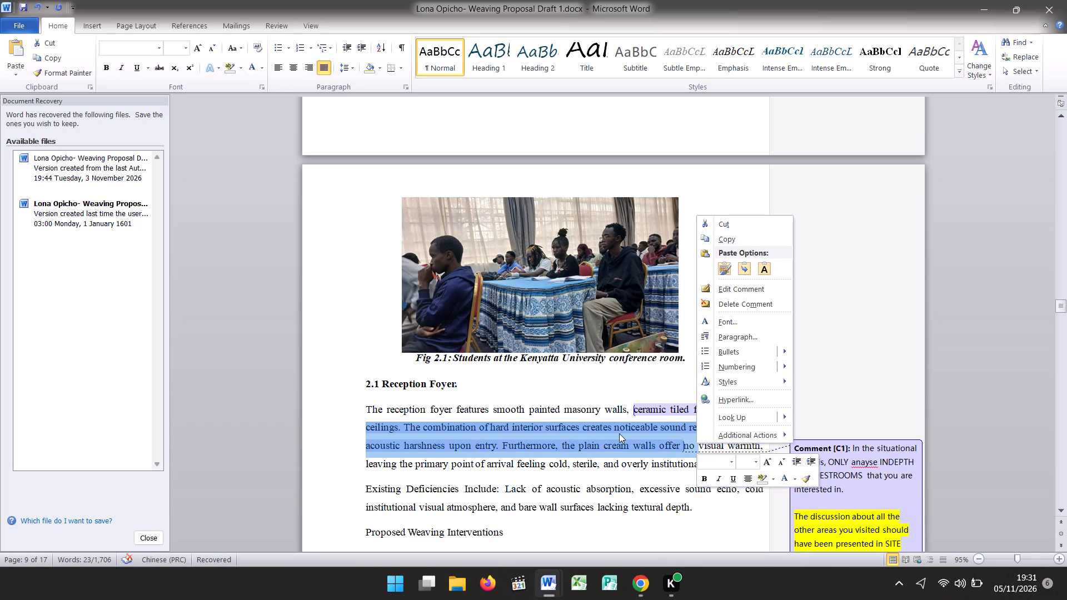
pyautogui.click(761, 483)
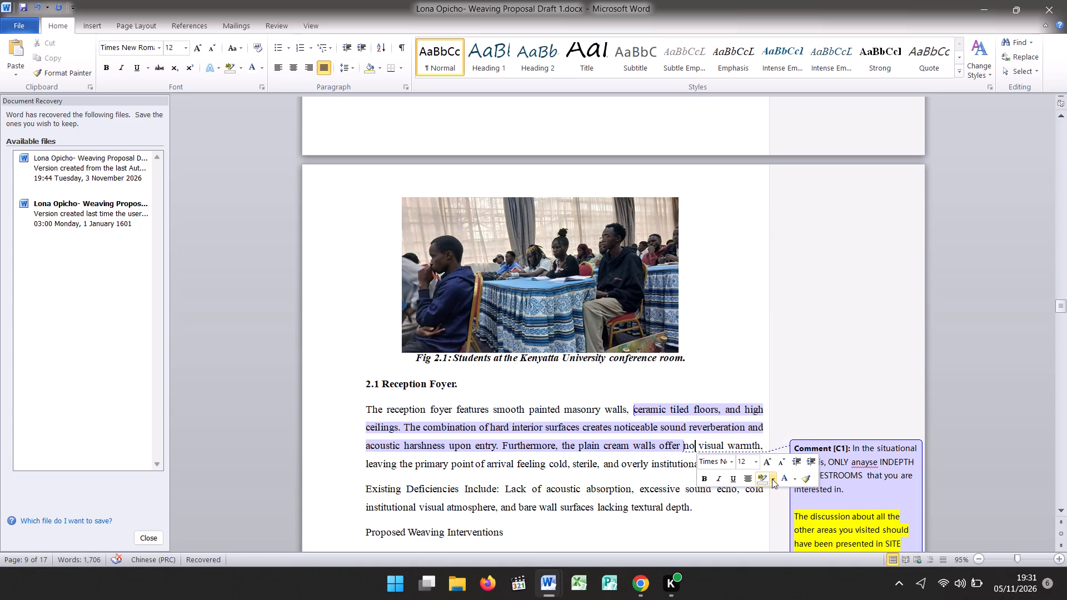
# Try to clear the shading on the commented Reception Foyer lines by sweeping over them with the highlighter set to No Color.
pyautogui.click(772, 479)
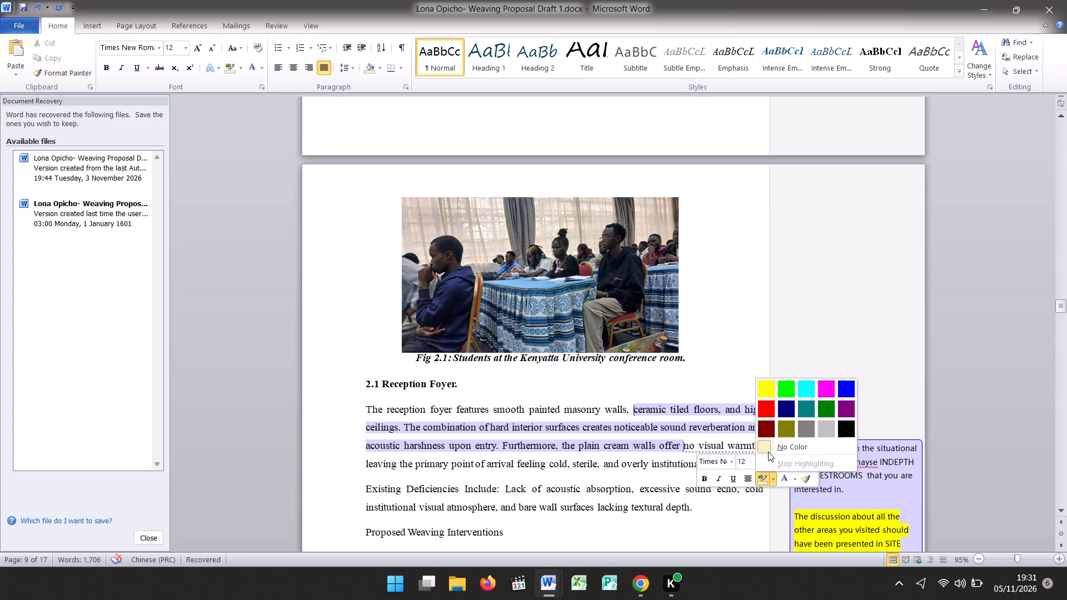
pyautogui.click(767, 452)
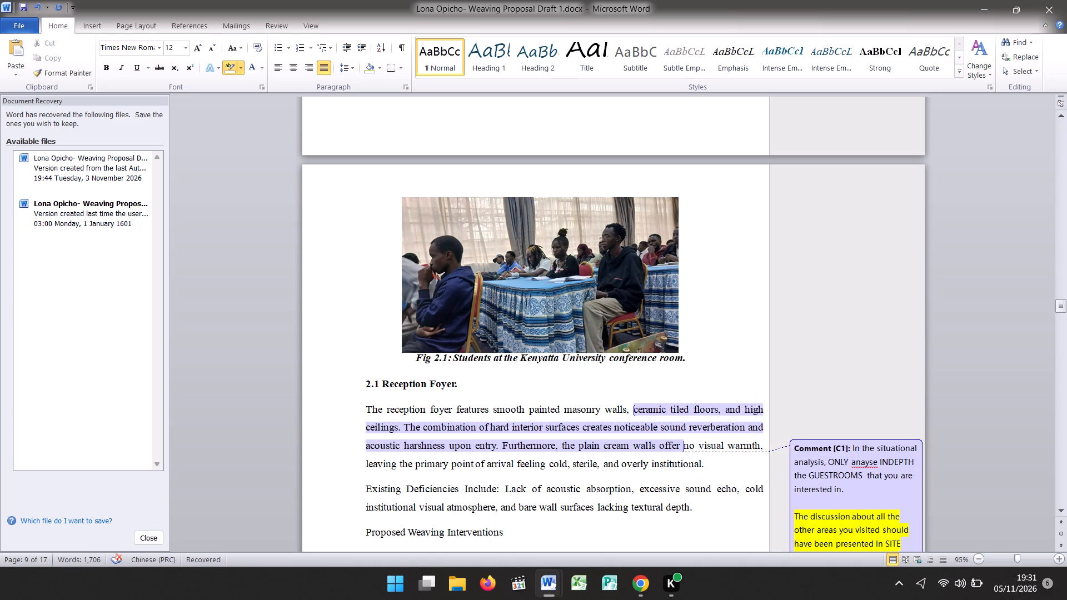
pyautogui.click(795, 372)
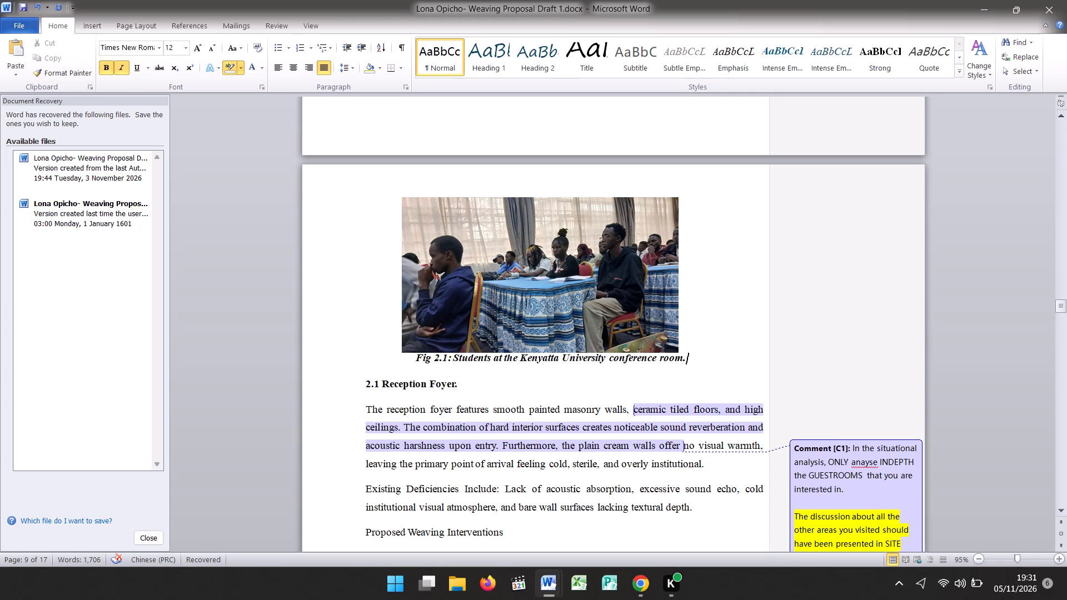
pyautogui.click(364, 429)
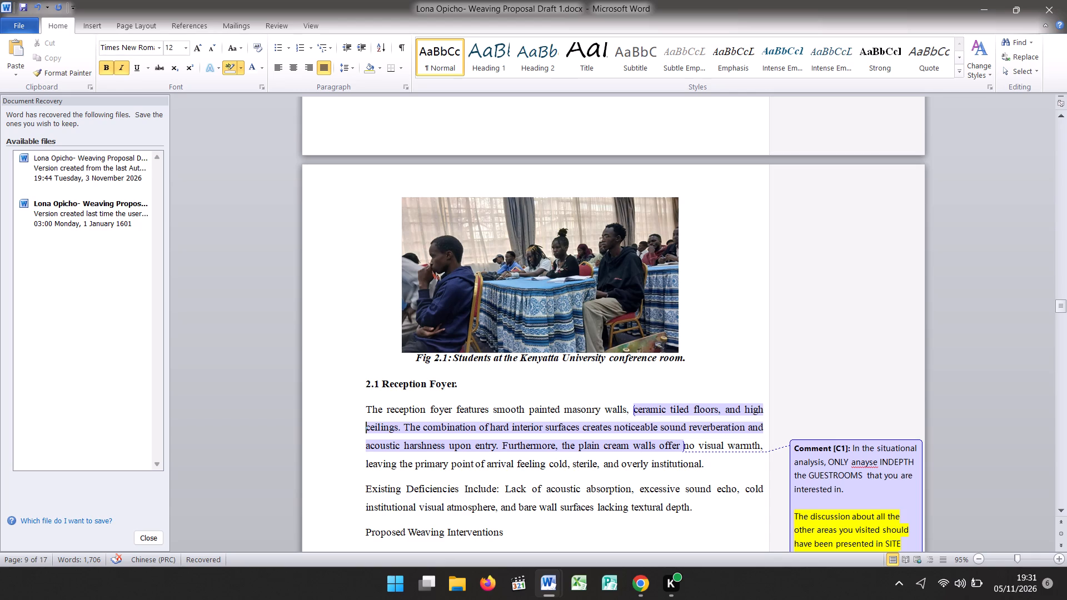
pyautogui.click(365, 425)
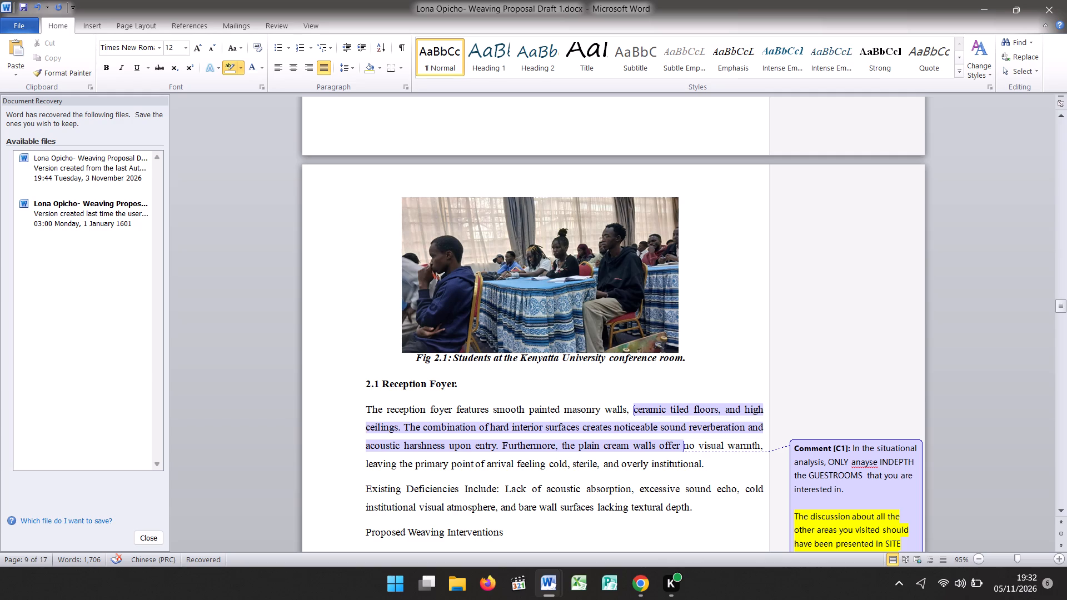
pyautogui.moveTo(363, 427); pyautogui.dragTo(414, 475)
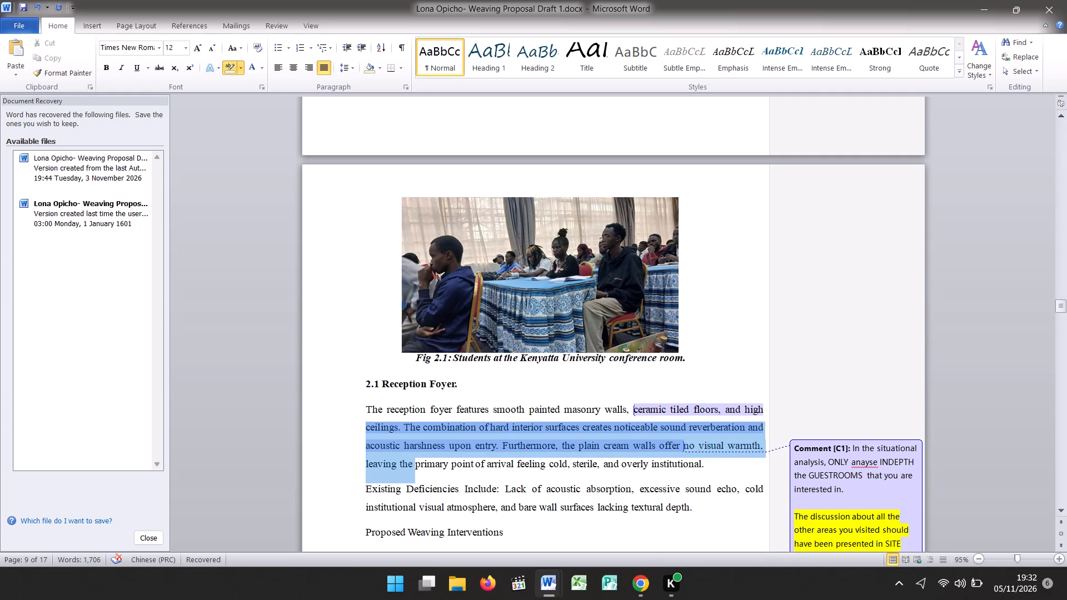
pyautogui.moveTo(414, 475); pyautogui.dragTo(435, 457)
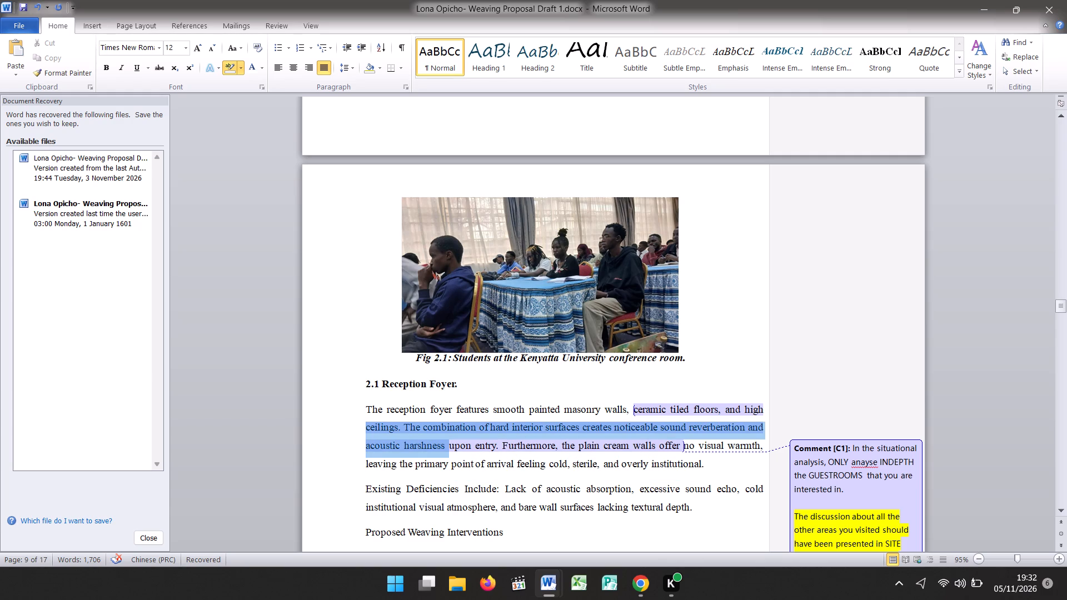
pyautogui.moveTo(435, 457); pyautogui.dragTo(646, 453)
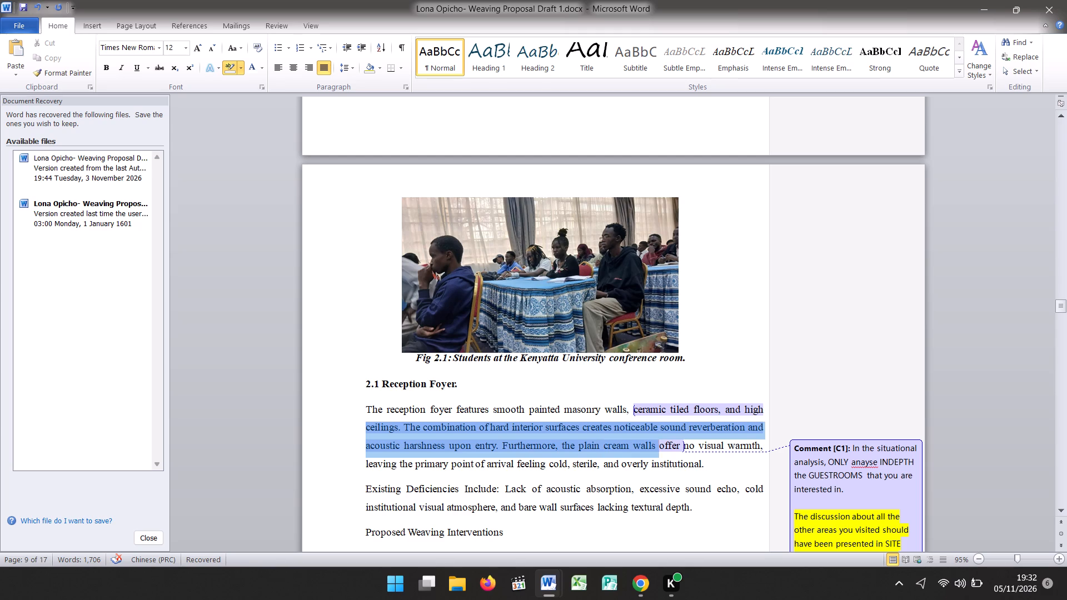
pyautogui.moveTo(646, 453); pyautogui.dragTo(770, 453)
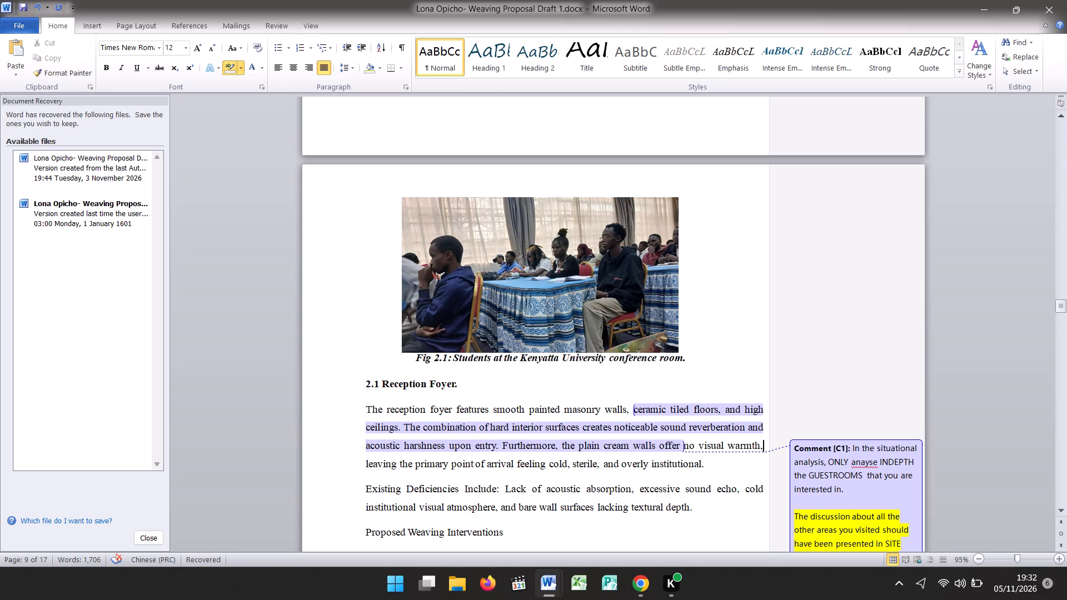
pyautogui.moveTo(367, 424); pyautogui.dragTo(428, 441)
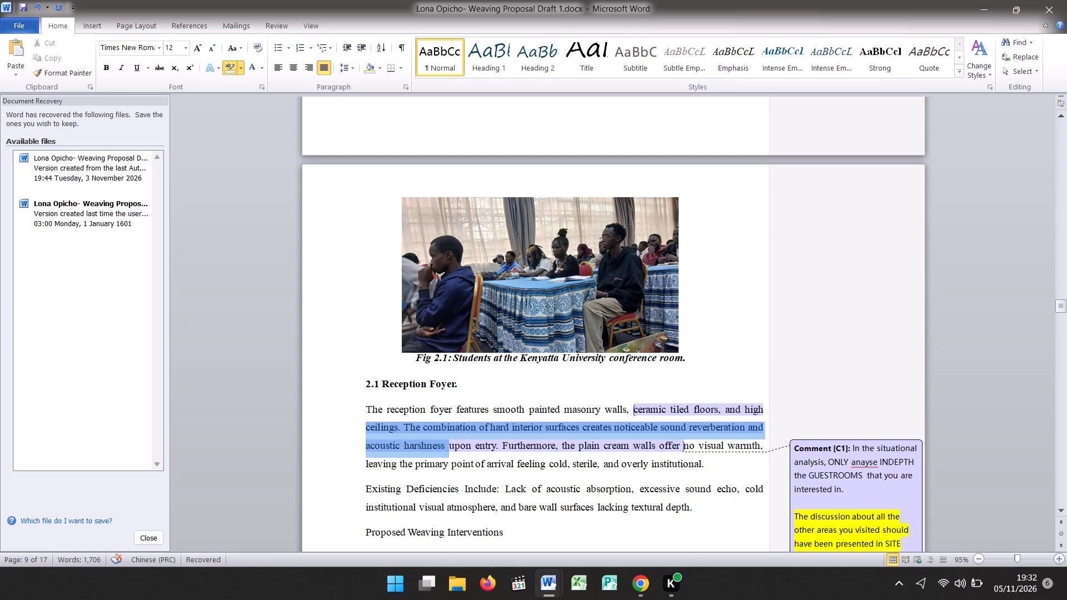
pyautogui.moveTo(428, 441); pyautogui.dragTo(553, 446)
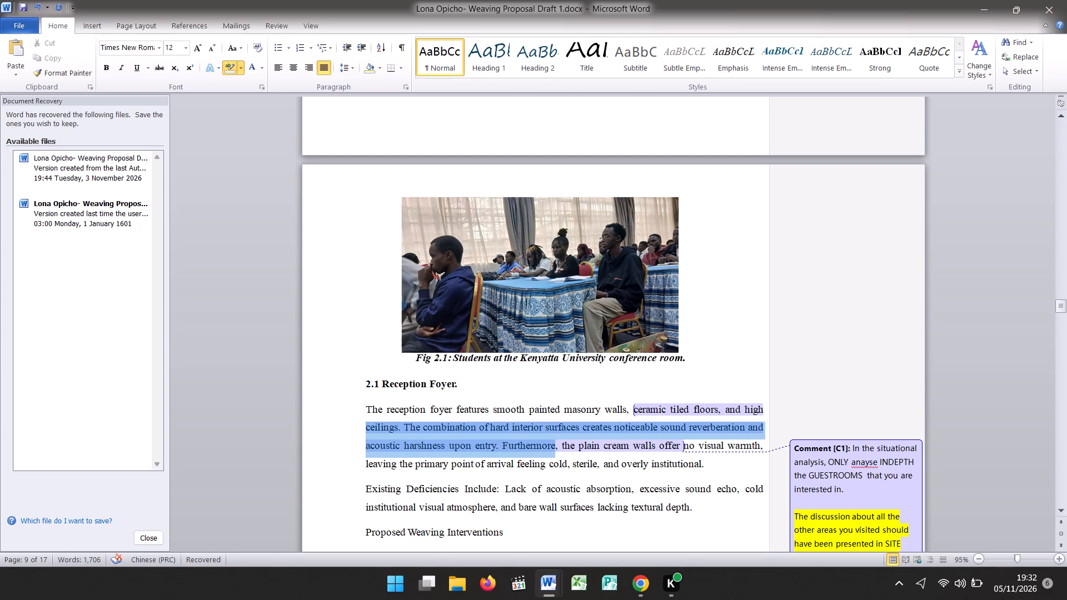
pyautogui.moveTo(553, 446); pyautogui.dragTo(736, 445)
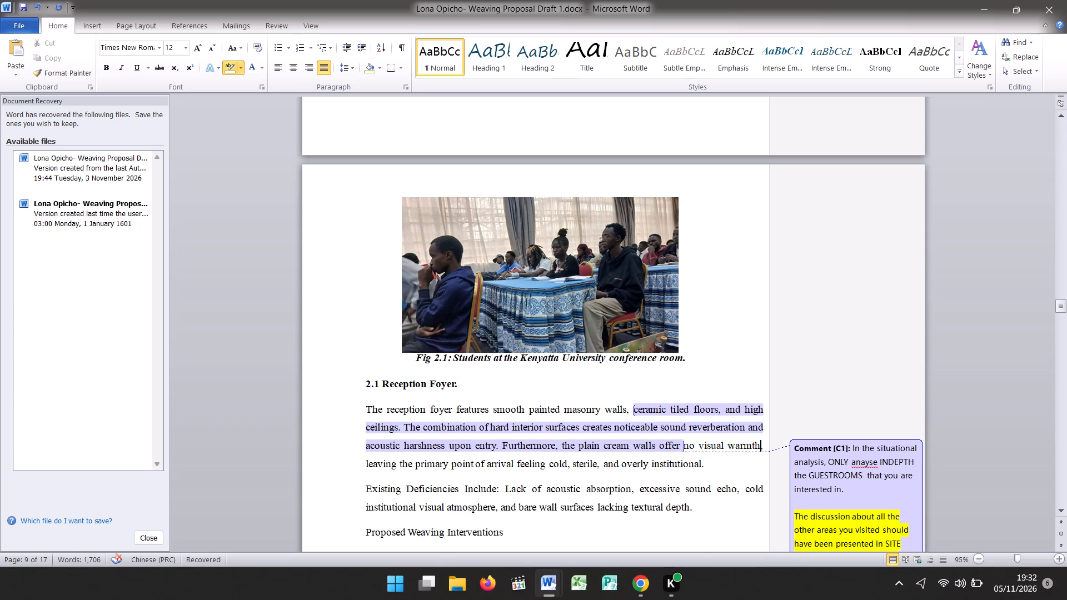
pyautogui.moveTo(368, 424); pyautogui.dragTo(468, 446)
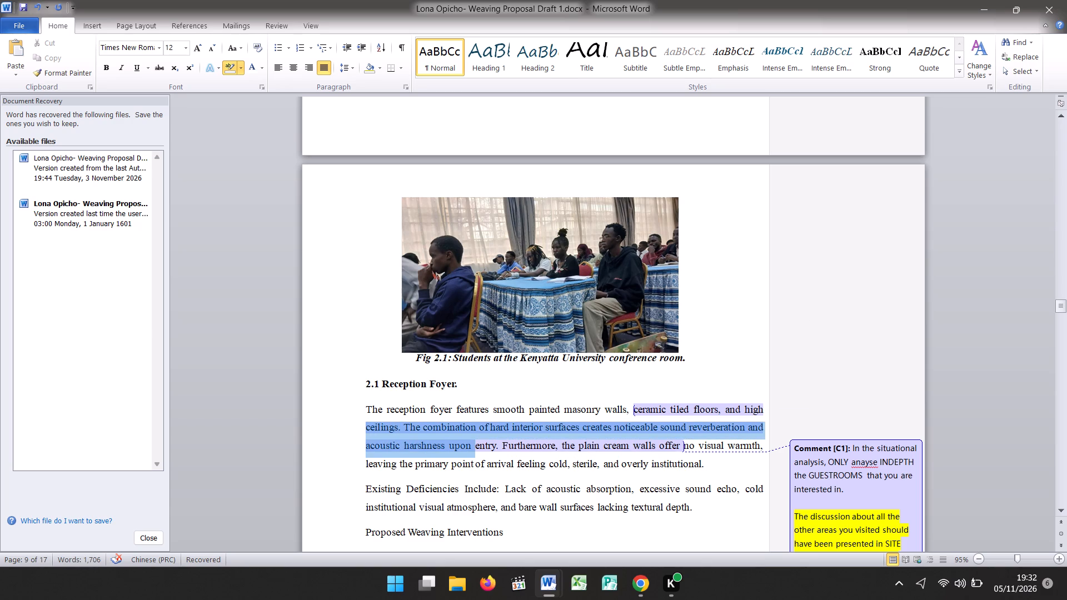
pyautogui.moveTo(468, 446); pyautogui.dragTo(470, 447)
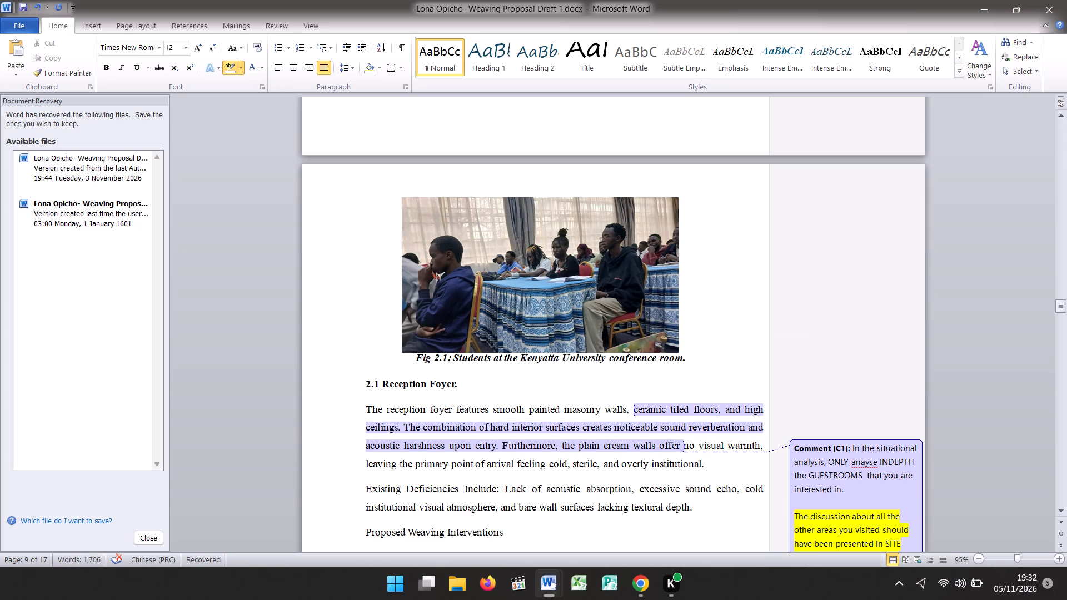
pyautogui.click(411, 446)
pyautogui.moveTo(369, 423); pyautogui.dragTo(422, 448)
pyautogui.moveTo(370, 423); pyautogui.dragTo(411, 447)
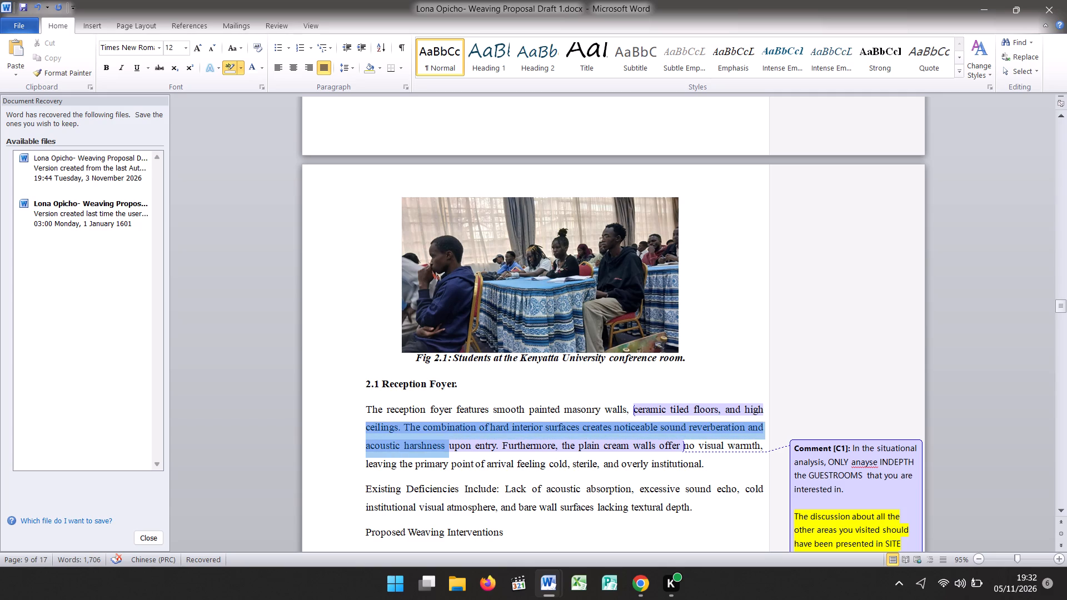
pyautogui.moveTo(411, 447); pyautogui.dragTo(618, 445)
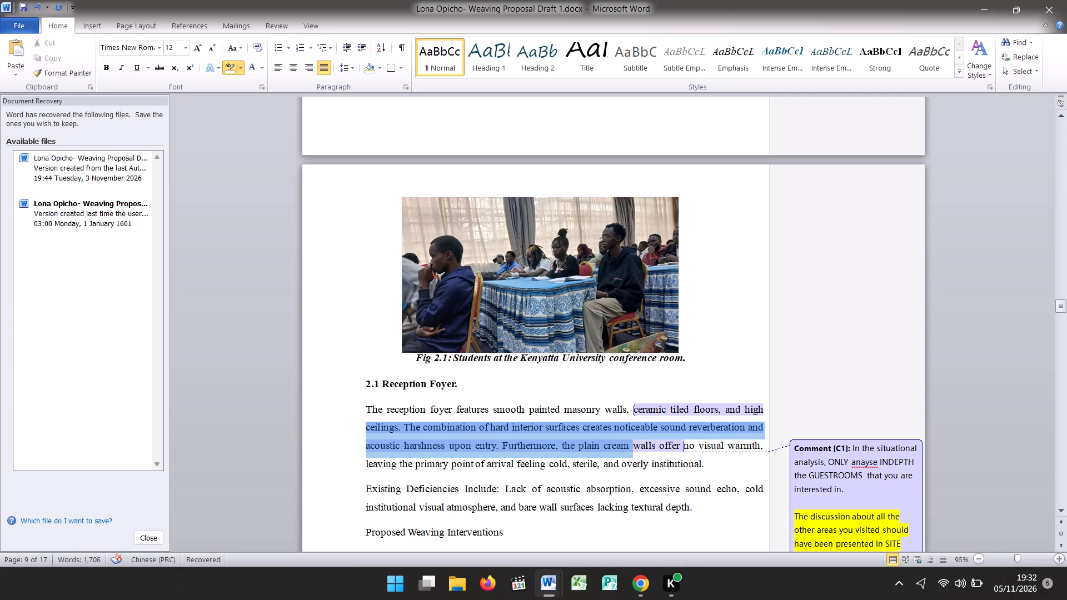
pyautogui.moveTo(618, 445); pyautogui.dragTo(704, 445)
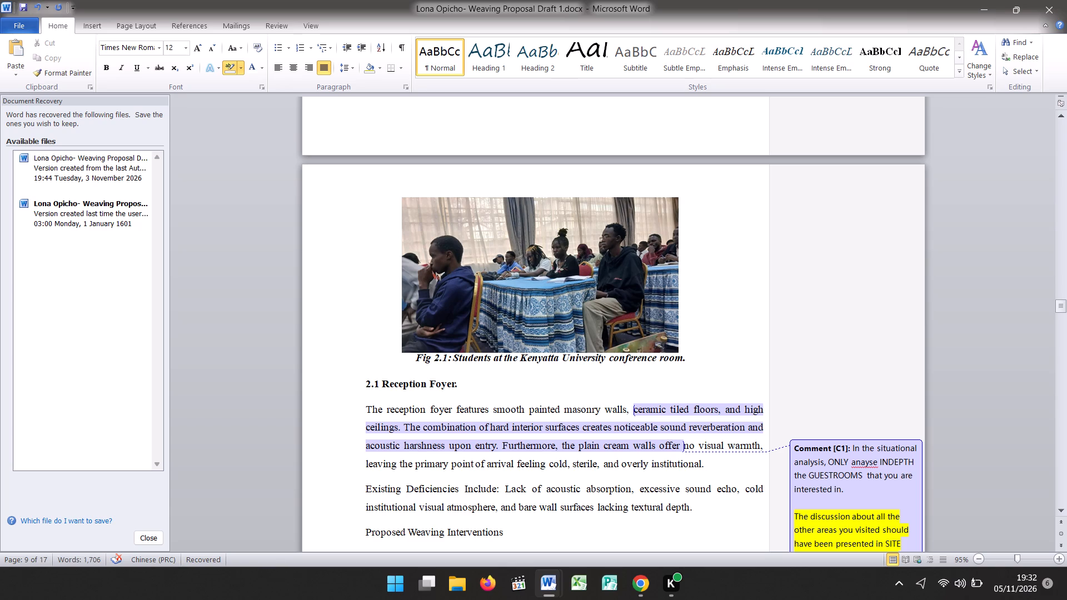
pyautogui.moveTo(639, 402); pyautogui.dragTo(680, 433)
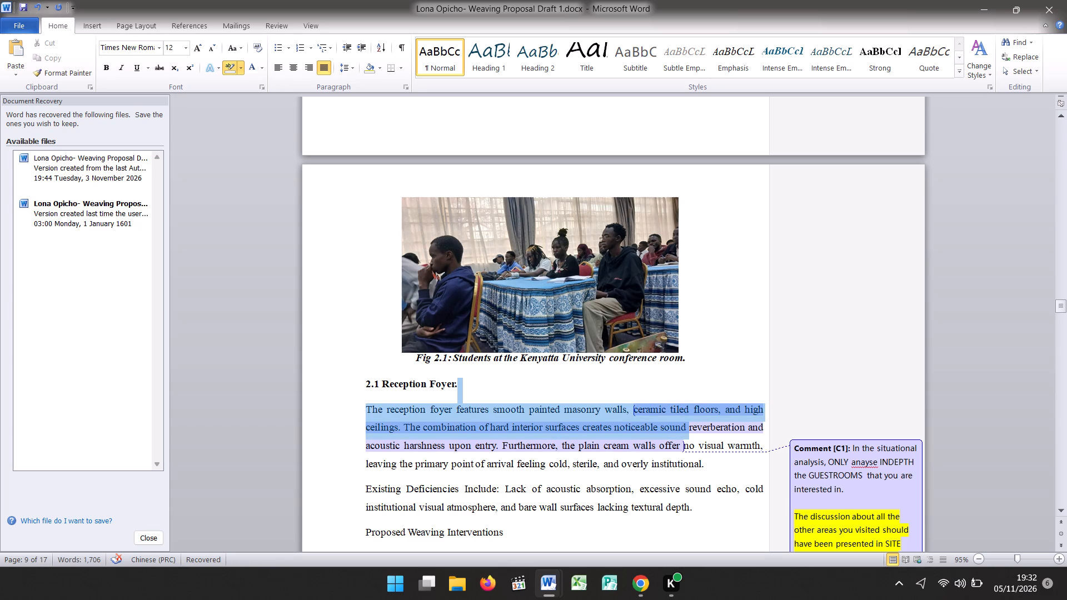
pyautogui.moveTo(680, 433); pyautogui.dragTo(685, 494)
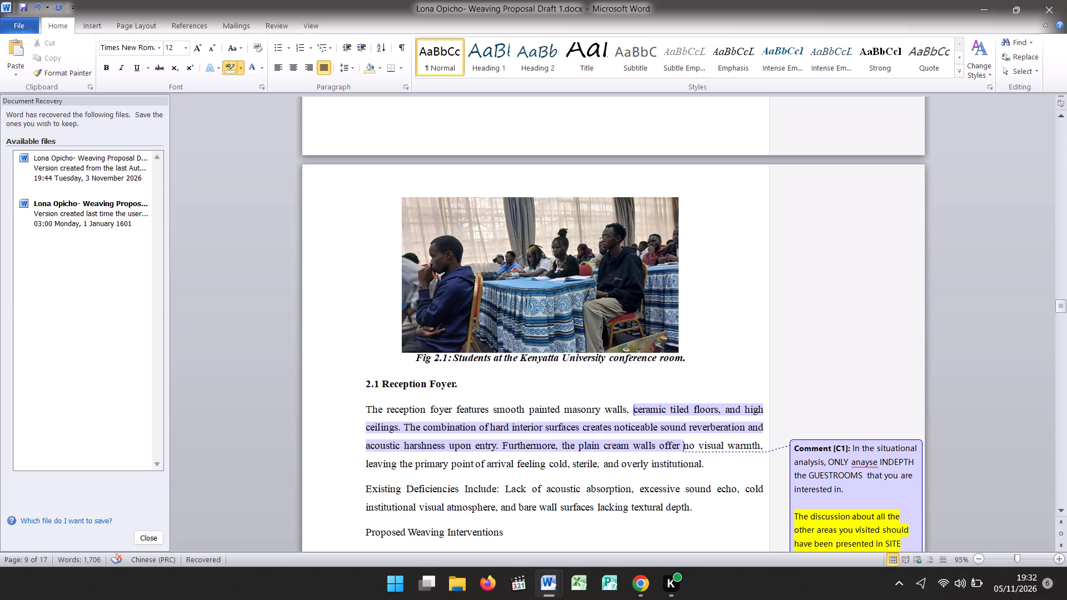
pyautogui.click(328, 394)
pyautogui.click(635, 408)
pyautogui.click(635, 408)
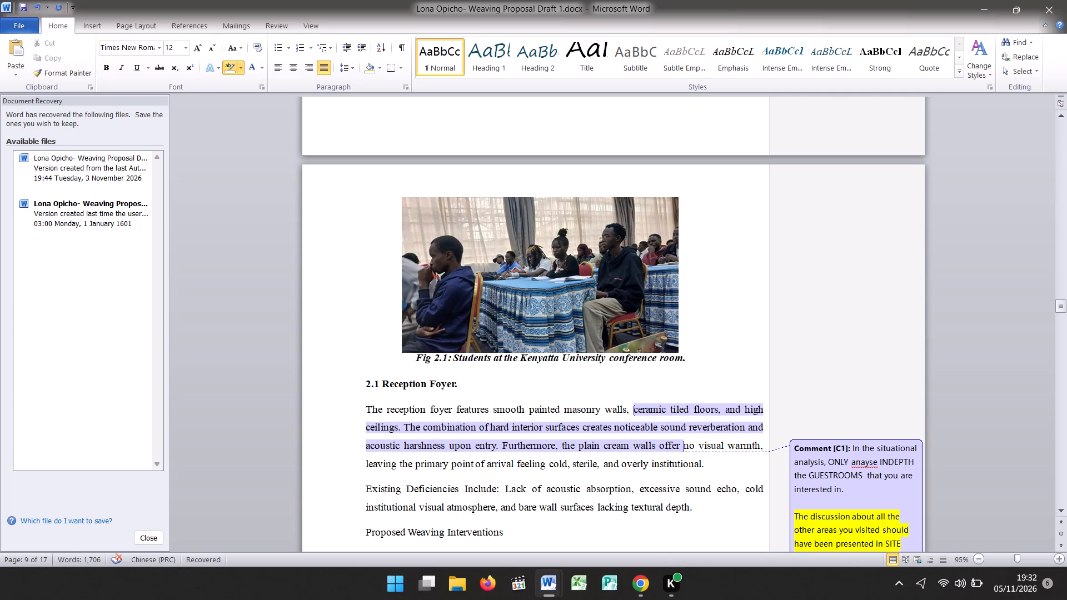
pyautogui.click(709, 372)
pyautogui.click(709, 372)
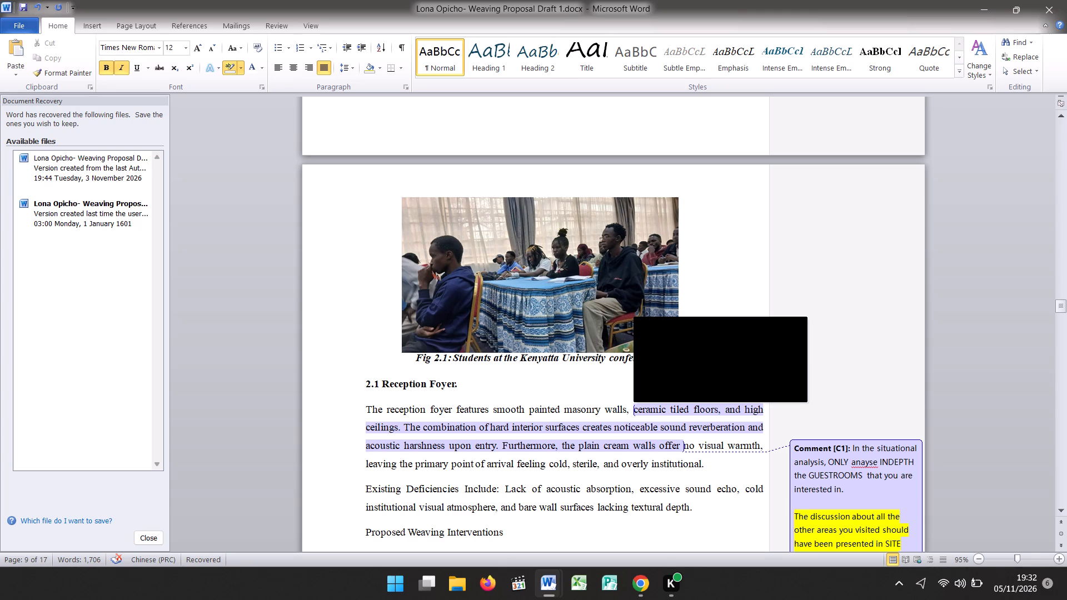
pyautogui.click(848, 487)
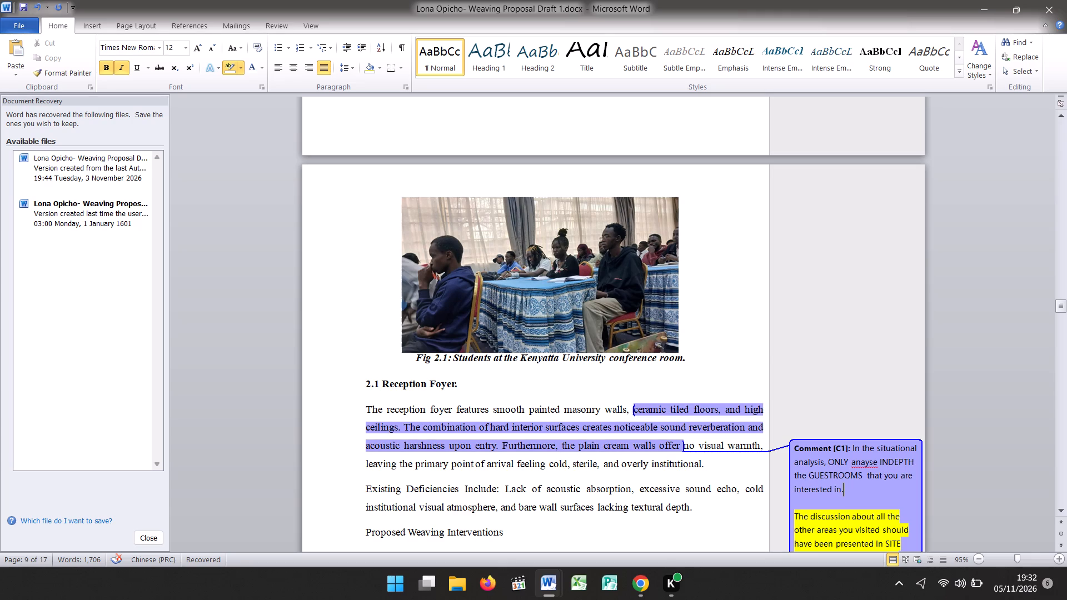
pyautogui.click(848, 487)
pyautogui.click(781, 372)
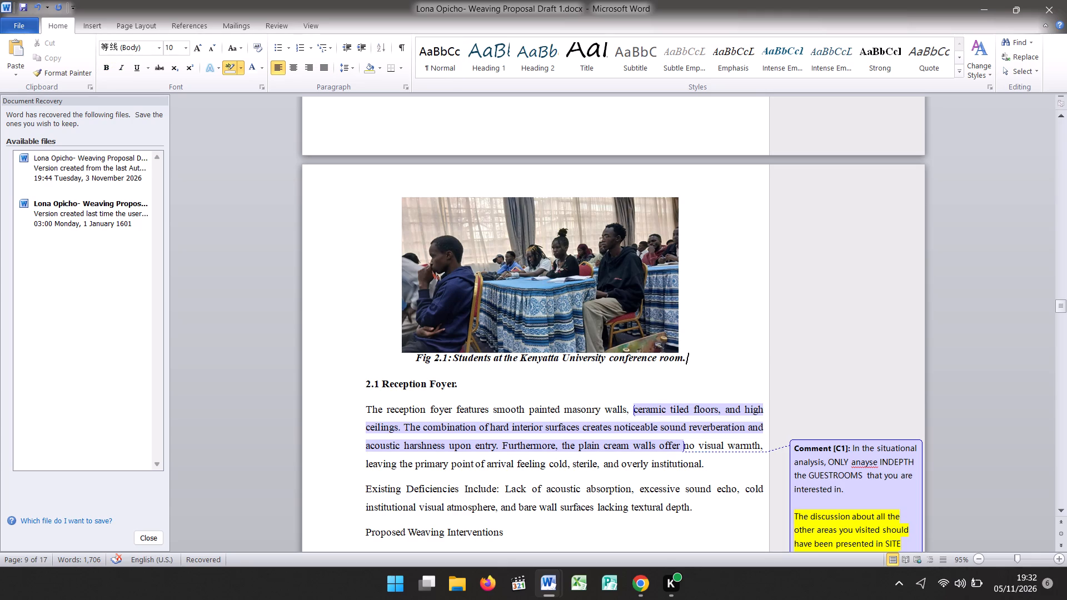
# Delete the shaded text's first letter and the space before it, and retype "ceramic tiled floors and high ceilings." as unshaded text after "walls,".
pyautogui.click(636, 408)
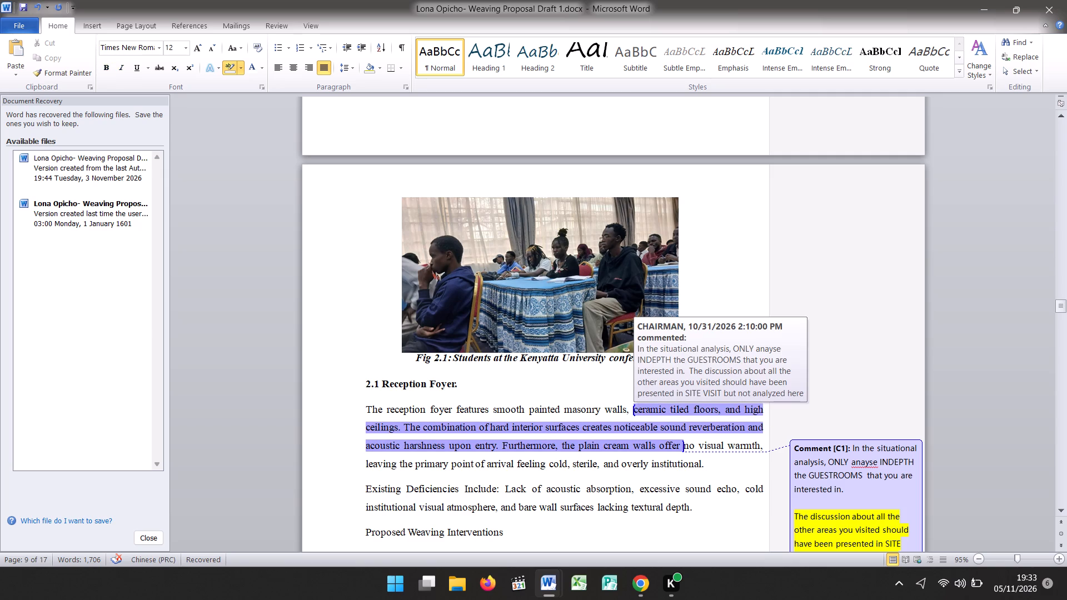
pyautogui.press('BackSpace')
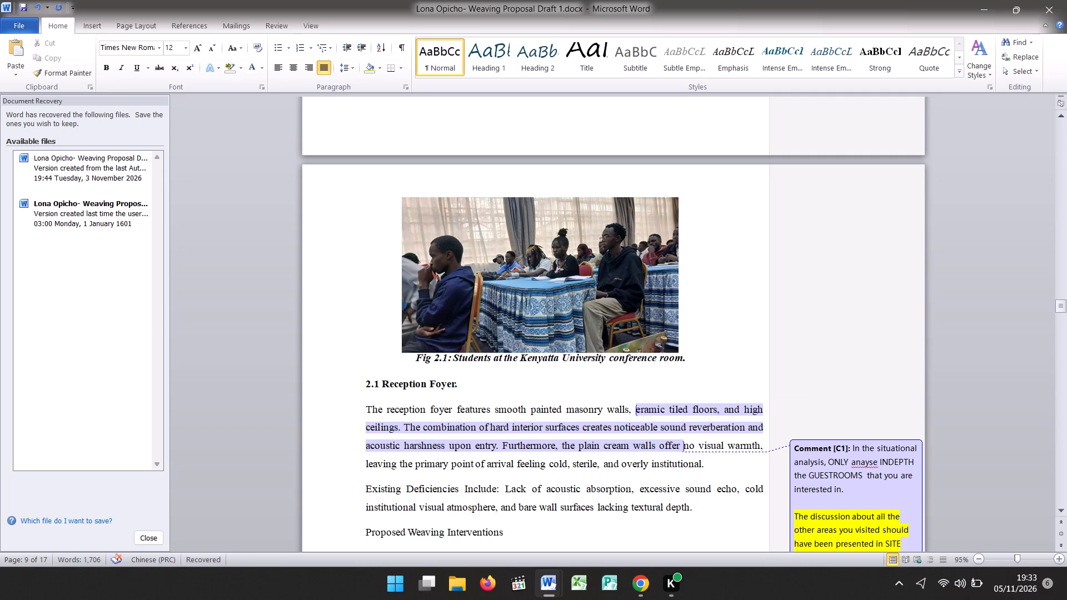
pyautogui.press('BackSpace')
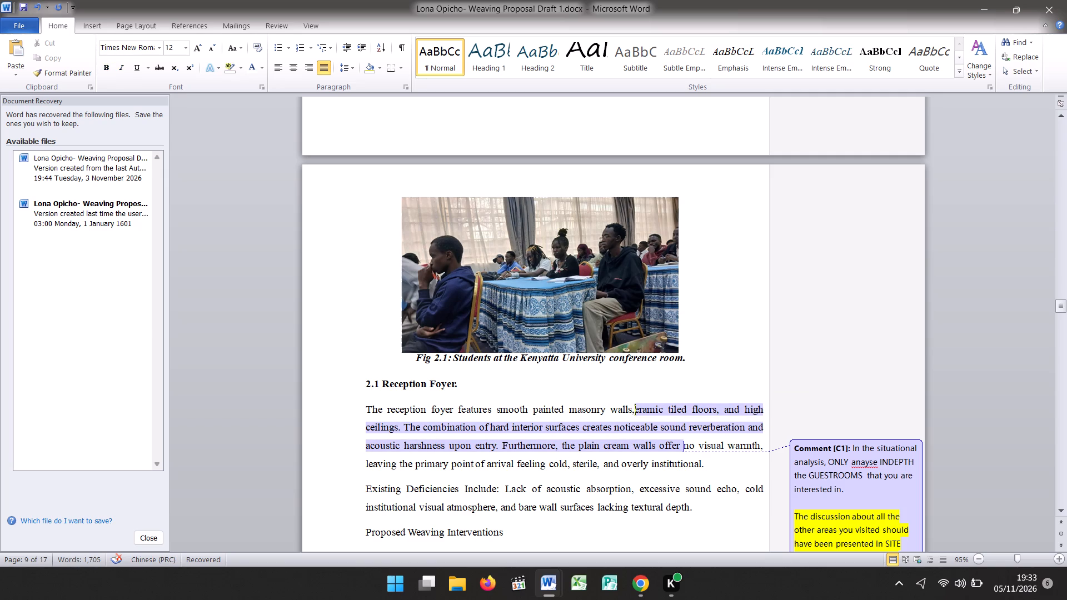
pyautogui.write('ce')
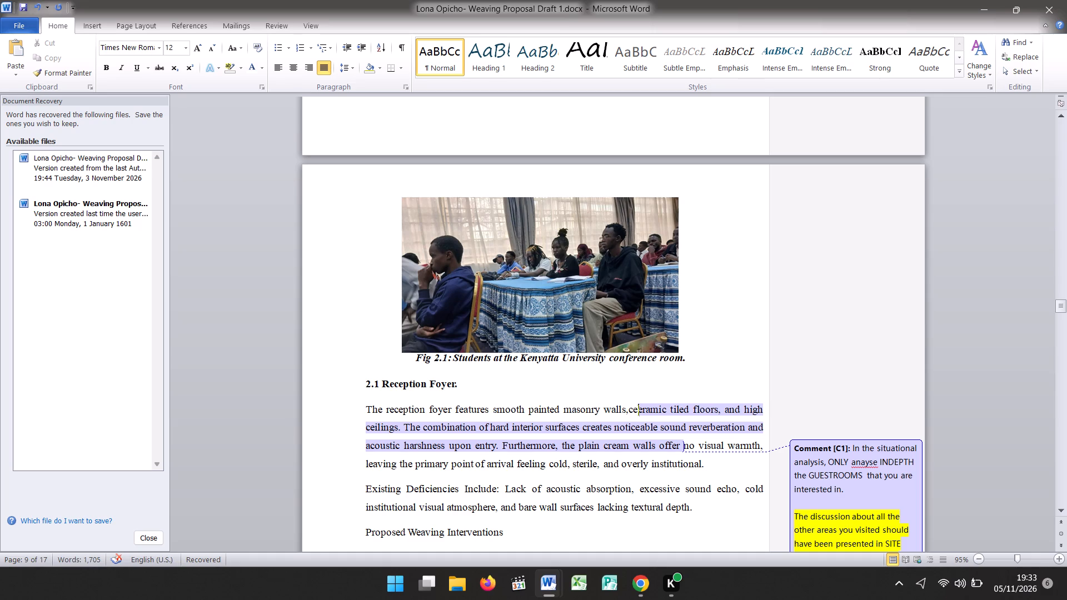
pyautogui.write('ramic')
pyautogui.press('space')
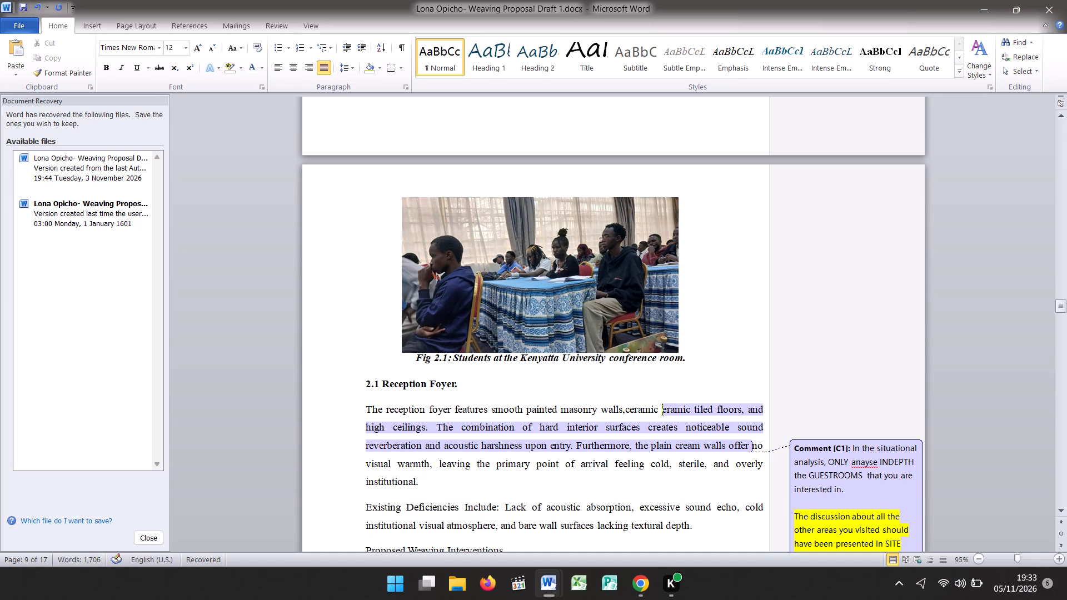
pyautogui.write('tiled')
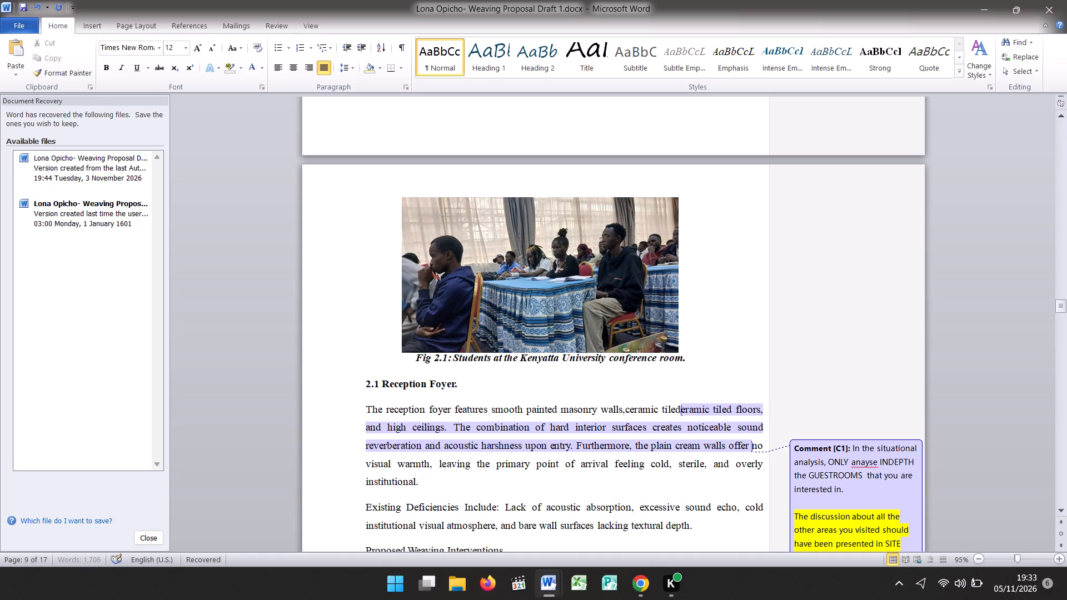
pyautogui.press('space')
pyautogui.write('floor')
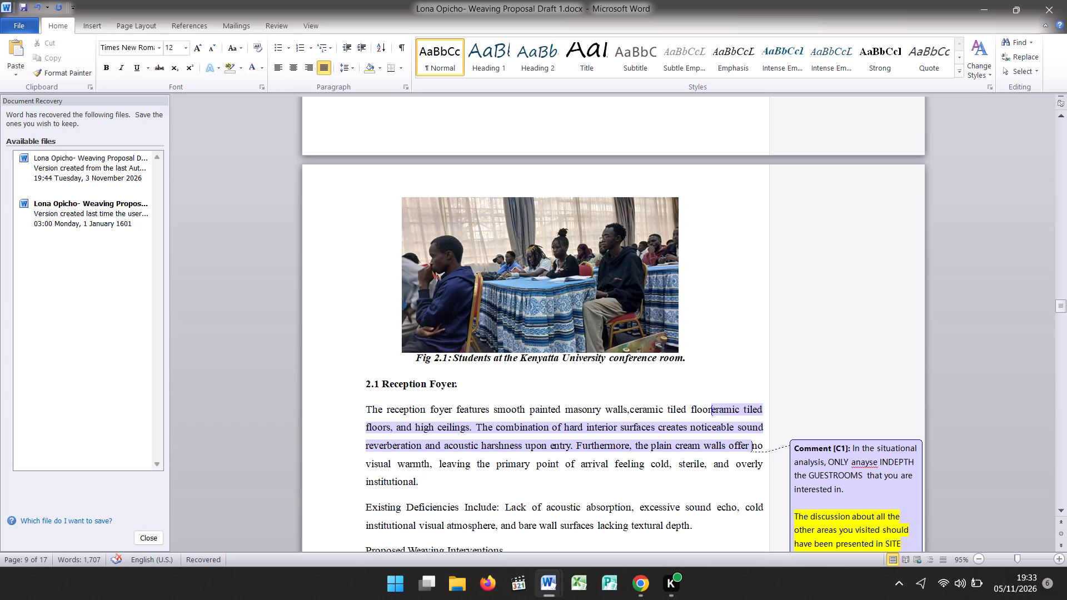
pyautogui.write('s and')
pyautogui.press('space')
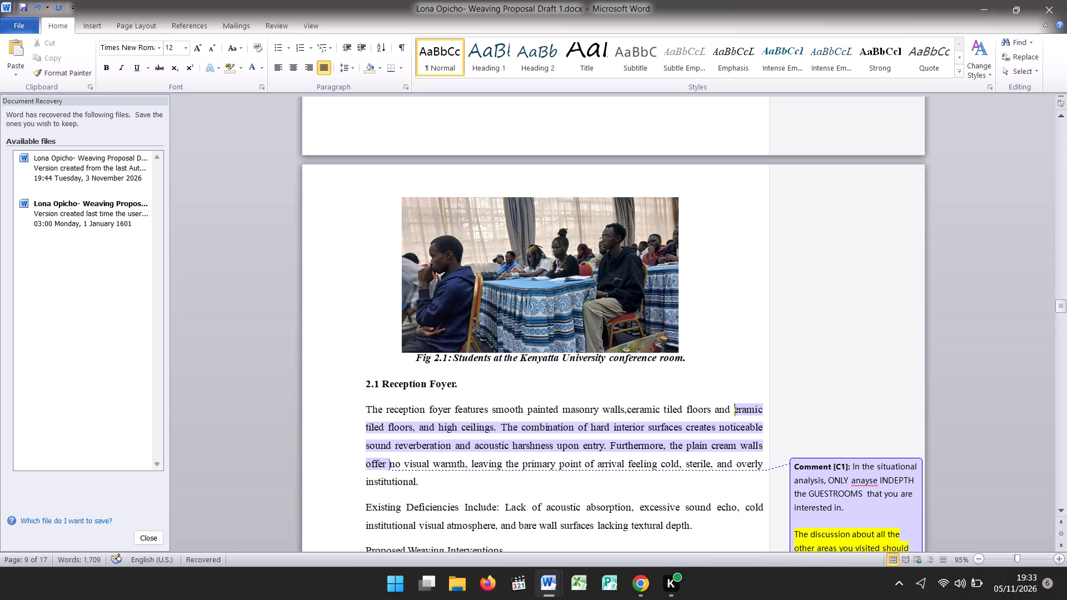
pyautogui.write('high ceiling')
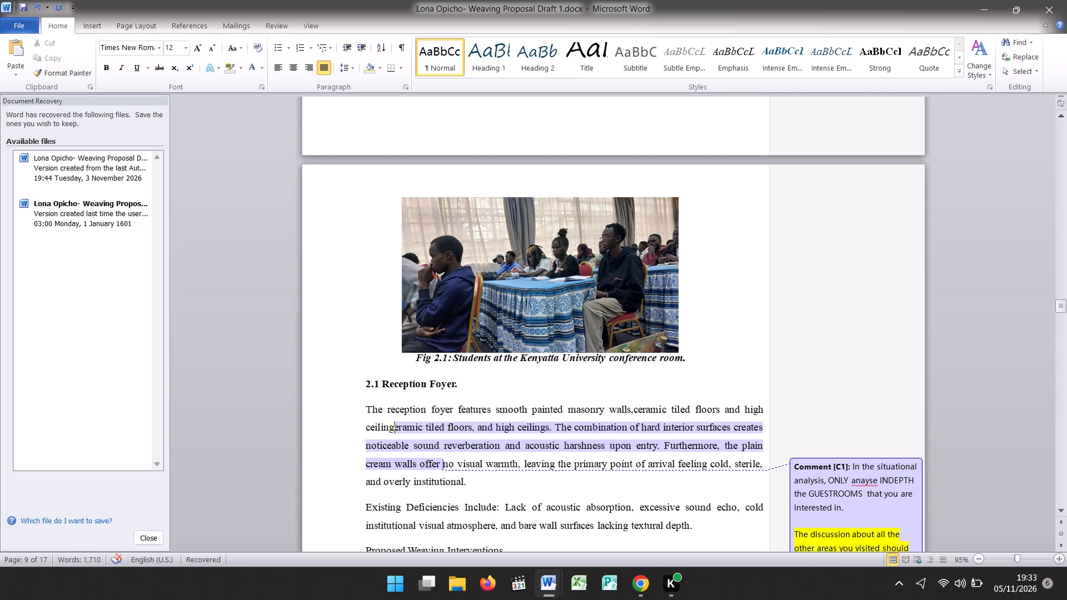
pyautogui.press('s')
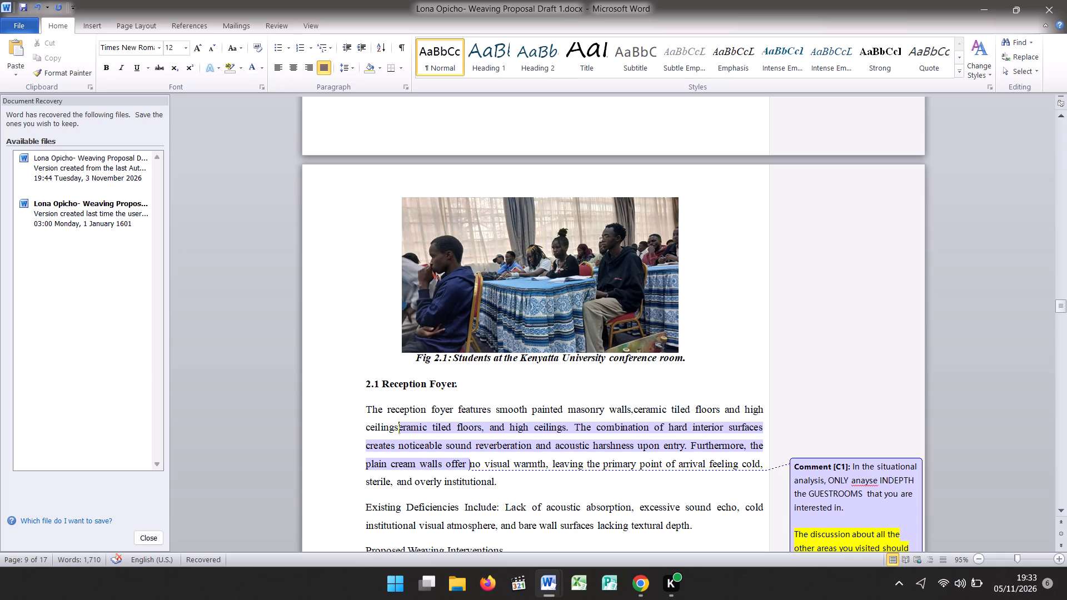
pyautogui.write('.')
pyautogui.press('space')
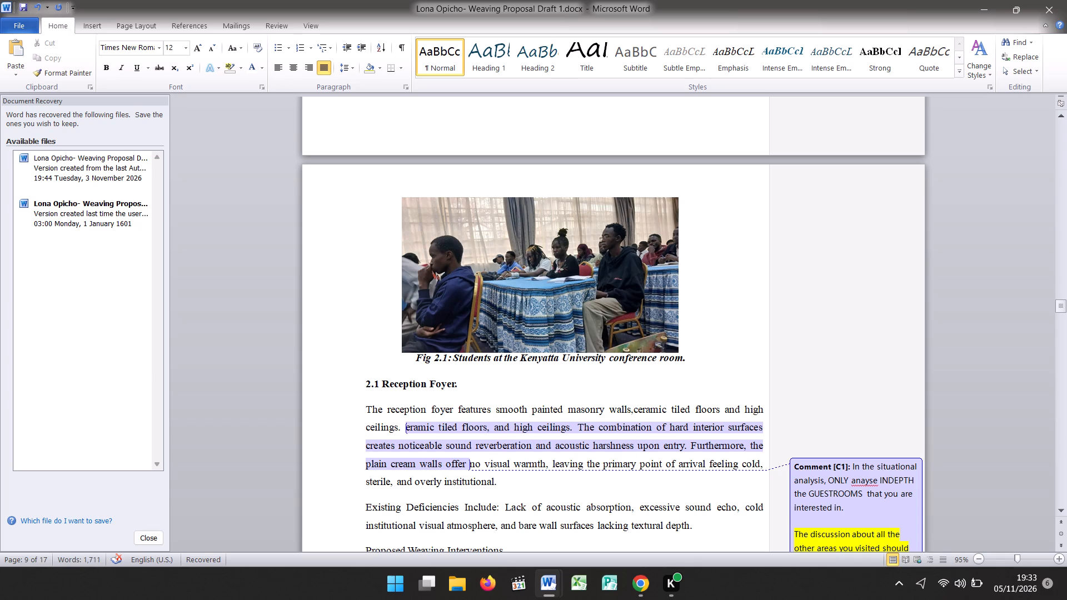
# Begin retyping the second sentence ahead of the shaded text with "The combination of hard interior surfaces".
pyautogui.write('he')
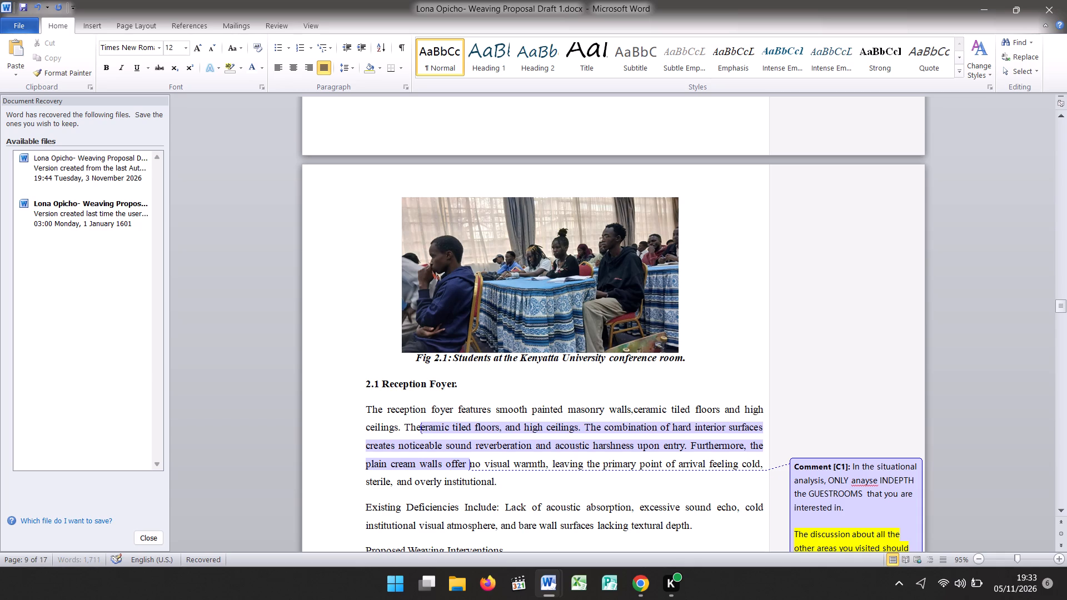
pyautogui.press('space')
pyautogui.write('combination')
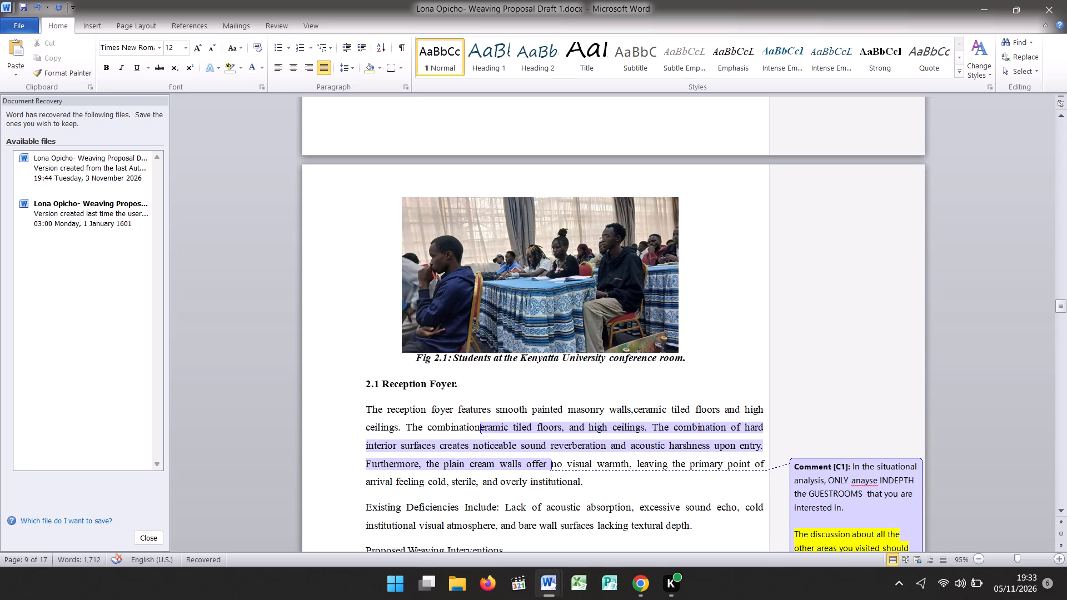
pyautogui.press('space')
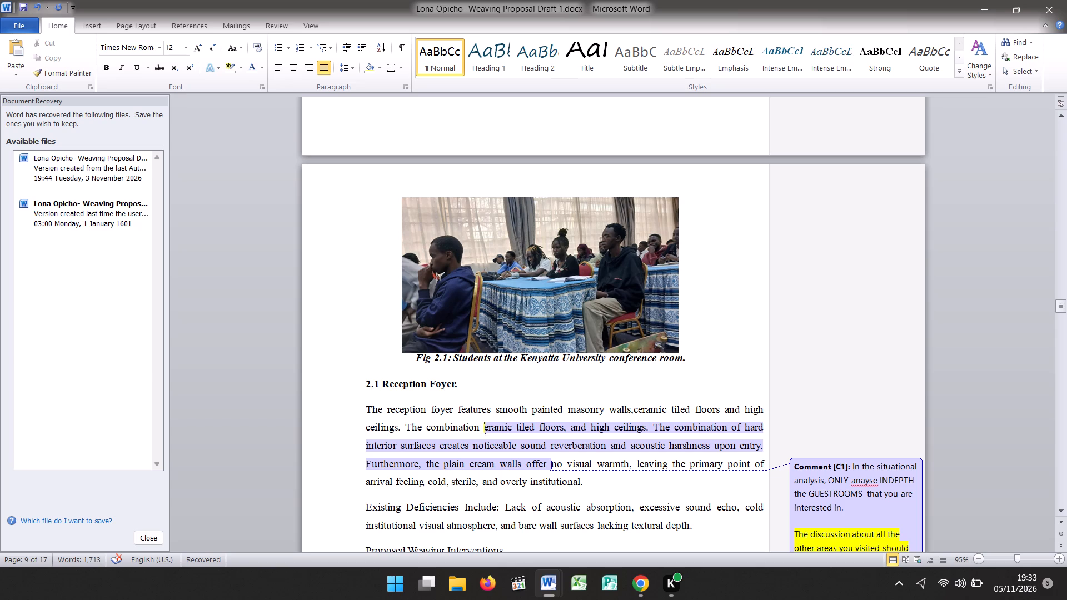
pyautogui.write('of hard')
pyautogui.press('space')
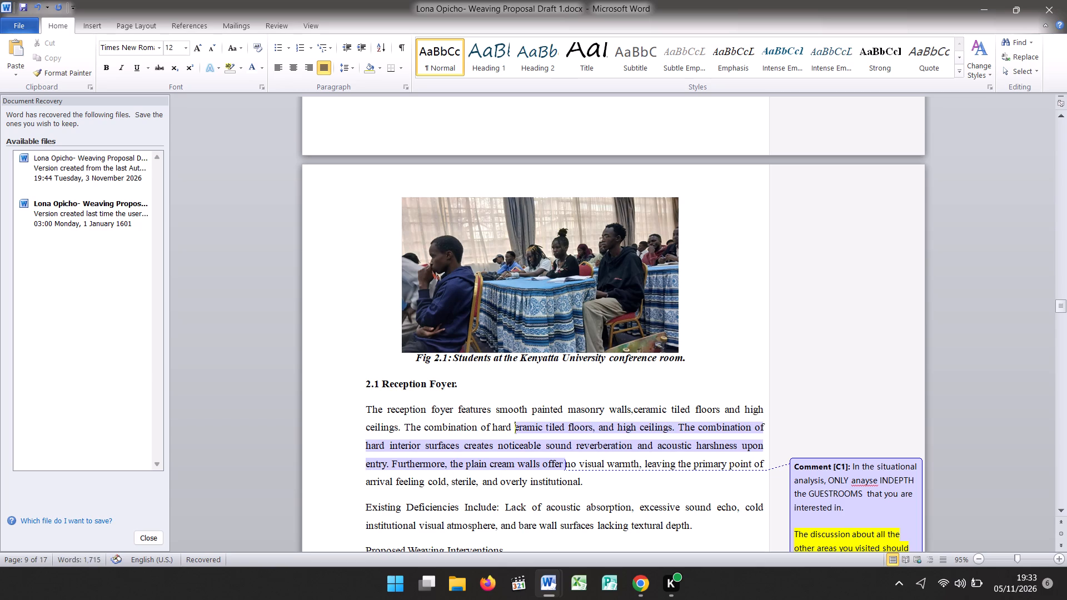
pyautogui.write('interio')
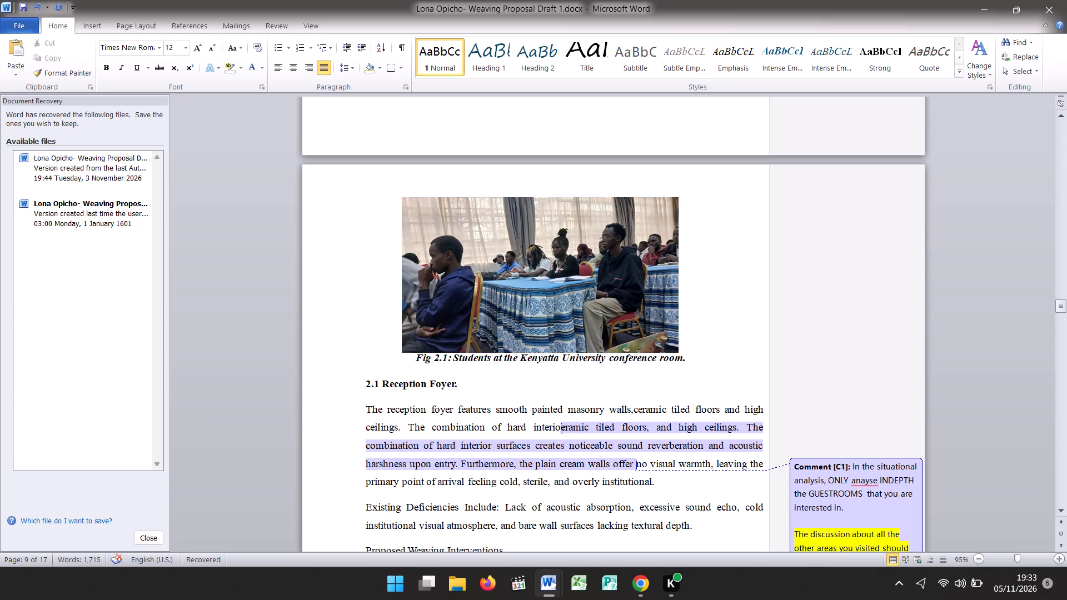
pyautogui.press('r')
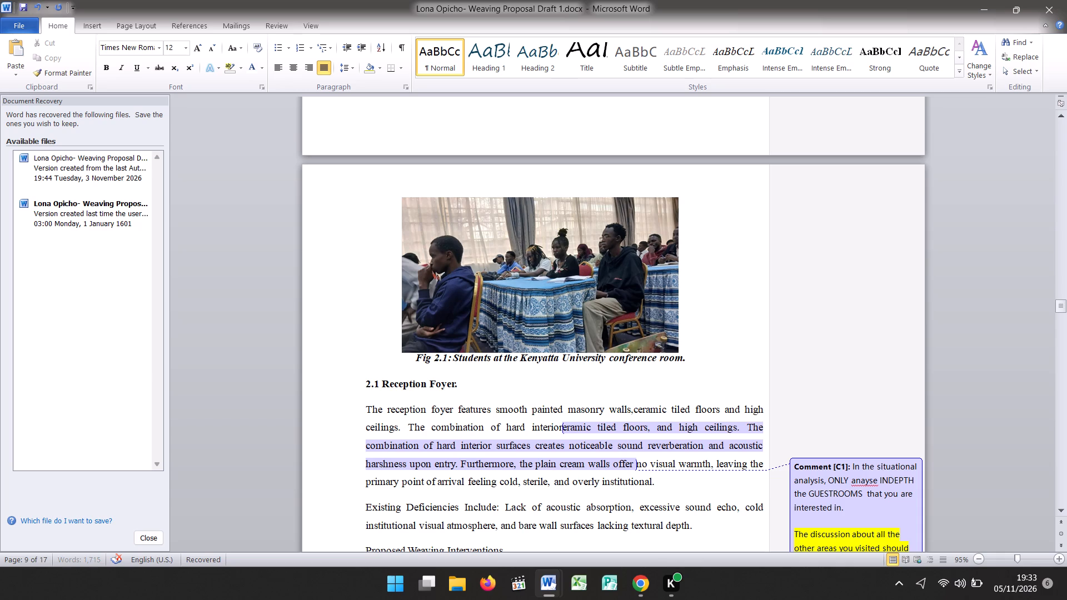
pyautogui.press('space')
pyautogui.write('surfaces')
pyautogui.press('space')
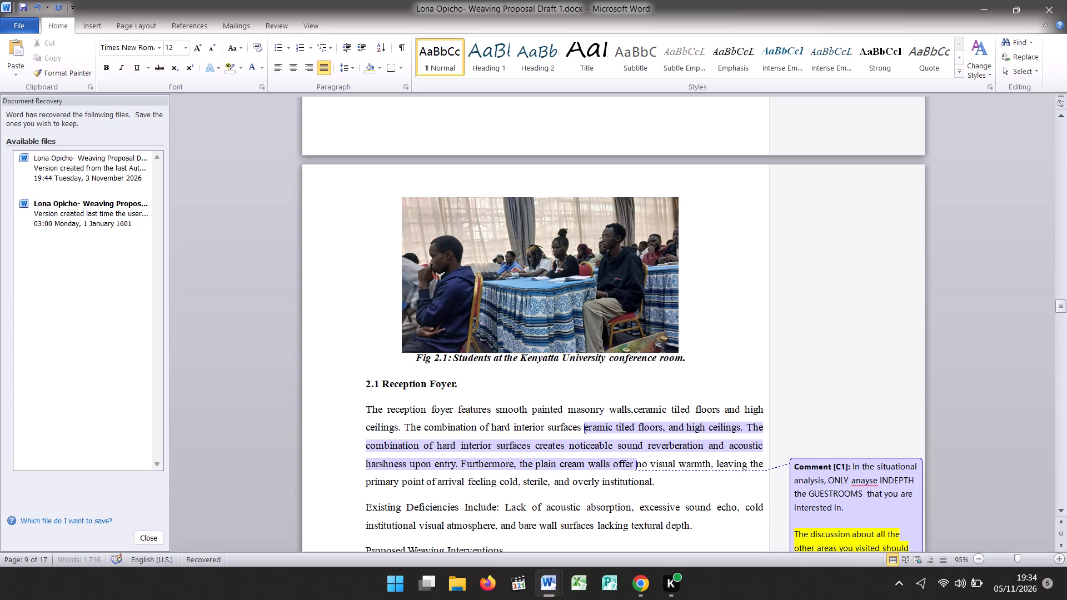
# Continue the retyped sentence with "creates noticeable sound", fixing typos in "noticeable".
pyautogui.write('creates notic')
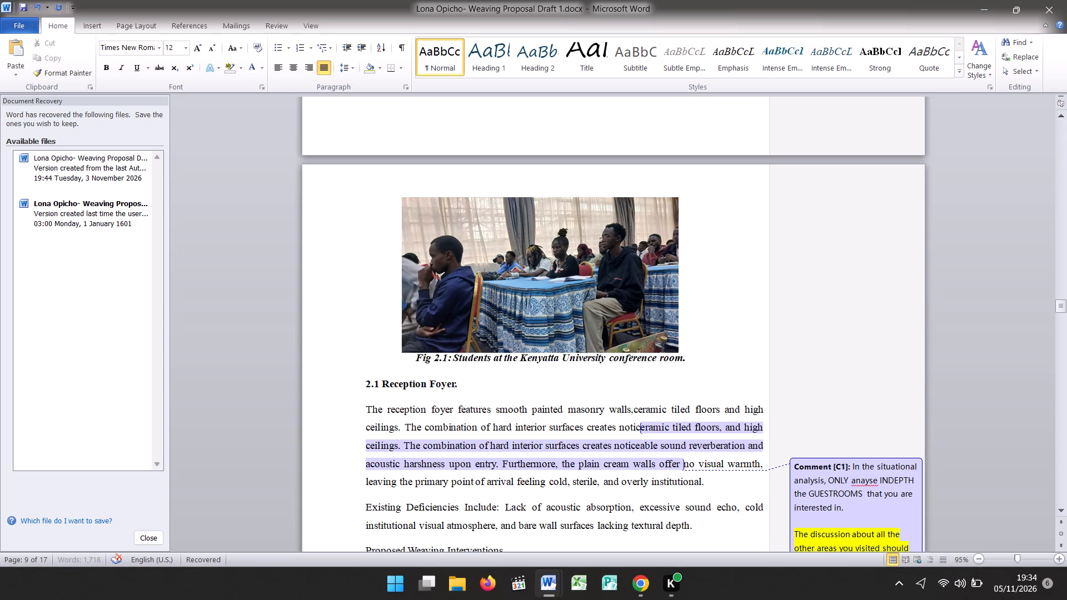
pyautogui.press('e')
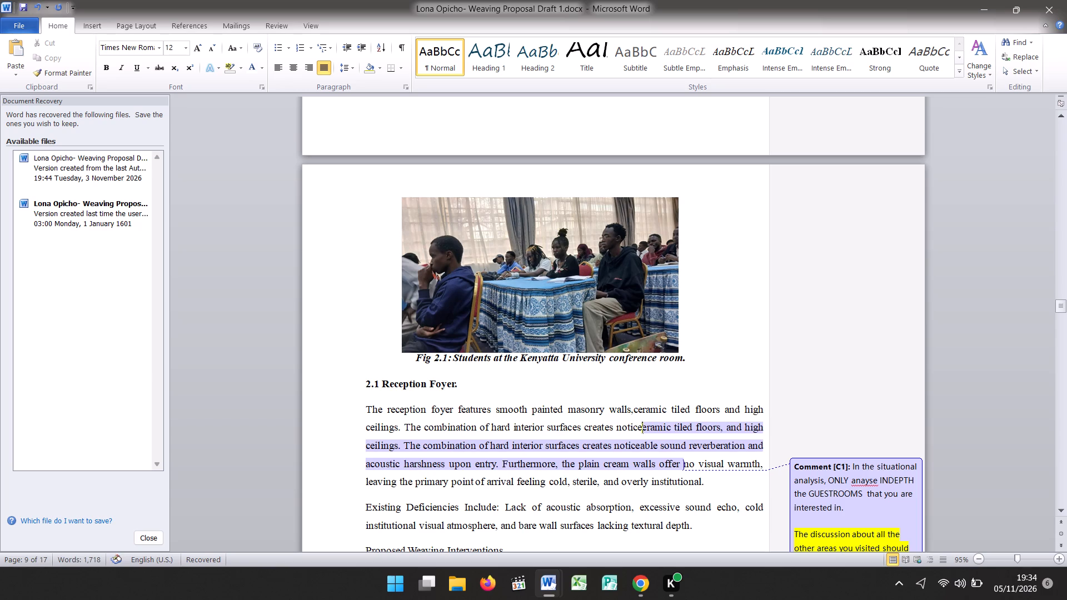
pyautogui.write('abk')
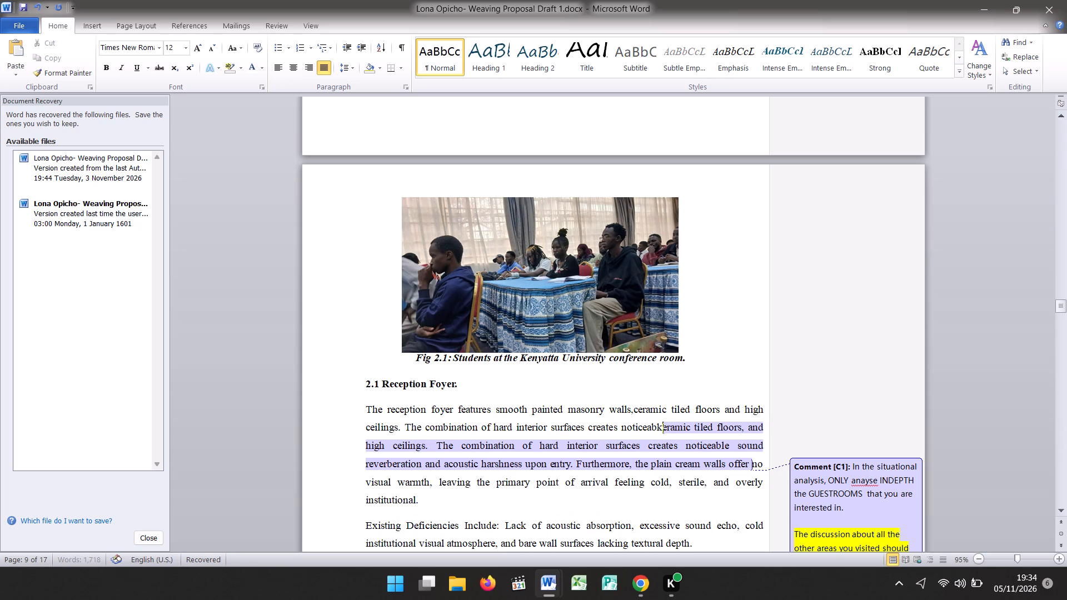
pyautogui.press('BackSpace')
pyautogui.write('lke')
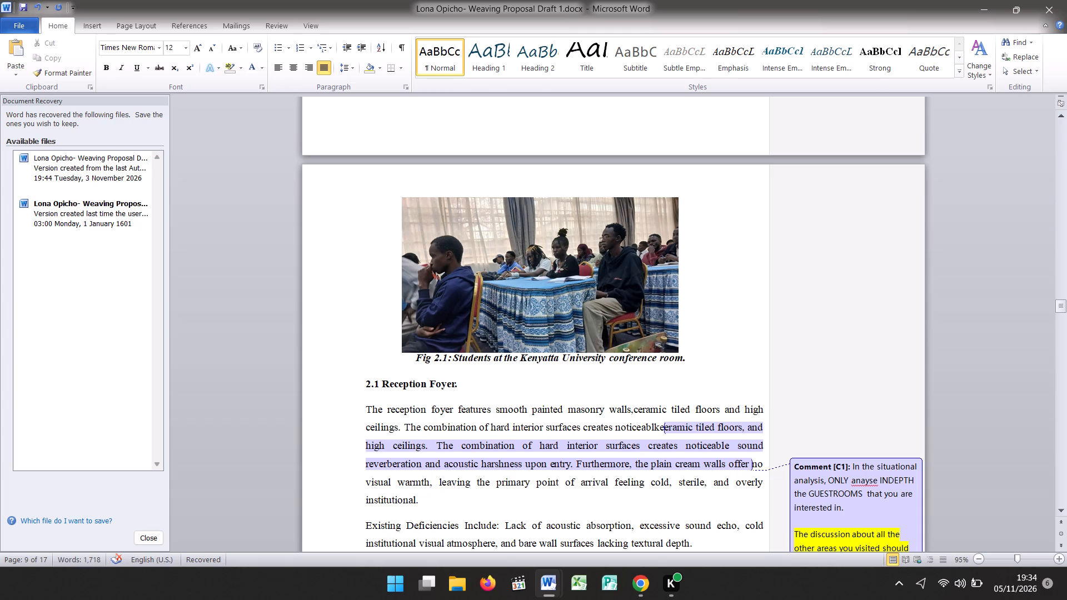
pyautogui.press('BackSpace')
pyautogui.press('BackSpace')
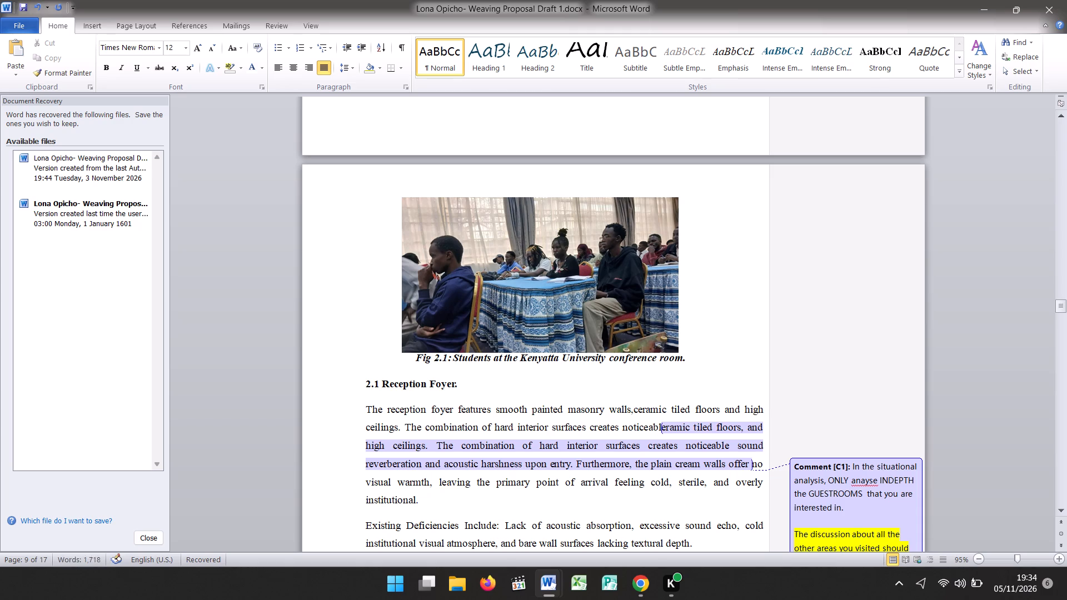
pyautogui.press('BackSpace')
pyautogui.write('lr')
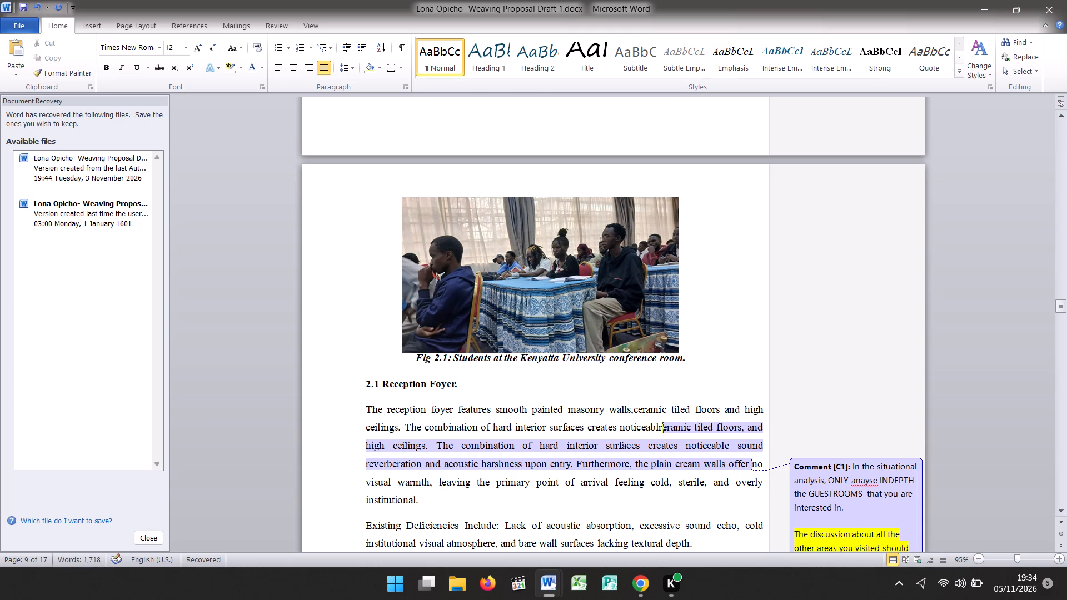
pyautogui.press('BackSpace')
pyautogui.press('e')
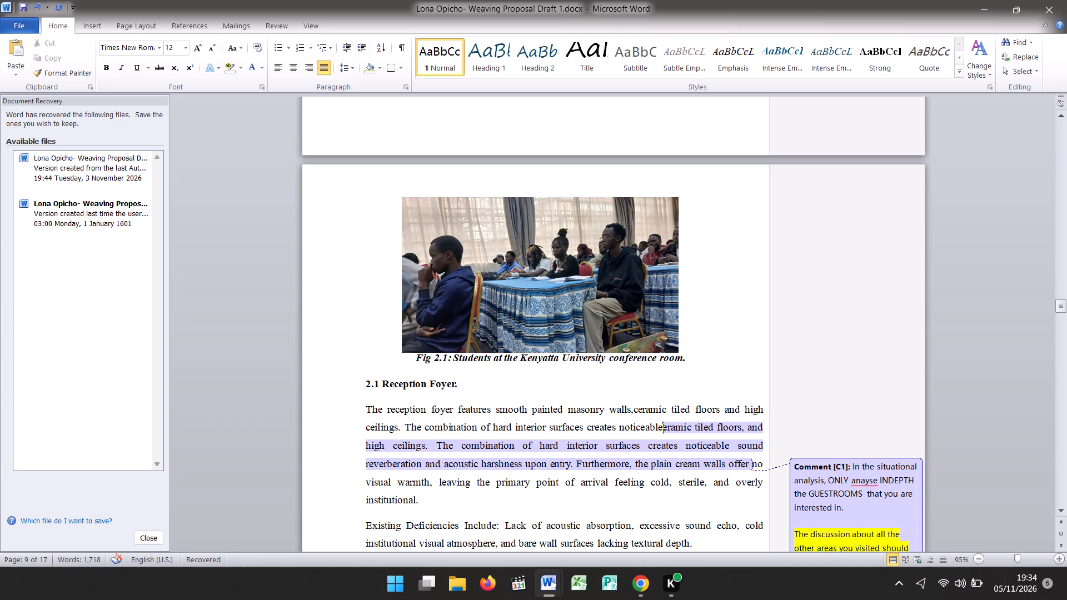
pyautogui.press('space')
pyautogui.write('sound')
pyautogui.press('space')
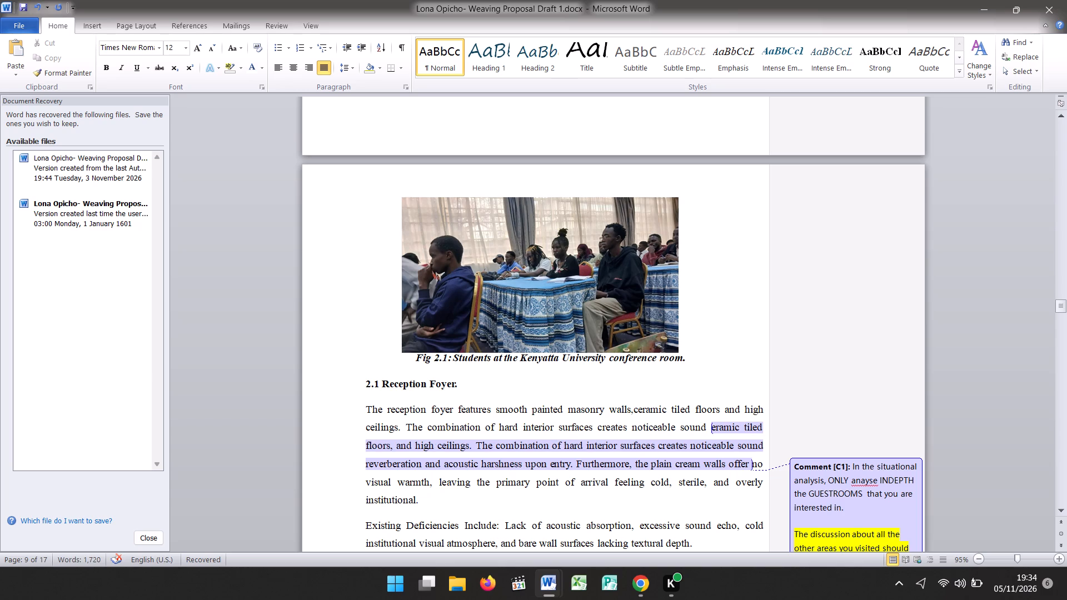
# Add "reverberation" to the retyped sentence, correcting its spelling with the suggested replacement.
pyautogui.write('reve')
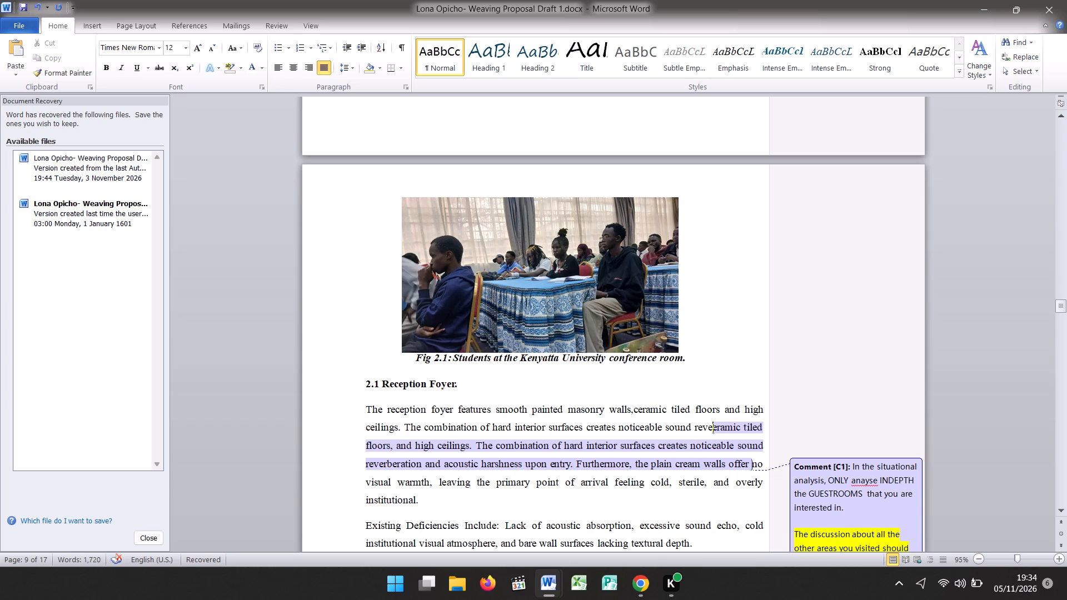
pyautogui.press('r')
pyautogui.write('be')
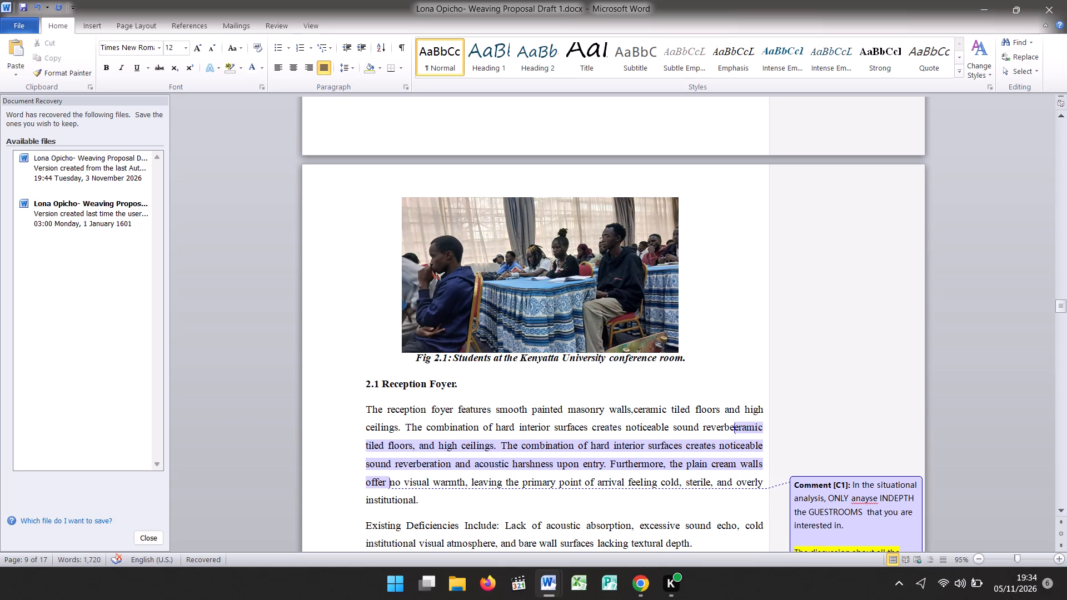
pyautogui.write('rvation')
pyautogui.press('space')
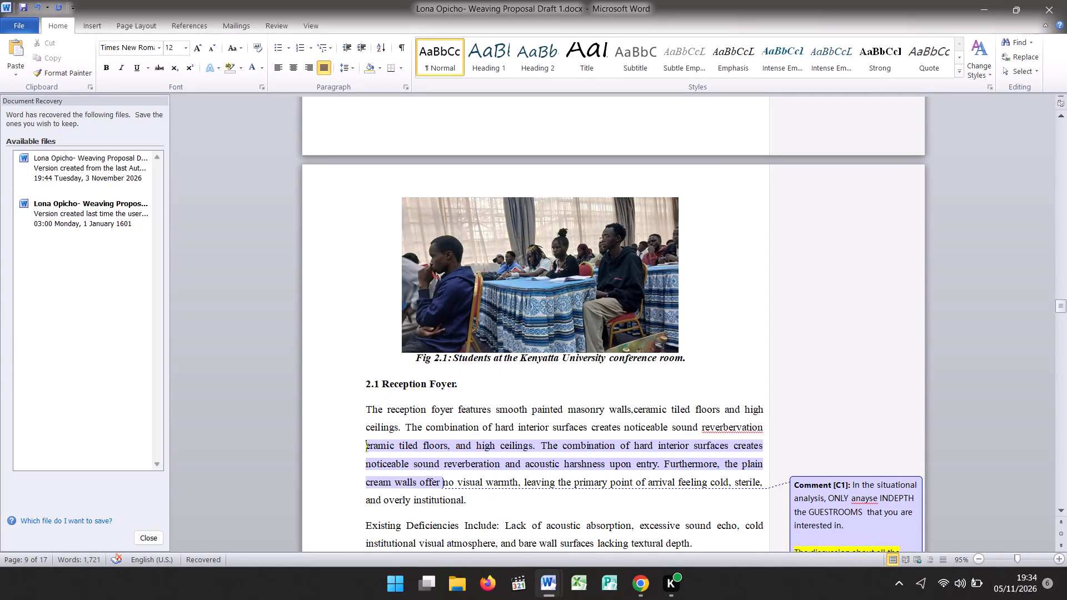
pyautogui.click(739, 430)
pyautogui.rightClick(739, 430)
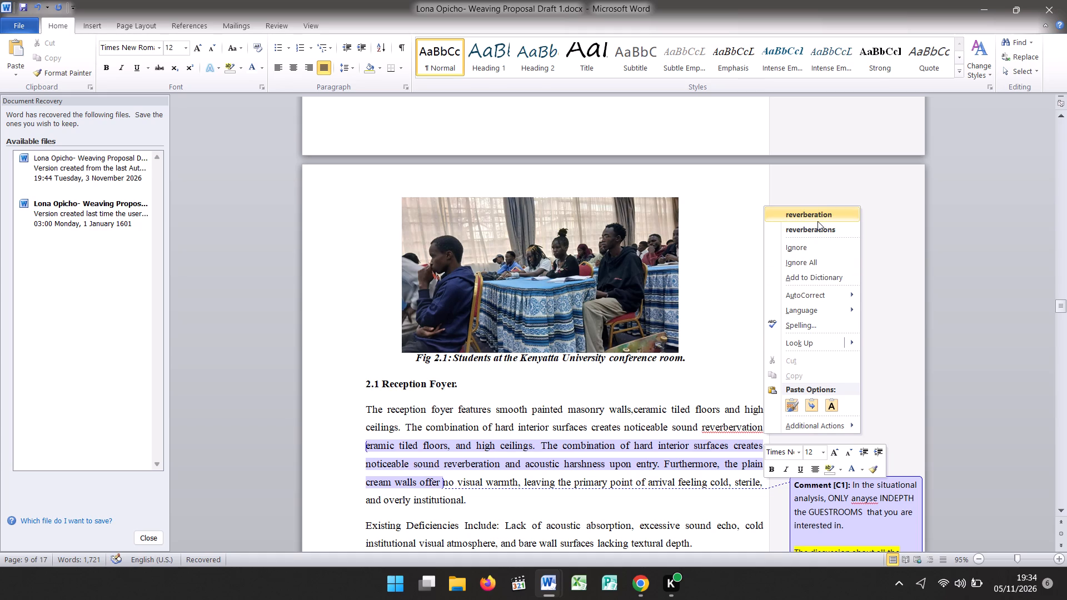
pyautogui.click(817, 221)
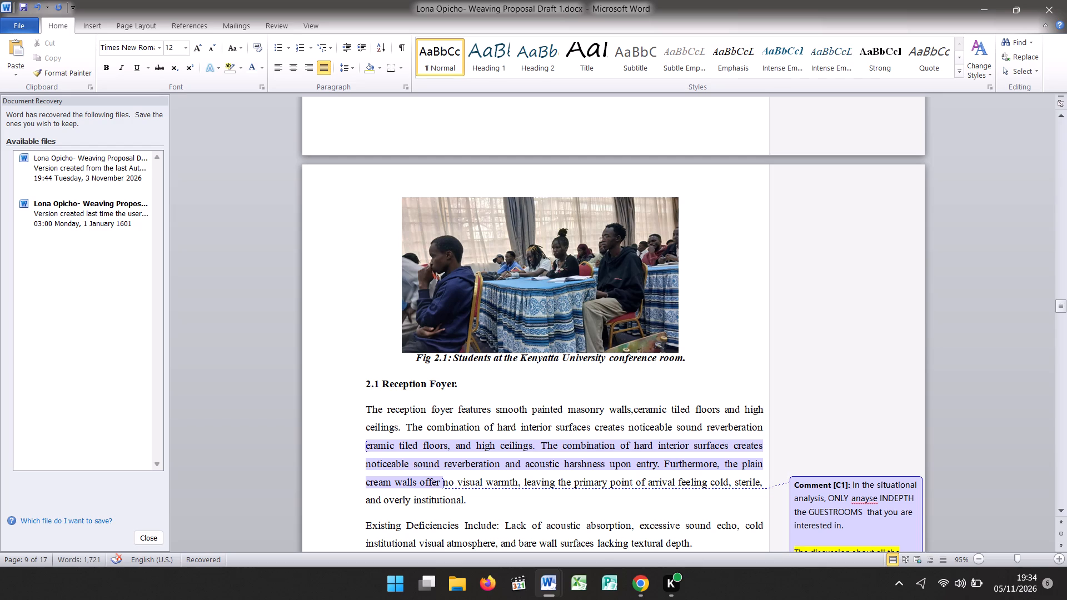
# Finish the retyped second sentence ahead of the shaded text with "and acoustic harshness upon the entry.".
pyautogui.press('space')
pyautogui.write('and')
pyautogui.press('space')
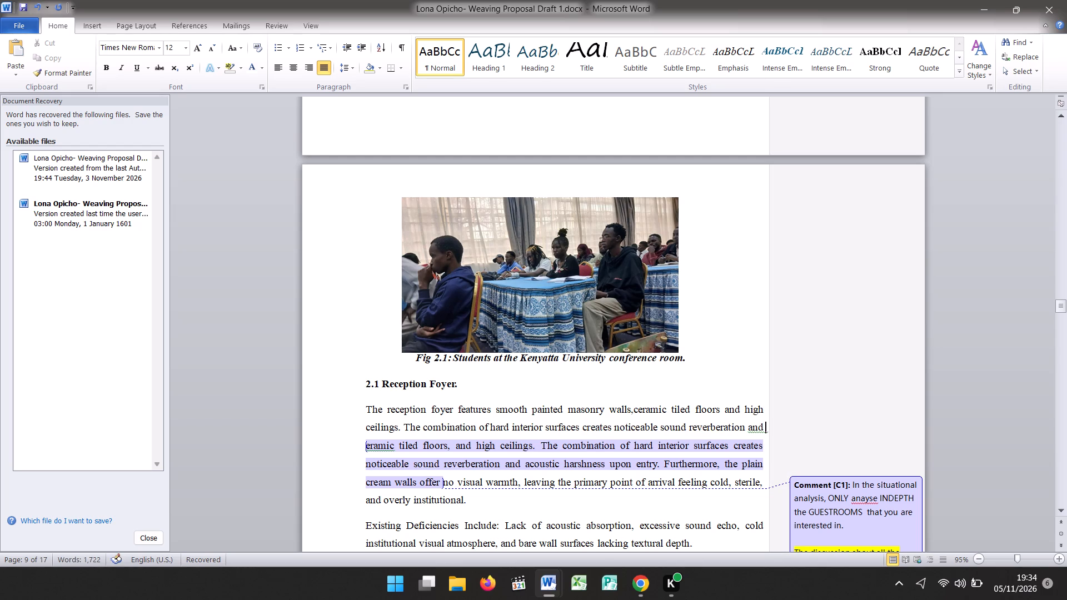
pyautogui.write('acoustic')
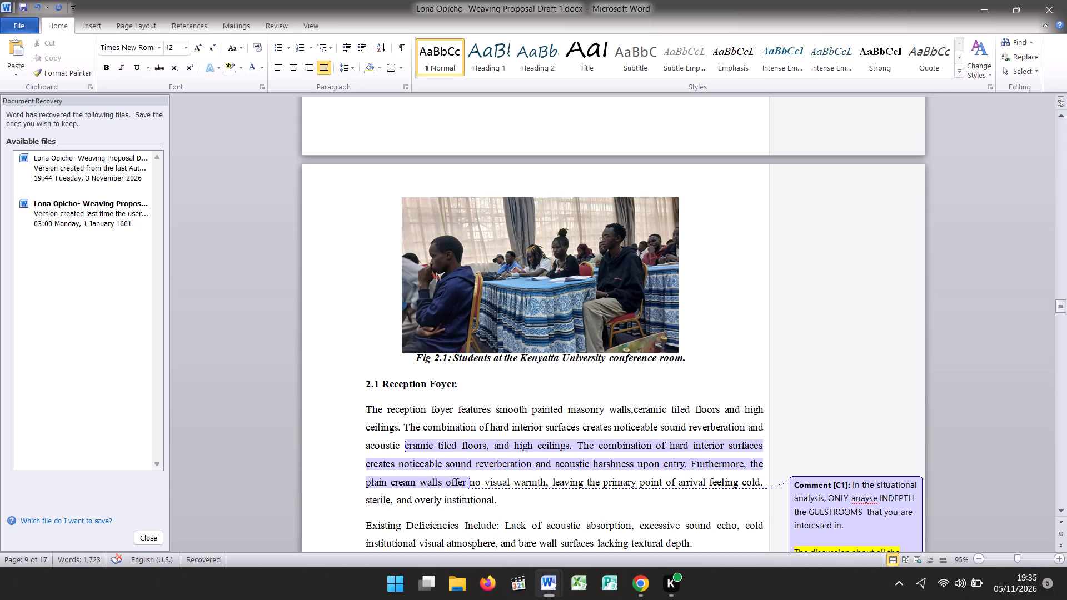
pyautogui.press('space')
pyautogui.write('harshness')
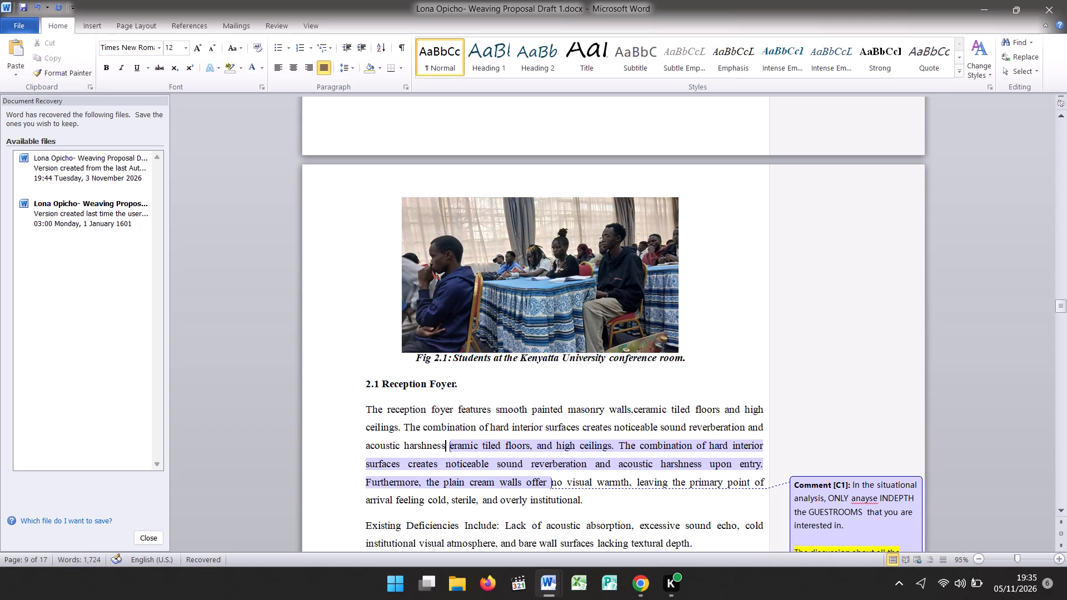
pyautogui.press('space')
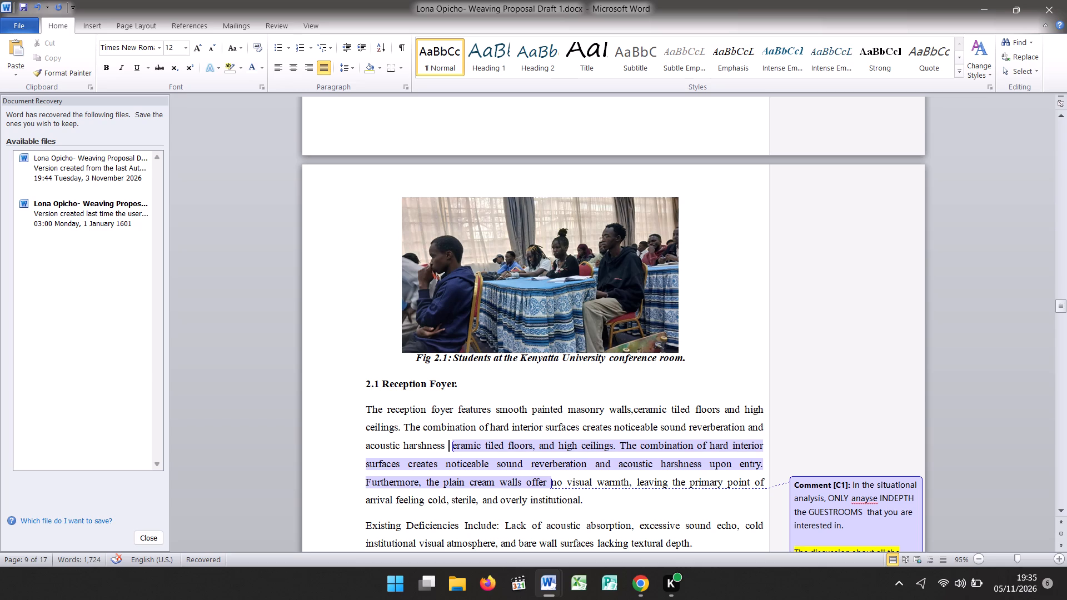
pyautogui.write('upon the entry')
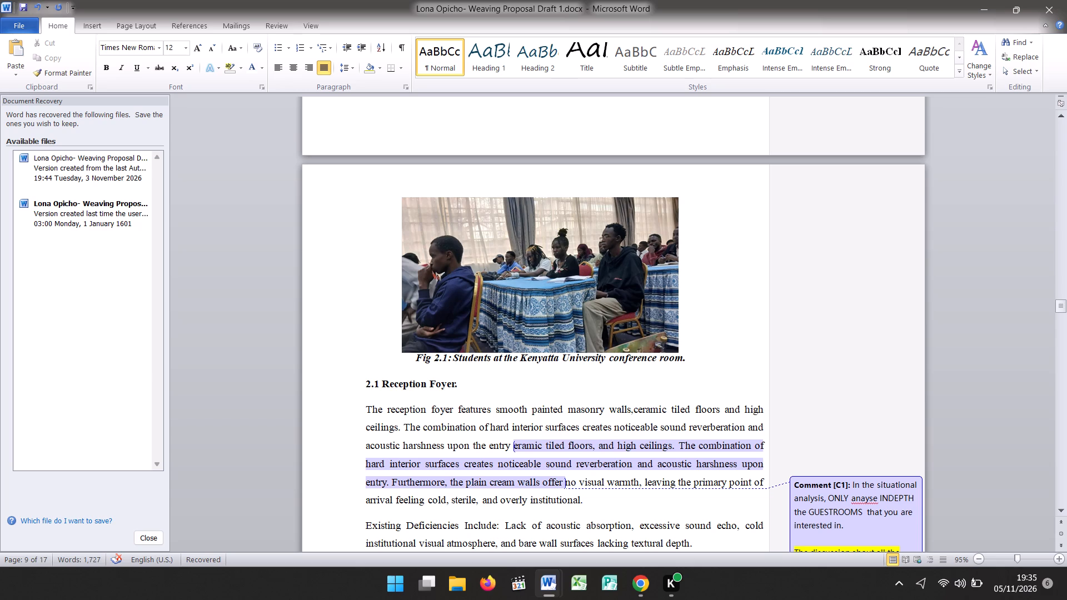
pyautogui.write('.')
pyautogui.press('space')
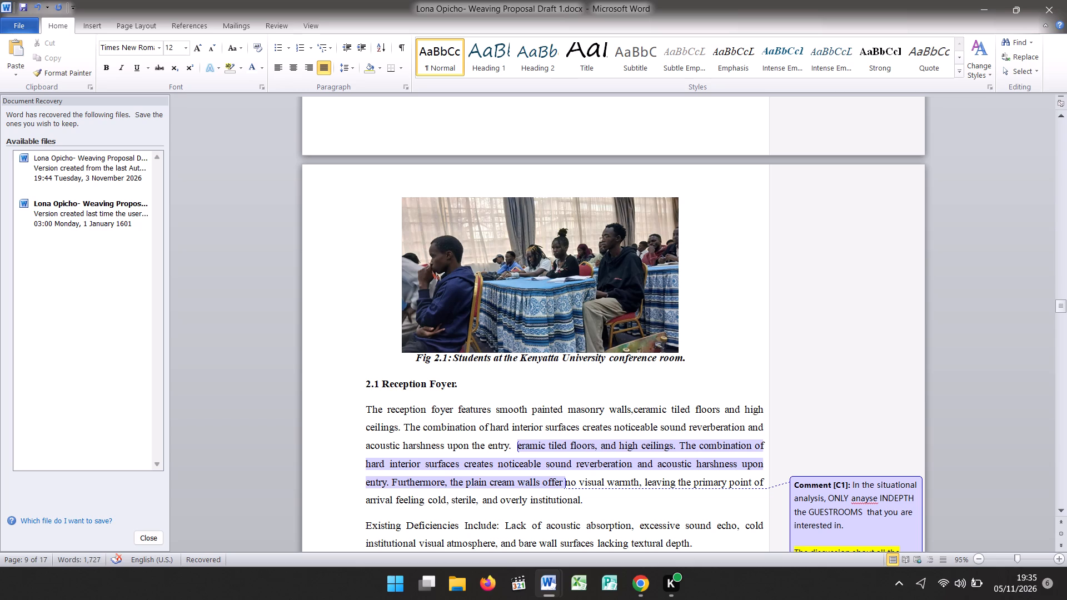
# Begin retyping the third sentence ahead of the shaded text with "Furthermore, the plain cream wall".
pyautogui.write('urther')
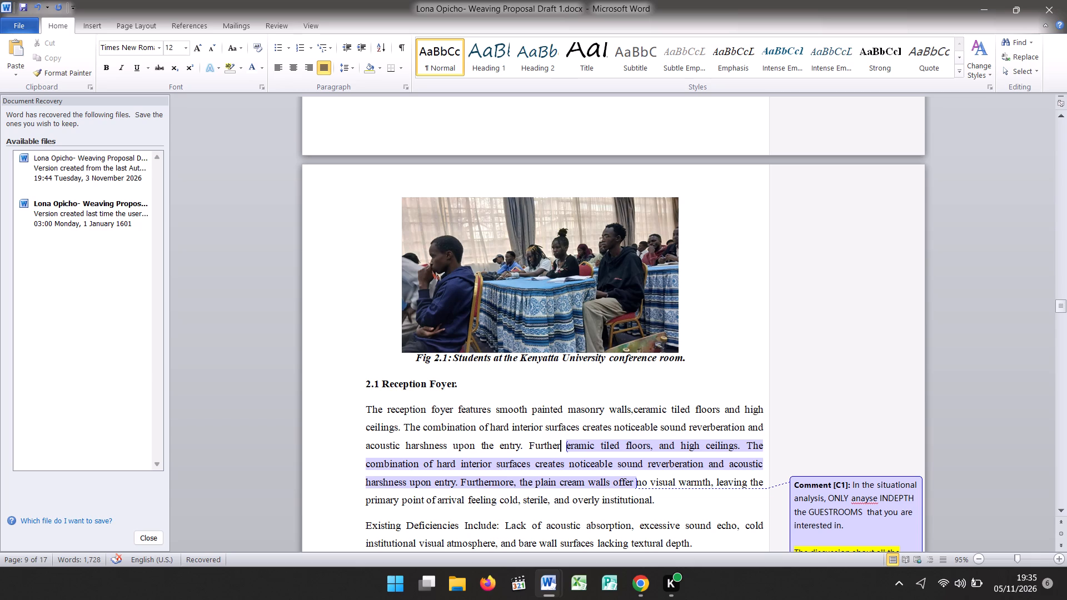
pyautogui.write('more')
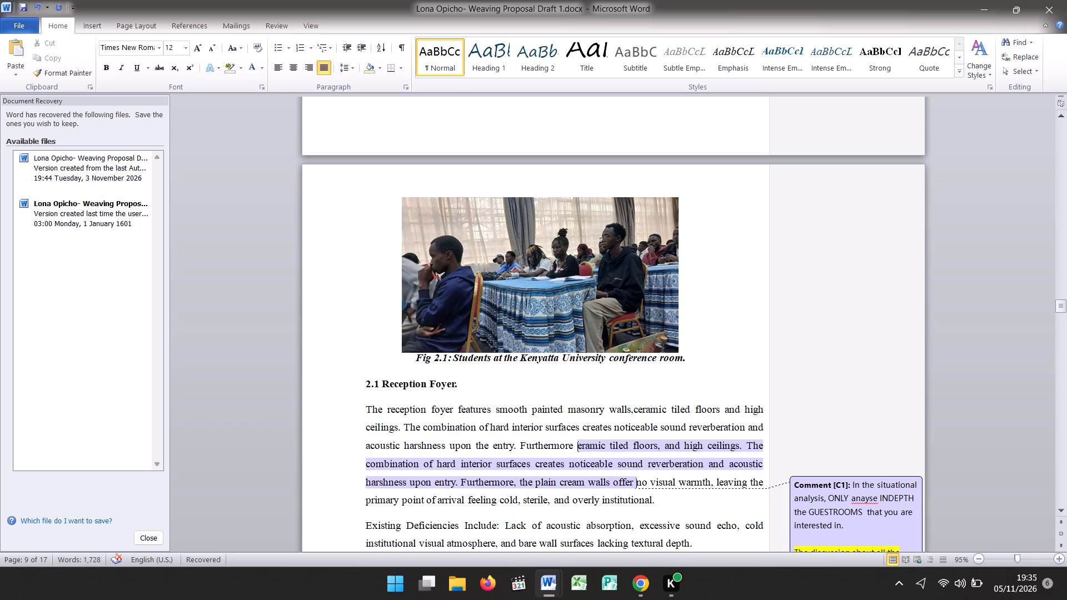
pyautogui.press(',')
pyautogui.press('space')
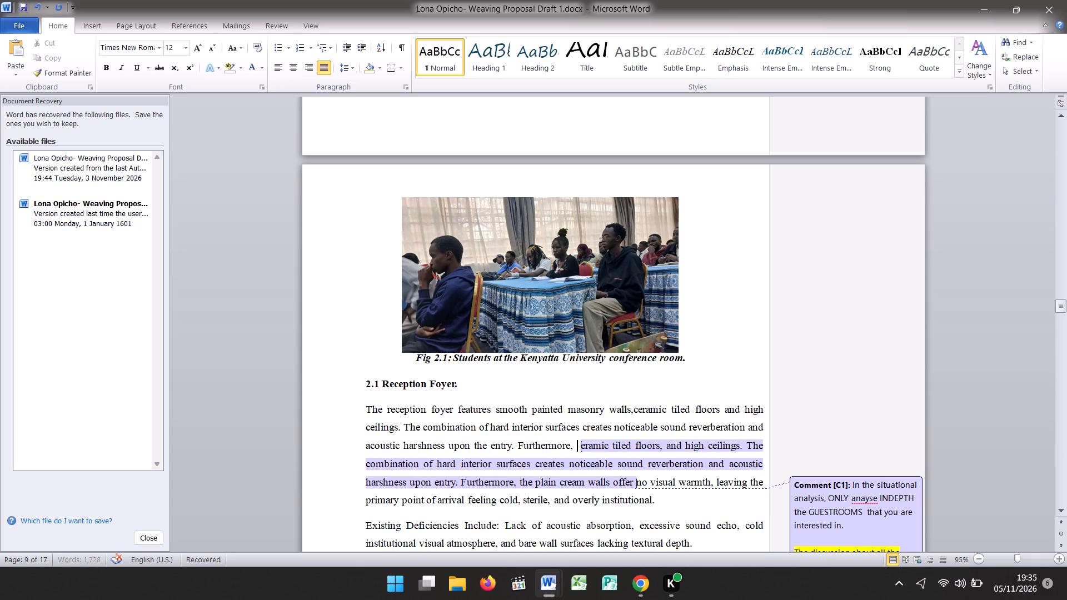
pyautogui.write('the')
pyautogui.press('space')
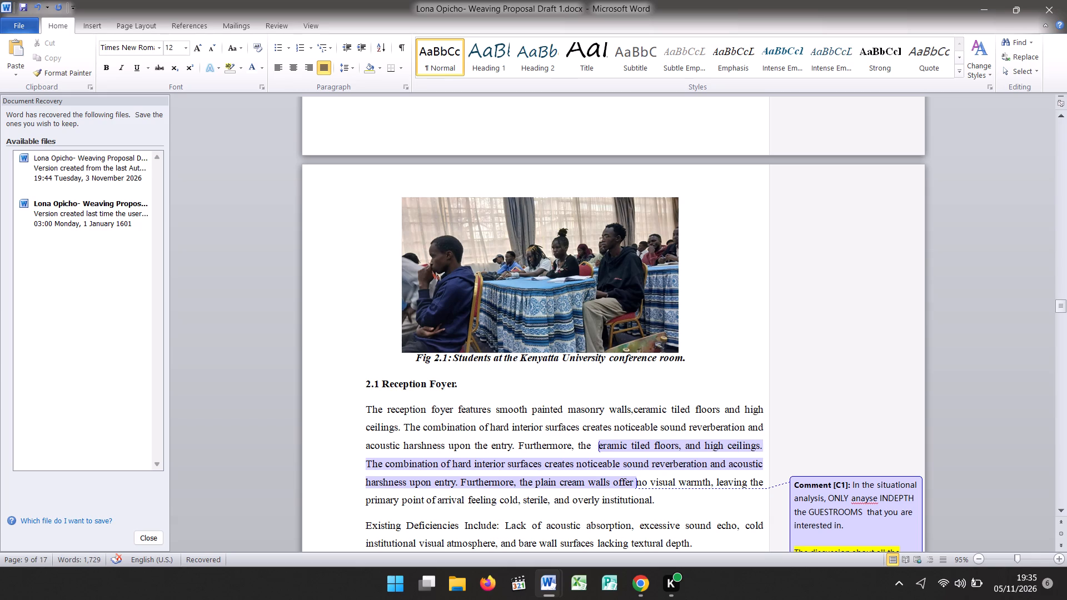
pyautogui.write('plain')
pyautogui.press('space')
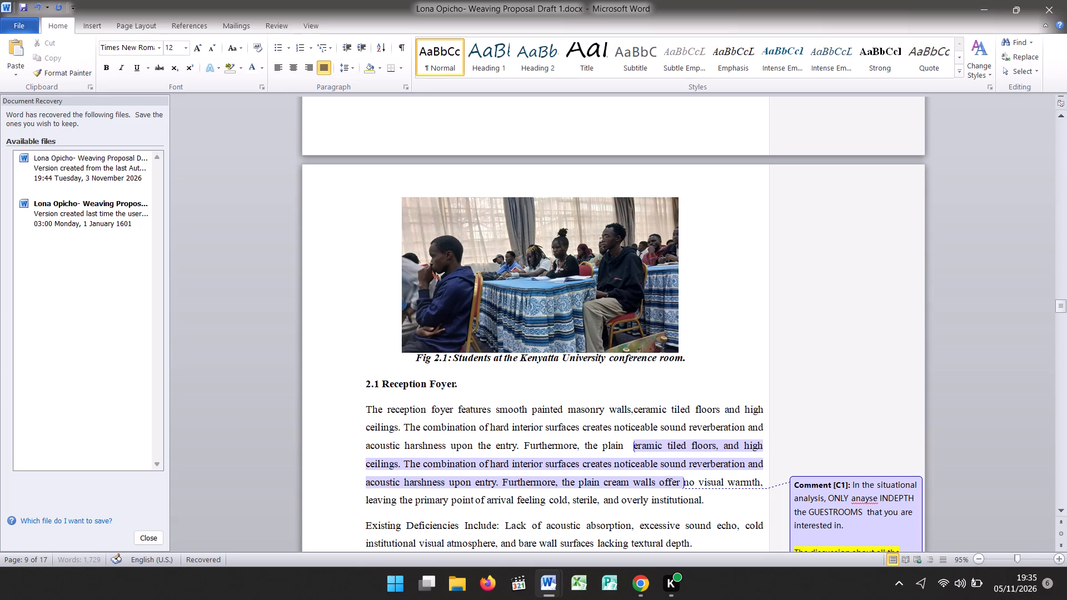
pyautogui.write('cream')
pyautogui.press('space')
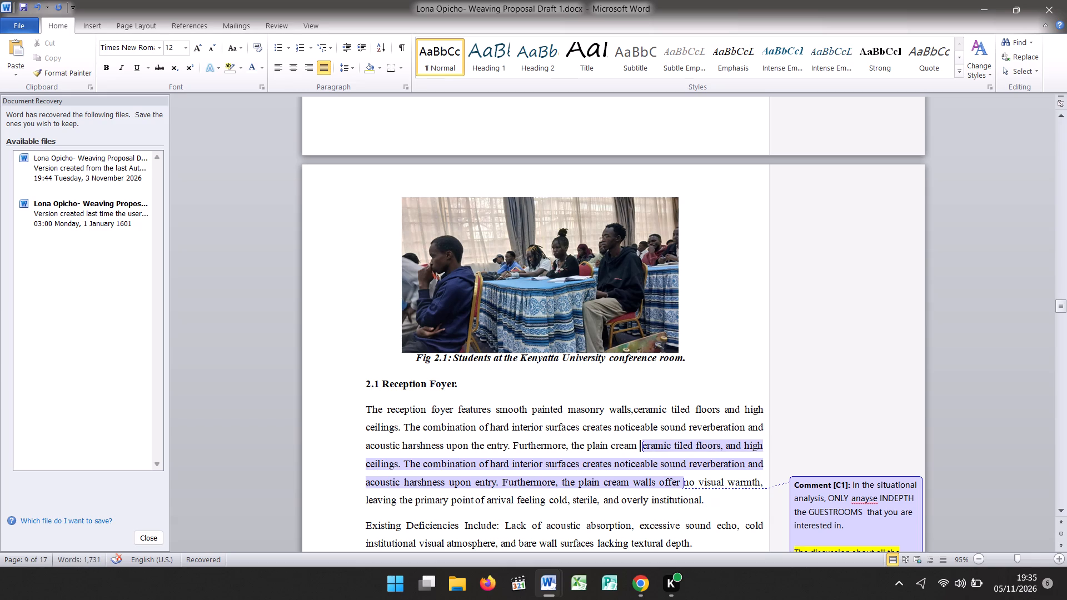
pyautogui.write('wall')
pyautogui.press('space')
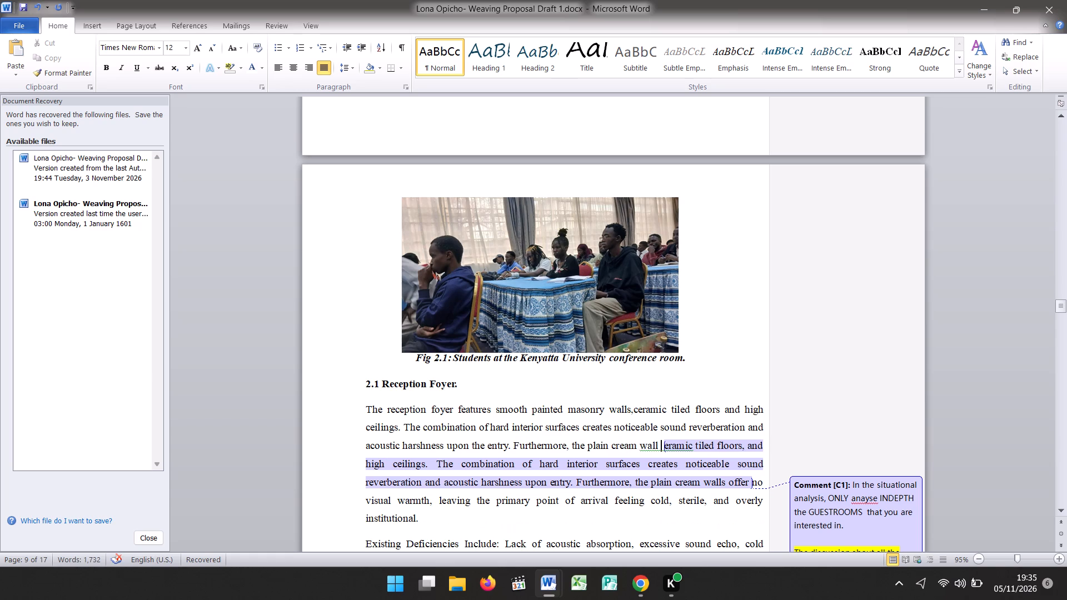
# Continue the retyped third sentence with "offer no visual warmth".
pyautogui.write('offer')
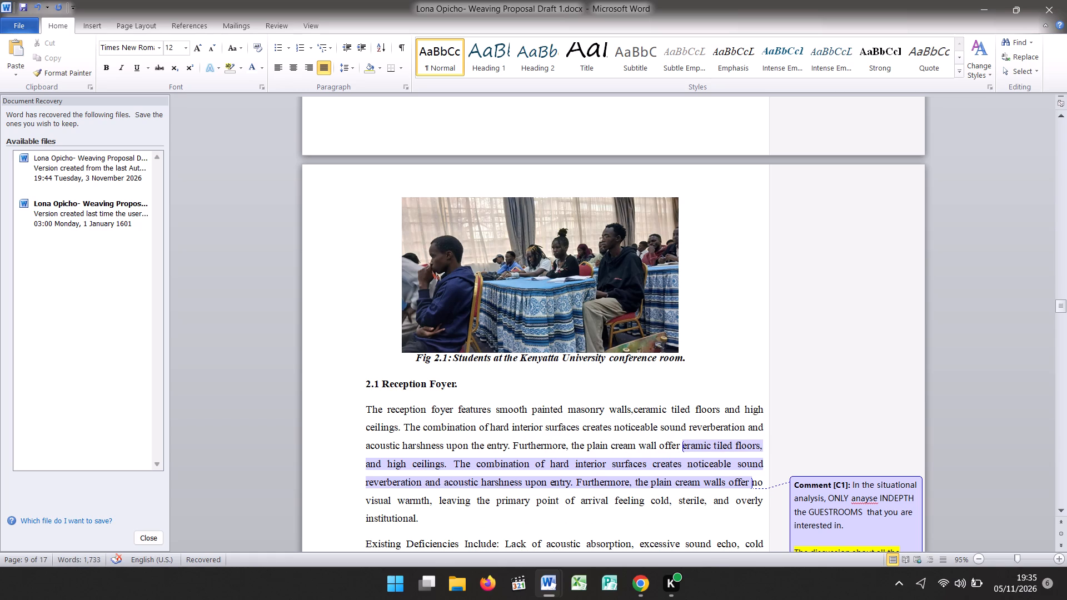
pyautogui.press('space')
pyautogui.write('no visual')
pyautogui.press('space')
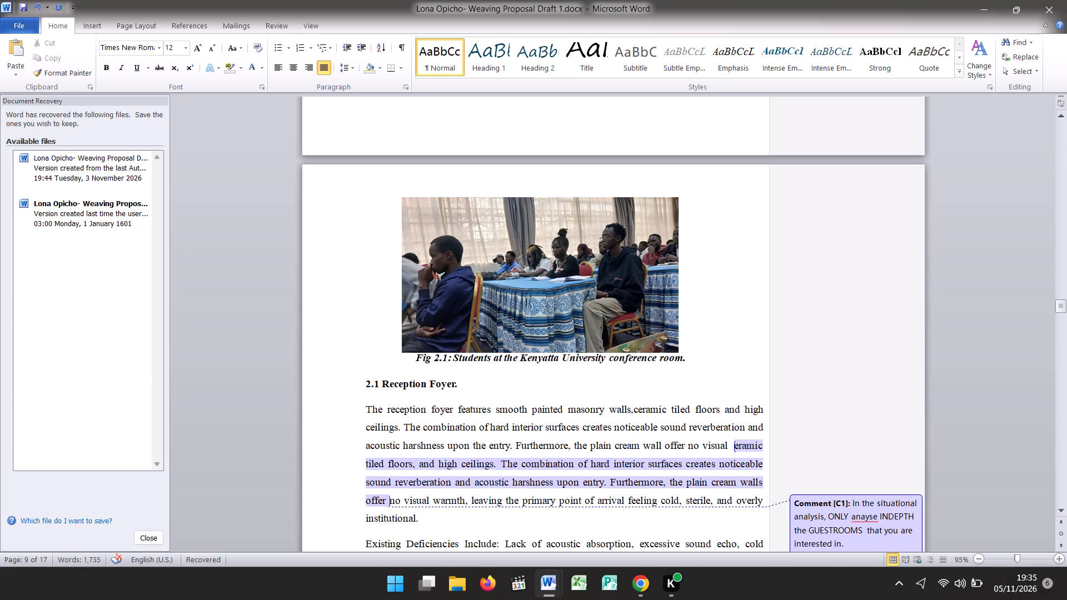
pyautogui.press('w')
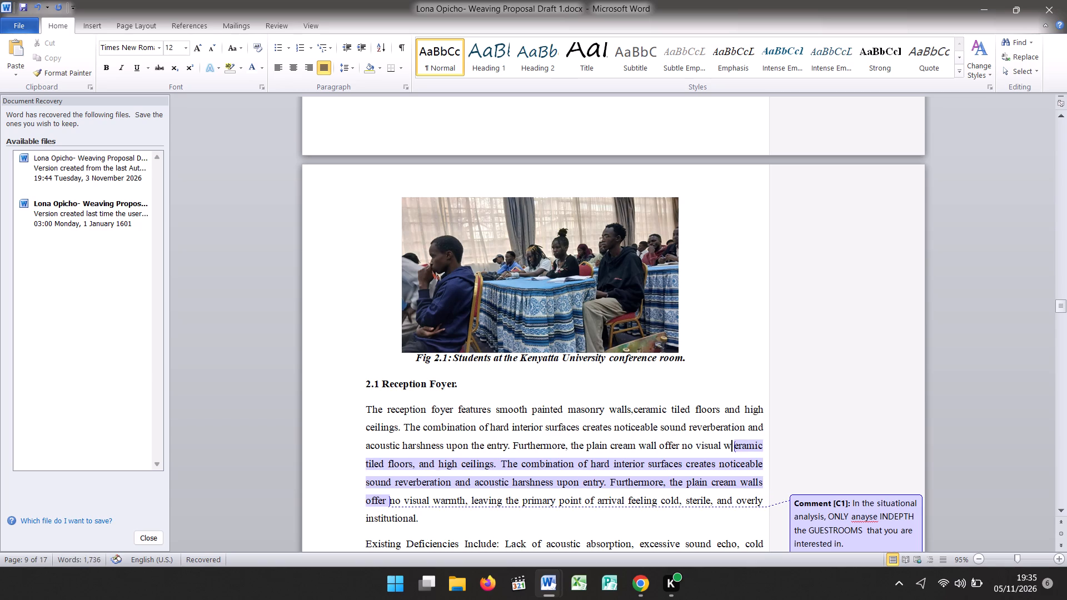
pyautogui.write('armth')
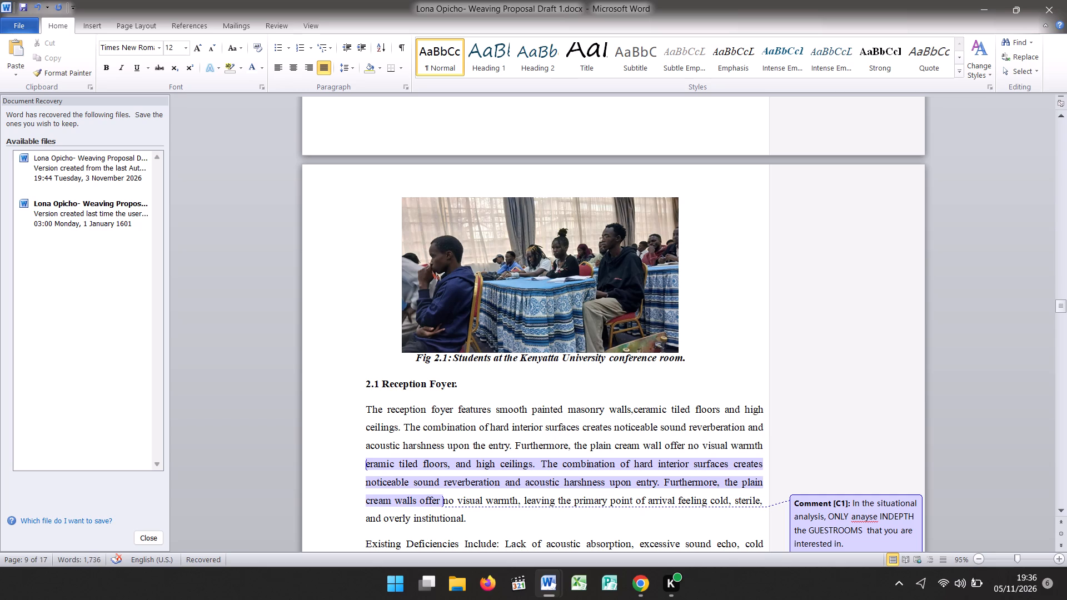
# Continue the retyped third sentence with "leaving the primary" after "warmth".
pyautogui.press('space')
pyautogui.write('leaving')
pyautogui.press('space')
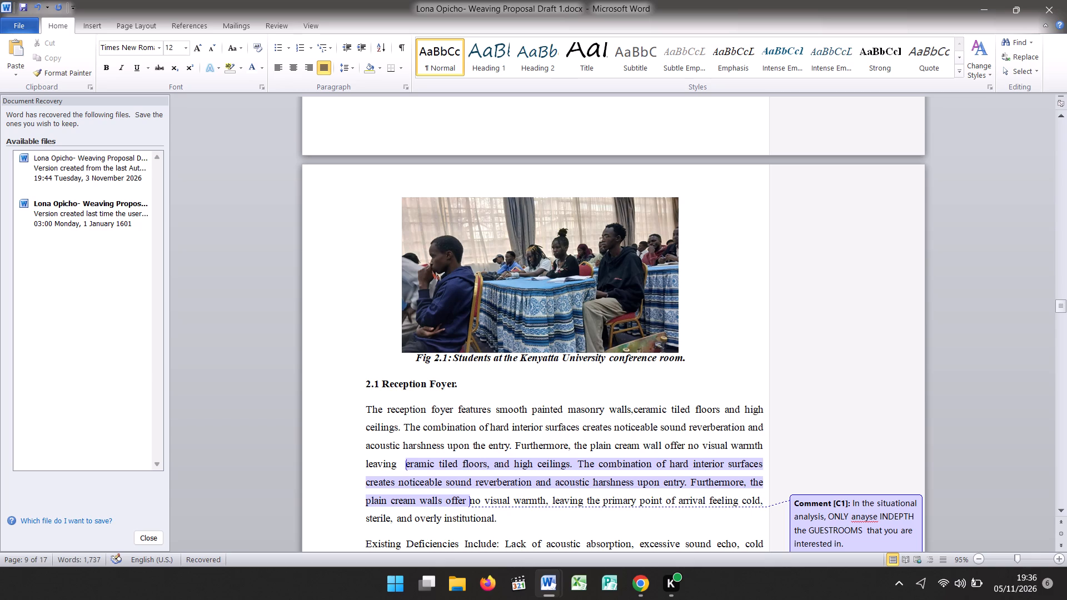
pyautogui.write('the')
pyautogui.press('space')
pyautogui.write('prima')
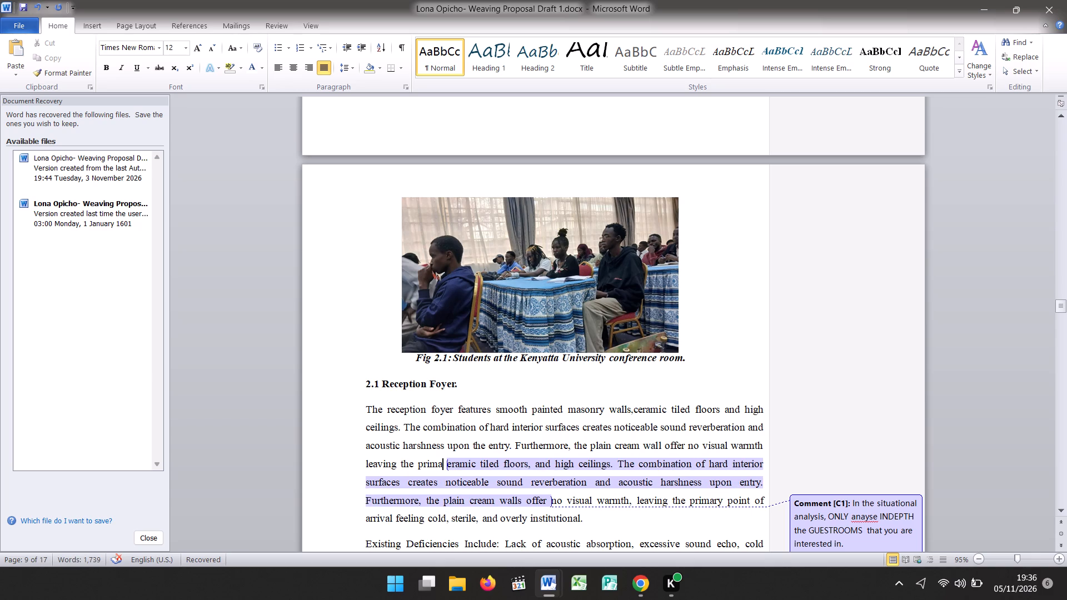
pyautogui.write('ry')
pyautogui.press('space')
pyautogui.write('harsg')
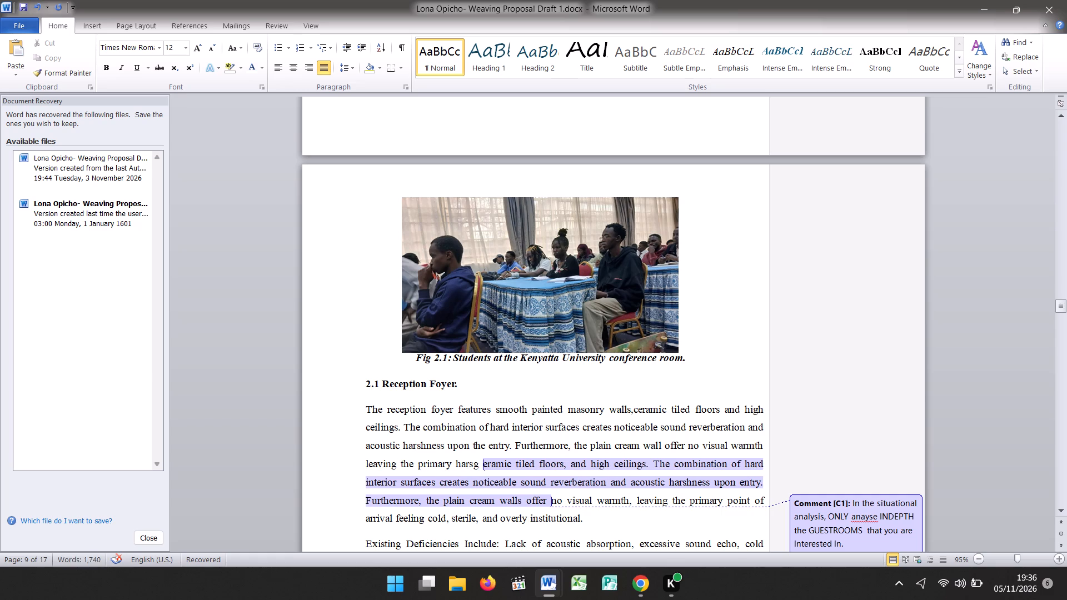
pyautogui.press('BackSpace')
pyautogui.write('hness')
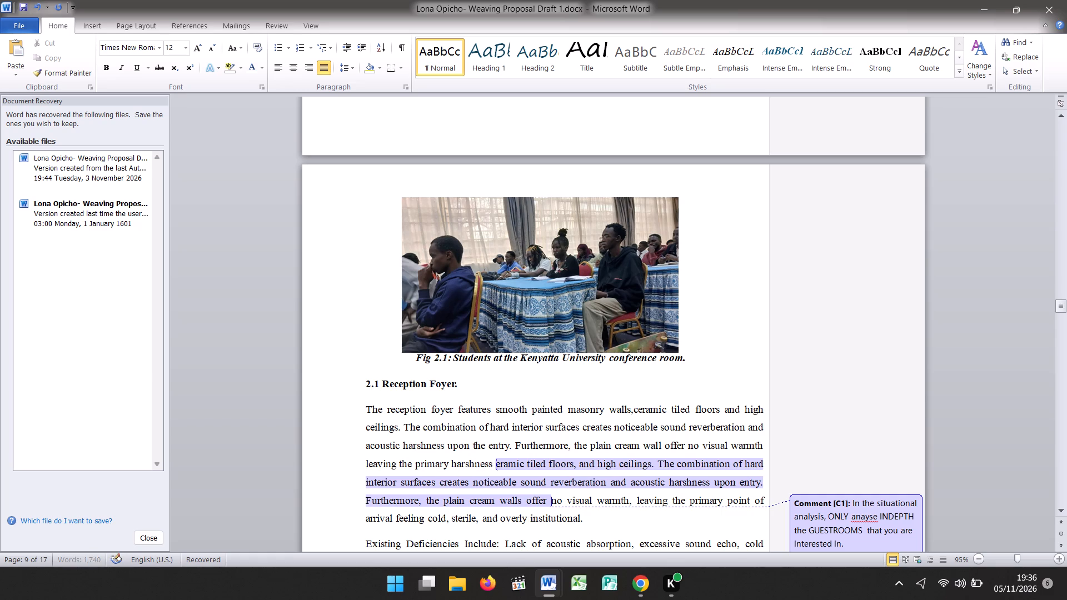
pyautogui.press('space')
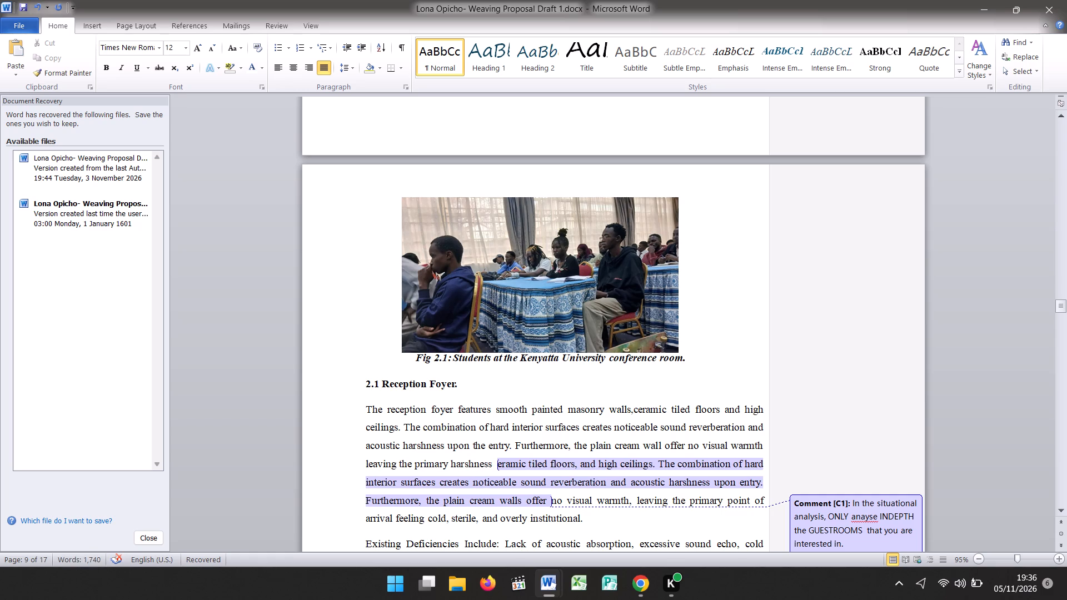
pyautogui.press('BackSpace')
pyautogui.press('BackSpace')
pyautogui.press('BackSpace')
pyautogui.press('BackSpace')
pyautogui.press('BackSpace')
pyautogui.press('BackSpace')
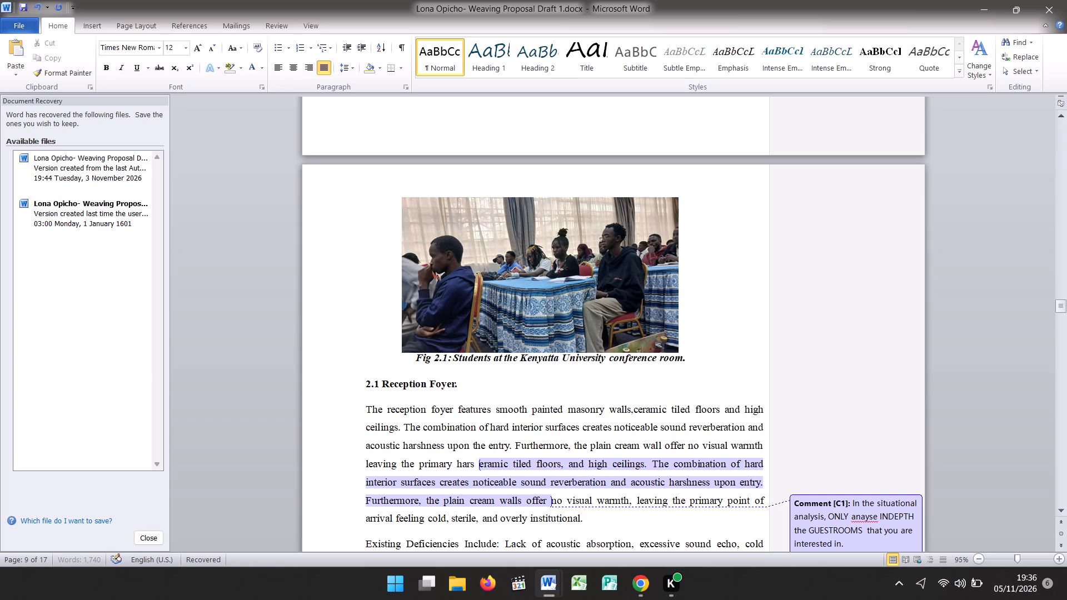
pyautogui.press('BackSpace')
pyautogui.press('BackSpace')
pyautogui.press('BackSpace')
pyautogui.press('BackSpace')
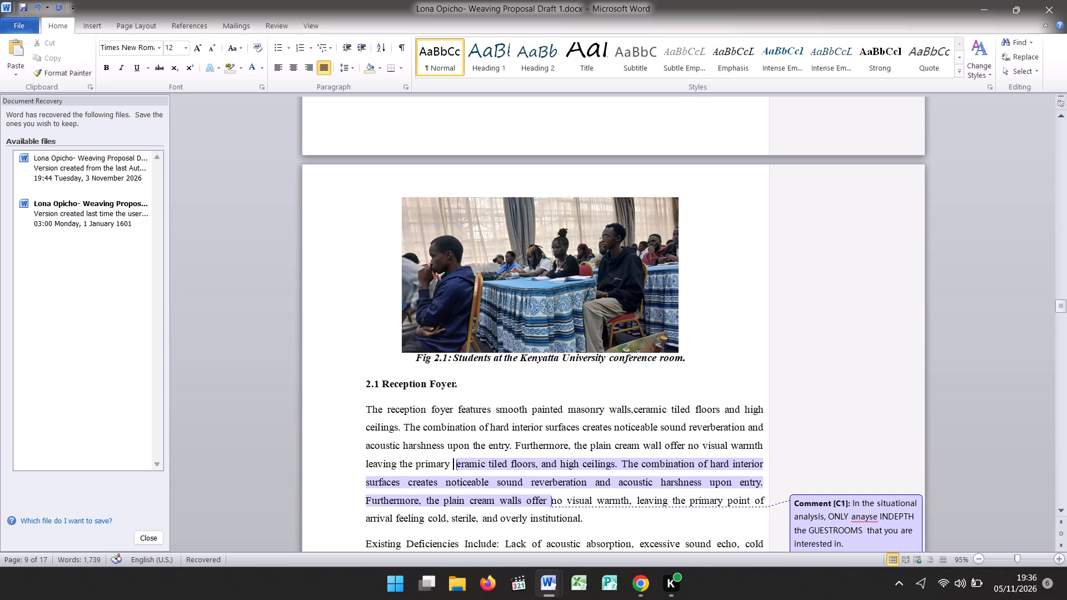
# Continue the retyped third sentence with "point of arrival feeling cold" after "primary".
pyautogui.write('point')
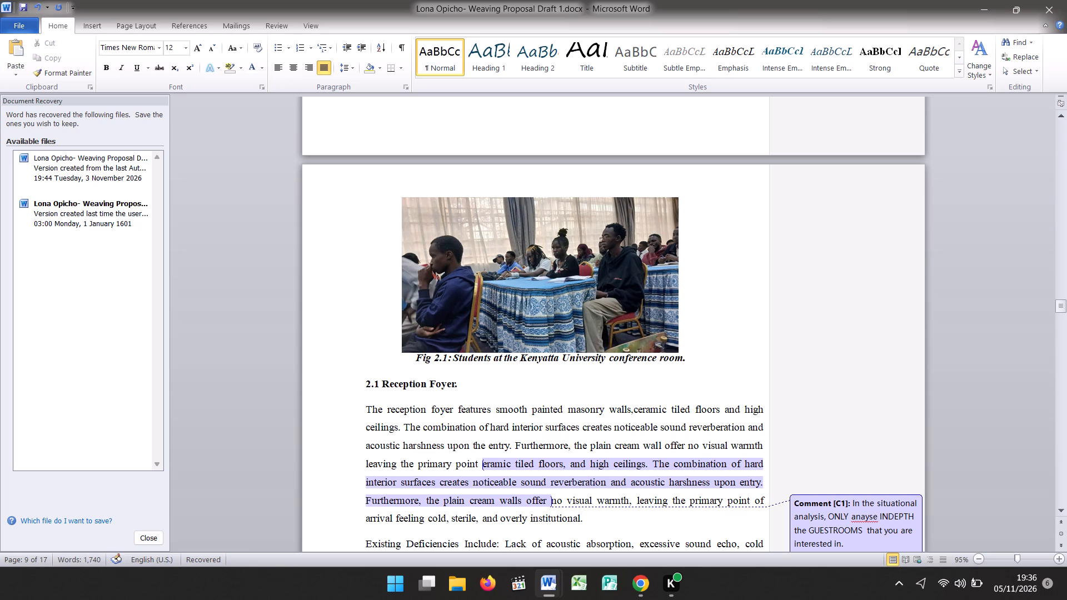
pyautogui.press('space')
pyautogui.write('of')
pyautogui.press('space')
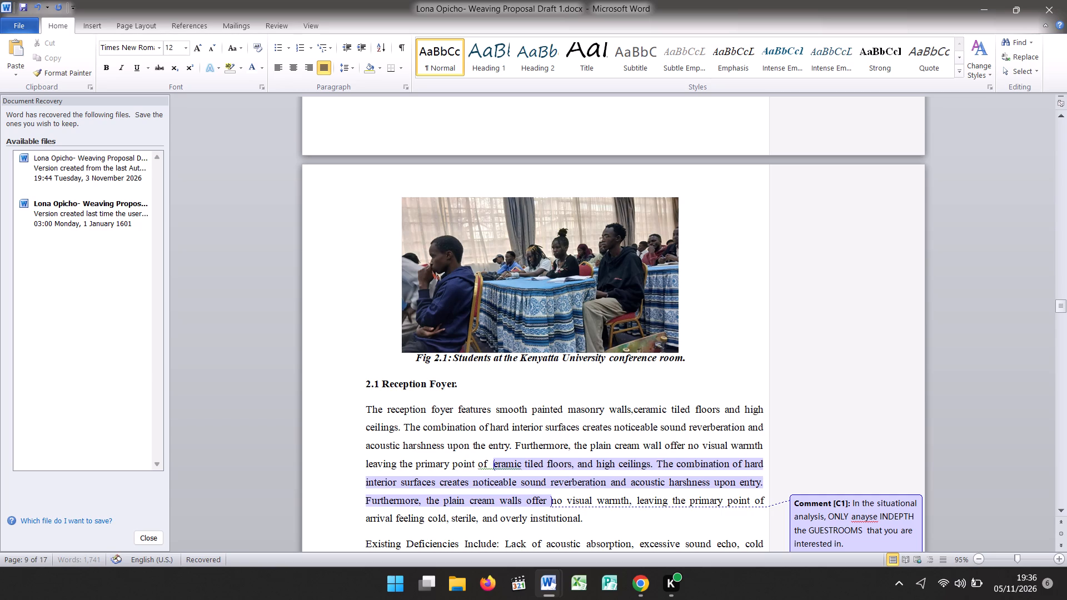
pyautogui.write('arrival')
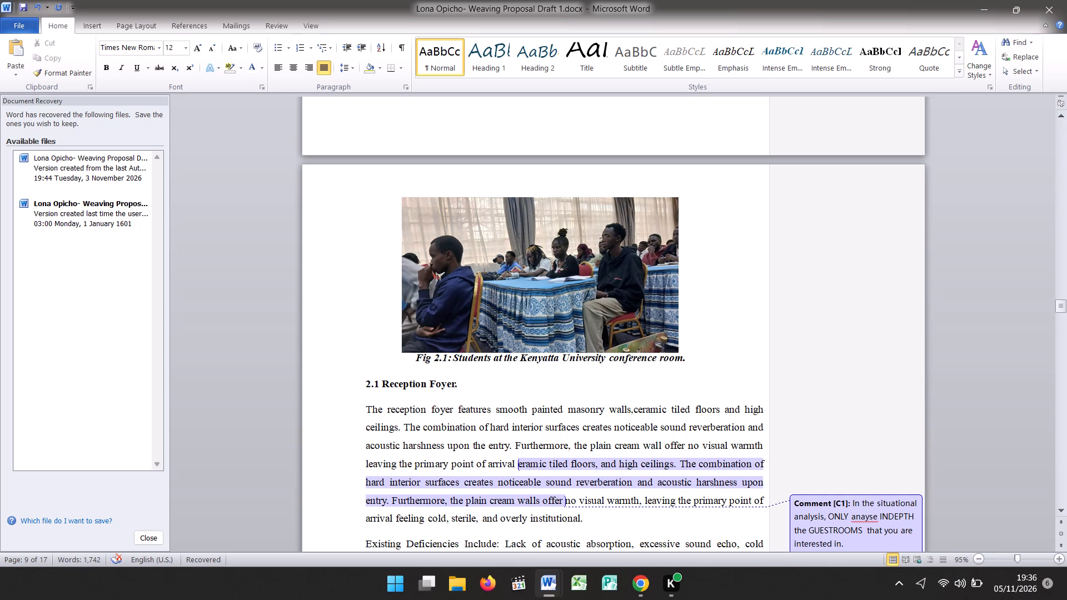
pyautogui.press('space')
pyautogui.write('feeling col')
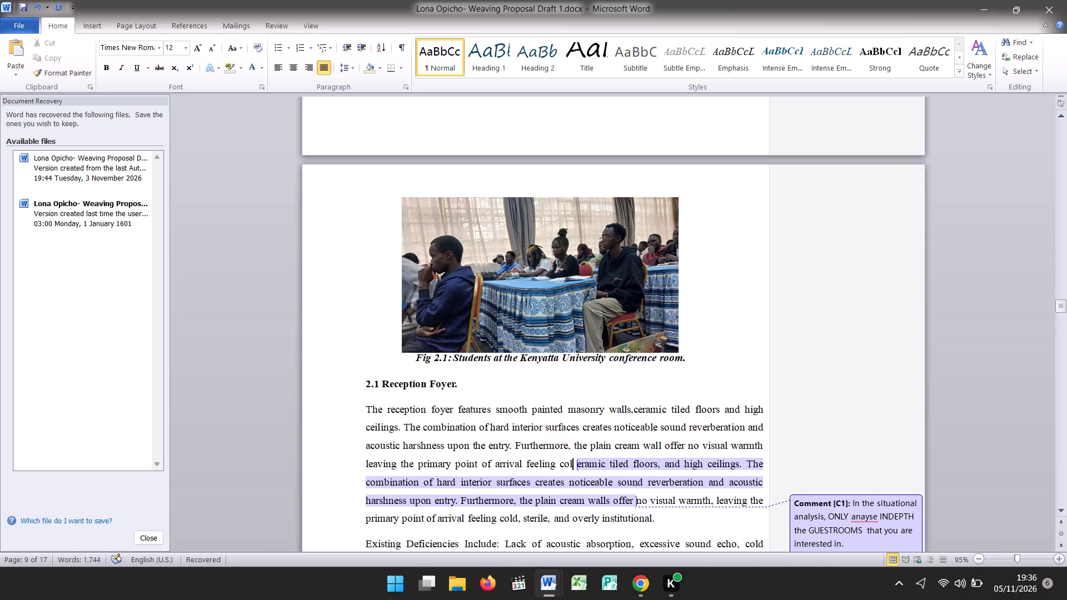
pyautogui.press('d')
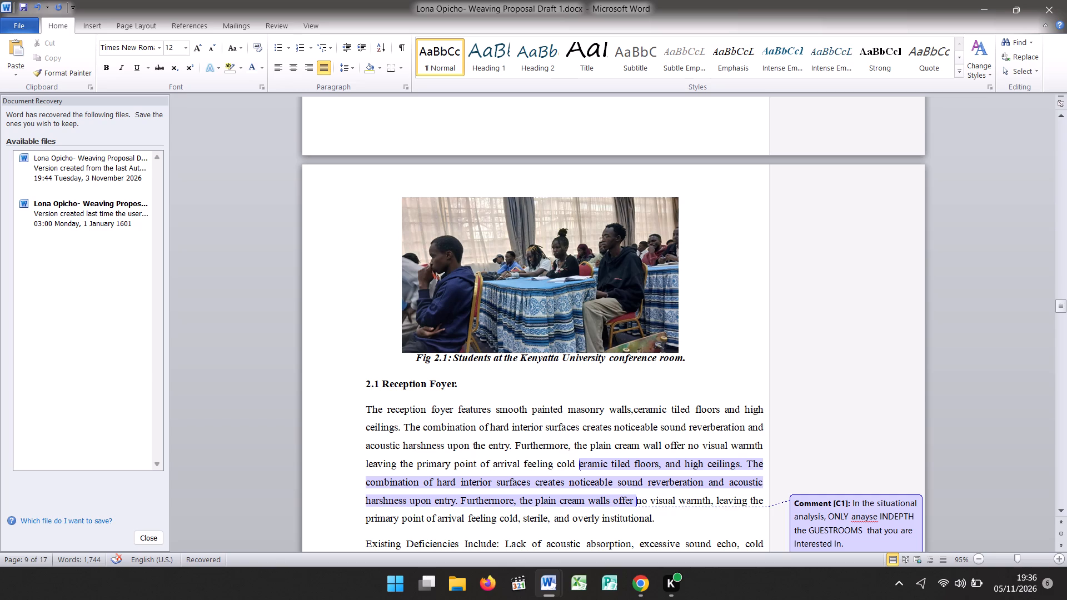
# Finish the retyped third sentence with ", sterile and overly institutional." after "feeling cold".
pyautogui.write(', sterile')
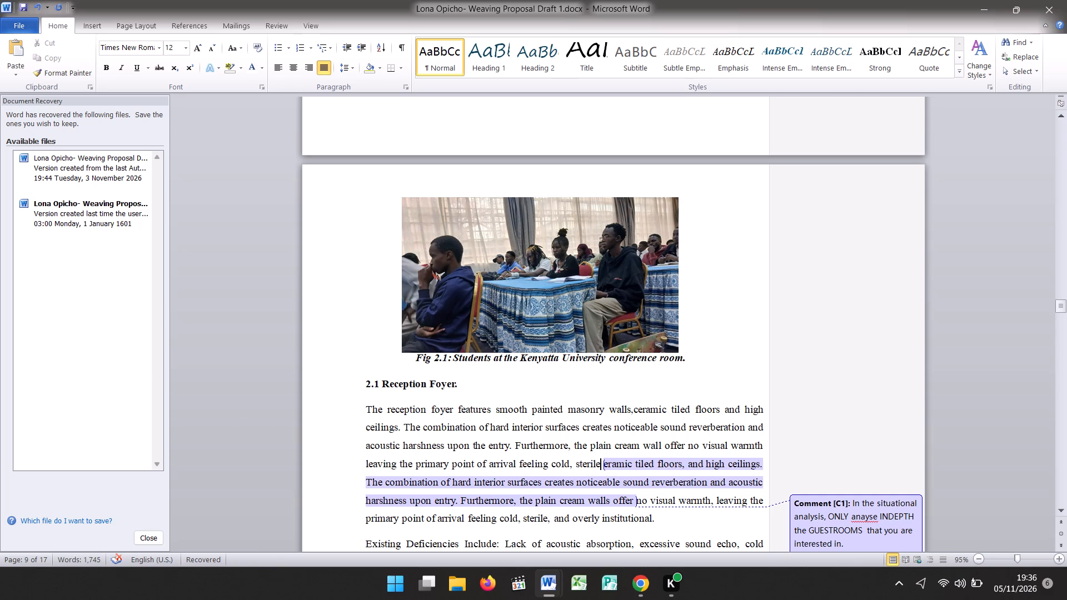
pyautogui.press('space')
pyautogui.write('and')
pyautogui.press('space')
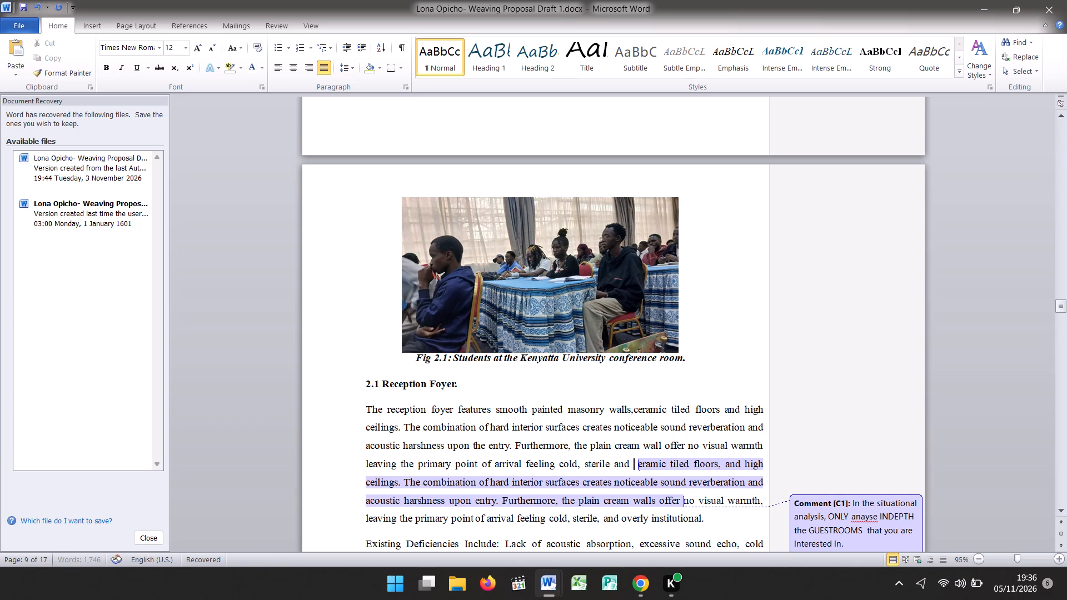
pyautogui.write('over')
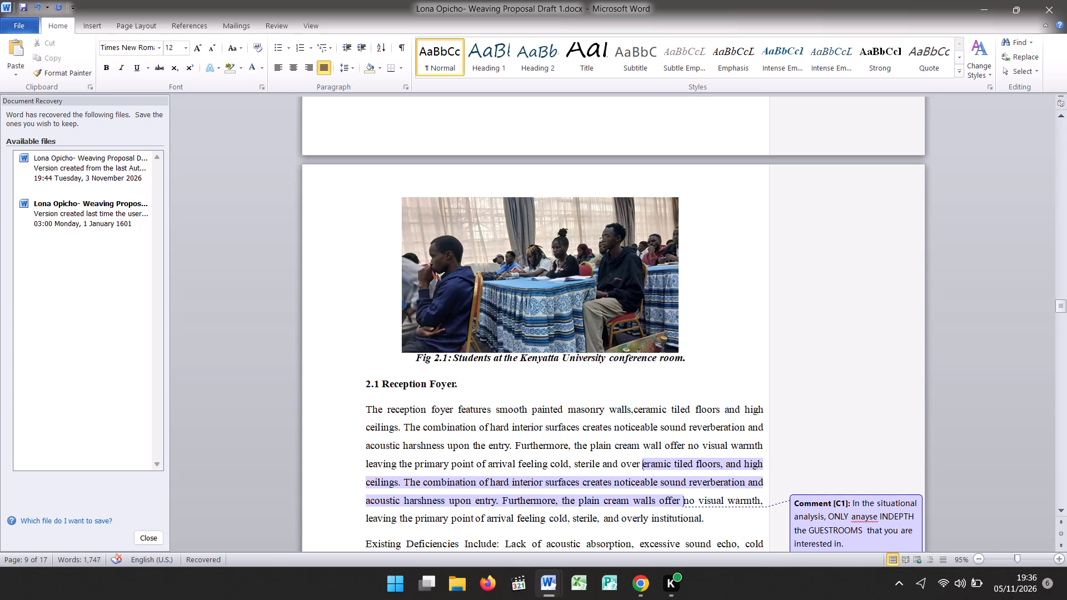
pyautogui.write('ly')
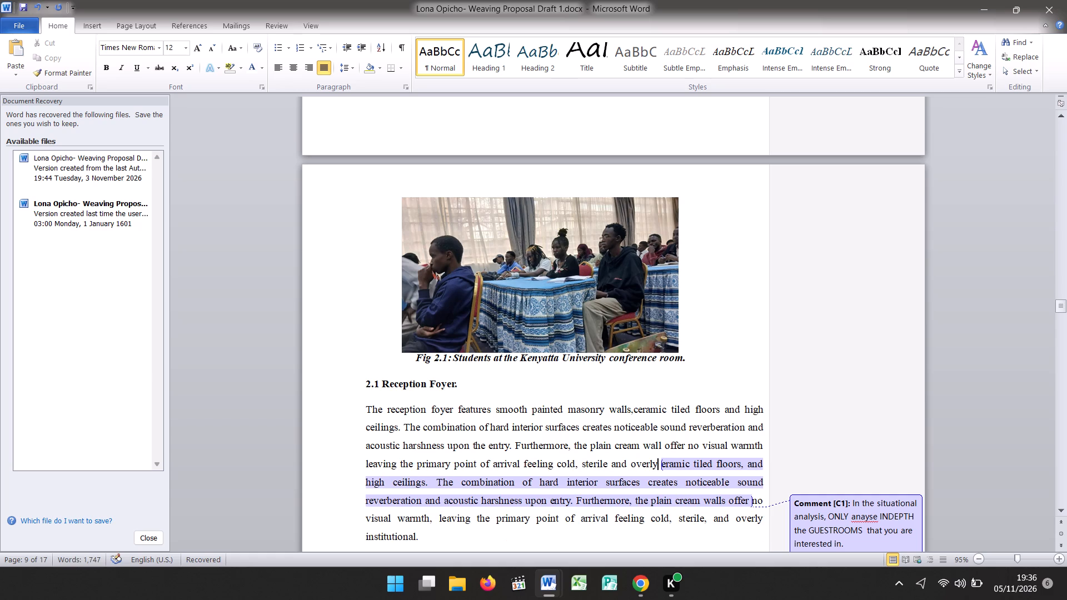
pyautogui.press('space')
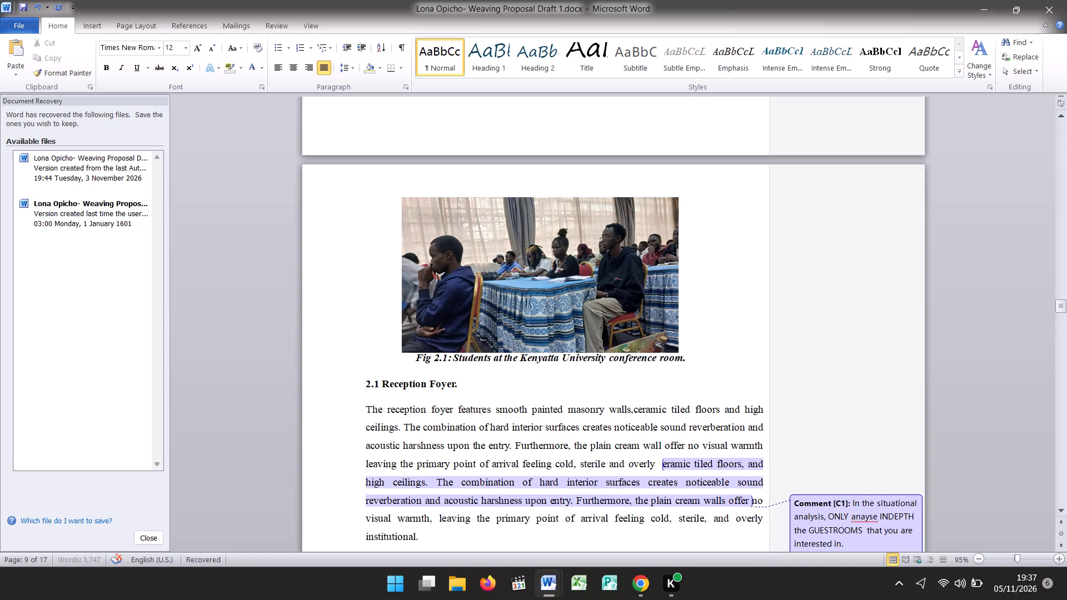
pyautogui.write('institu')
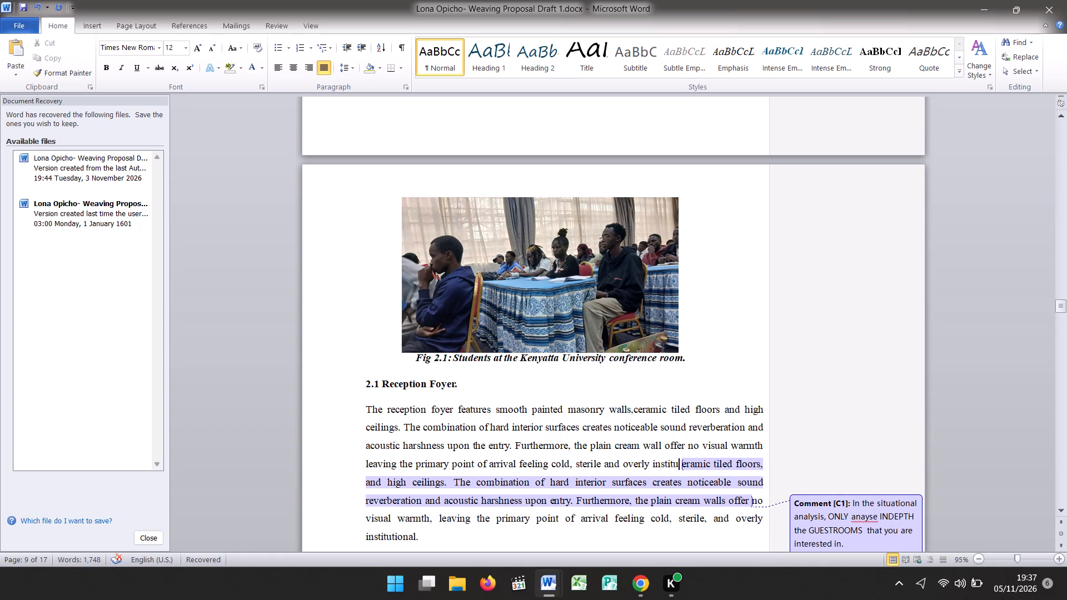
pyautogui.press('t')
pyautogui.write('ional')
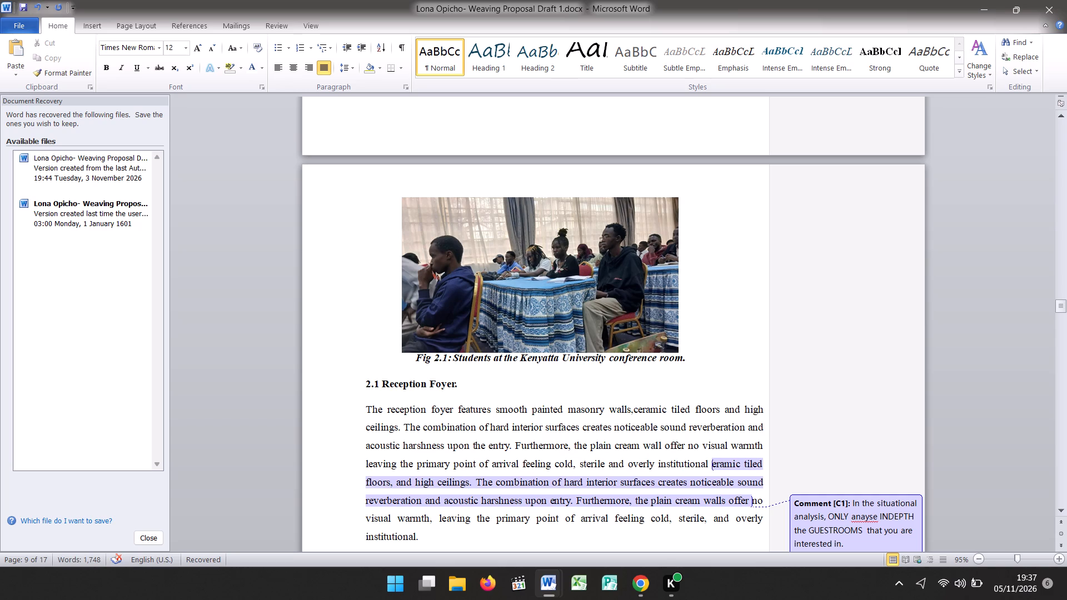
pyautogui.press('.')
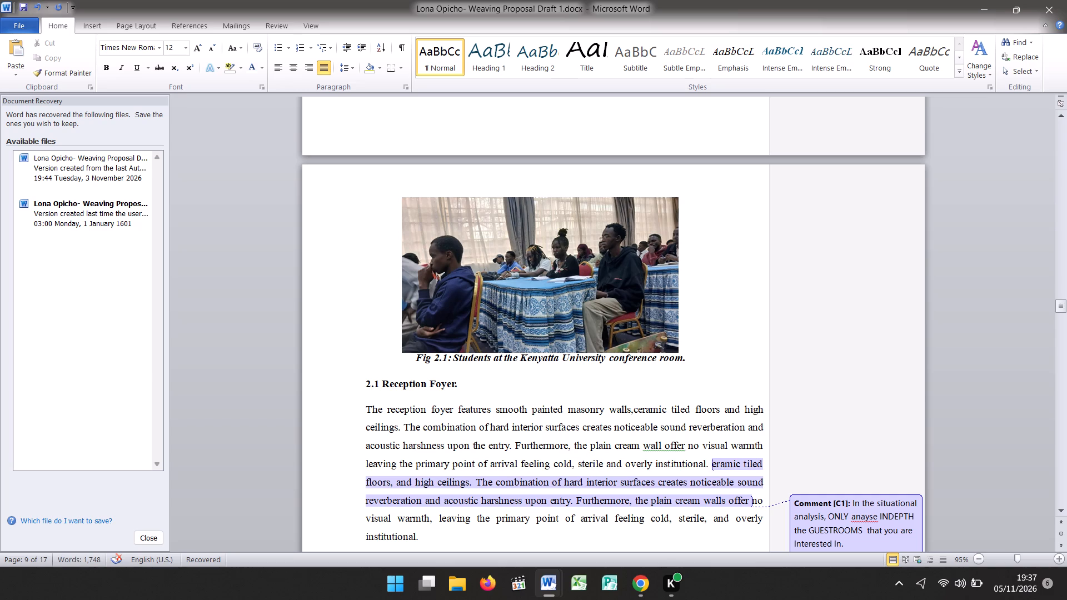
# Delete the old comment-shaded text left after the retyped sentences, from "eramic tiled floors" through the paragraph's final "institutional.".
pyautogui.click(430, 534)
pyautogui.press('BackSpace')
pyautogui.press('BackSpace')
pyautogui.press('BackSpace')
pyautogui.press('BackSpace')
pyautogui.press('BackSpace')
pyautogui.press('BackSpace')
pyautogui.press('BackSpace')
pyautogui.press('BackSpace')
pyautogui.press('BackSpace')
pyautogui.press('BackSpace')
pyautogui.press('BackSpace')
pyautogui.press('BackSpace')
pyautogui.press('BackSpace')
pyautogui.press('BackSpace')
pyautogui.press('BackSpace')
pyautogui.press('BackSpace')
pyautogui.press('BackSpace')
pyautogui.press('BackSpace')
pyautogui.press('BackSpace')
pyautogui.press('BackSpace')
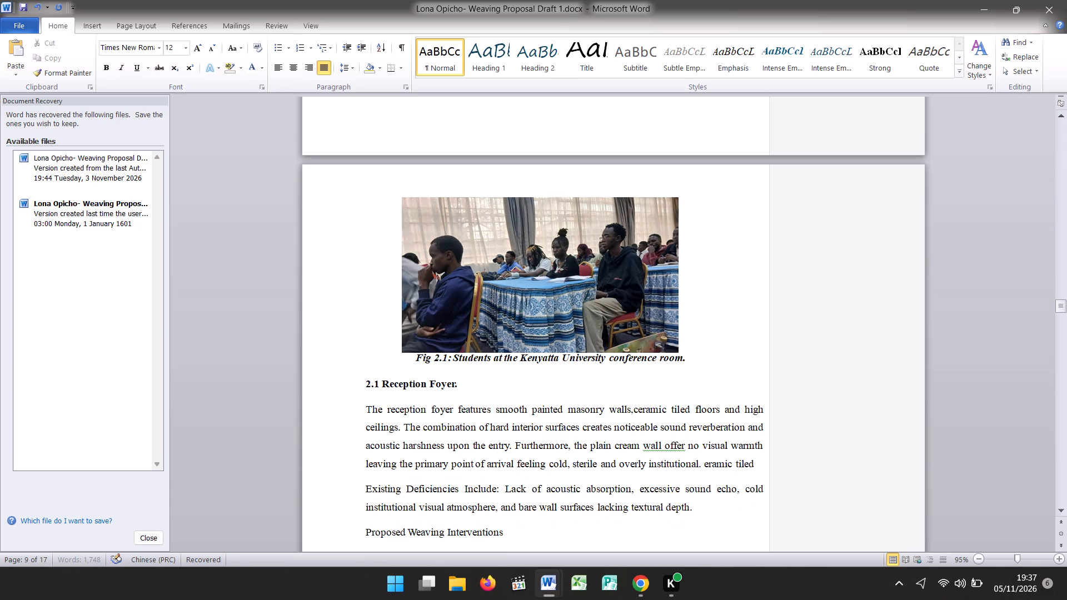
pyautogui.press('BackSpace')
pyautogui.press('BackSpace')
pyautogui.press('BackSpace')
pyautogui.press('BackSpace')
pyautogui.press('BackSpace')
pyautogui.press('BackSpace')
pyautogui.press('BackSpace')
pyautogui.press('BackSpace')
pyautogui.press('BackSpace')
pyautogui.press('BackSpace')
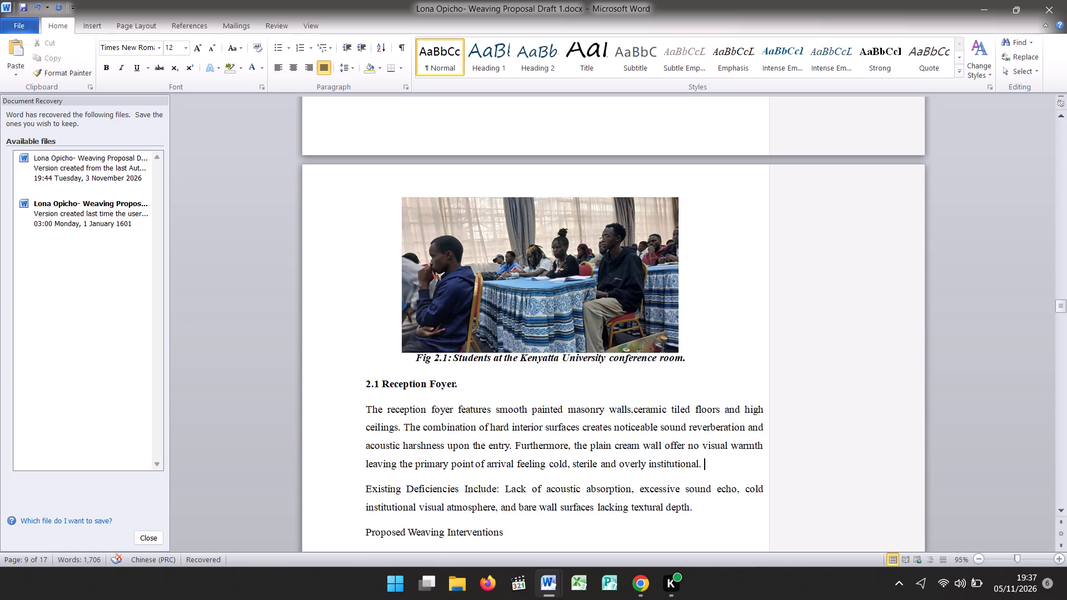
pyautogui.press('BackSpace')
# Correct the flagged grammar in the Reception Foyer paragraph's third sentence to "wall offers".
pyautogui.click(670, 445)
pyautogui.rightClick(670, 445)
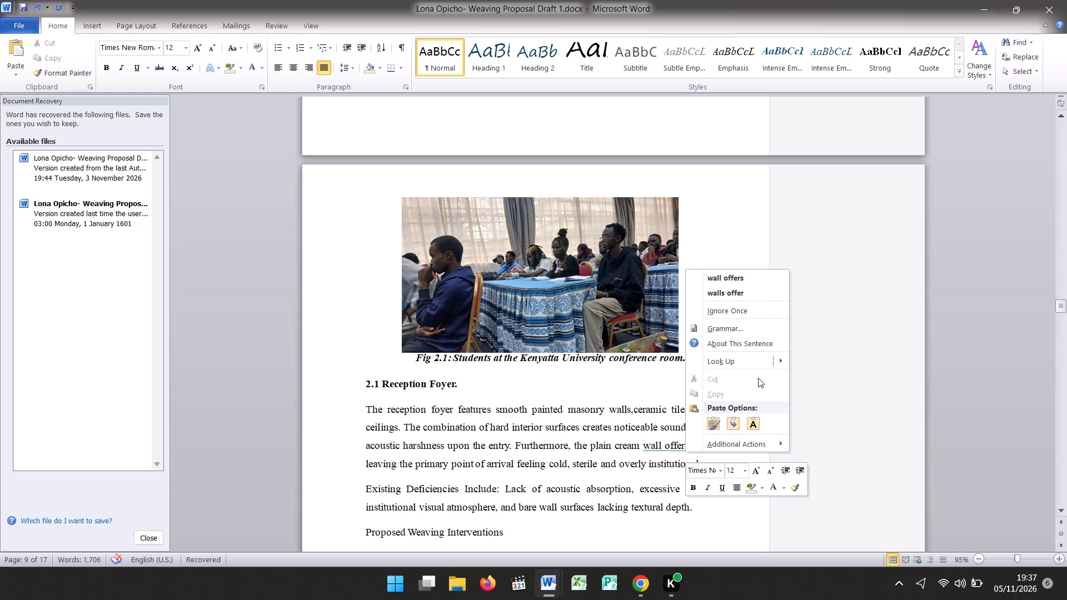
pyautogui.click(723, 279)
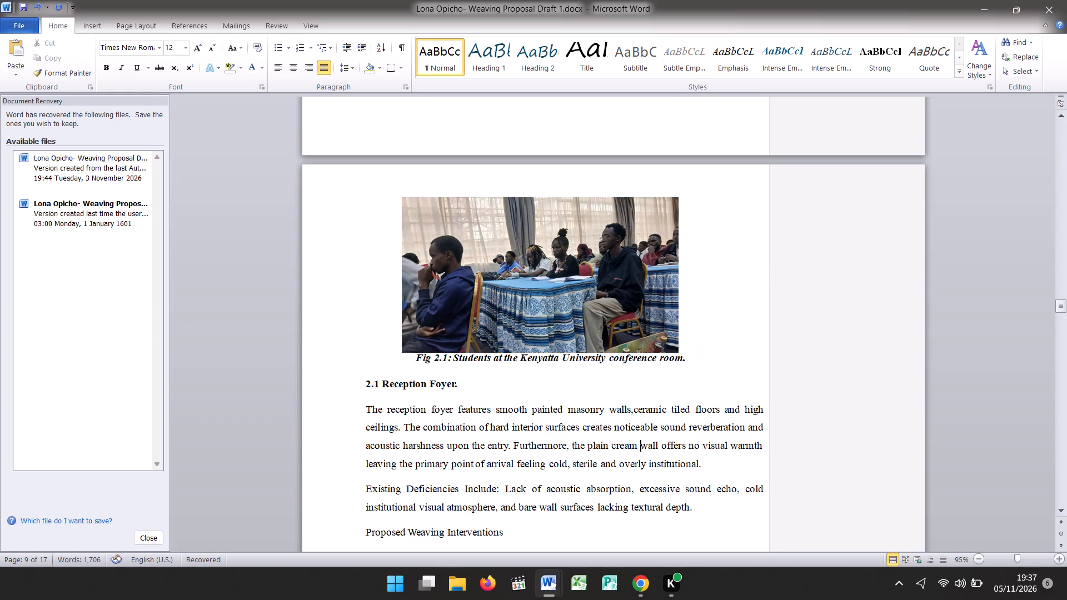
pyautogui.click(708, 466)
# Go back up to the 2.0 SITE VISIT section and examine its paragraph.
pyautogui.press('Up')
pyautogui.press('Up')
pyautogui.press('Up')
pyautogui.press('Up')
pyautogui.press('Up')
pyautogui.press('Up')
pyautogui.press('Up')
pyautogui.press('Up')
pyautogui.press('Up')
pyautogui.press('Up')
pyautogui.press('Up')
pyautogui.press('Up')
pyautogui.press('Up')
pyautogui.press('Up')
pyautogui.press('Up')
pyautogui.press('Up')
pyautogui.press('Up')
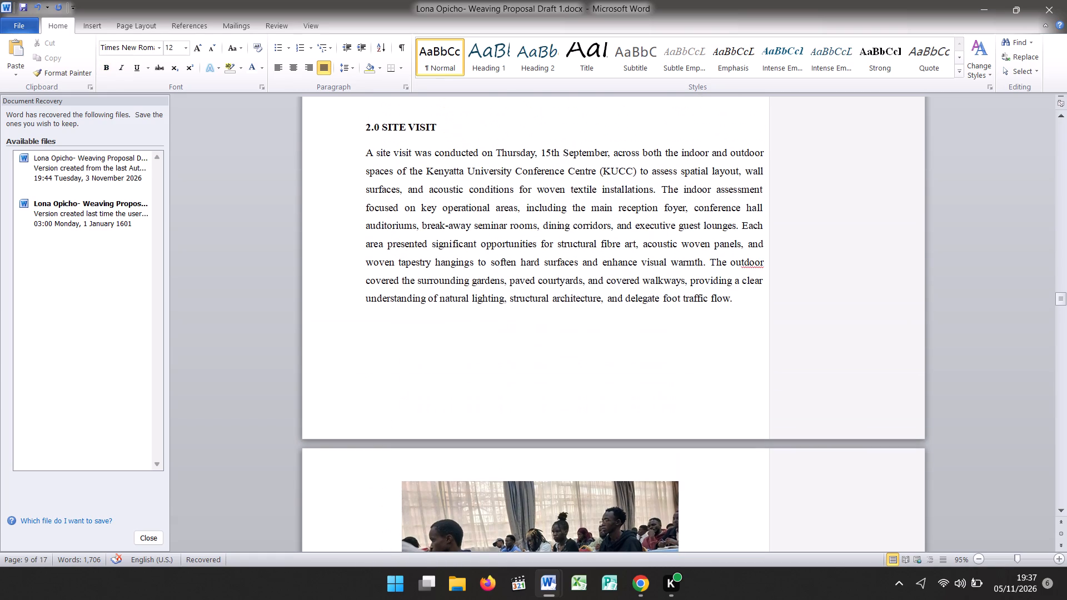
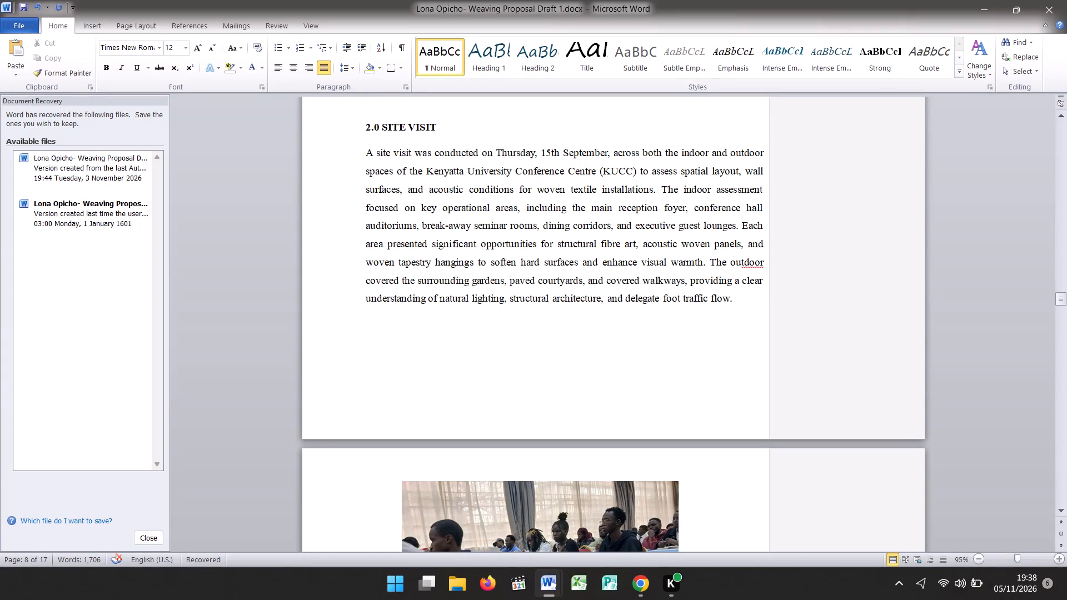
# Delete the duplicate conference room photo of the students that overlaps the reception office photo below the Reception Counter Backdrop text.
pyautogui.press('Down')
pyautogui.press('Down')
pyautogui.press('Down')
pyautogui.press('Down')
pyautogui.press('Down')
pyautogui.press('Down')
pyautogui.press('Down')
pyautogui.press('Down')
pyautogui.press('Down')
pyautogui.press('Down')
pyautogui.press('Down')
pyautogui.press('Down')
pyautogui.press('Down')
pyautogui.press('Down')
pyautogui.press('Down')
pyautogui.press('Down')
pyautogui.press('Down')
pyautogui.press('Down')
pyautogui.press('Down')
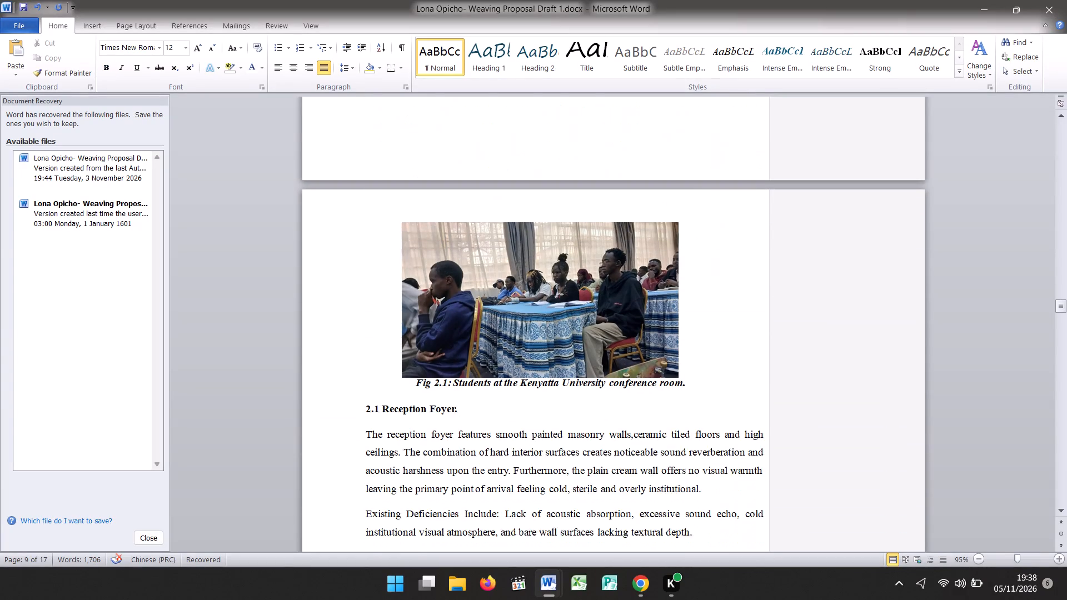
pyautogui.press('Down')
pyautogui.press('Down')
pyautogui.press('Down')
pyautogui.press('Down')
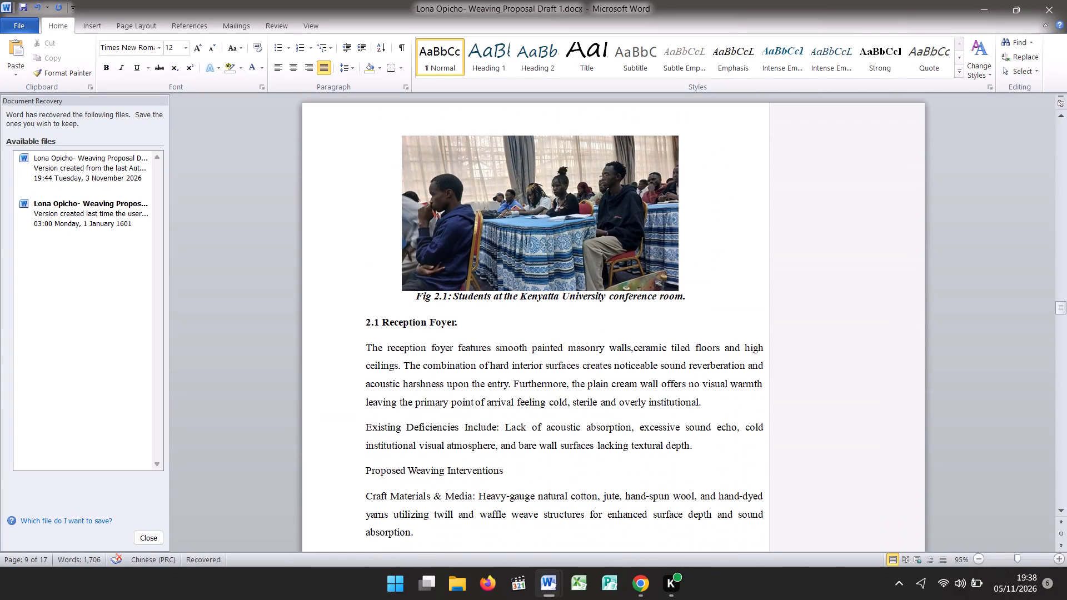
pyautogui.press('Down')
pyautogui.press('Down')
pyautogui.press('Down')
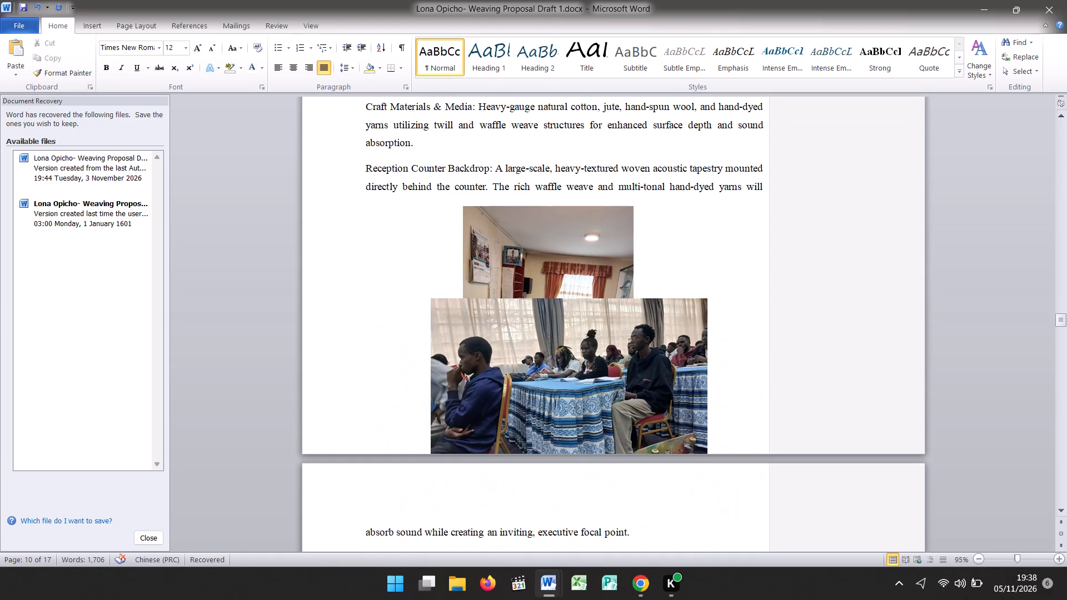
pyautogui.press('Down')
pyautogui.press('Up')
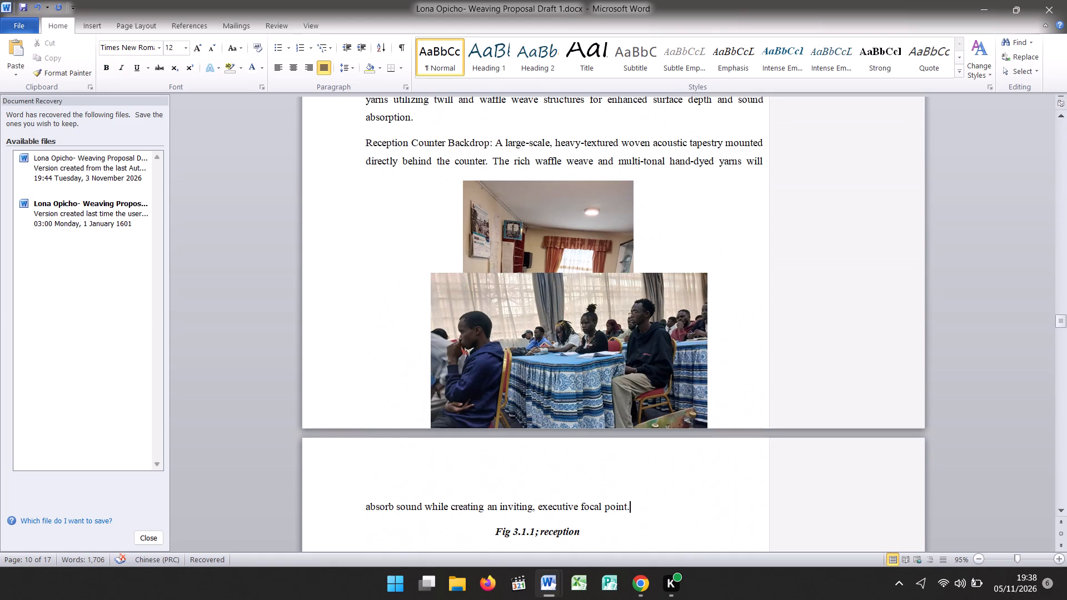
pyautogui.click(685, 375)
pyautogui.press('BackSpace')
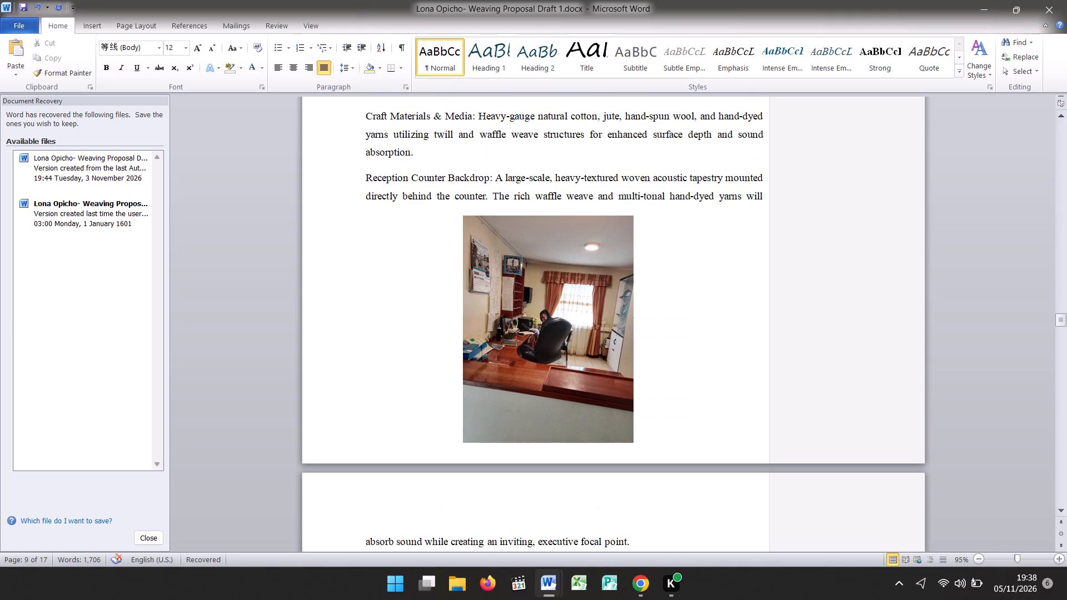
# Go back up to the 2.0 SITE VISIT section and examine its paragraph and the Fig 2.1 photo beneath it.
pyautogui.press('Up')
pyautogui.press('Up')
pyautogui.press('Up')
pyautogui.press('Up')
pyautogui.press('Up')
pyautogui.press('Up')
pyautogui.press('Up')
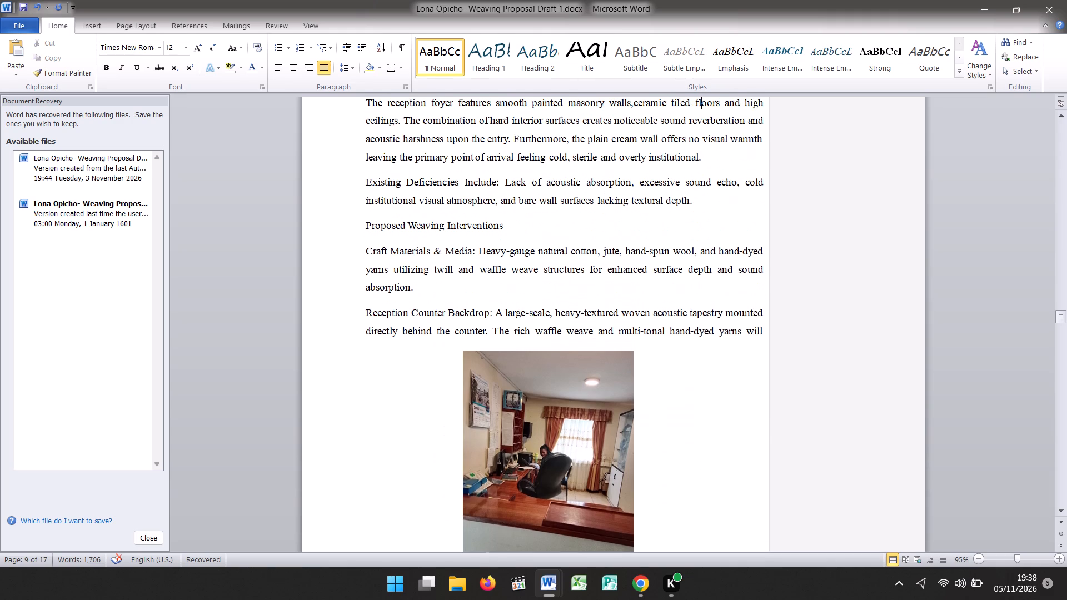
pyautogui.press('Up')
pyautogui.press('Up')
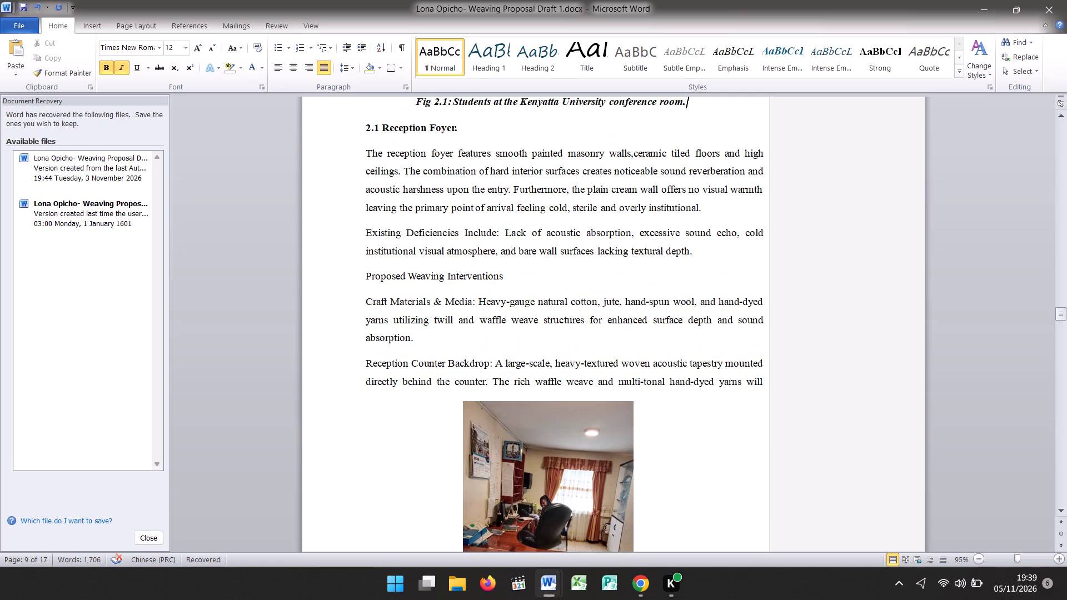
pyautogui.press('Up')
pyautogui.press('Up')
pyautogui.press('Up')
pyautogui.press('Up')
pyautogui.press('Up')
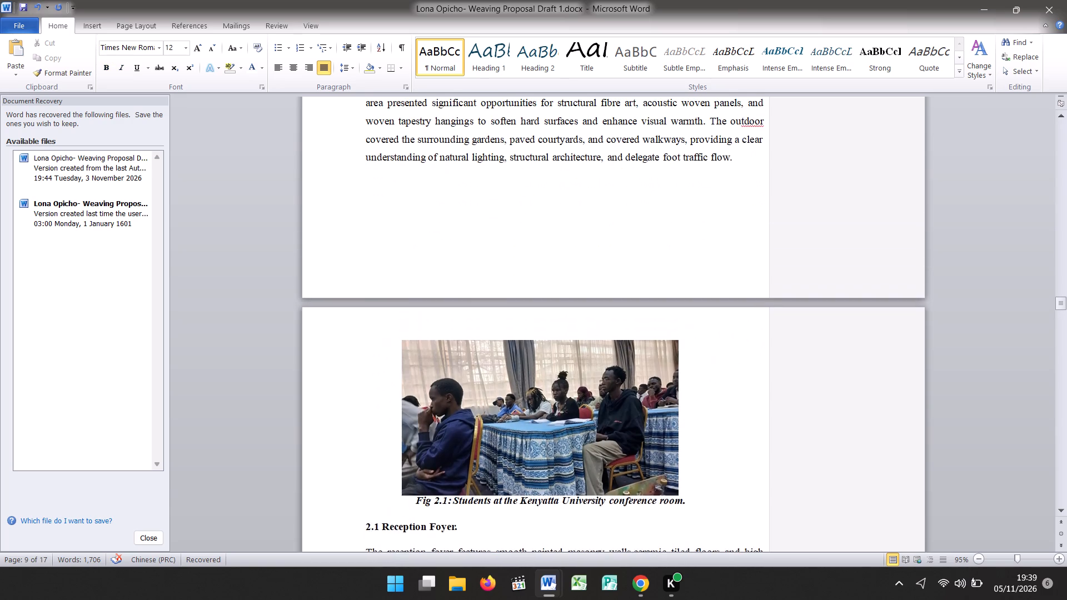
pyautogui.press('Up')
pyautogui.press('Up')
pyautogui.press('Up')
pyautogui.press('Up')
pyautogui.press('Up')
pyautogui.press('Up')
pyautogui.press('Up')
pyautogui.press('Down')
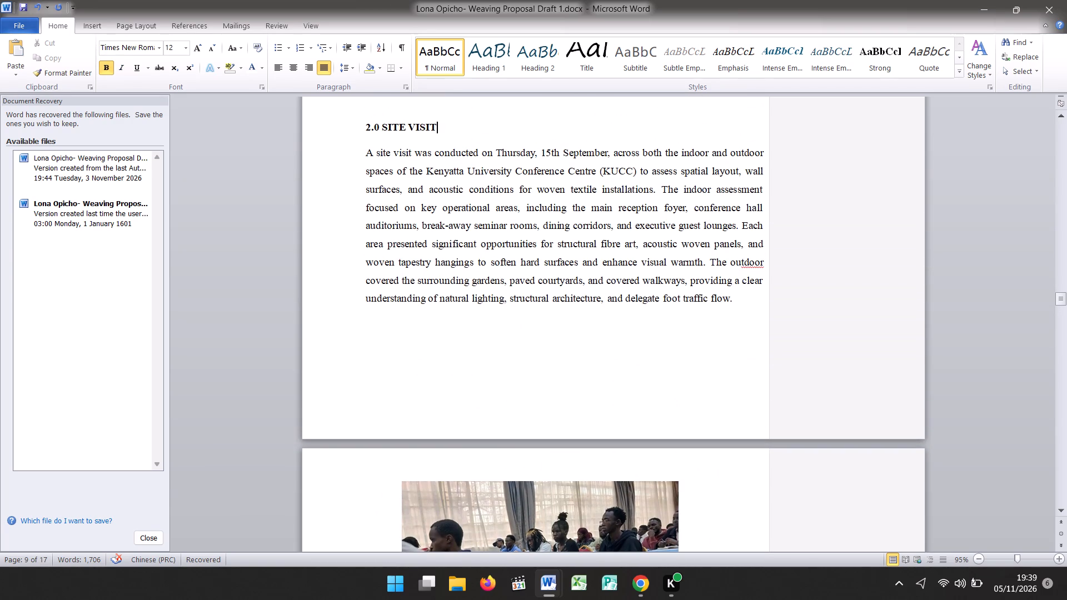
pyautogui.press('Down')
pyautogui.press('Down')
pyautogui.press('Down')
pyautogui.press('Down')
pyautogui.press('Down')
pyautogui.press('Down')
pyautogui.press('Down')
pyautogui.press('Down')
pyautogui.press('Down')
pyautogui.press('Down')
pyautogui.press('Down')
pyautogui.press('Down')
pyautogui.press('Down')
pyautogui.press('Down')
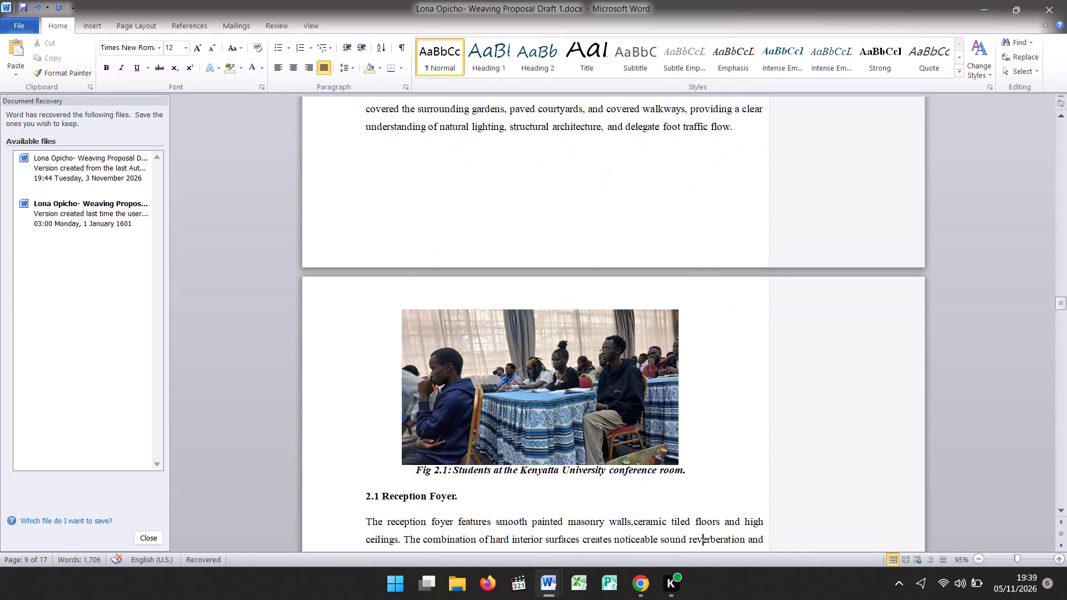
pyautogui.press('Down')
pyautogui.press('Up')
pyautogui.press('Up')
pyautogui.press('Up')
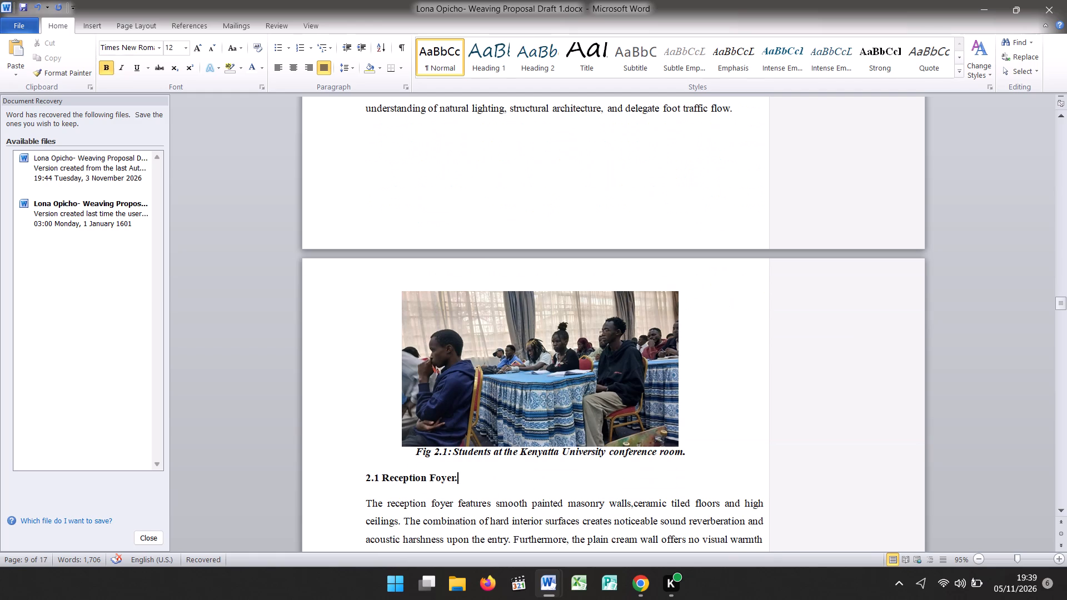
pyautogui.press('Up')
pyautogui.press('Up')
pyautogui.press('Up')
pyautogui.press('Up')
pyautogui.press('Up')
pyautogui.press('Up')
pyautogui.press('Up')
pyautogui.press('Up')
pyautogui.press('Up')
pyautogui.press('Up')
pyautogui.press('Up')
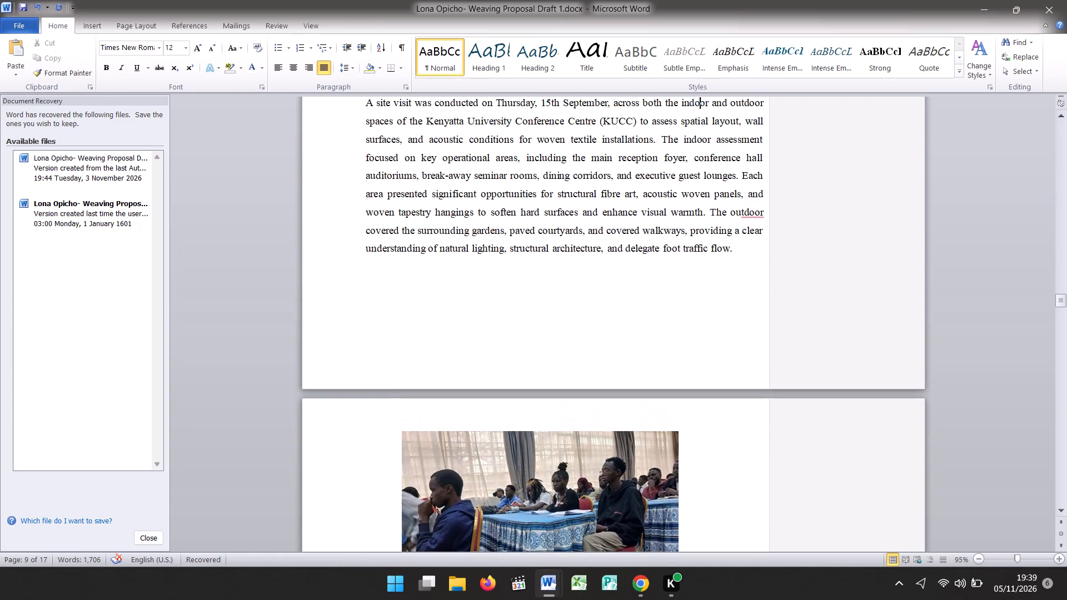
pyautogui.press('Up')
pyautogui.press('Up')
pyautogui.press('Up')
# Examine the content from the Site Visit paragraph through 2.1 Reception Foyer, including its deficiencies, proposed weaving interventions and reception photo.
pyautogui.press('Down')
pyautogui.press('Down')
pyautogui.press('Down')
pyautogui.press('Down')
pyautogui.press('Down')
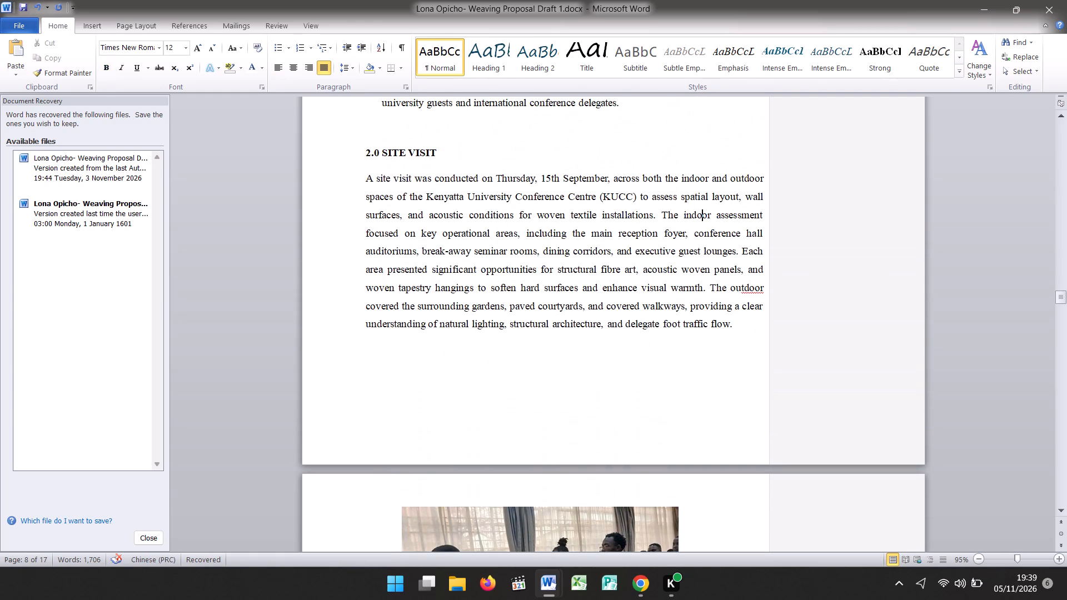
pyautogui.press('Down')
pyautogui.press('Down')
pyautogui.press('Down')
pyautogui.press('Down')
pyautogui.press('Down')
pyautogui.press('Down')
pyautogui.press('Down')
pyautogui.press('Down')
pyautogui.press('Down')
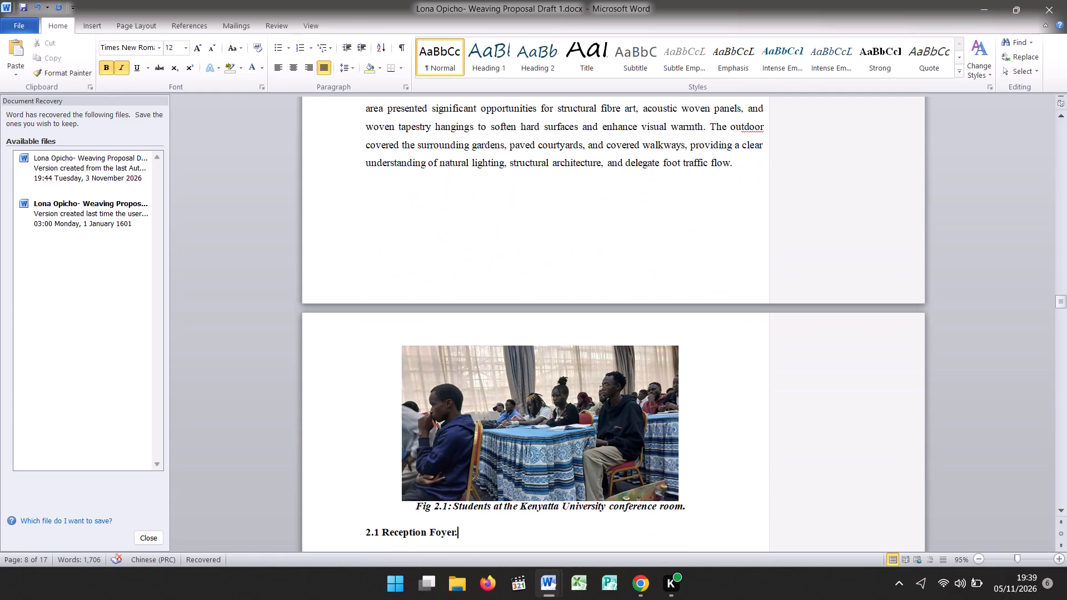
pyautogui.press('Down')
pyautogui.press('Down')
pyautogui.press('Down')
pyautogui.press('Down')
pyautogui.press('Down')
pyautogui.press('Down')
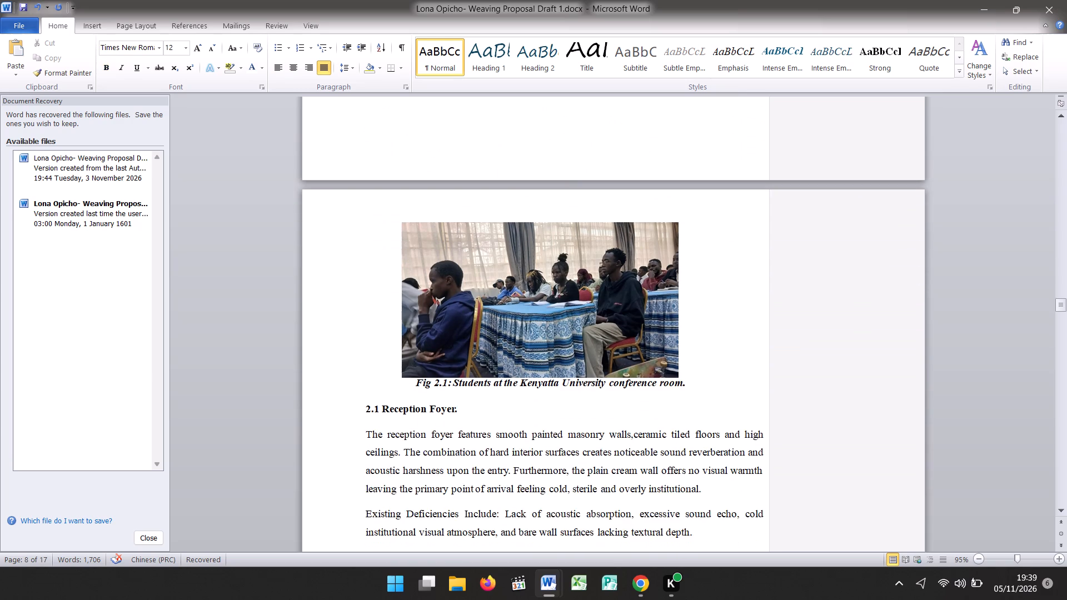
pyautogui.press('Down')
pyautogui.press('Down')
pyautogui.press('Down')
pyautogui.press('Down')
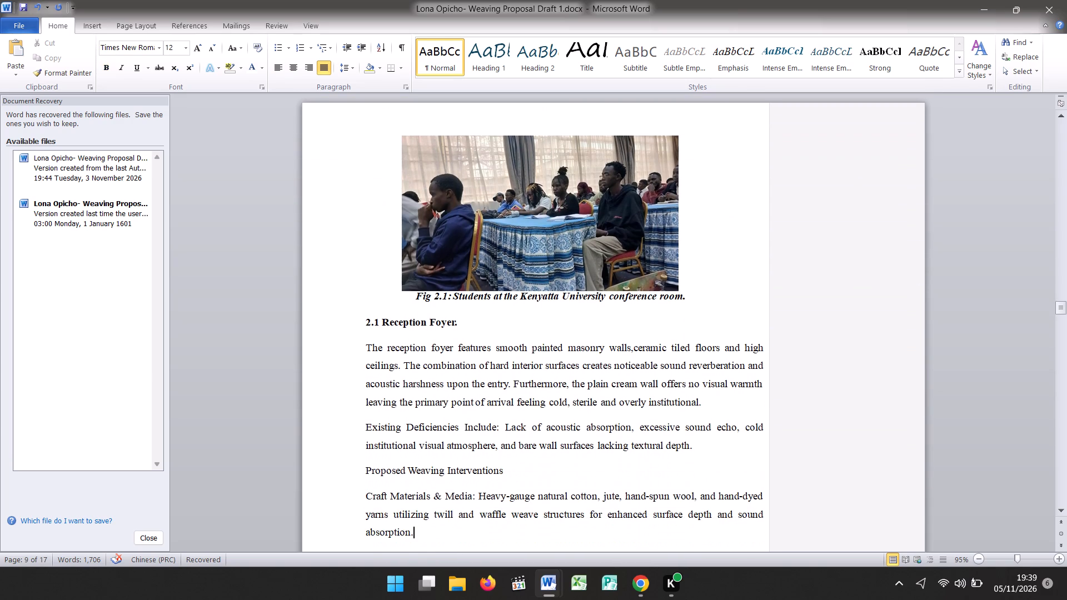
pyautogui.press('Down')
pyautogui.press('Down')
pyautogui.press('Down')
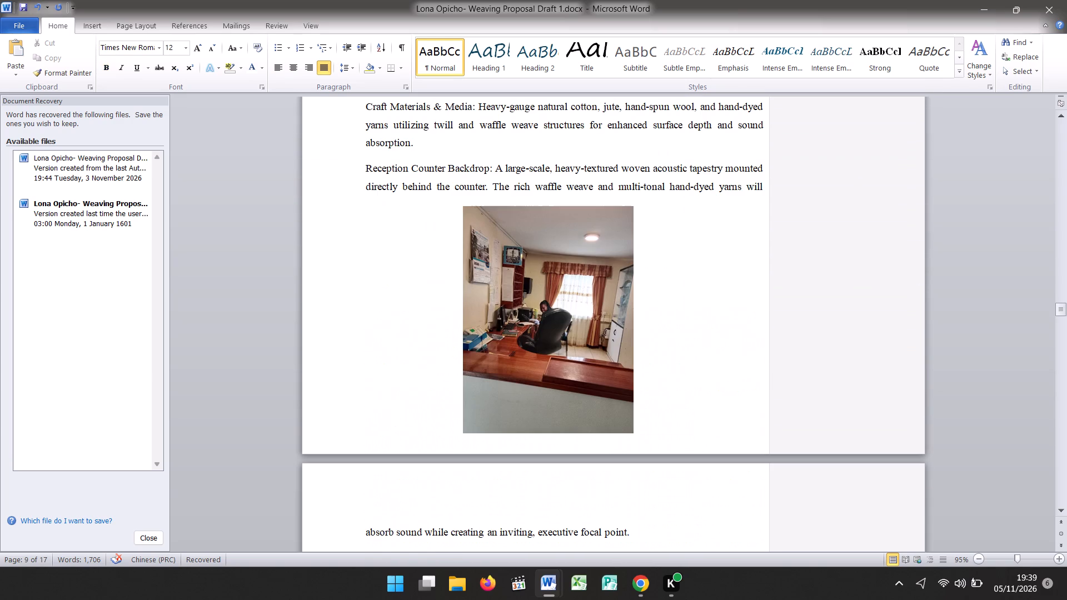
pyautogui.press('Up')
pyautogui.press('Up')
pyautogui.press('Up')
pyautogui.press('Up')
pyautogui.press('Up')
pyautogui.press('Up')
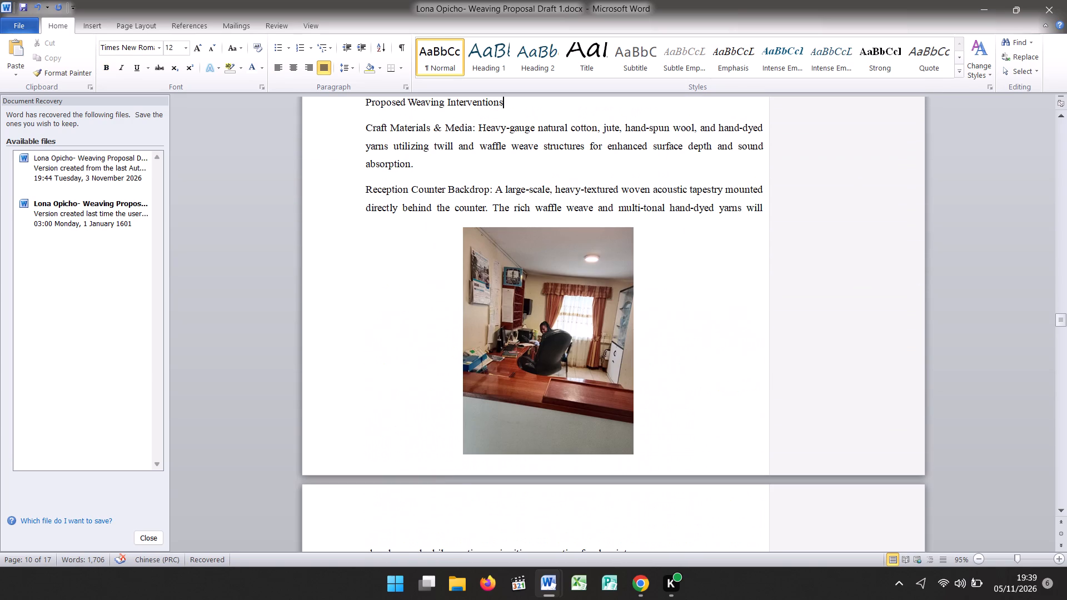
pyautogui.press('Up')
pyautogui.press('Up')
pyautogui.press('Up')
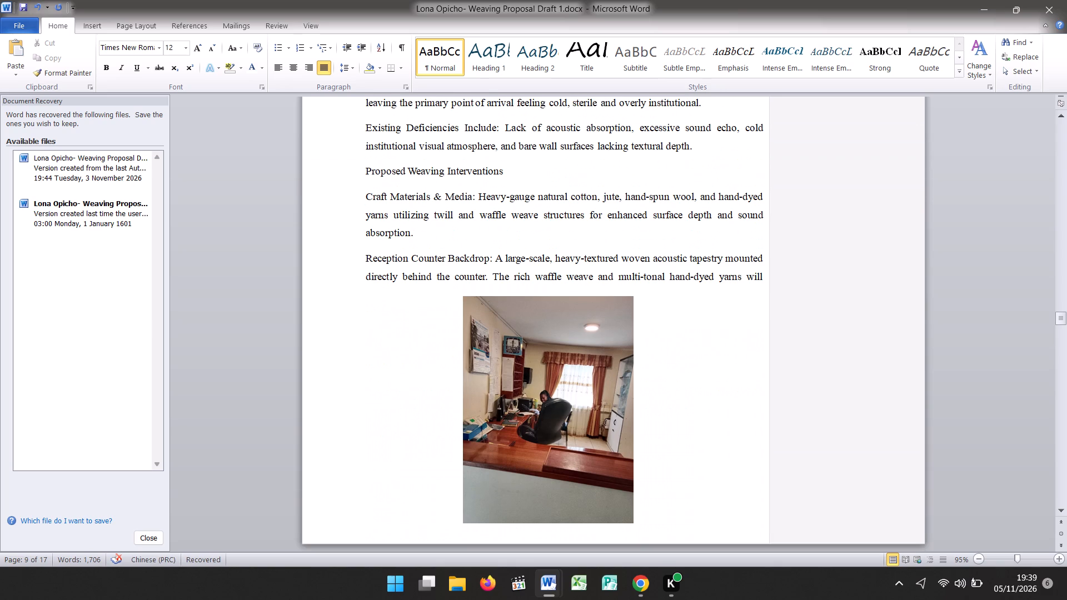
pyautogui.press('Up')
pyautogui.press('Up')
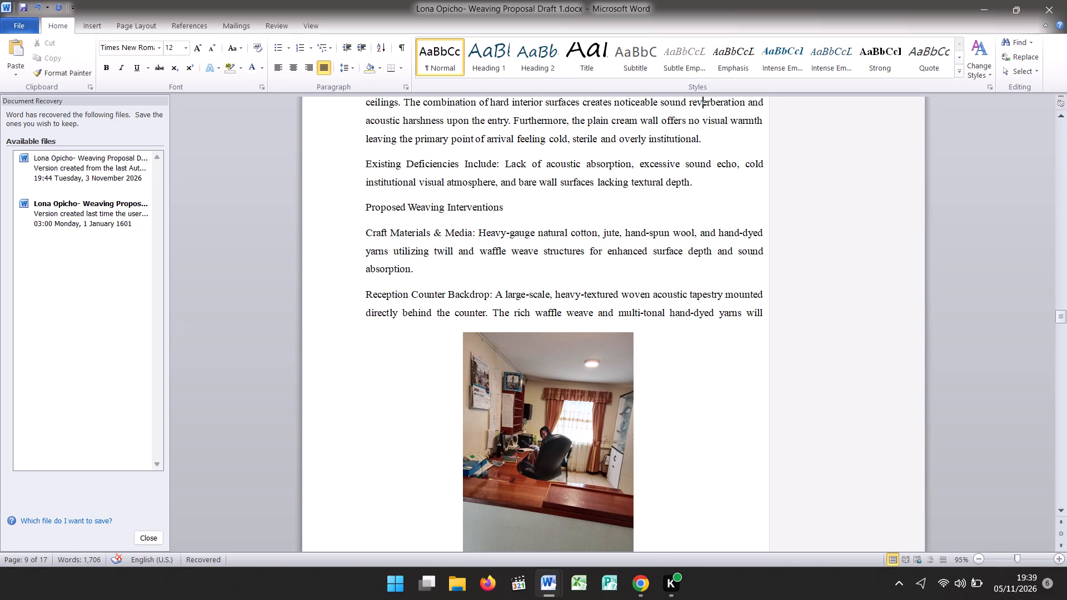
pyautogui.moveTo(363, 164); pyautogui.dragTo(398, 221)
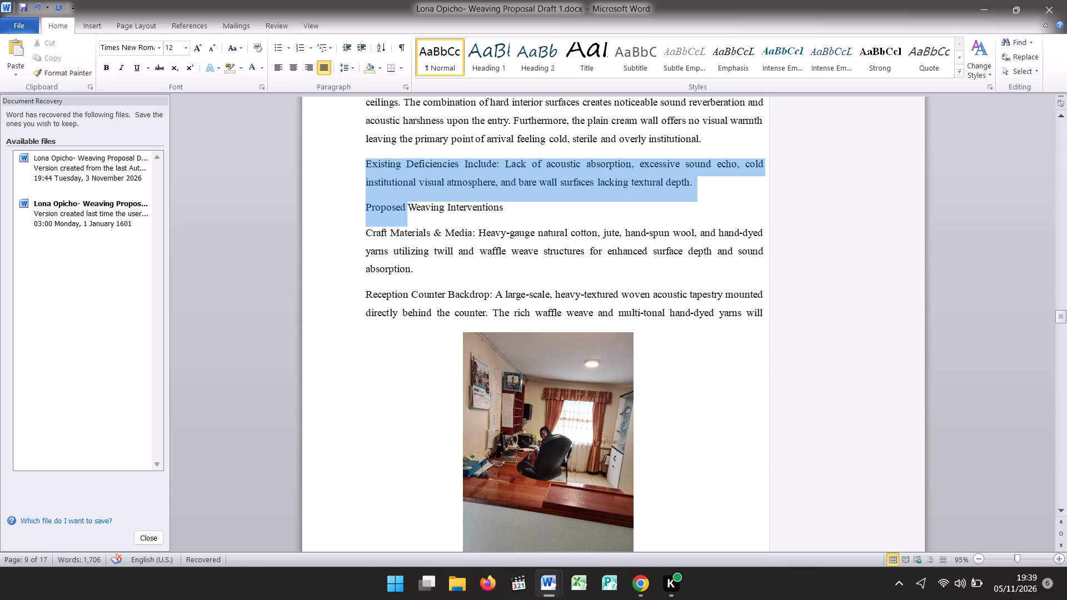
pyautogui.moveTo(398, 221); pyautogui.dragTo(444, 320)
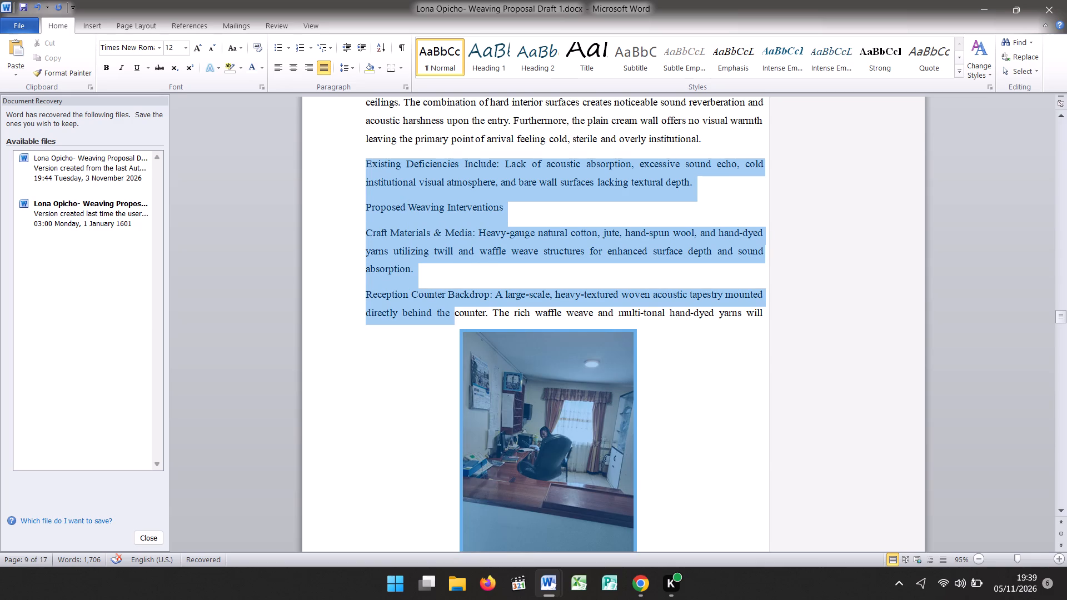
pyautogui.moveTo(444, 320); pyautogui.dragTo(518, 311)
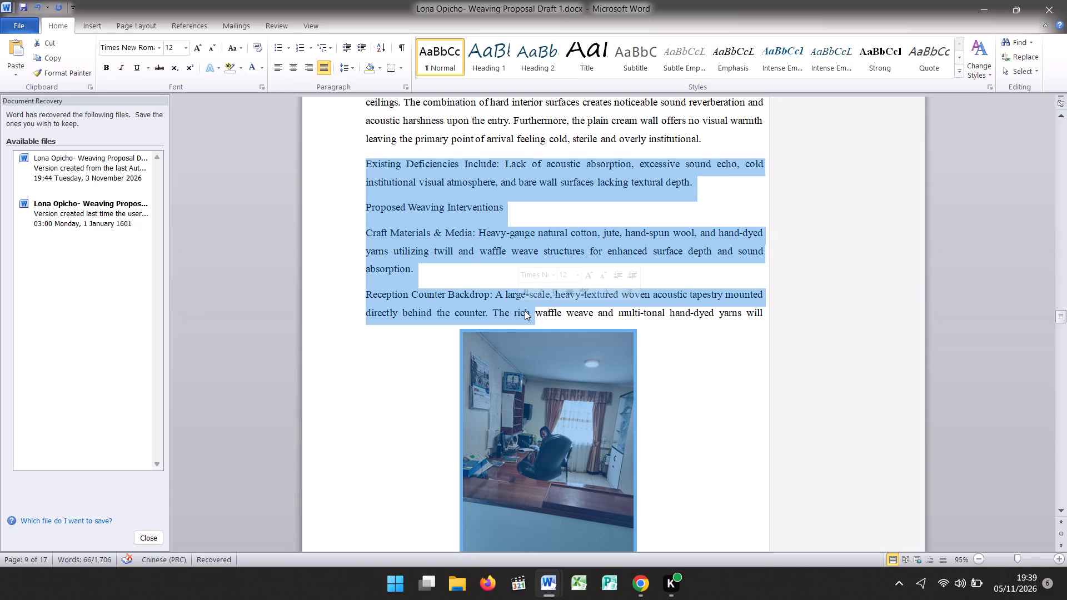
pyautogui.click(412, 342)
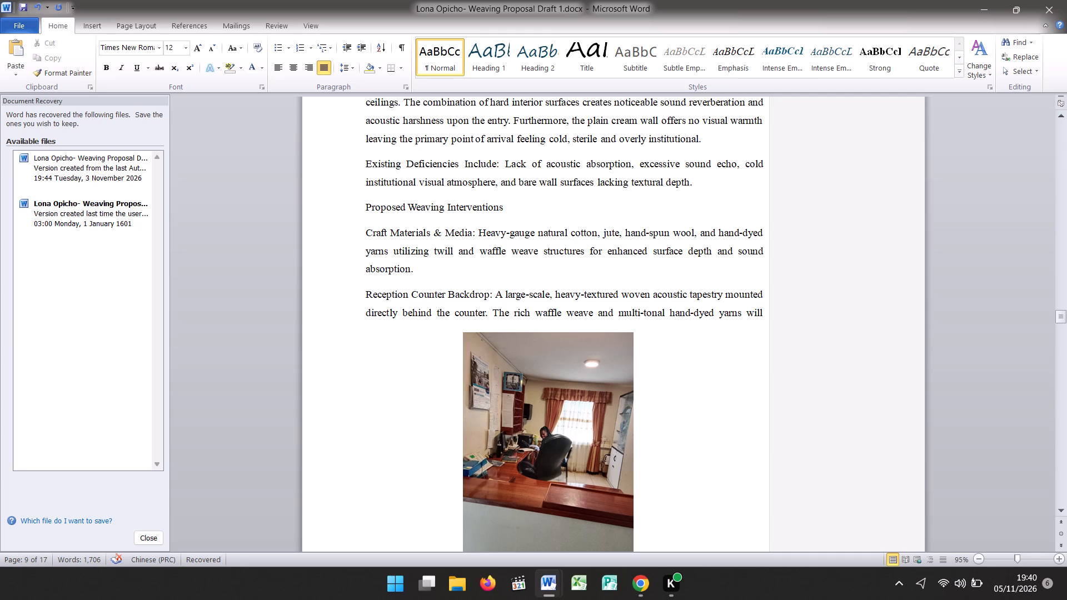
# Delete the Reception Counter Backdrop paragraph and the end of the Craft Materials & Media paragraph after "enhance".
pyautogui.click(762, 313)
pyautogui.press('BackSpace')
pyautogui.press('BackSpace')
pyautogui.press('BackSpace')
pyautogui.press('BackSpace')
pyautogui.press('BackSpace')
pyautogui.press('BackSpace')
pyautogui.press('BackSpace')
pyautogui.press('BackSpace')
pyautogui.press('BackSpace')
pyautogui.press('BackSpace')
pyautogui.press('BackSpace')
pyautogui.press('BackSpace')
pyautogui.press('BackSpace')
pyautogui.press('BackSpace')
pyautogui.press('BackSpace')
pyautogui.press('BackSpace')
pyautogui.press('BackSpace')
pyautogui.press('BackSpace')
pyautogui.press('BackSpace')
pyautogui.press('BackSpace')
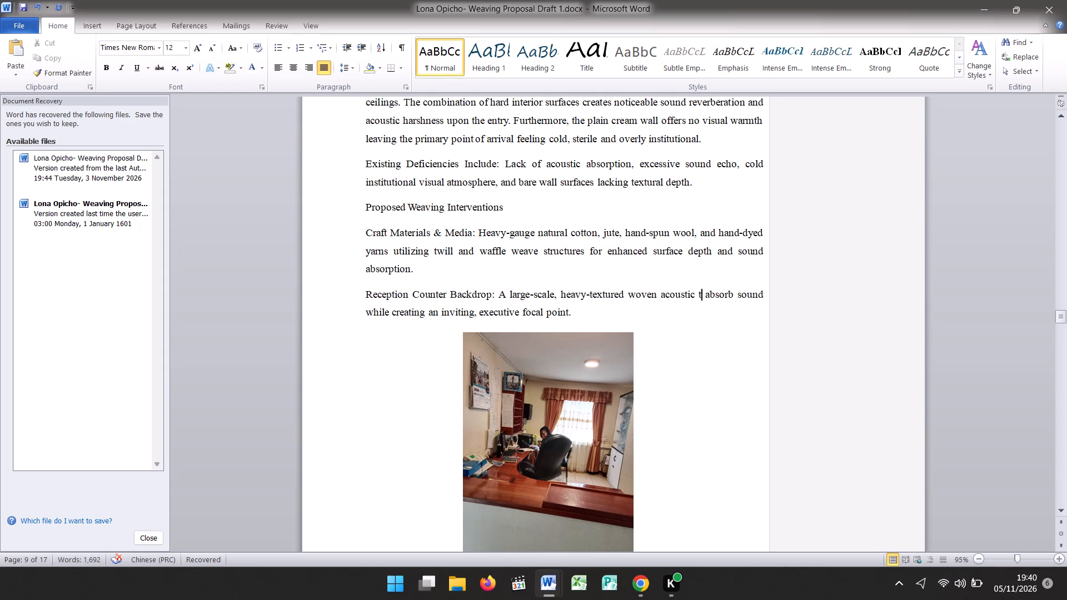
pyautogui.click(609, 314)
pyautogui.press('BackSpace')
pyautogui.press('BackSpace')
pyautogui.press('BackSpace')
pyautogui.press('BackSpace')
pyautogui.press('BackSpace')
pyautogui.press('BackSpace')
pyautogui.press('BackSpace')
pyautogui.press('BackSpace')
pyautogui.press('BackSpace')
pyautogui.press('BackSpace')
pyautogui.press('BackSpace')
pyautogui.press('BackSpace')
pyautogui.press('BackSpace')
pyautogui.press('BackSpace')
pyautogui.press('BackSpace')
pyautogui.press('BackSpace')
pyautogui.press('BackSpace')
pyautogui.press('BackSpace')
pyautogui.press('BackSpace')
pyautogui.press('BackSpace')
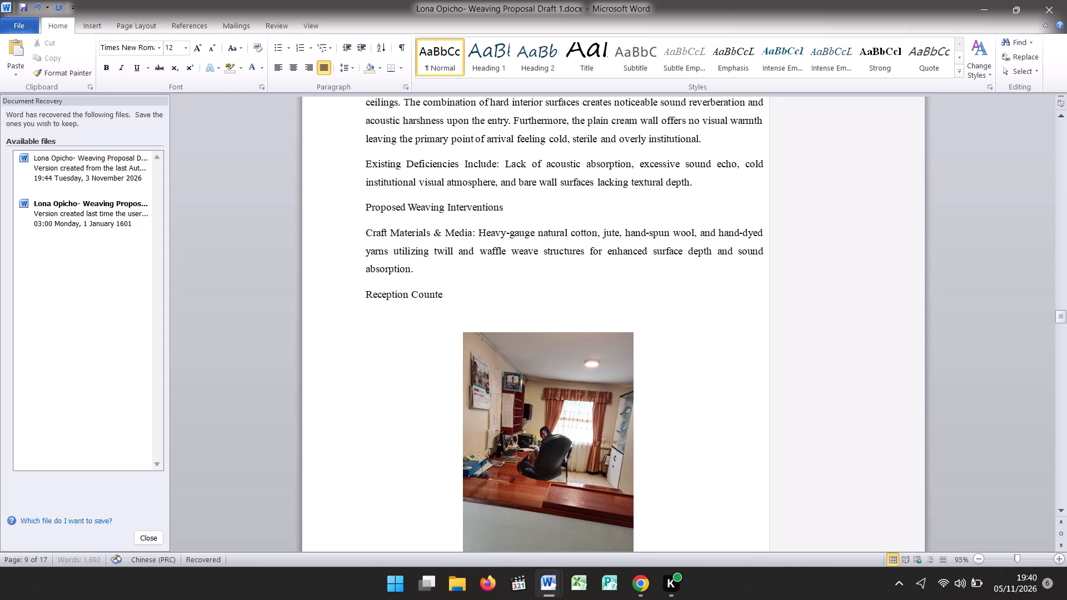
pyautogui.press('BackSpace')
pyautogui.press('BackSpace')
pyautogui.press('BackSpace')
pyautogui.press('BackSpace')
pyautogui.press('BackSpace')
pyautogui.press('BackSpace')
pyautogui.press('BackSpace')
pyautogui.press('BackSpace')
pyautogui.press('BackSpace')
pyautogui.press('BackSpace')
pyautogui.press('BackSpace')
pyautogui.press('BackSpace')
pyautogui.press('BackSpace')
pyautogui.press('BackSpace')
pyautogui.press('BackSpace')
pyautogui.press('BackSpace')
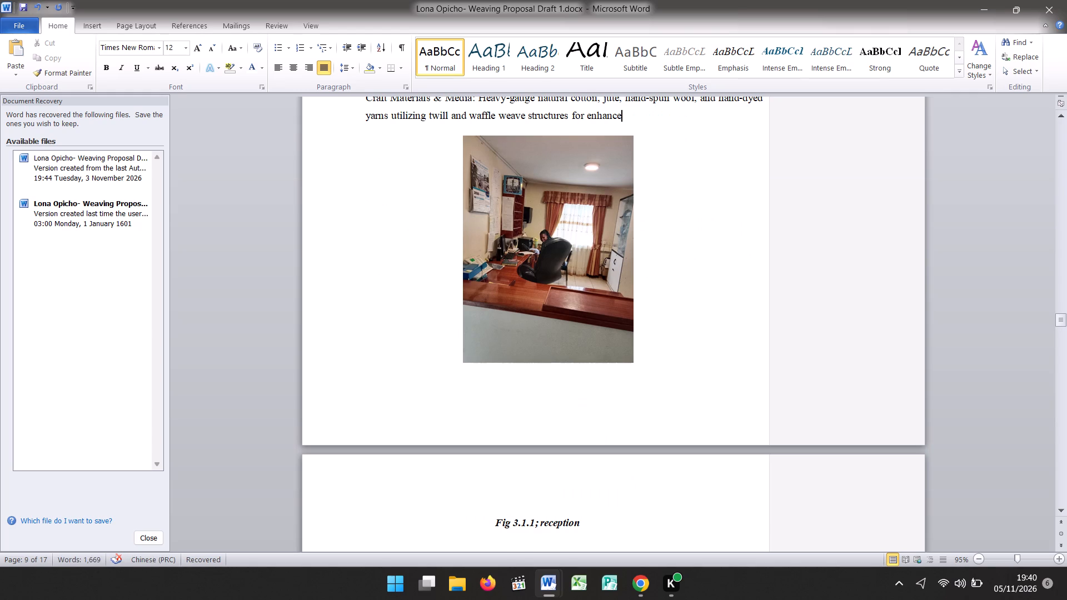
# Delete the Reception Foyer text from "Existing Deficiencies Include" through the remaining Craft Materials & Media paragraph.
pyautogui.press('Up')
pyautogui.press('Up')
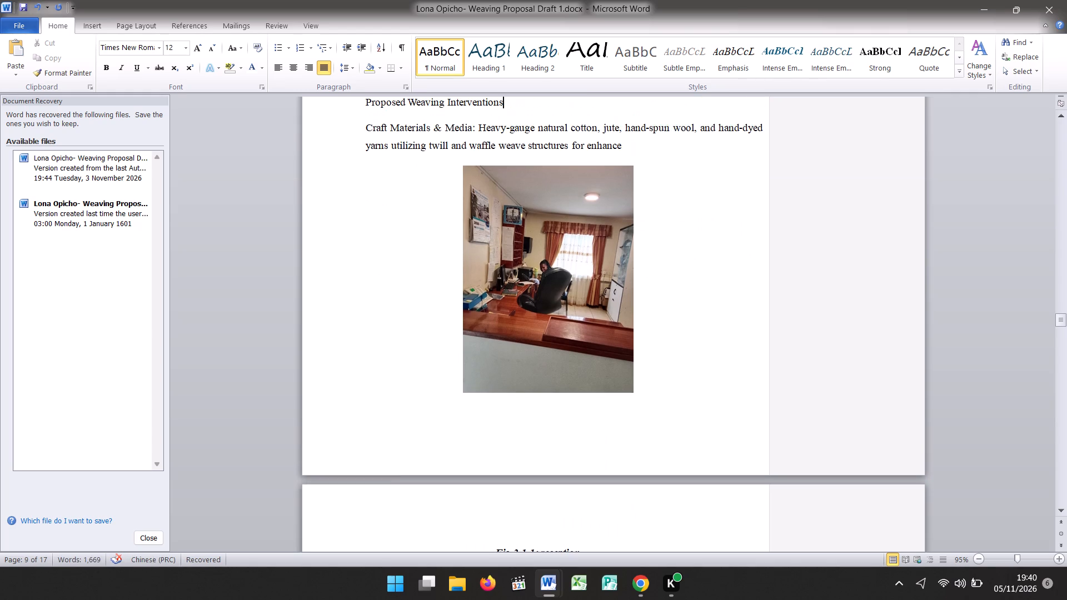
pyautogui.press('Up')
pyautogui.press('Up')
pyautogui.press('Up')
pyautogui.press('Up')
pyautogui.press('Up')
pyautogui.press('Up')
pyautogui.press('Up')
pyautogui.press('Up')
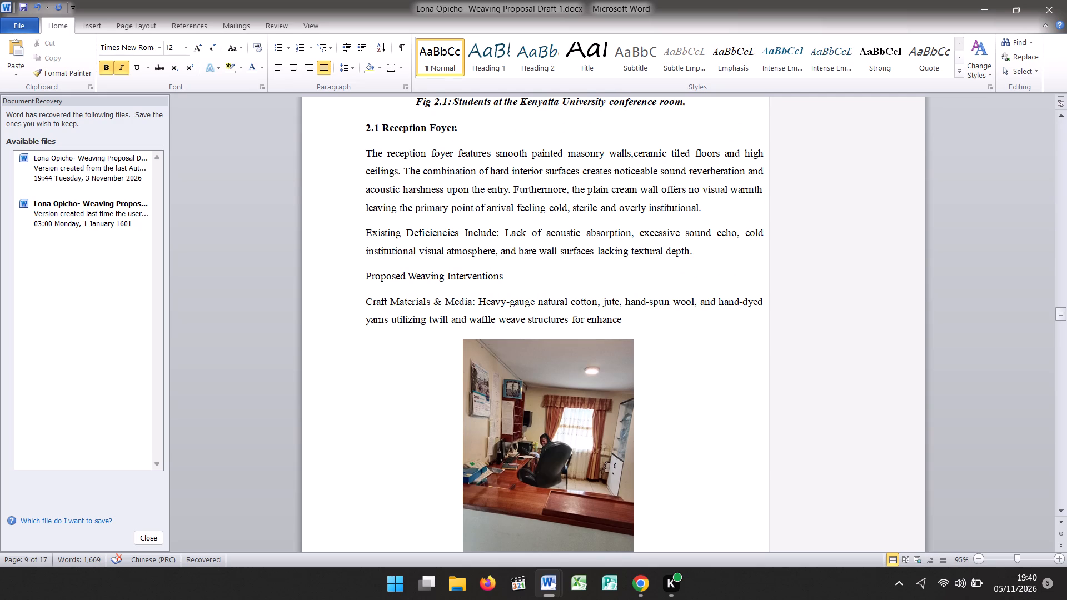
pyautogui.moveTo(364, 233); pyautogui.dragTo(410, 278)
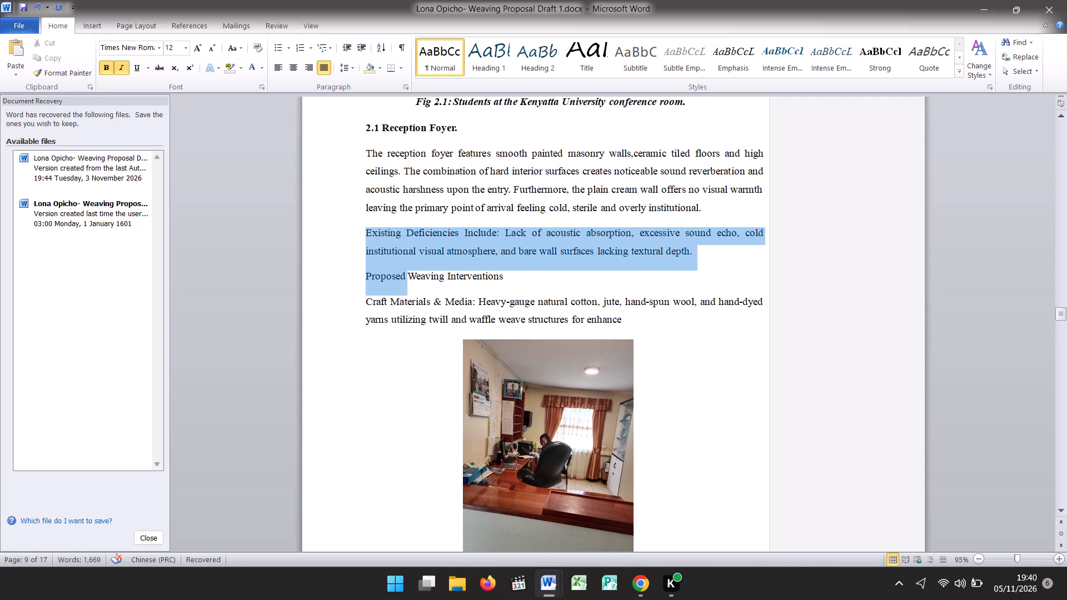
pyautogui.moveTo(410, 278); pyautogui.dragTo(464, 327)
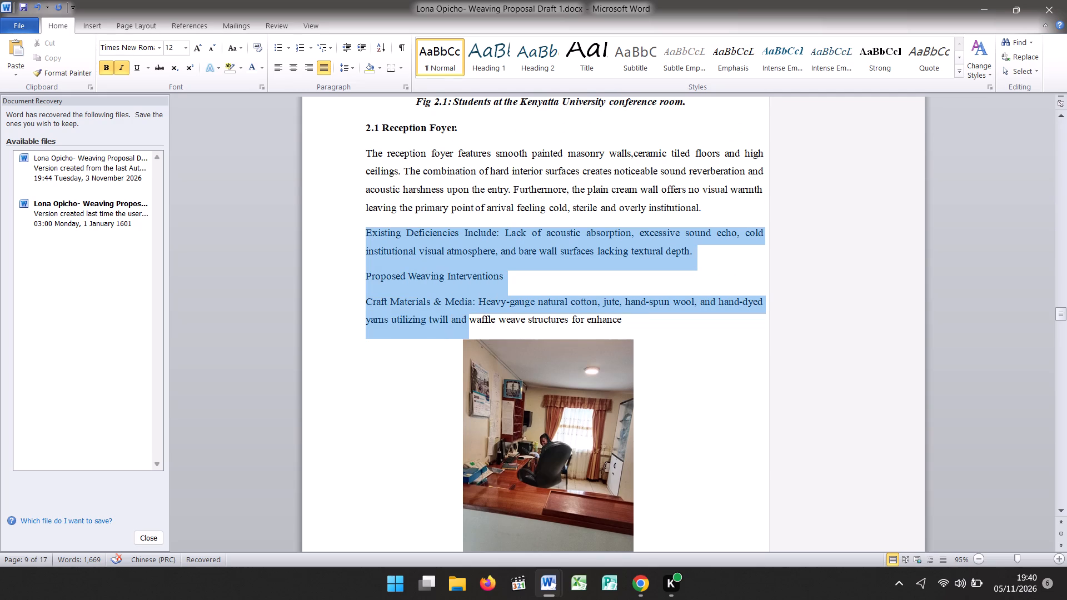
pyautogui.moveTo(464, 327); pyautogui.dragTo(617, 317)
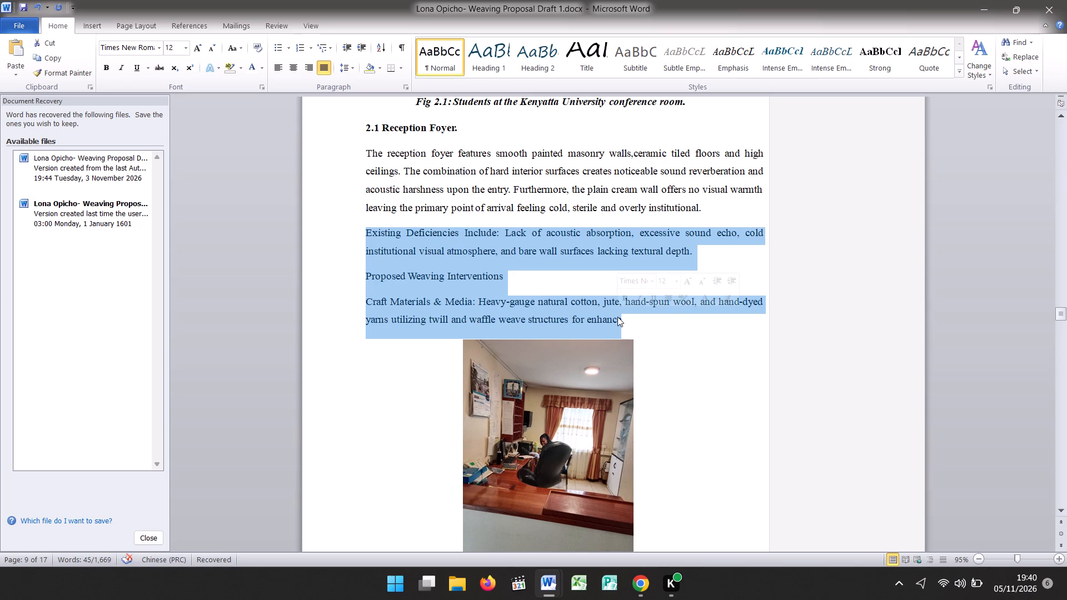
pyautogui.press('BackSpace')
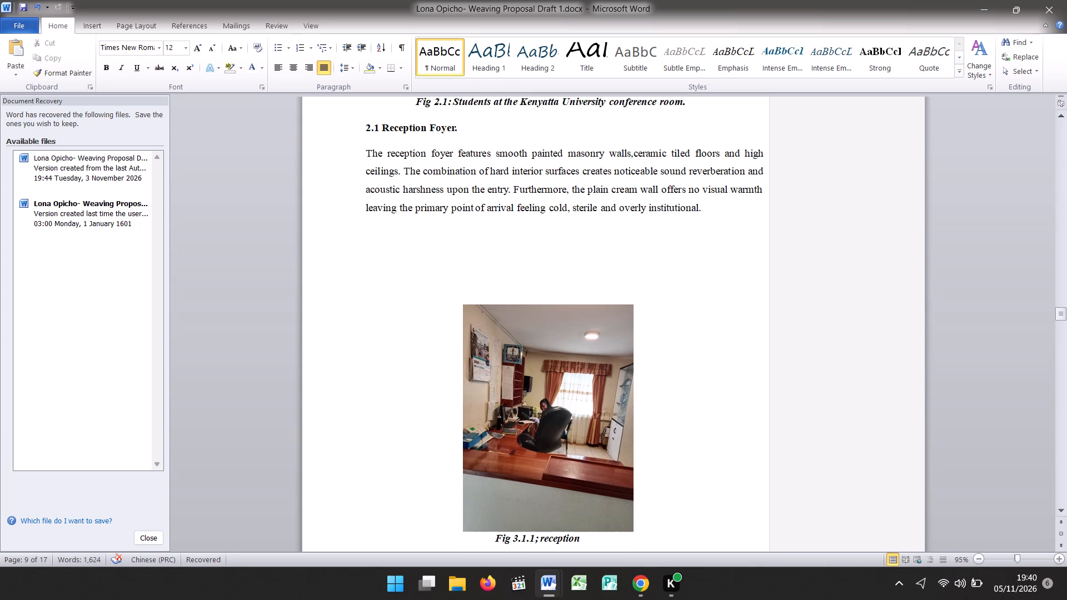
# Remove one blank line between the Reception Foyer paragraph and the reception photo.
pyautogui.doubleClick(366, 231)
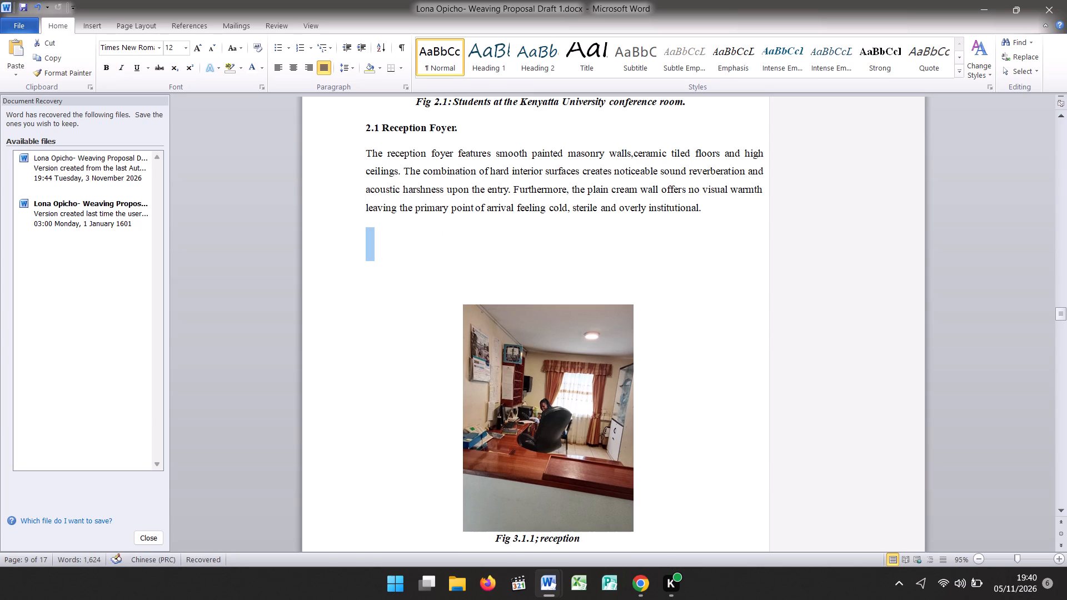
pyautogui.press('BackSpace')
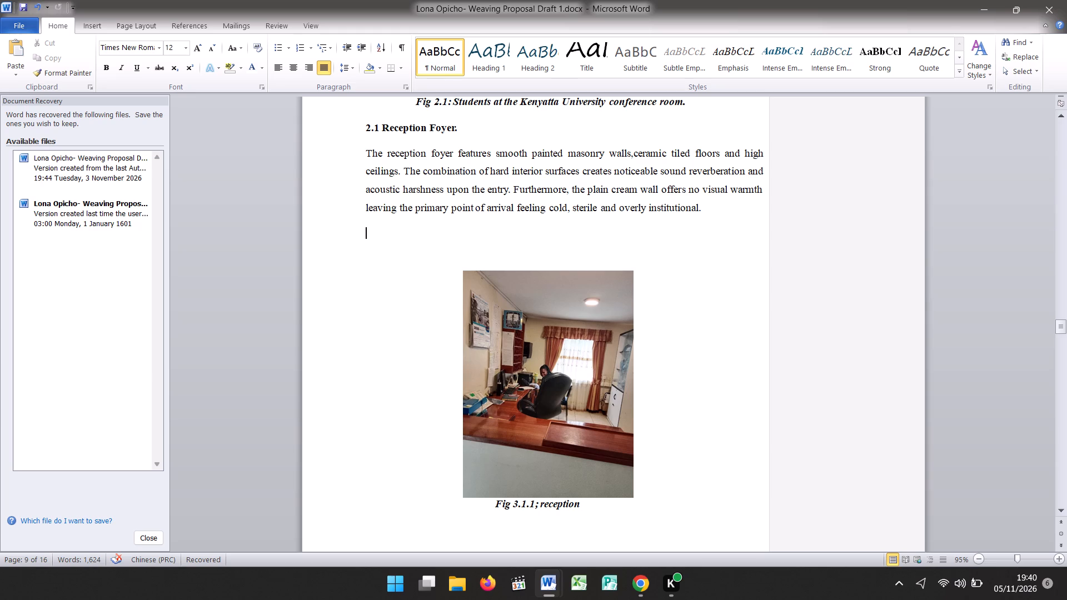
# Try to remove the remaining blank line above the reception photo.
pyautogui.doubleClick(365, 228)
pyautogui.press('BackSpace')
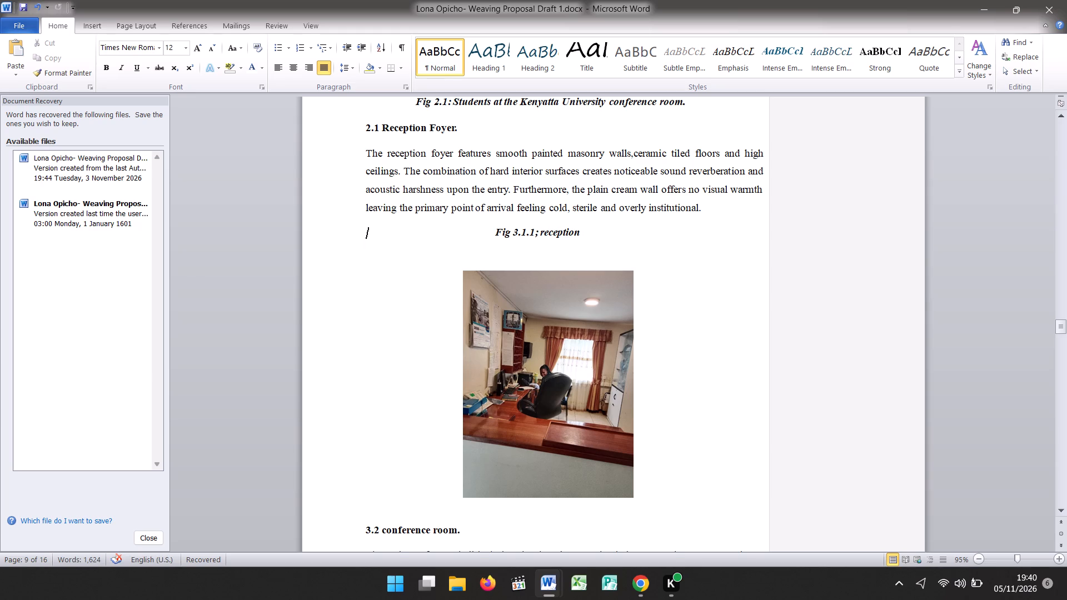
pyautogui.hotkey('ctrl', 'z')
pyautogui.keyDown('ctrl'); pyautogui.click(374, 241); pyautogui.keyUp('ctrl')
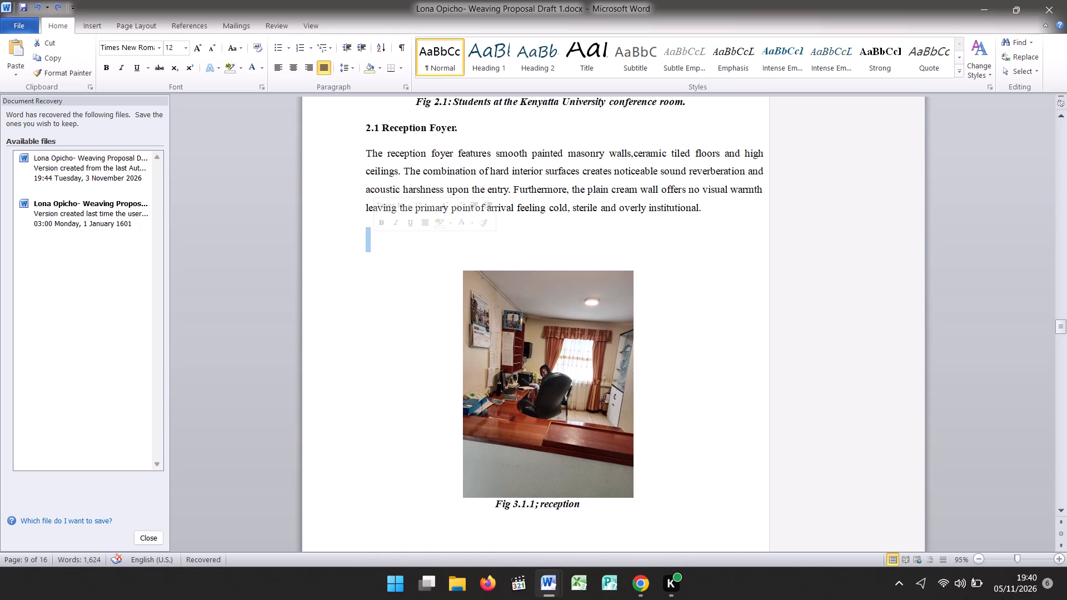
# Move the reception photo up so it sits directly beneath the Reception Foyer paragraph.
pyautogui.moveTo(452, 278); pyautogui.dragTo(477, 289)
pyautogui.click(477, 289)
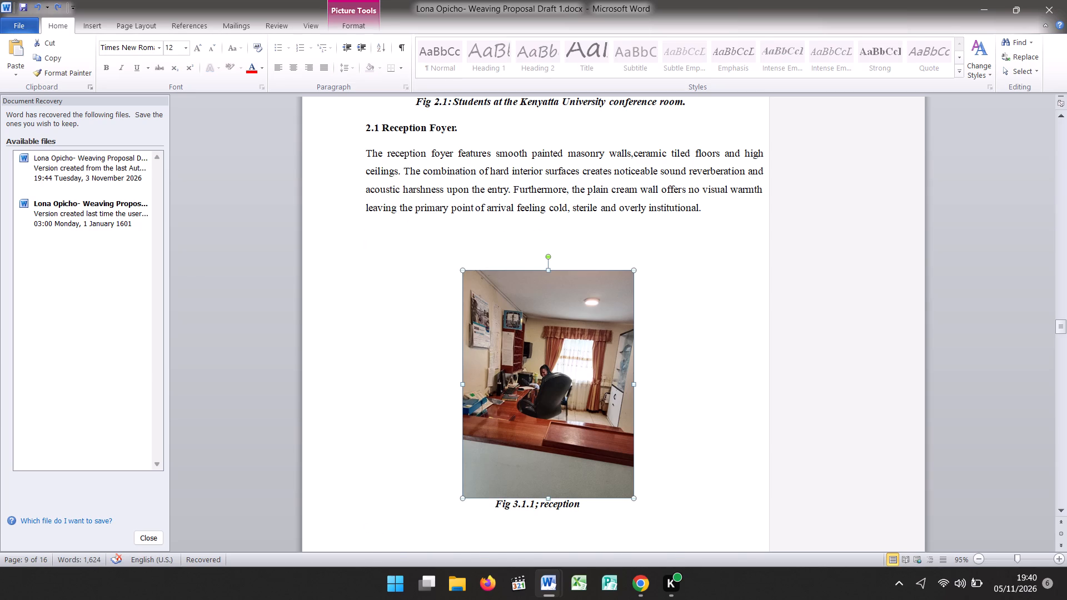
pyautogui.press('Up')
pyautogui.press('Up')
pyautogui.press('Up')
pyautogui.press('Up')
pyautogui.press('Up')
pyautogui.press('Up')
pyautogui.press('Up')
pyautogui.press('Up')
pyautogui.press('Up')
pyautogui.press('Up')
pyautogui.press('Up')
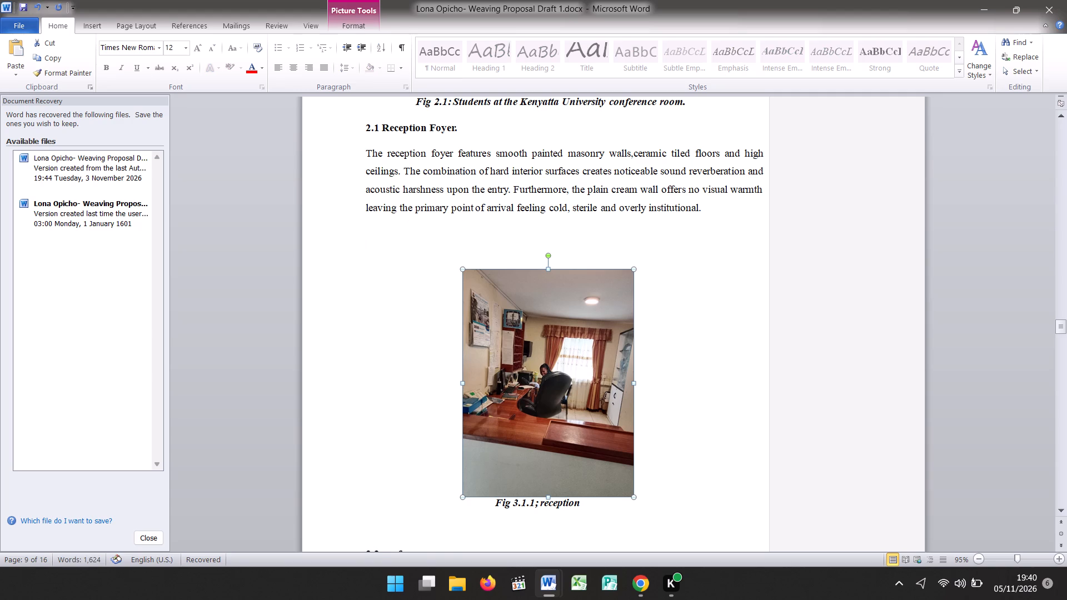
pyautogui.press('Up')
pyautogui.press('Up')
pyautogui.press('Up')
pyautogui.press('Up')
pyautogui.press('Up')
pyautogui.press('Up')
pyautogui.press('Up')
pyautogui.press('Up')
pyautogui.press('Up')
pyautogui.press('Up')
pyautogui.press('Up')
pyautogui.press('Up')
pyautogui.press('Up')
pyautogui.press('Up')
pyautogui.press('Up')
pyautogui.press('Up')
pyautogui.press('Up')
pyautogui.press('Up')
pyautogui.press('Up')
pyautogui.press('Up')
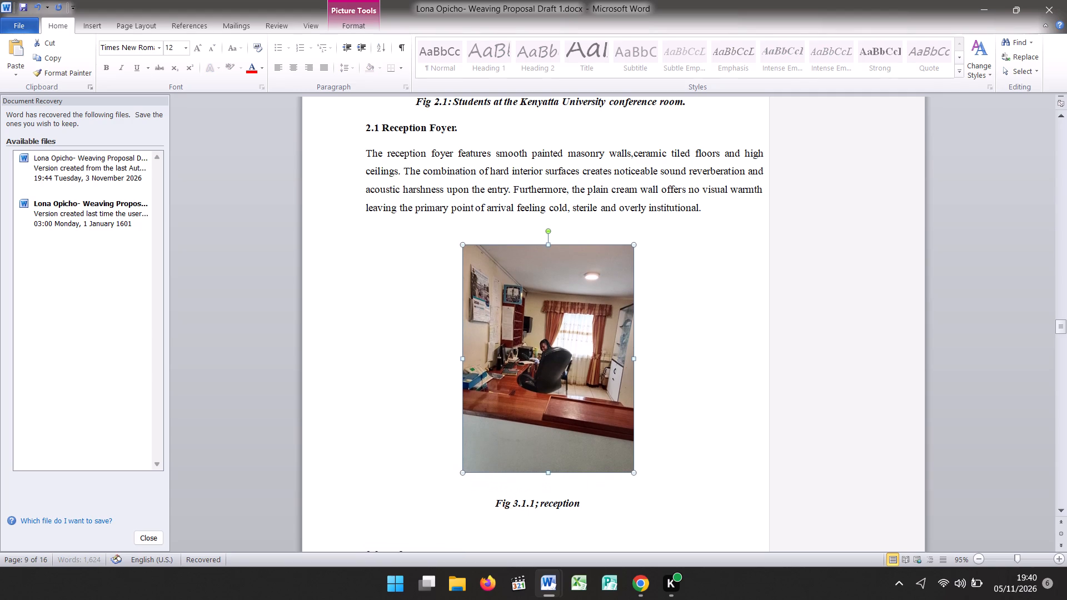
pyautogui.press('Up')
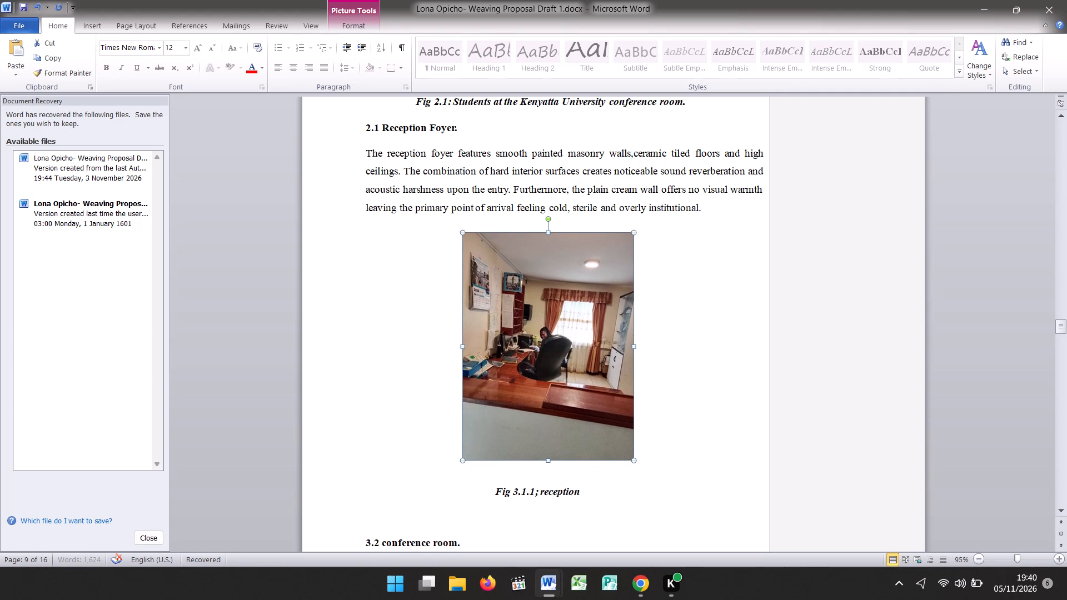
pyautogui.click(661, 322)
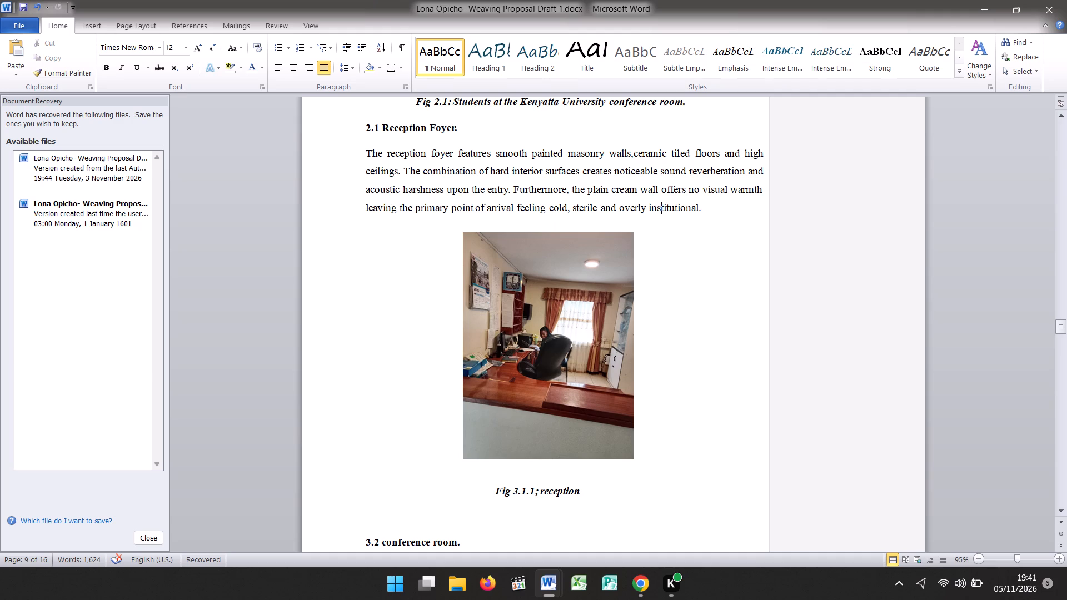
# Clear the indentation and blank line before the "Fig 3.1.1; reception" caption, placing it on its own line directly under the photo.
pyautogui.click(491, 489)
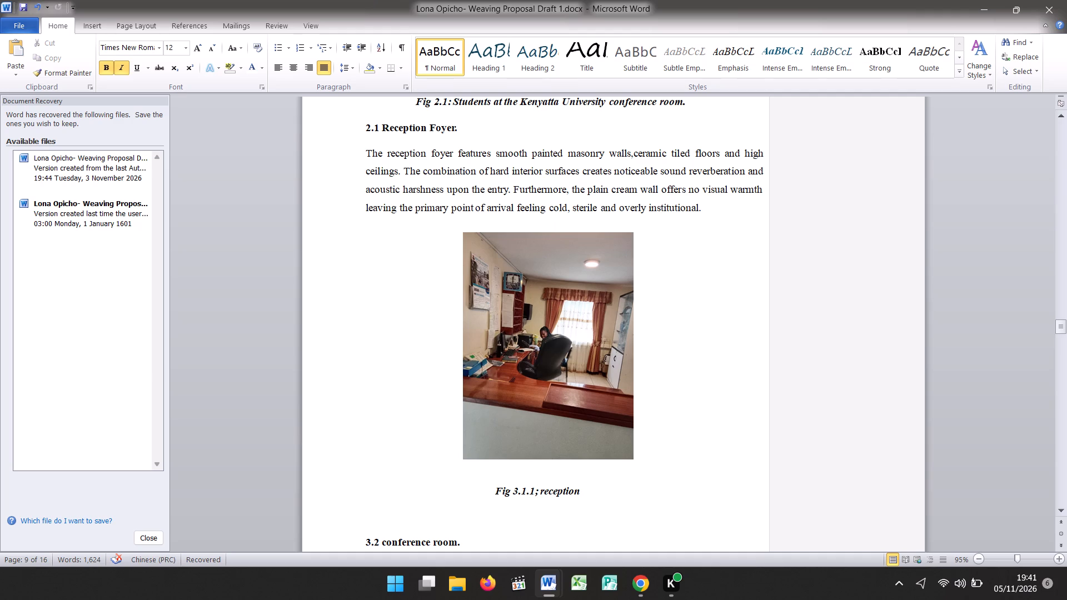
pyautogui.press('BackSpace')
pyautogui.press('BackSpace')
pyautogui.press('BackSpace')
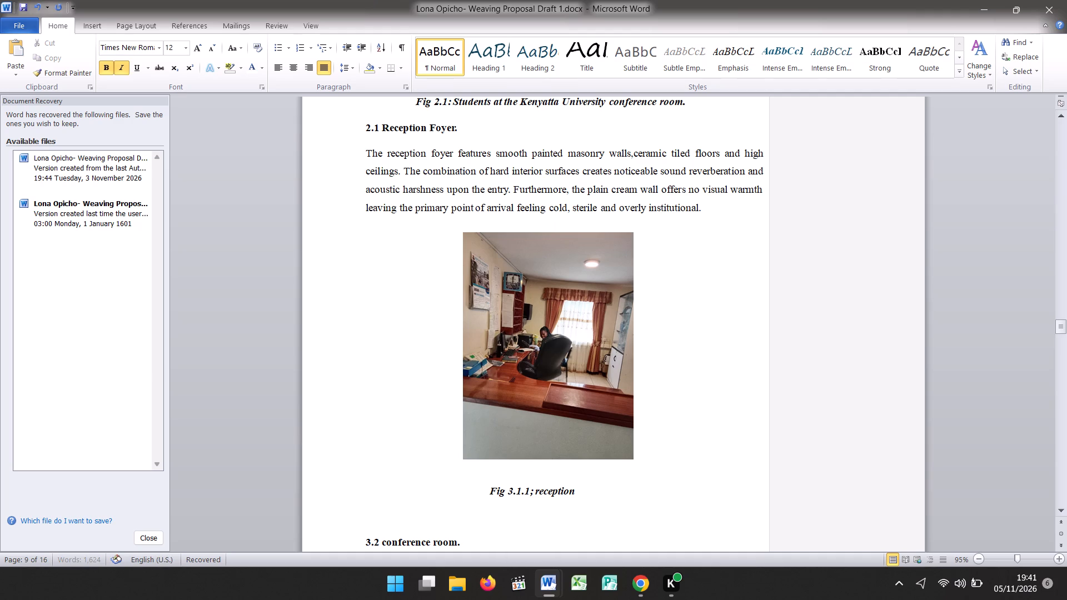
pyautogui.press('BackSpace')
pyautogui.press('BackSpace')
pyautogui.press('BackSpace')
pyautogui.press('BackSpace')
pyautogui.press('BackSpace')
pyautogui.press('BackSpace')
pyautogui.press('BackSpace')
pyautogui.press('BackSpace')
pyautogui.press('BackSpace')
pyautogui.press('BackSpace')
pyautogui.press('BackSpace')
pyautogui.press('BackSpace')
pyautogui.press('BackSpace')
pyautogui.press('BackSpace')
pyautogui.press('BackSpace')
pyautogui.press('BackSpace')
pyautogui.press('BackSpace')
pyautogui.press('BackSpace')
pyautogui.press('BackSpace')
pyautogui.press('BackSpace')
pyautogui.press('BackSpace')
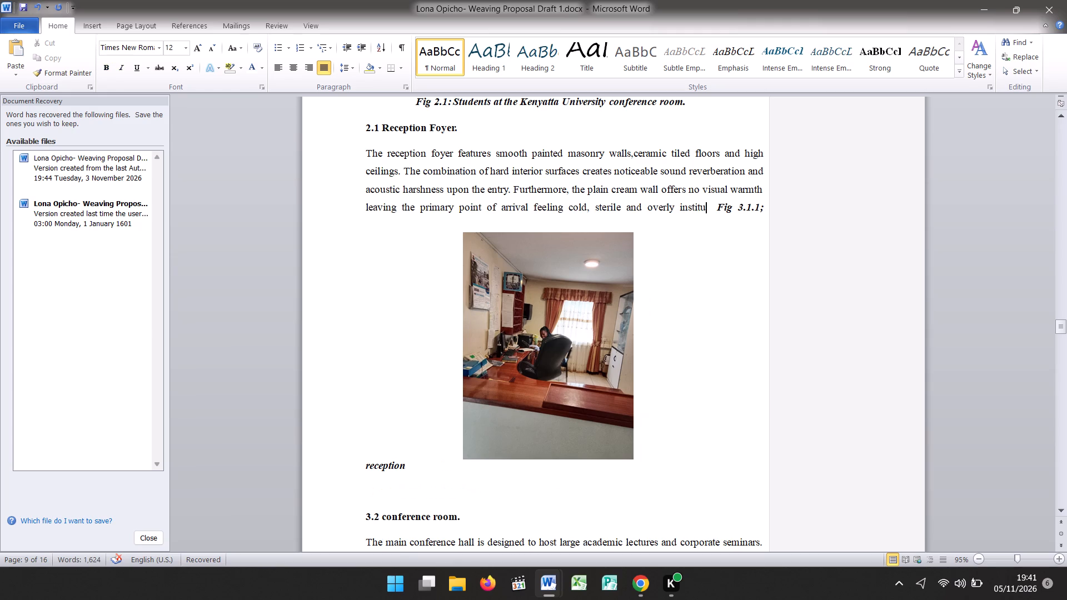
pyautogui.press('Return')
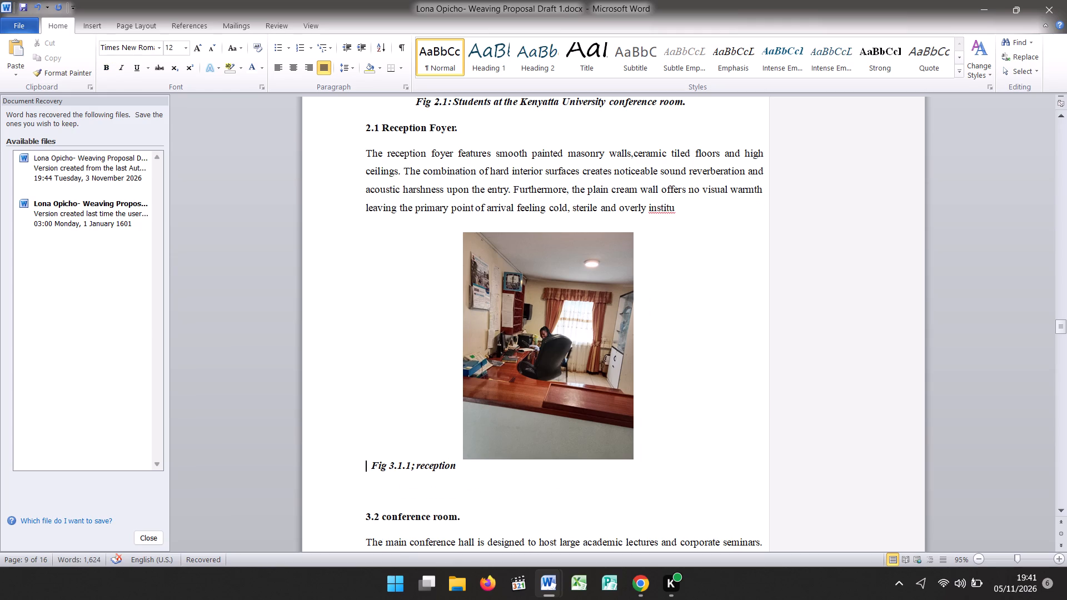
# Indent the "Fig 3.1.1; reception" caption with spaces so it is roughly centred beneath the reception photo.
pyautogui.press('space')
pyautogui.press('space')
pyautogui.press('space')
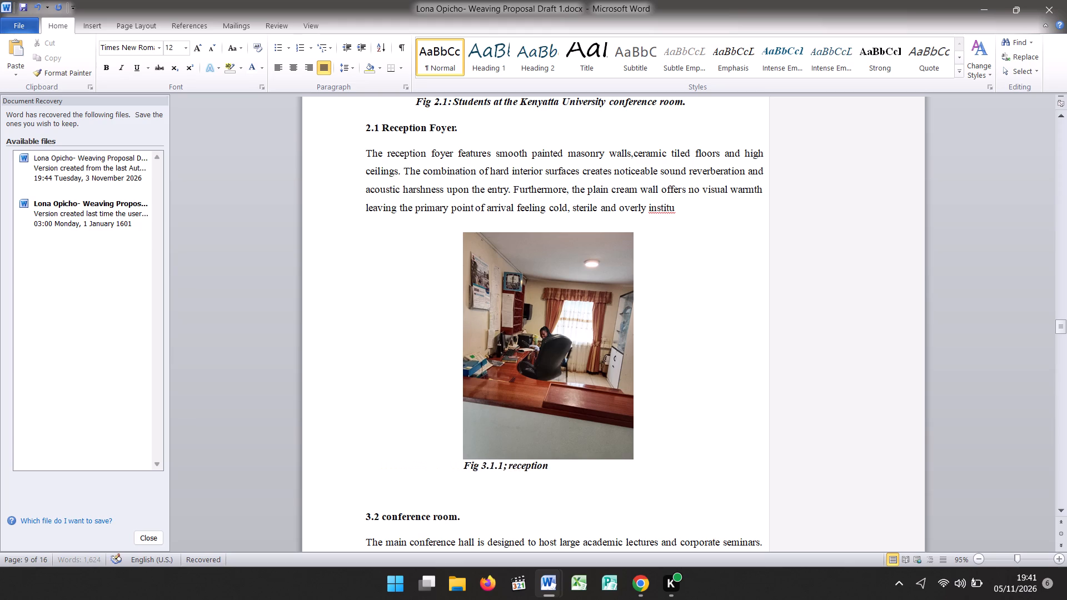
pyautogui.press('space')
pyautogui.press('space')
pyautogui.press('space')
pyautogui.press('space')
pyautogui.press('space')
pyautogui.press('space')
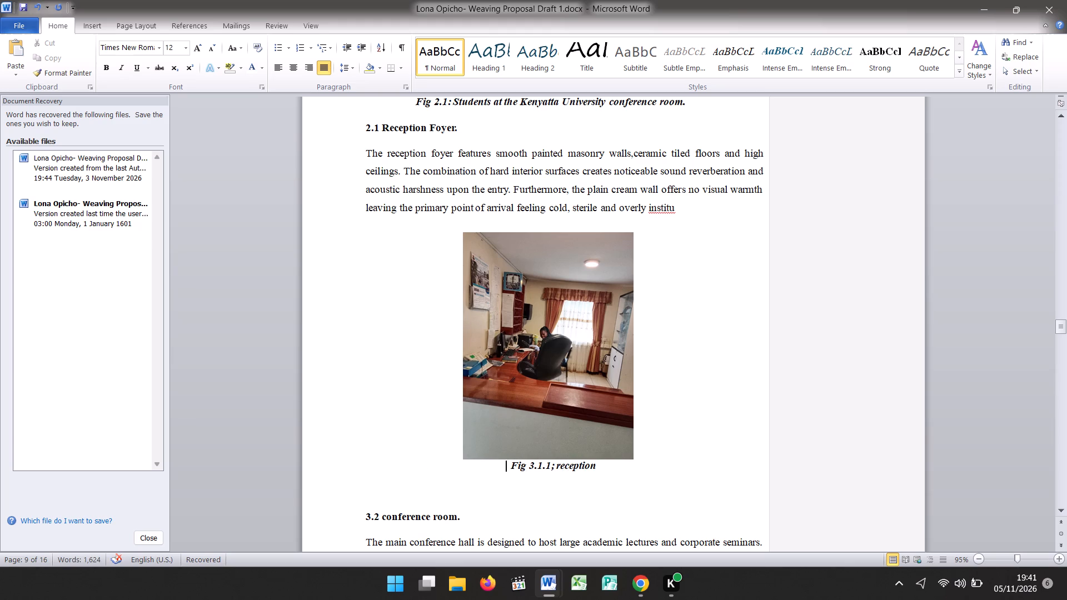
# Remove the space between "primary" and "point" in the last line of the Reception Foyer paragraph.
pyautogui.click(450, 418)
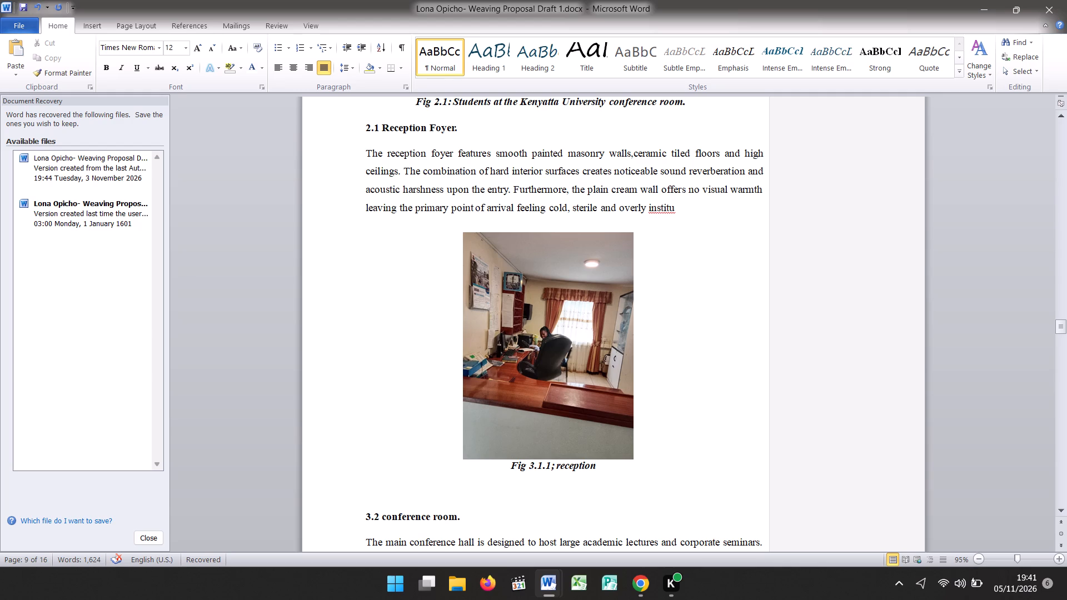
pyautogui.press('BackSpace')
pyautogui.click(450, 418)
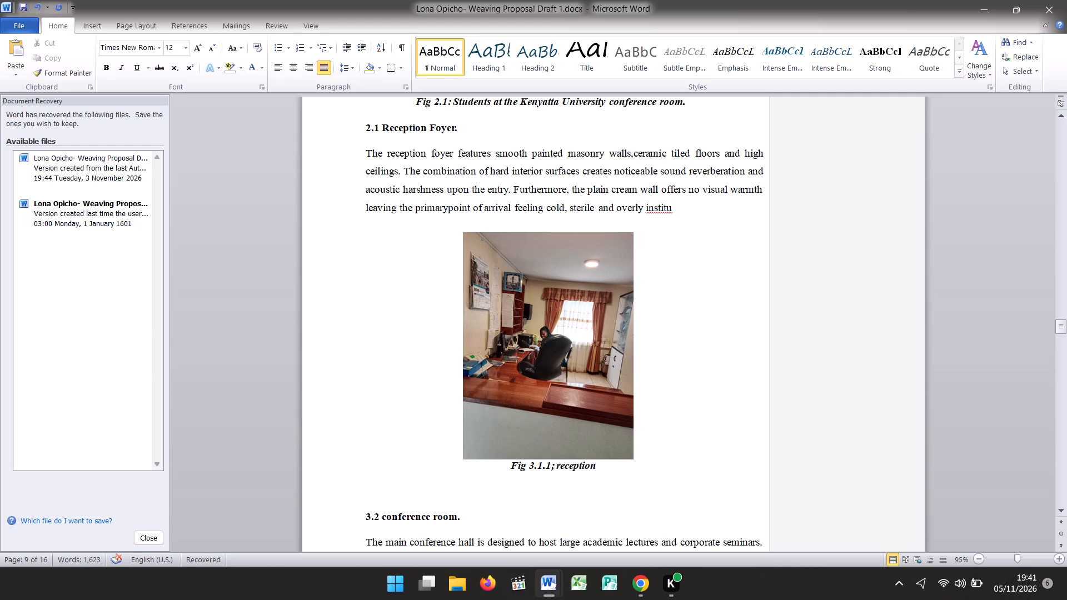
# Insert a space between "primary" and "point" in the last line of the Reception Foyer paragraph.
pyautogui.press('space')
# Review the pages from Personal Introduction through Project Brief and Site Visit to the conference room heading, checking section and figure numbering.
pyautogui.press('Up')
pyautogui.press('Up')
pyautogui.press('Up')
pyautogui.press('Up')
pyautogui.press('Up')
pyautogui.press('Up')
pyautogui.press('Up')
pyautogui.press('Up')
pyautogui.press('Up')
pyautogui.press('Up')
pyautogui.press('Up')
pyautogui.press('Up')
pyautogui.press('Up')
pyautogui.press('Up')
pyautogui.press('Up')
pyautogui.press('Up')
pyautogui.press('Up')
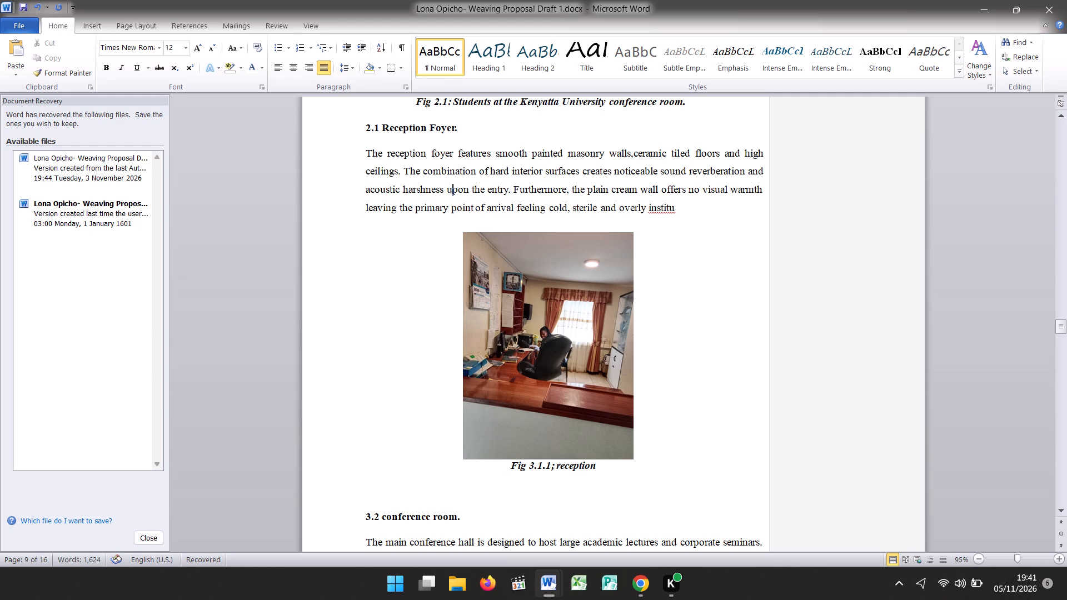
pyautogui.press('Up')
pyautogui.press('Up')
pyautogui.press('Up')
pyautogui.press('Up')
pyautogui.press('Up')
pyautogui.press('Up')
pyautogui.press('Up')
pyautogui.press('Up')
pyautogui.press('Up')
pyautogui.press('Up')
pyautogui.press('Up')
pyautogui.press('Up')
pyautogui.press('Up')
pyautogui.press('Up')
pyautogui.press('Up')
pyautogui.press('Up')
pyautogui.press('Up')
pyautogui.press('Up')
pyautogui.press('Up')
pyautogui.press('Up')
pyautogui.press('Up')
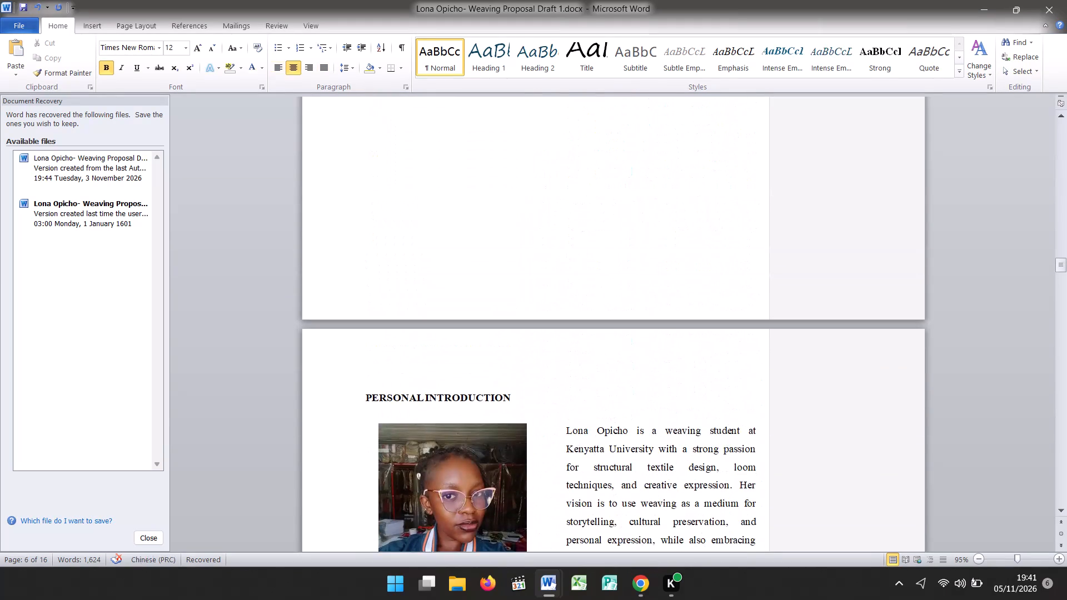
pyautogui.press('Down')
pyautogui.press('Down')
pyautogui.press('Down')
pyautogui.press('Down')
pyautogui.press('Down')
pyautogui.press('Down')
pyautogui.press('Down')
pyautogui.press('Down')
pyautogui.press('Down')
pyautogui.press('Down')
pyautogui.press('Down')
pyautogui.press('Down')
pyautogui.press('Down')
pyautogui.press('Down')
pyautogui.press('Down')
pyautogui.press('Down')
pyautogui.press('Down')
pyautogui.press('Down')
pyautogui.press('Down')
pyautogui.press('Down')
pyautogui.press('Down')
pyautogui.press('Down')
pyautogui.press('Down')
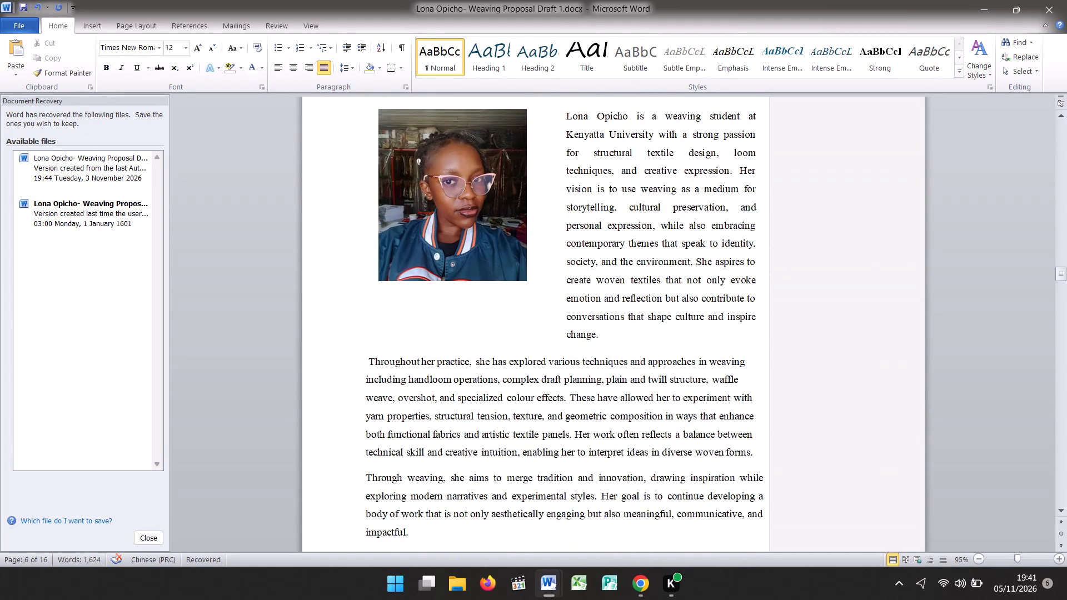
pyautogui.press('Down')
pyautogui.press('Down')
pyautogui.press('Down')
pyautogui.press('Down')
pyautogui.press('Down')
pyautogui.press('Down')
pyautogui.press('Down')
pyautogui.press('Down')
pyautogui.press('Down')
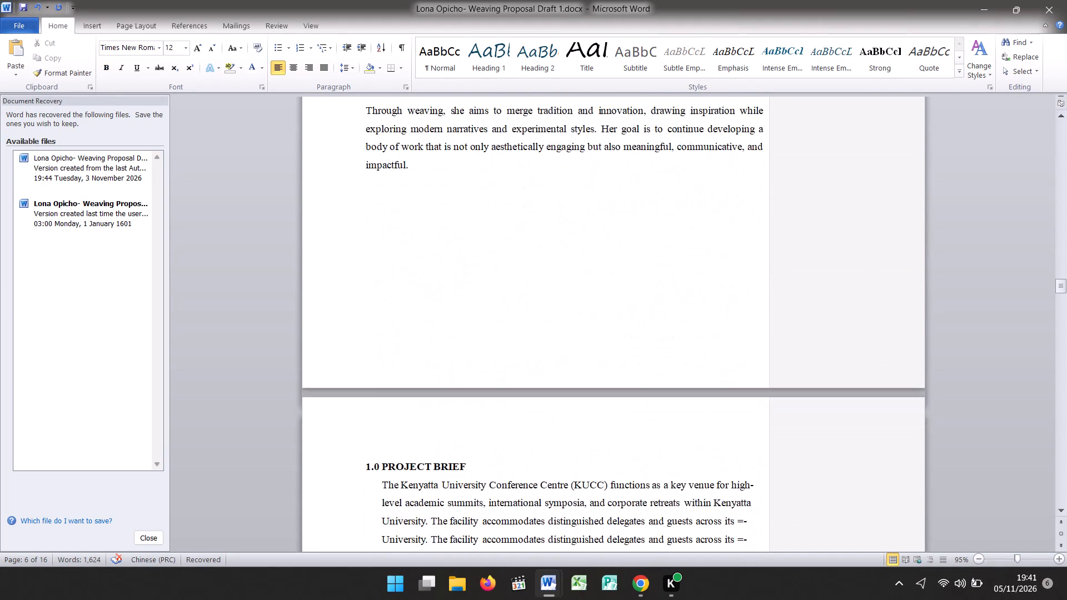
pyautogui.press('Down')
pyautogui.press('Down')
pyautogui.press('Down')
pyautogui.press('Down')
pyautogui.press('Down')
pyautogui.press('Down')
pyautogui.press('Down')
pyautogui.press('Down')
pyautogui.press('Down')
pyautogui.press('Down')
pyautogui.press('Down')
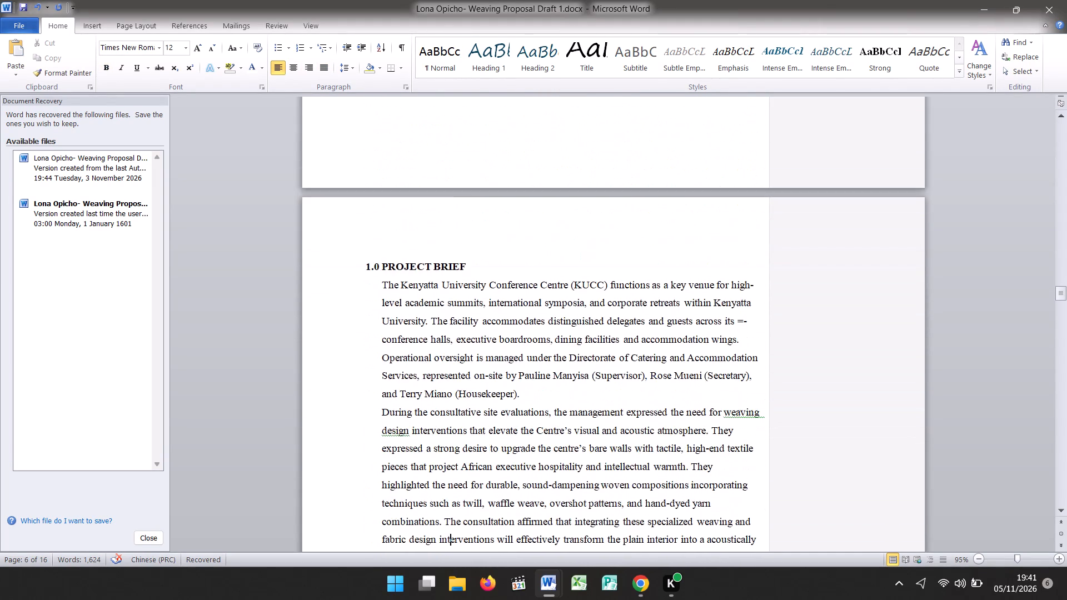
pyautogui.press('Down')
pyautogui.press('Down')
pyautogui.press('Down')
pyautogui.press('Down')
pyautogui.press('Down')
pyautogui.press('Down')
pyautogui.press('Down')
pyautogui.press('Down')
pyautogui.press('Down')
pyautogui.press('Down')
pyautogui.press('Down')
pyautogui.press('Down')
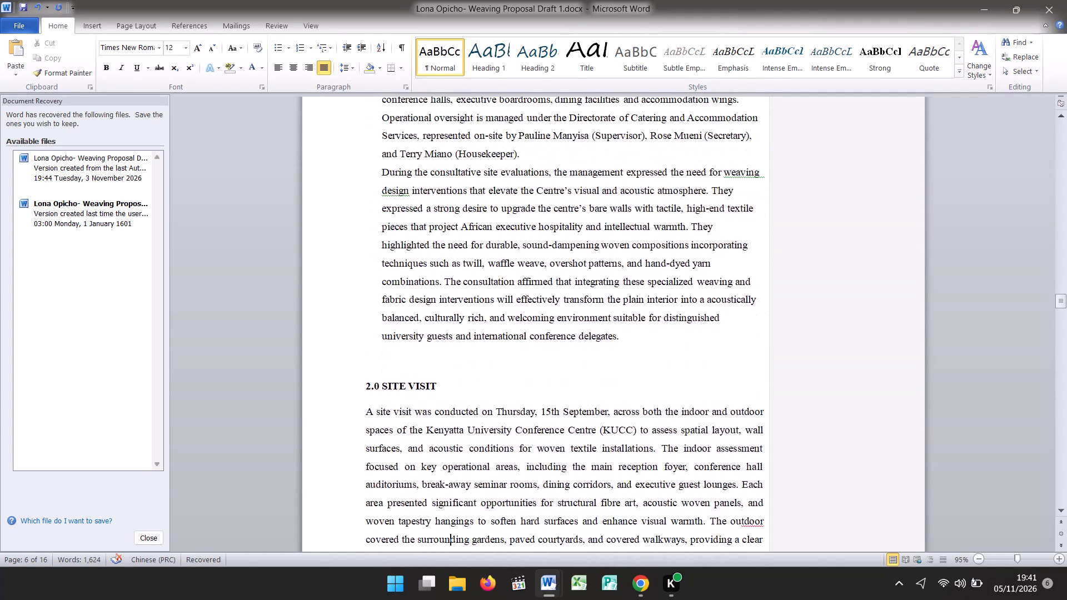
pyautogui.press('Down')
pyautogui.press('Down')
pyautogui.press('Down')
pyautogui.press('Down')
pyautogui.press('Down')
pyautogui.press('Up')
pyautogui.press('Up')
pyautogui.press('Up')
pyautogui.press('Up')
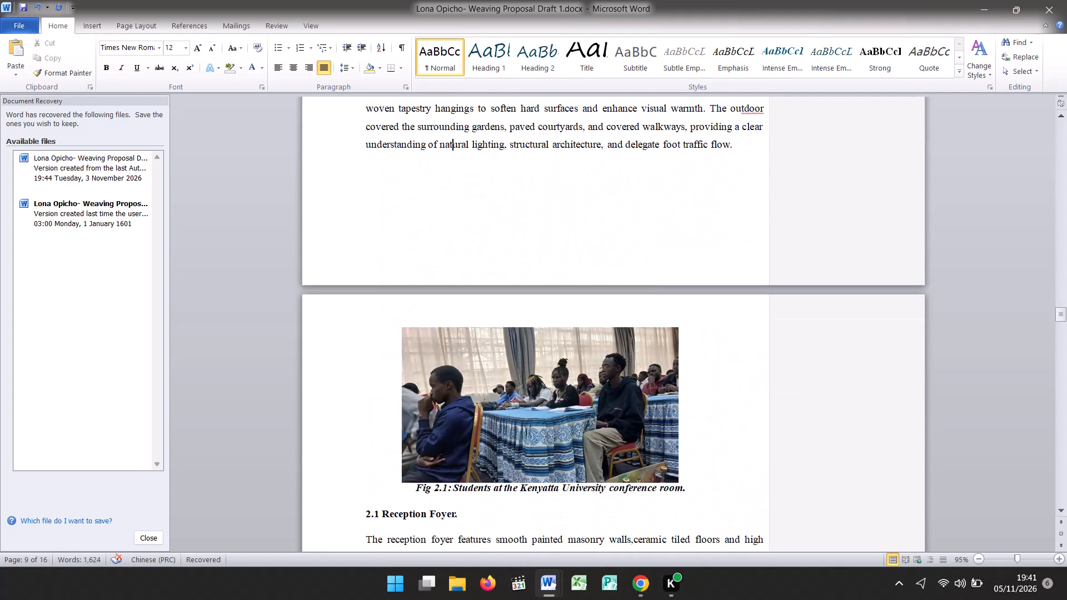
pyautogui.press('Up')
pyautogui.press('Up')
pyautogui.press('Down')
pyautogui.press('Down')
pyautogui.press('Down')
pyautogui.press('Down')
pyautogui.press('Down')
pyautogui.press('Down')
pyautogui.press('Down')
pyautogui.press('Down')
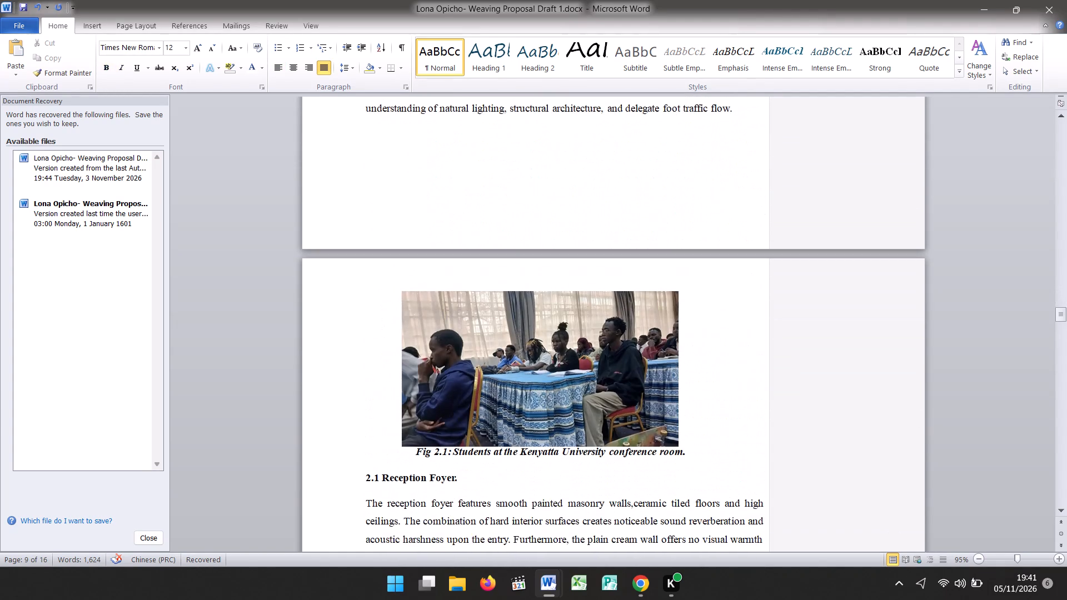
pyautogui.press('Down')
pyautogui.press('Down')
pyautogui.press('Down')
pyautogui.press('Down')
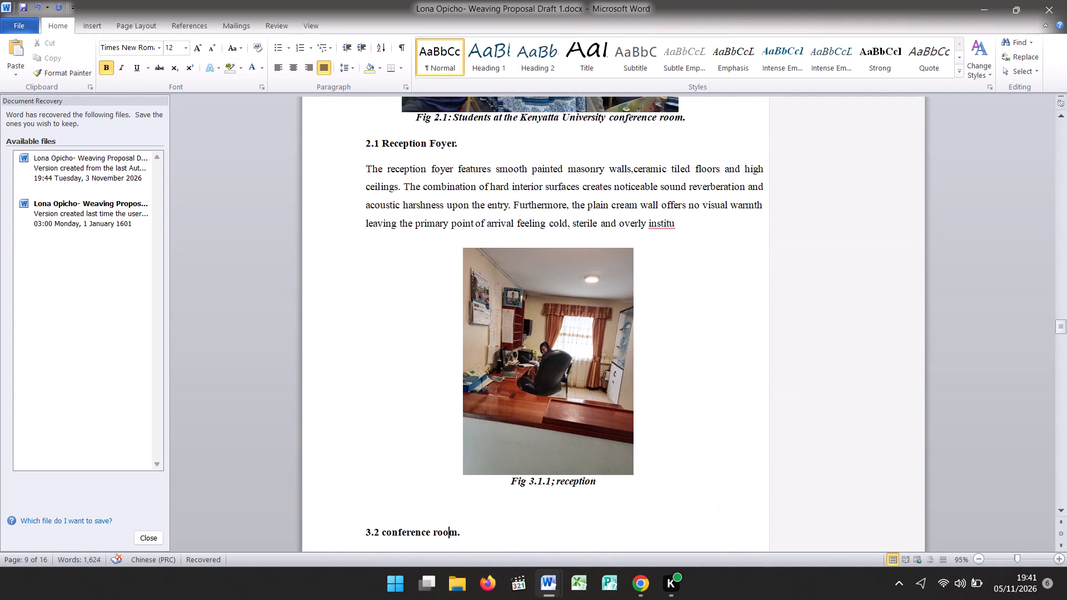
# Delete the section number "2.1" from the Reception Foyer heading.
pyautogui.click(551, 485)
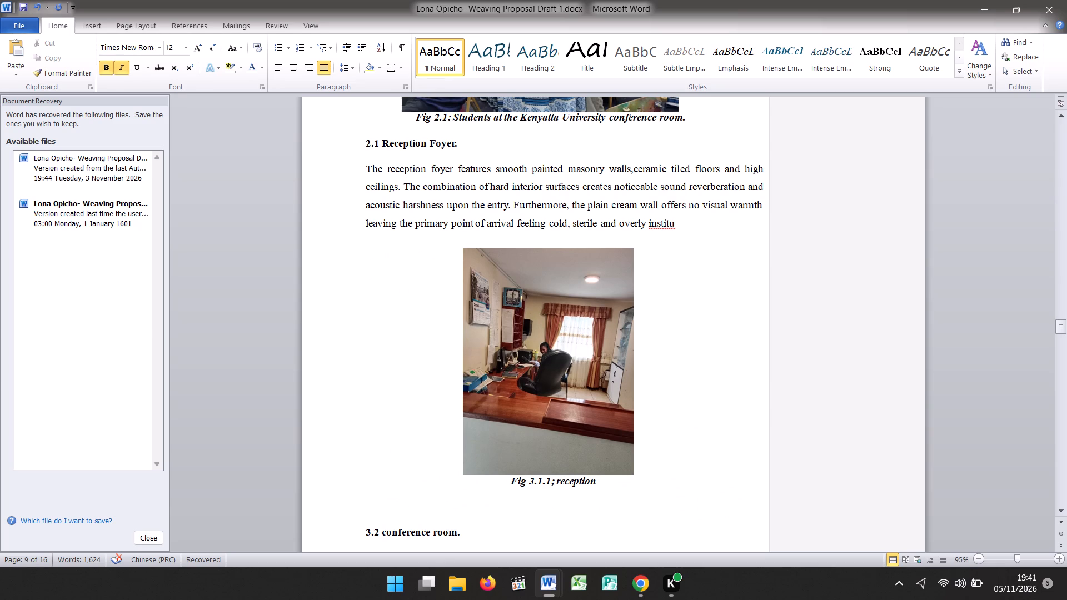
pyautogui.click(379, 142)
pyautogui.press('BackSpace')
pyautogui.press('BackSpace')
pyautogui.press('BackSpace')
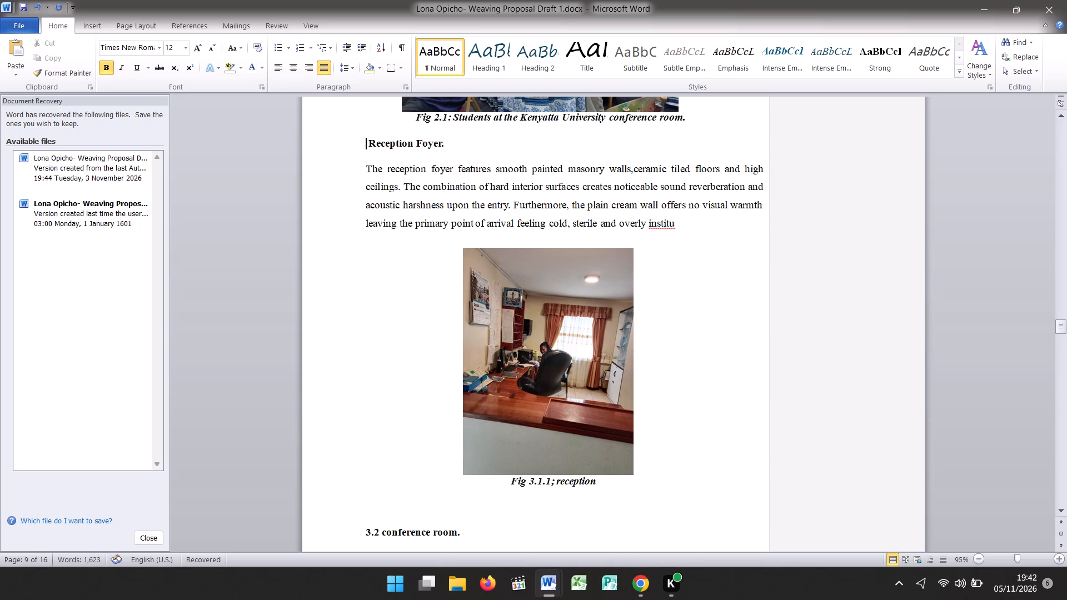
# Renumber the reception photo's caption so it reads "Fig 2.2 ; reception".
pyautogui.click(552, 482)
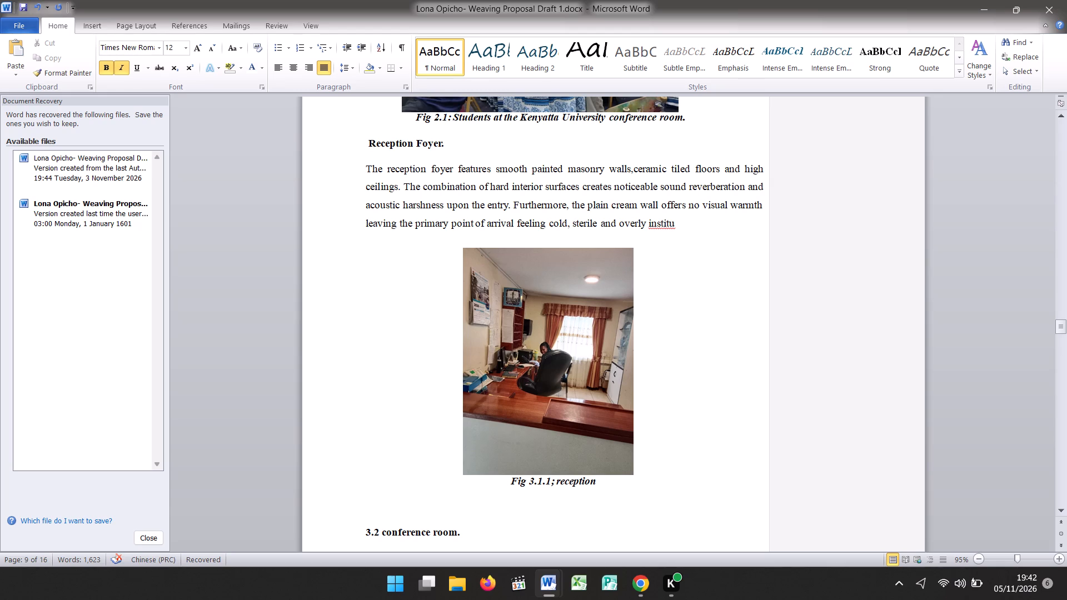
pyautogui.click(551, 482)
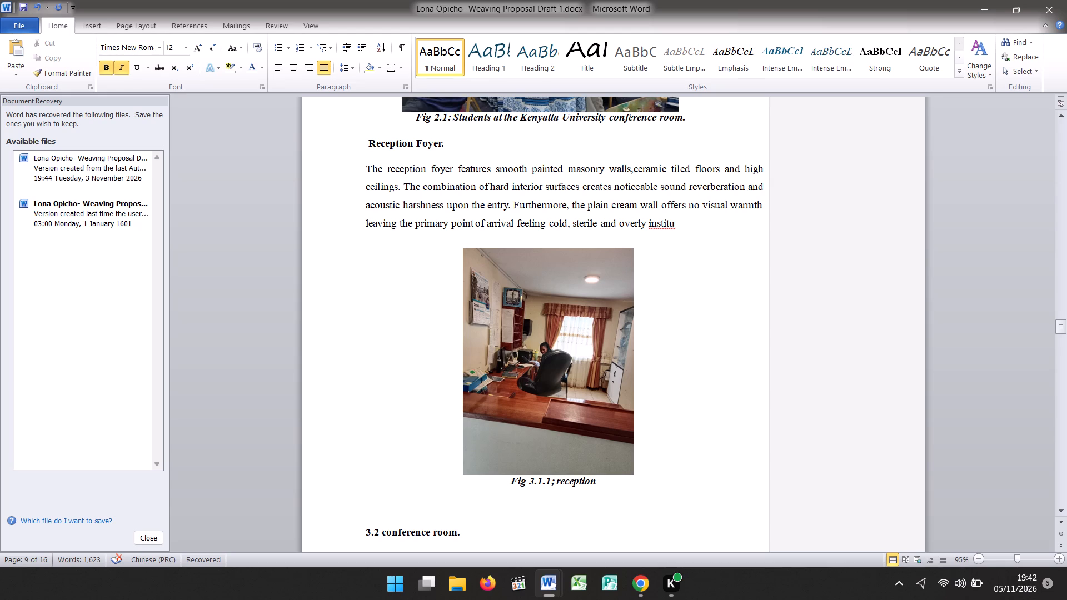
pyautogui.click(551, 482)
pyautogui.press('space')
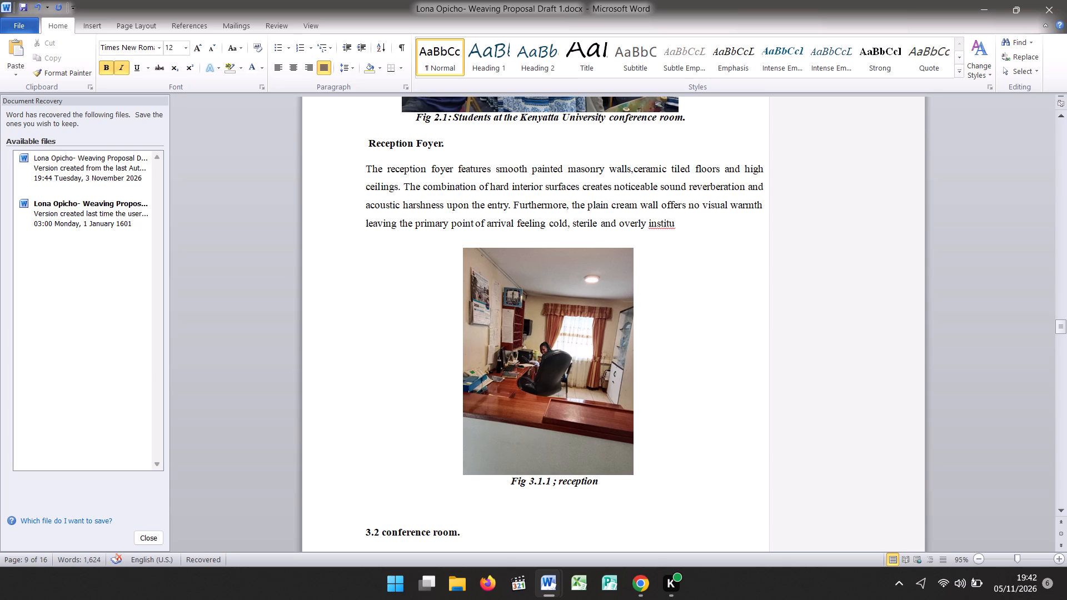
pyautogui.click(553, 481)
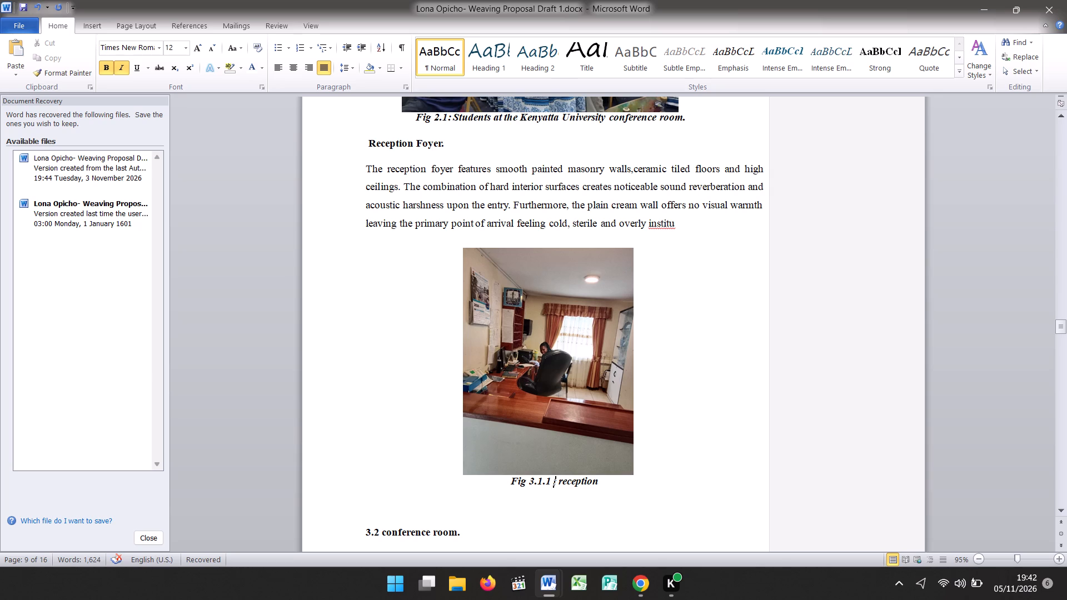
pyautogui.click(552, 481)
pyautogui.press('BackSpace')
pyautogui.press('BackSpace')
pyautogui.press('BackSpace')
pyautogui.press('BackSpace')
pyautogui.press('BackSpace')
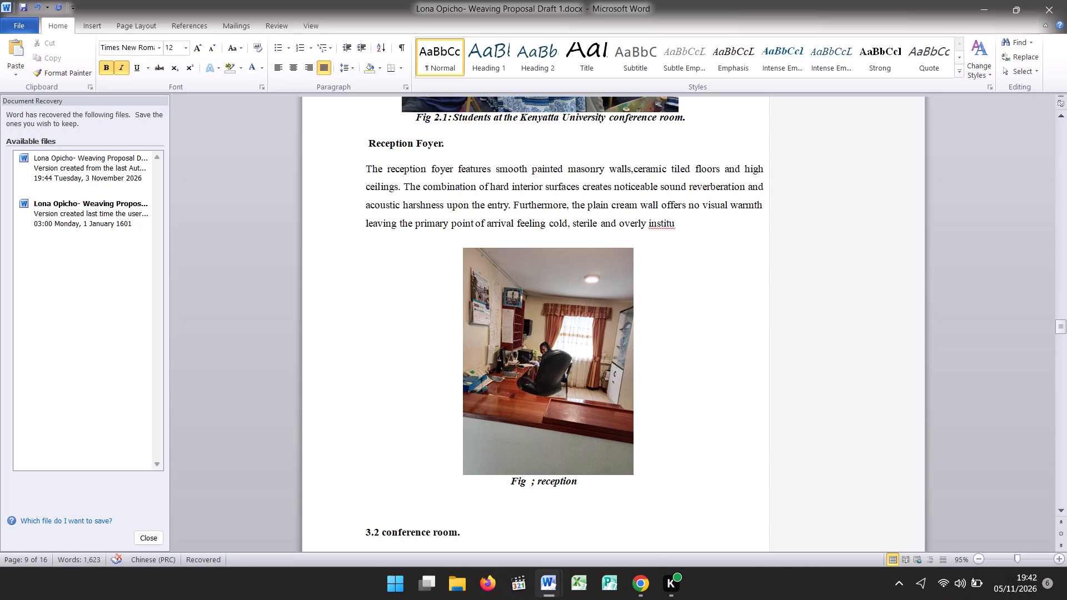
pyautogui.press('2')
pyautogui.write('.2')
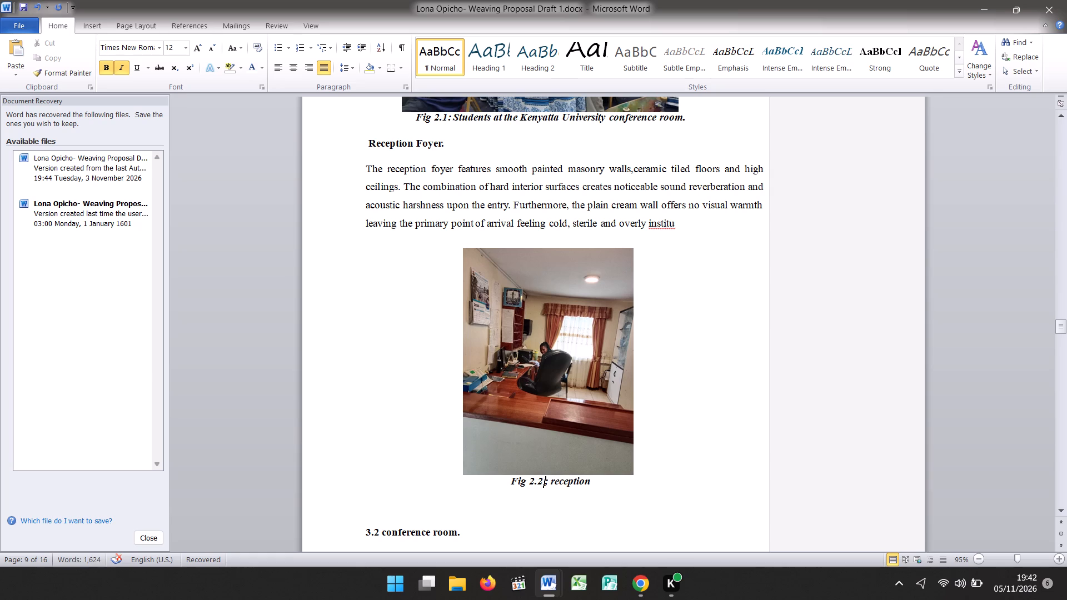
pyautogui.click(591, 480)
# Renumber the conference room heading as 2.3.
pyautogui.press('Down')
pyautogui.press('Down')
pyautogui.press('Down')
pyautogui.press('Down')
pyautogui.press('Down')
pyautogui.press('Down')
pyautogui.press('Down')
pyautogui.press('Down')
pyautogui.press('Down')
pyautogui.press('Down')
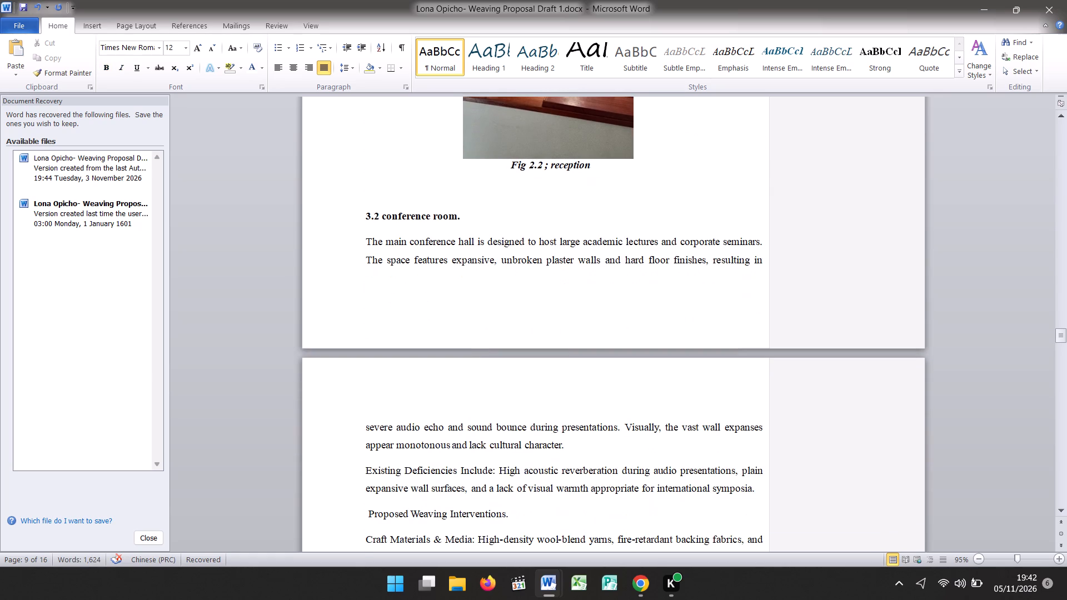
pyautogui.press('Down')
pyautogui.press('Down')
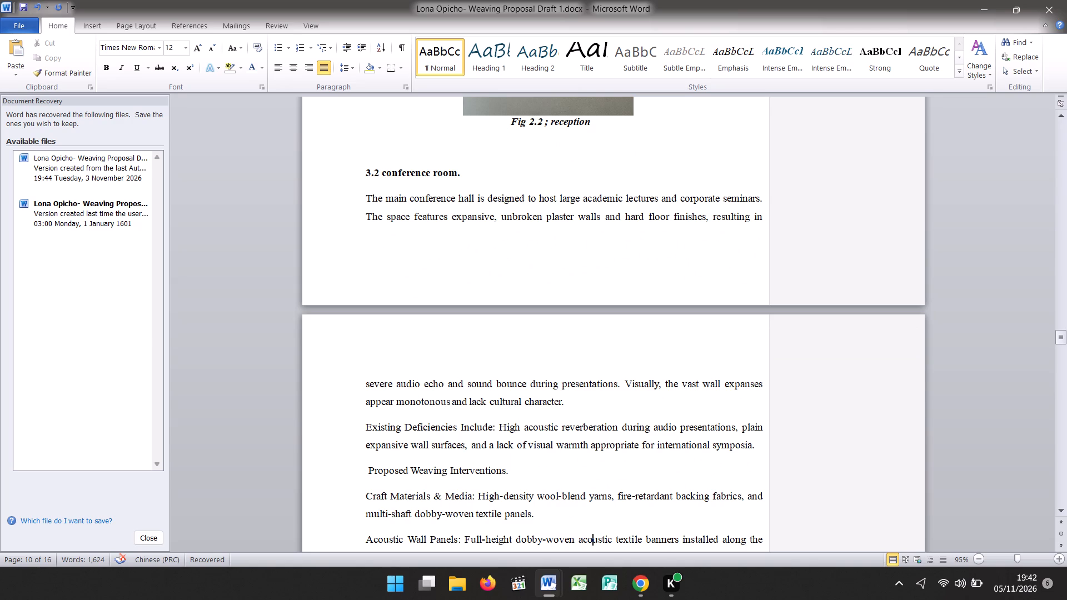
pyautogui.click(380, 172)
pyautogui.press('BackSpace')
pyautogui.press('BackSpace')
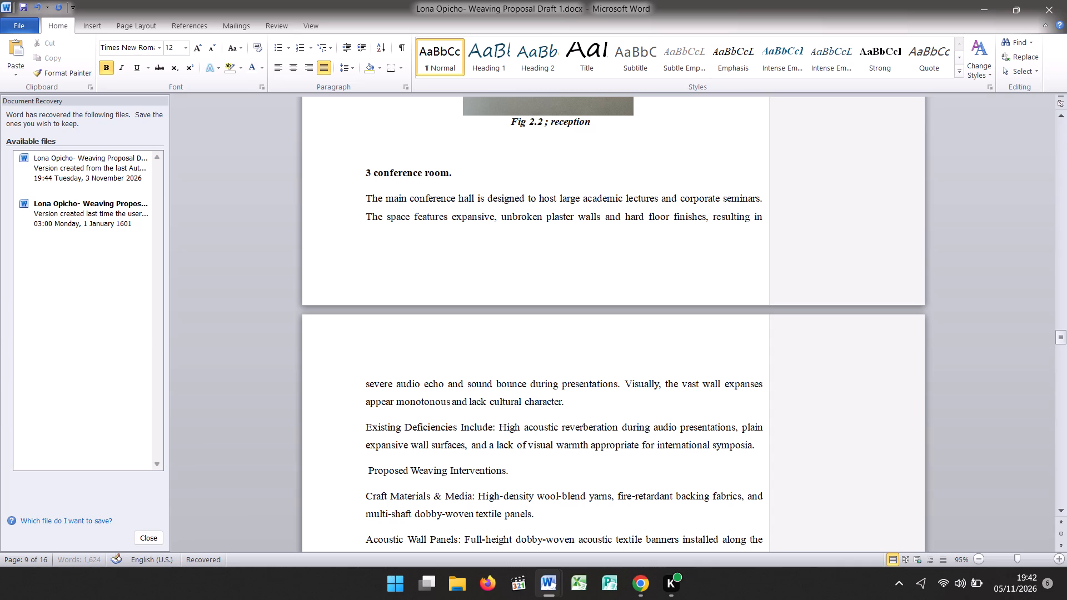
pyautogui.press('BackSpace')
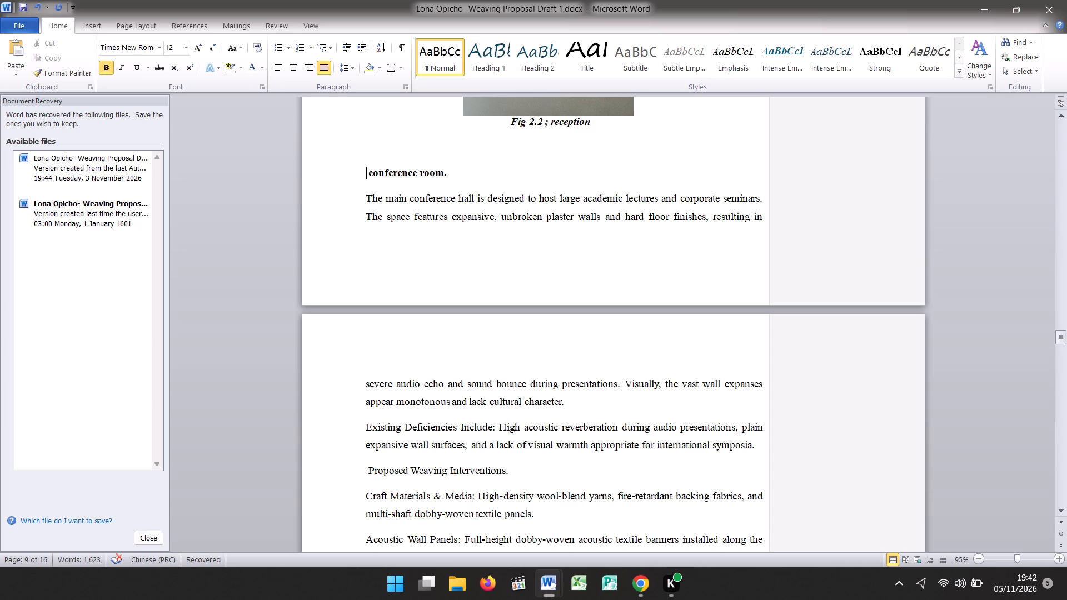
pyautogui.write('2,3')
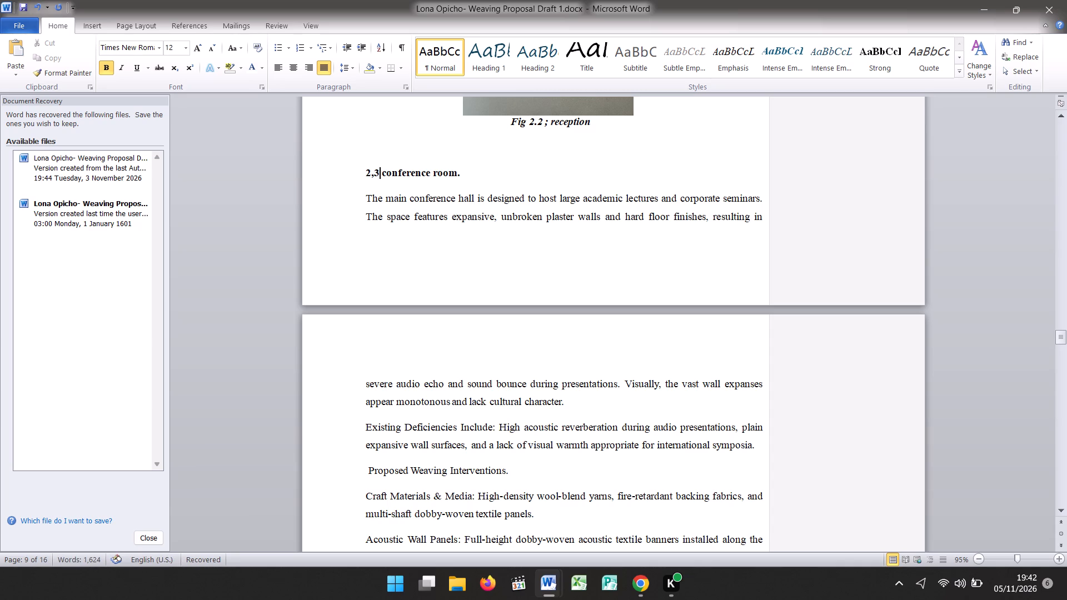
pyautogui.press('BackSpace')
pyautogui.press('BackSpace')
pyautogui.write('.3')
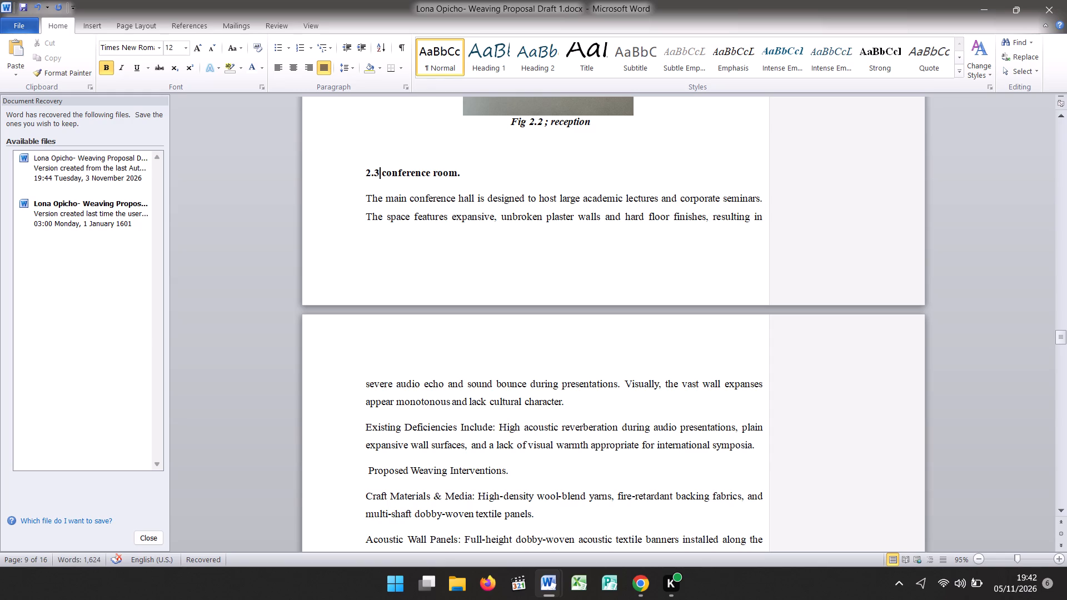
pyautogui.press(',')
pyautogui.press('BackSpace')
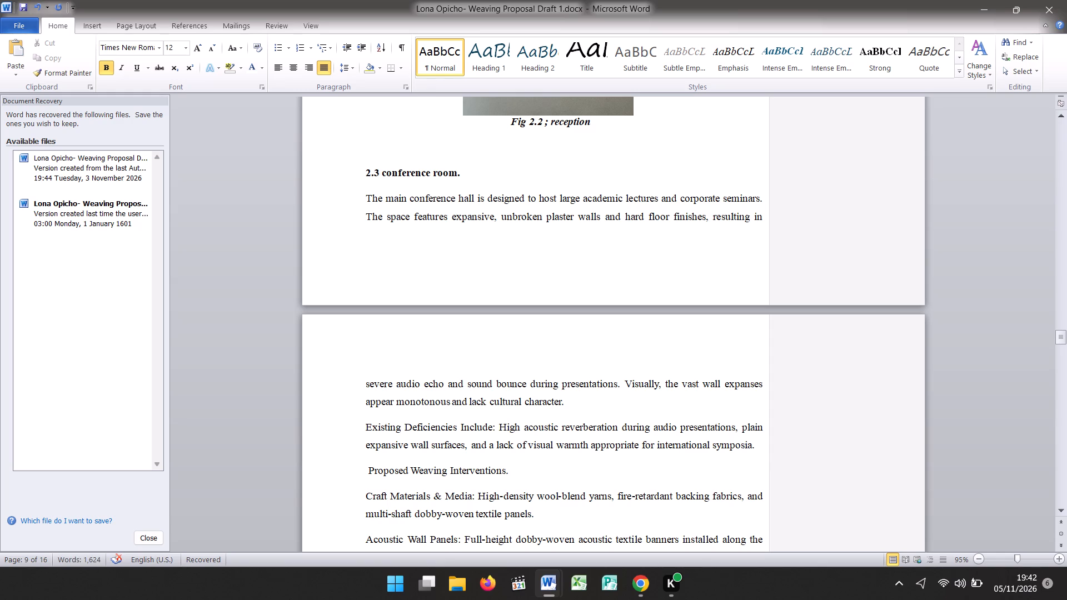
pyautogui.press('[')
pyautogui.press('BackSpace')
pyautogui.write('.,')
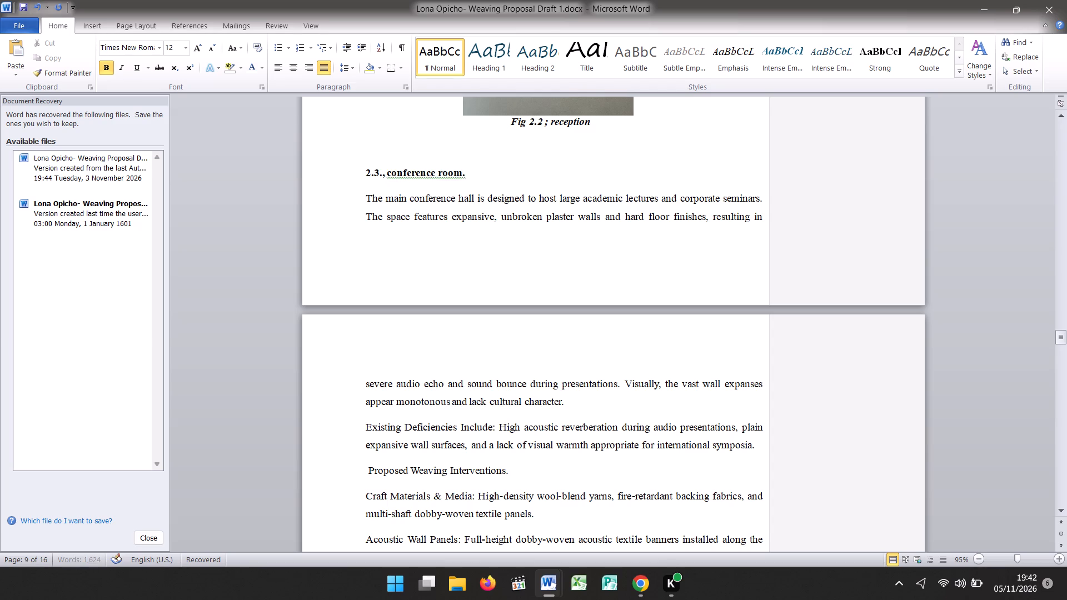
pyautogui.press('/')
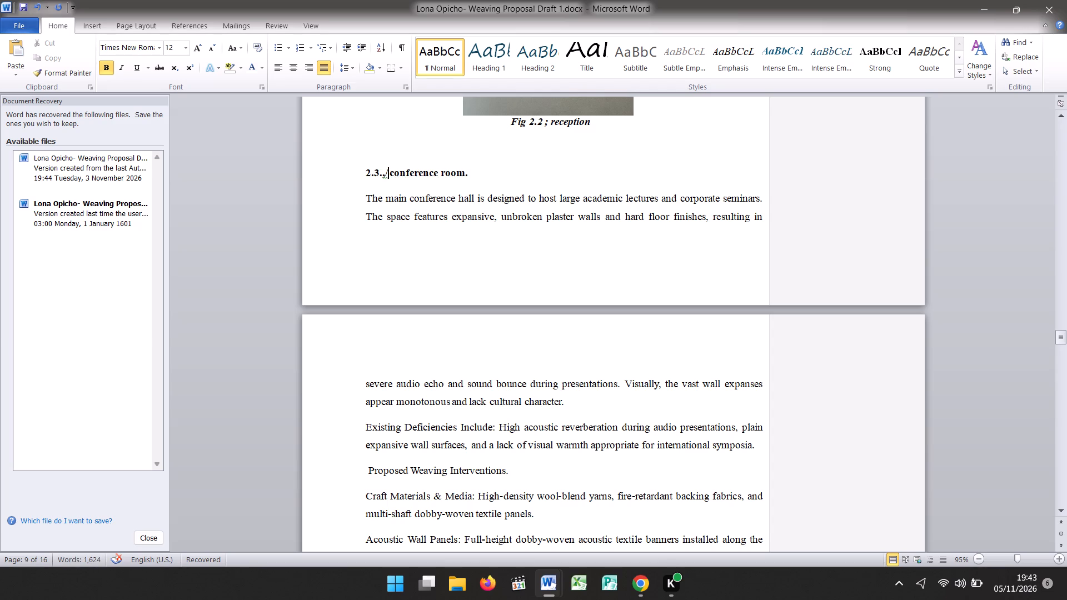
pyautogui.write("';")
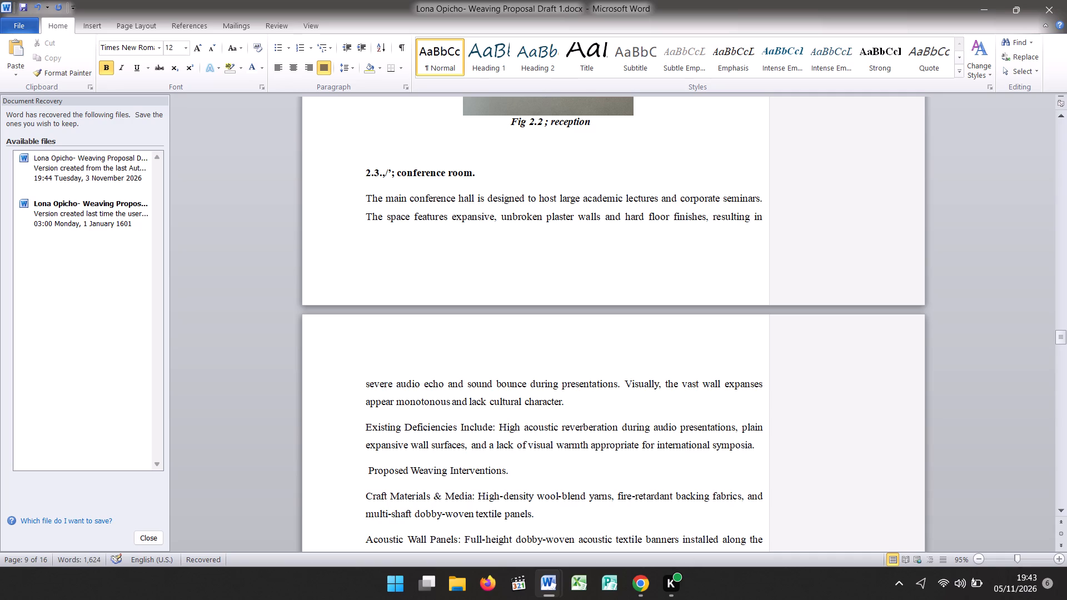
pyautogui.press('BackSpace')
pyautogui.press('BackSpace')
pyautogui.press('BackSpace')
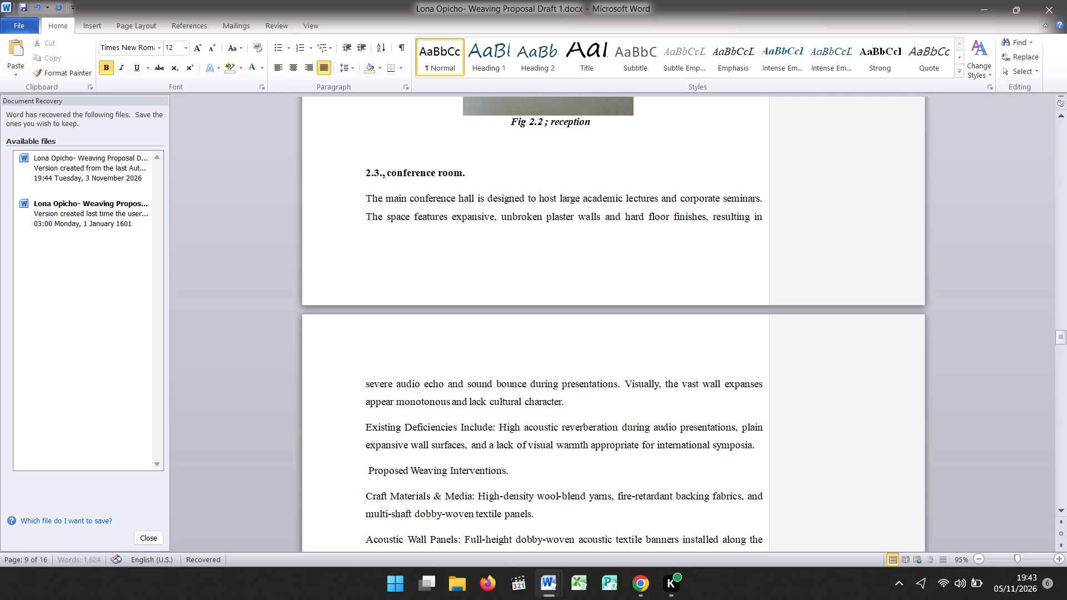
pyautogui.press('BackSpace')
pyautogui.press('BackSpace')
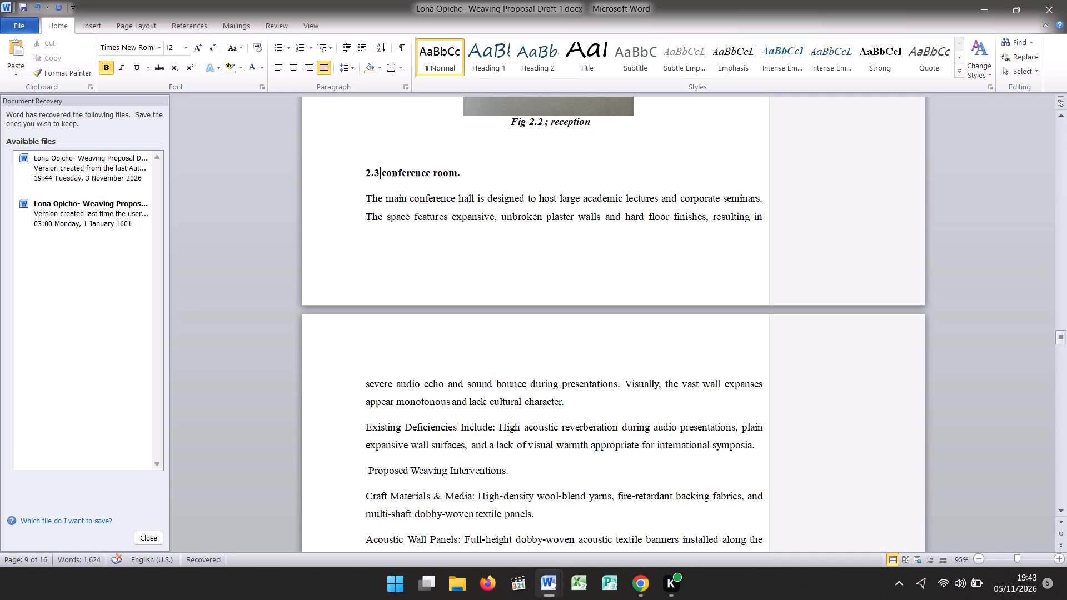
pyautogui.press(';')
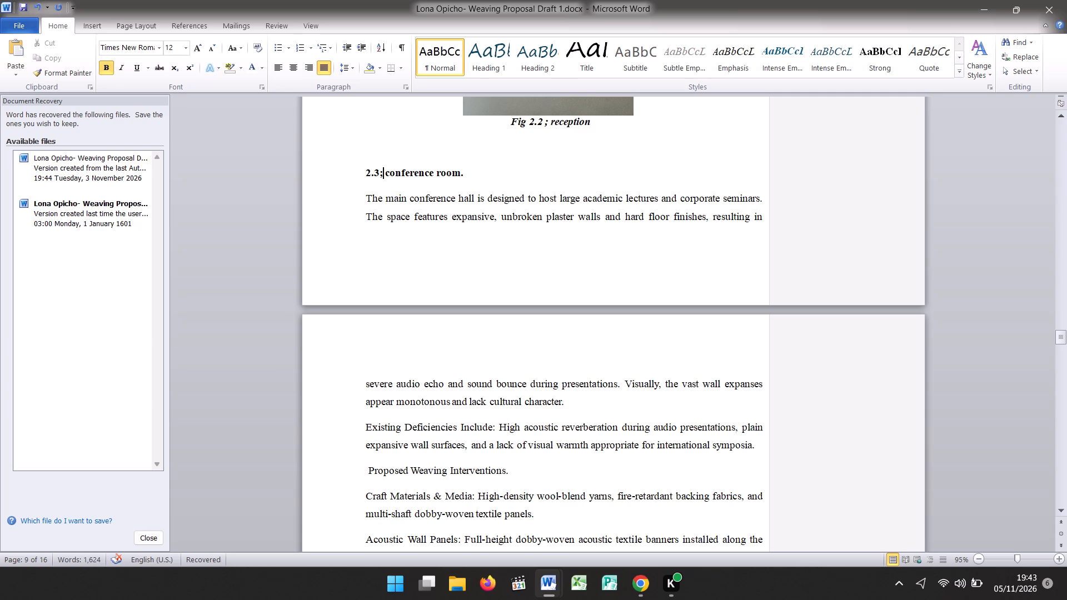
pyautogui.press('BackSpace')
# Delete the section number "2.3" from the conference room heading.
pyautogui.press('BackSpace')
pyautogui.press('BackSpace')
pyautogui.press('BackSpace')
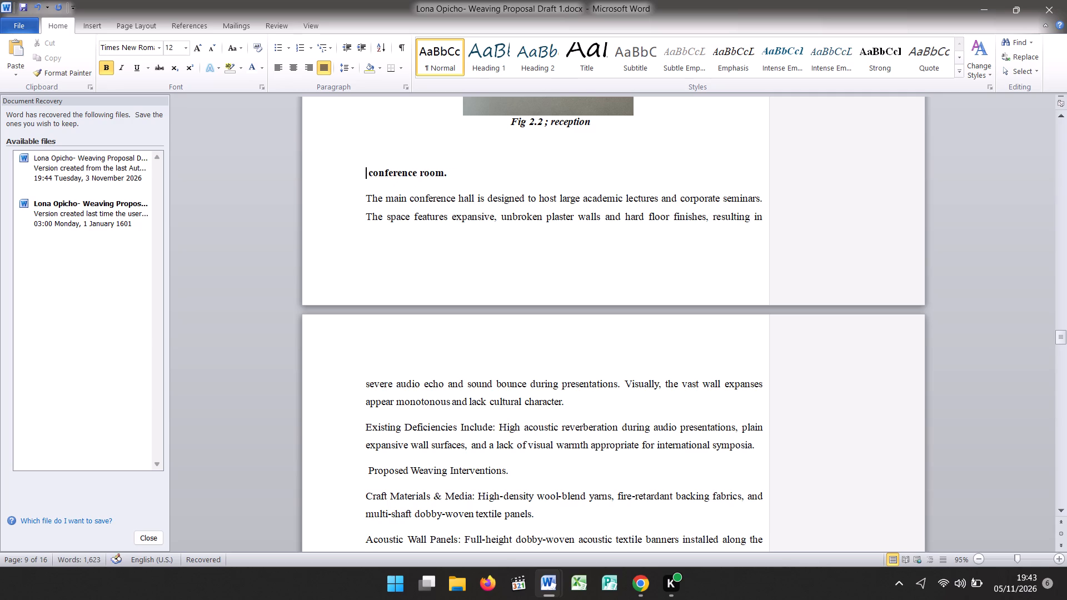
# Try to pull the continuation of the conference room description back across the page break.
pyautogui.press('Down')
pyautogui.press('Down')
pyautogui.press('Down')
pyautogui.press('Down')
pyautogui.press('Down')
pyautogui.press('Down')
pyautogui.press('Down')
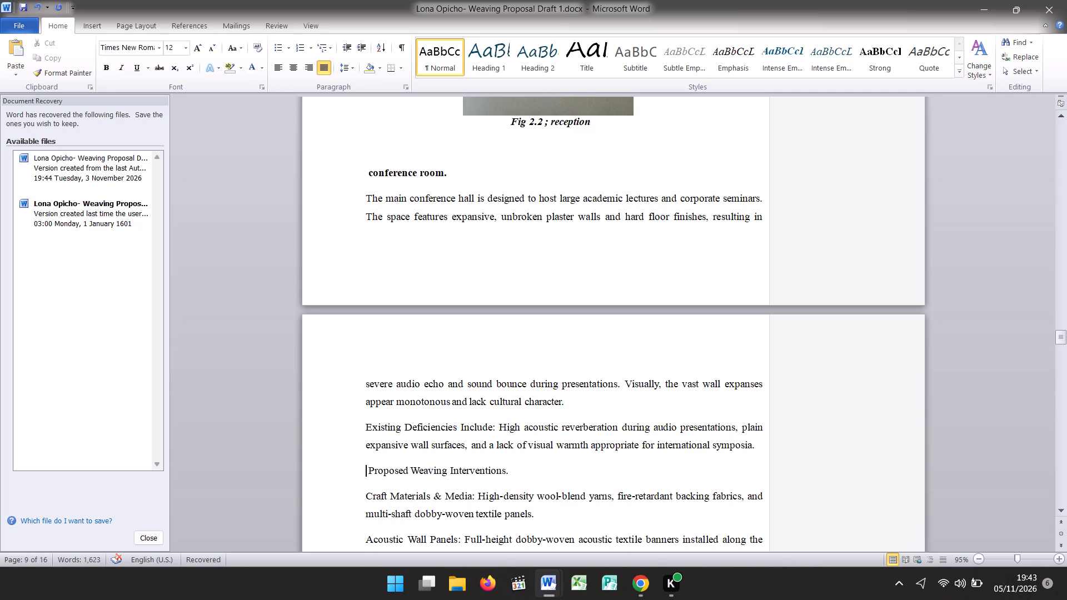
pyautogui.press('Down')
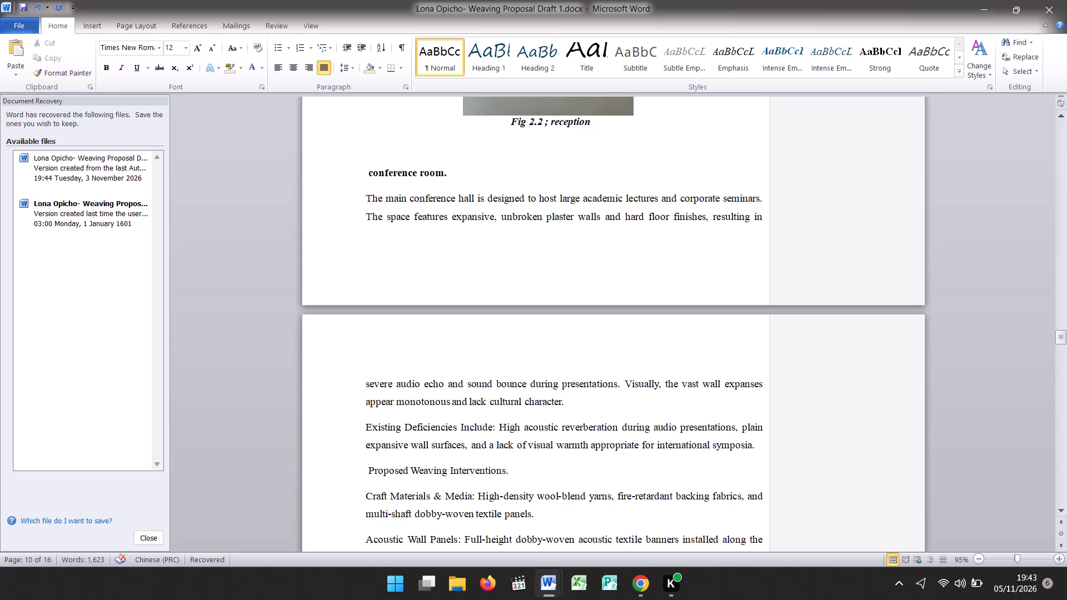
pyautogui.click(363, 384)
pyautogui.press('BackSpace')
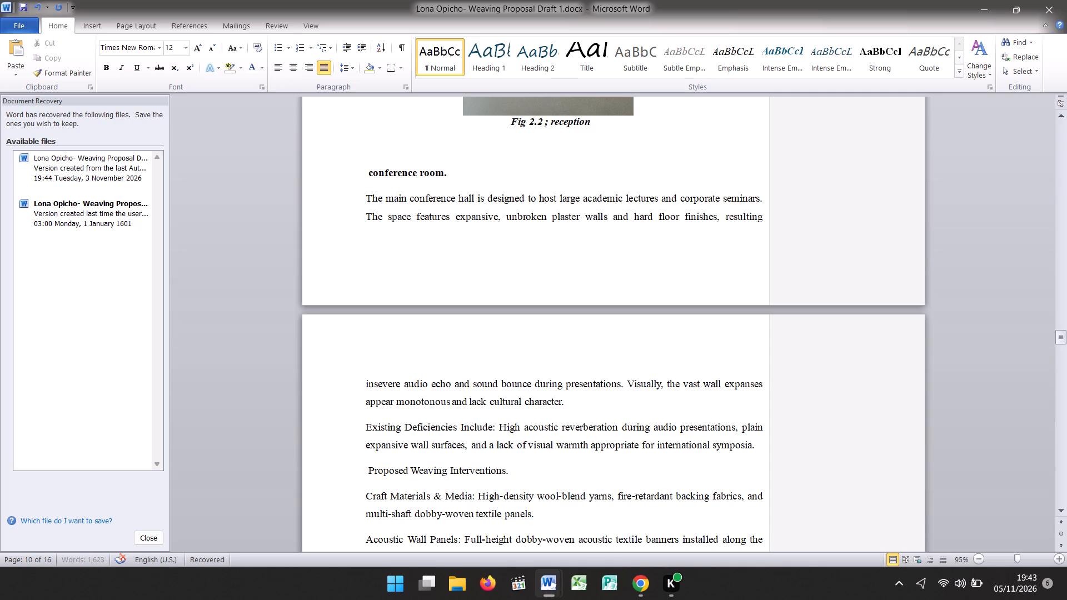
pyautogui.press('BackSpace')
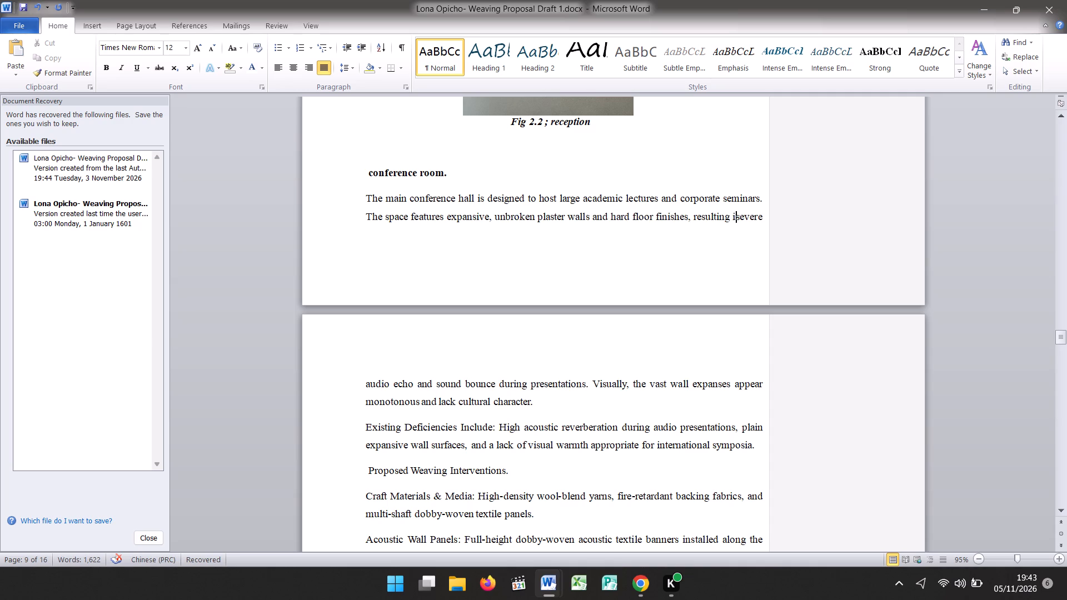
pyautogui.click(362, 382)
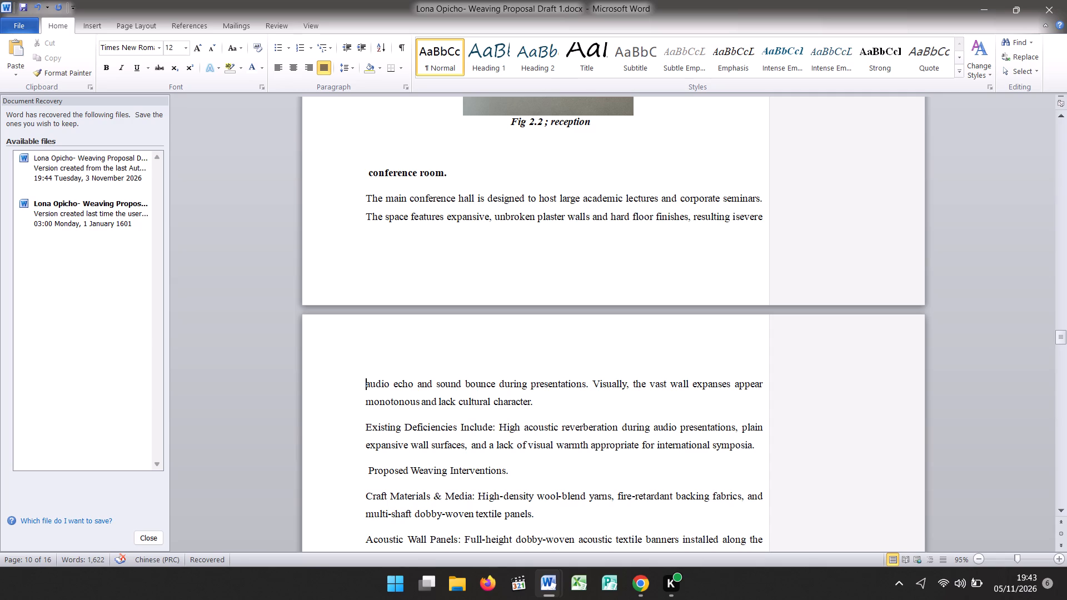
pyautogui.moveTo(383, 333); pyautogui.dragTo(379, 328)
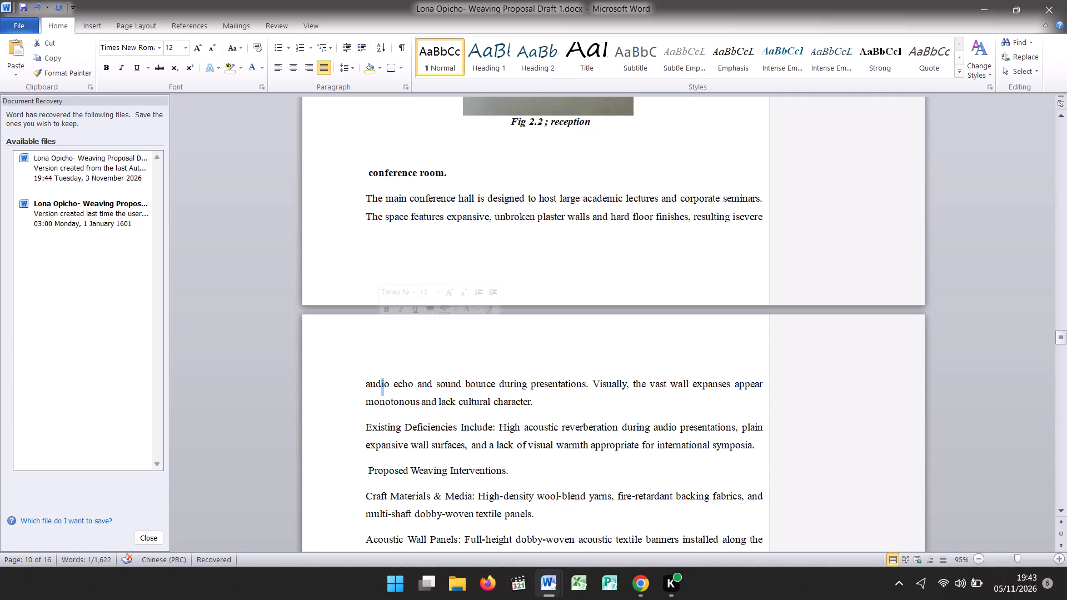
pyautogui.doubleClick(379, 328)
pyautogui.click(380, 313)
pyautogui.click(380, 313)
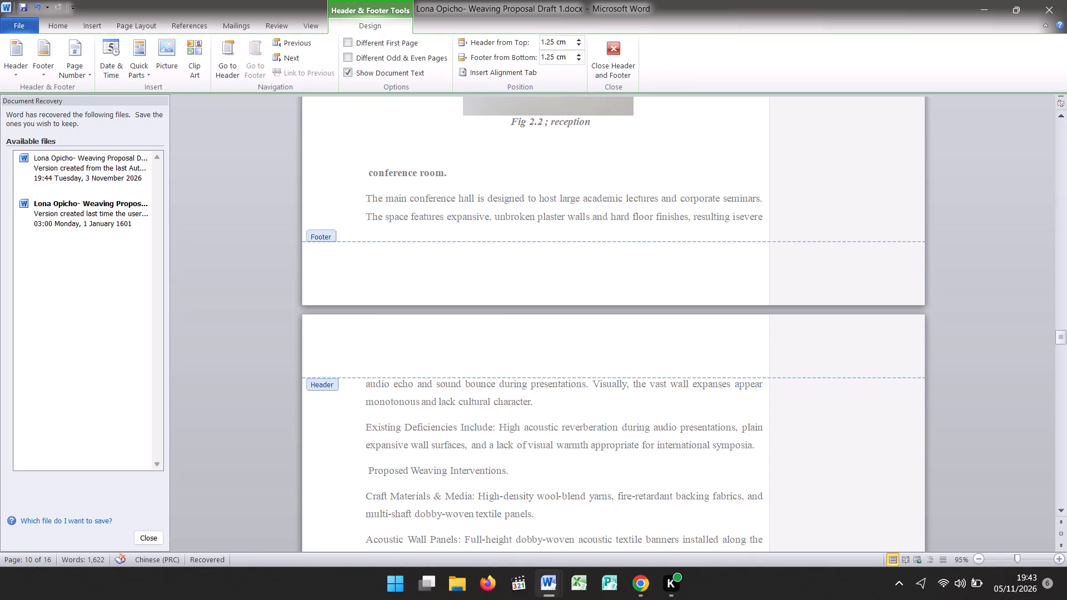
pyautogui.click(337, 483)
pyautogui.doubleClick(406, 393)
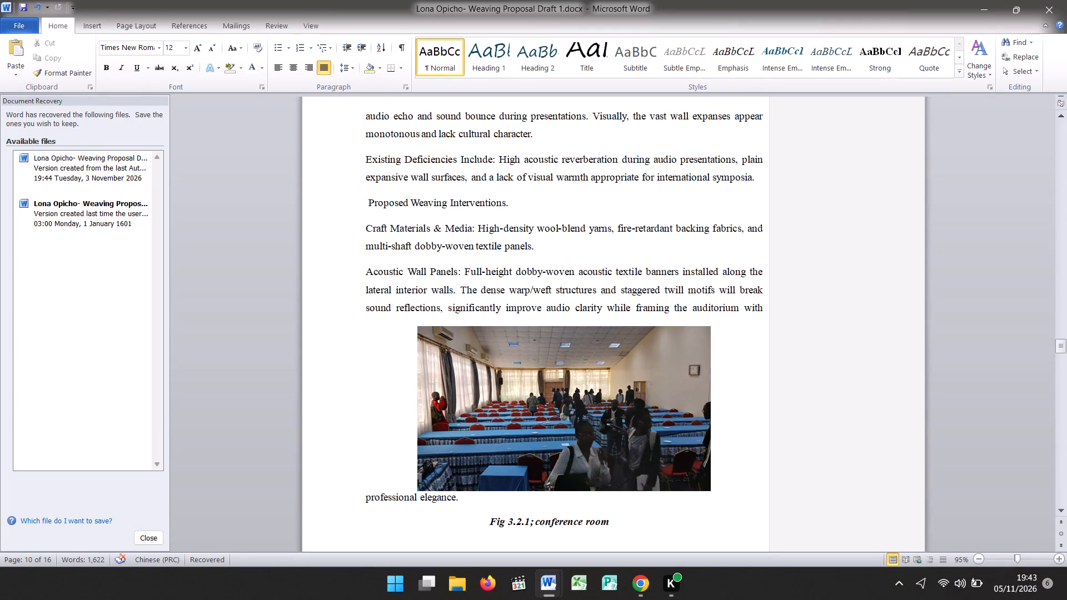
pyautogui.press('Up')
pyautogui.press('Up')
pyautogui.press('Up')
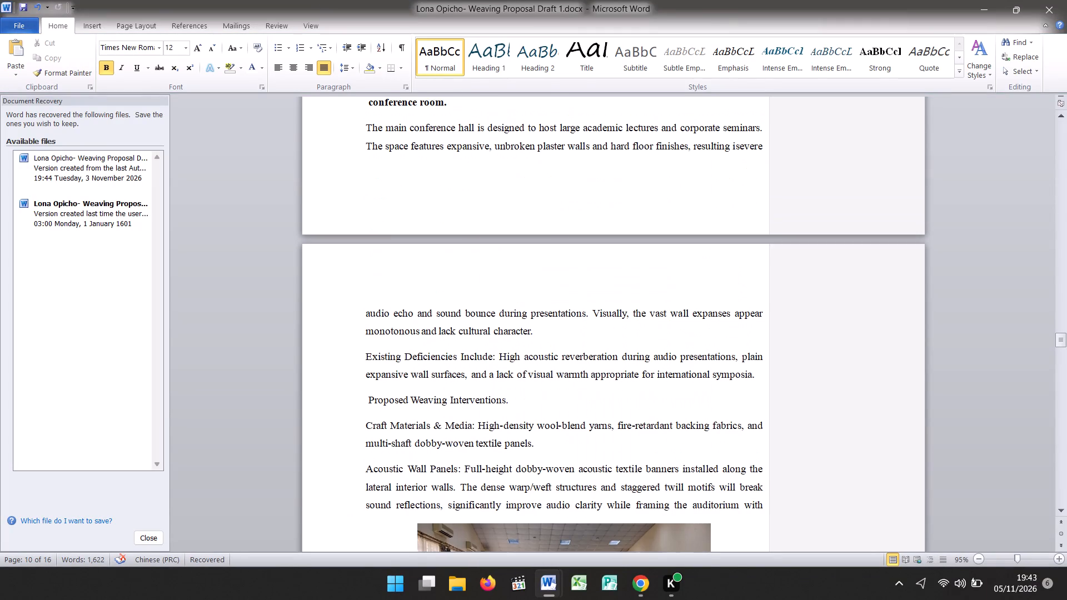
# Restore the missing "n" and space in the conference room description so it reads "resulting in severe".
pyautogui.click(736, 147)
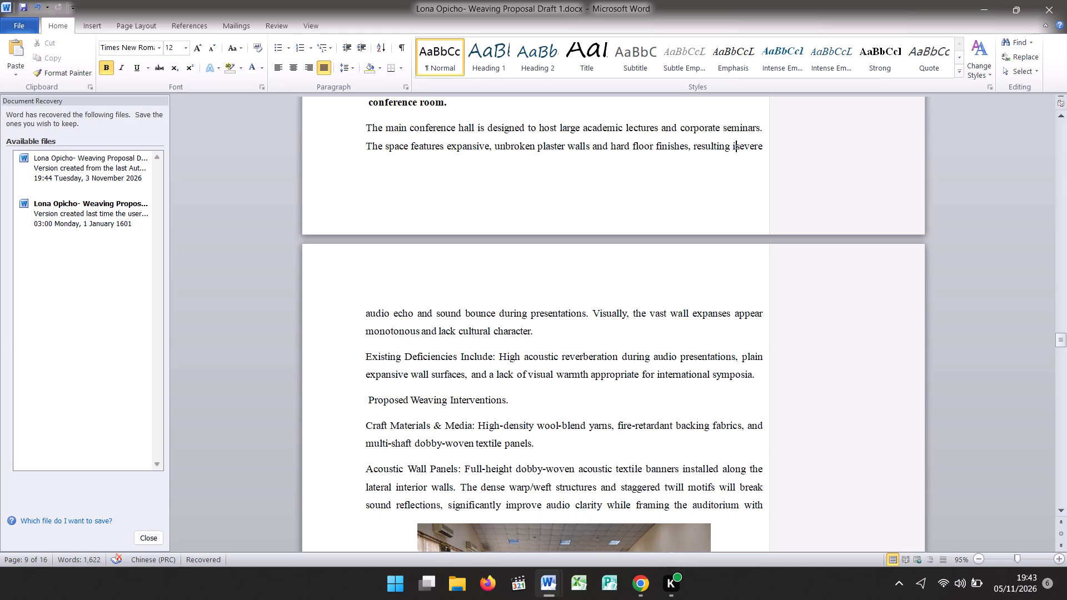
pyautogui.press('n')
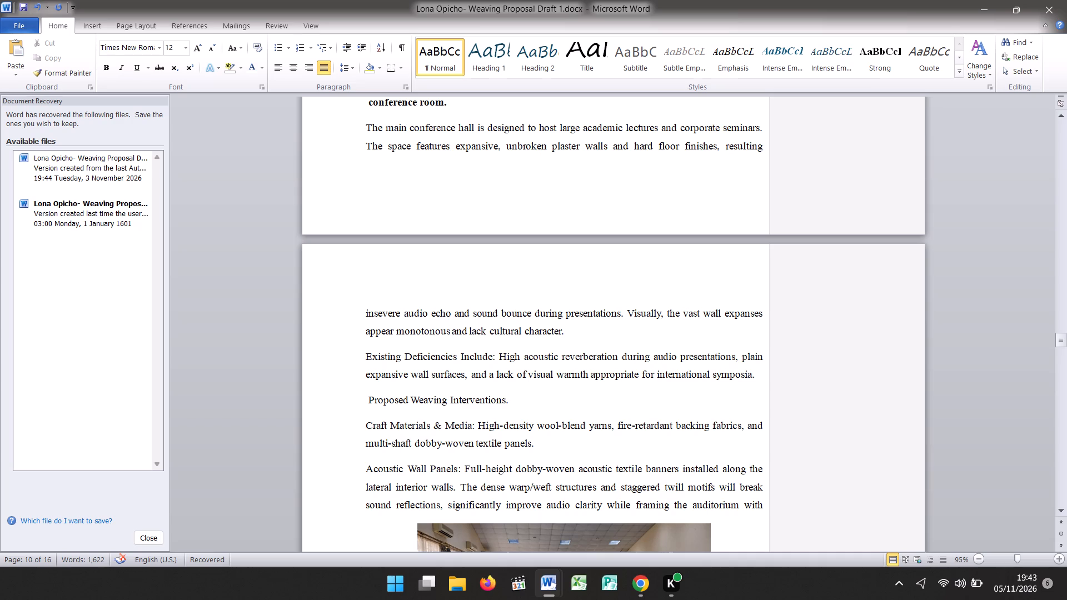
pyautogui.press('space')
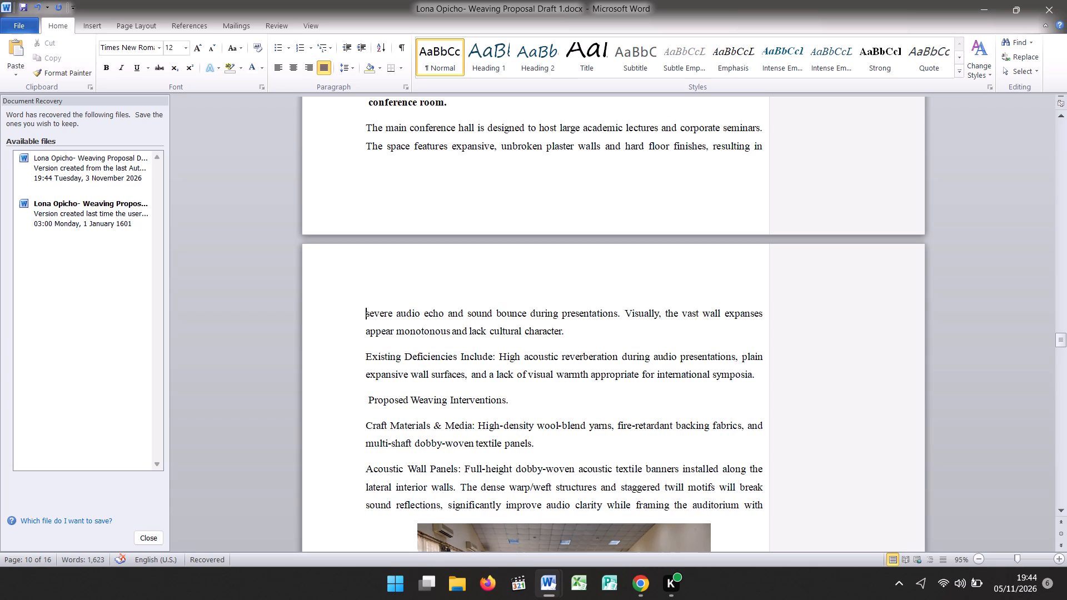
# Go to the Proposed Weaving Interventions line in the conference room section.
pyautogui.press('Down')
pyautogui.press('Down')
pyautogui.press('Down')
pyautogui.press('Down')
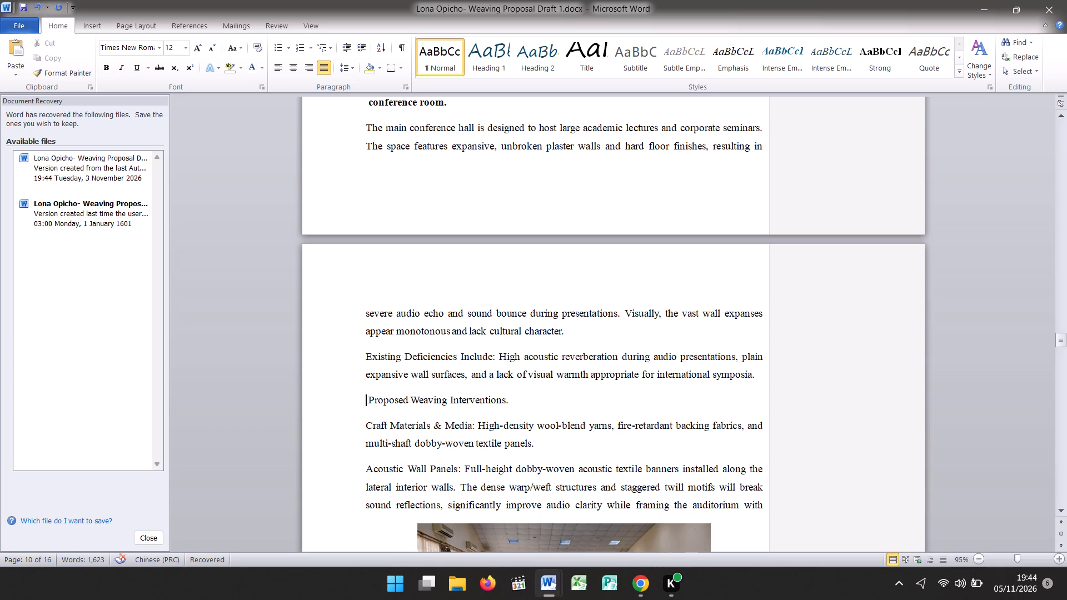
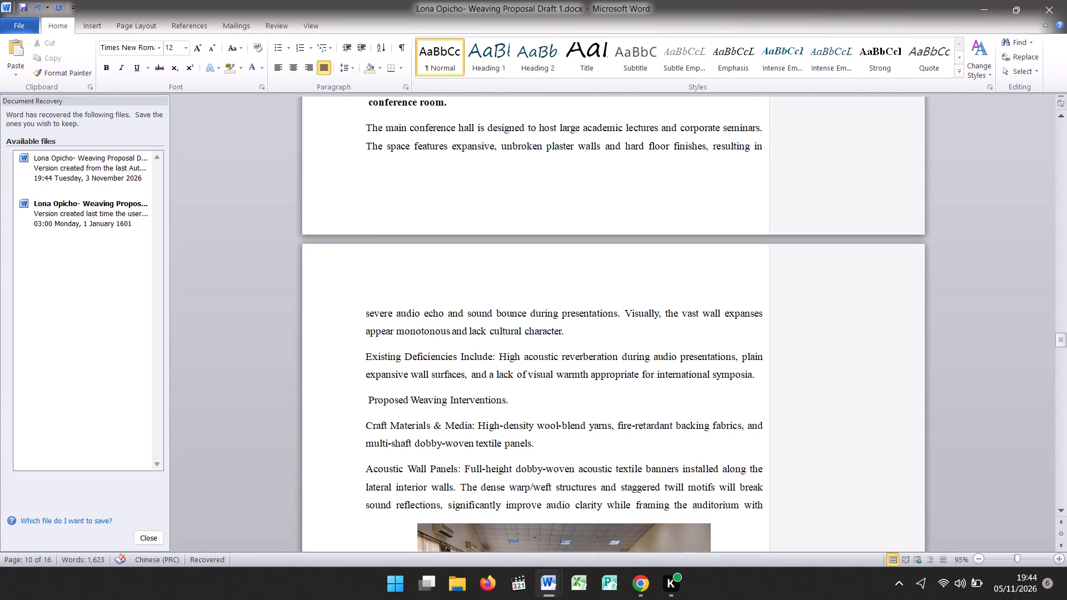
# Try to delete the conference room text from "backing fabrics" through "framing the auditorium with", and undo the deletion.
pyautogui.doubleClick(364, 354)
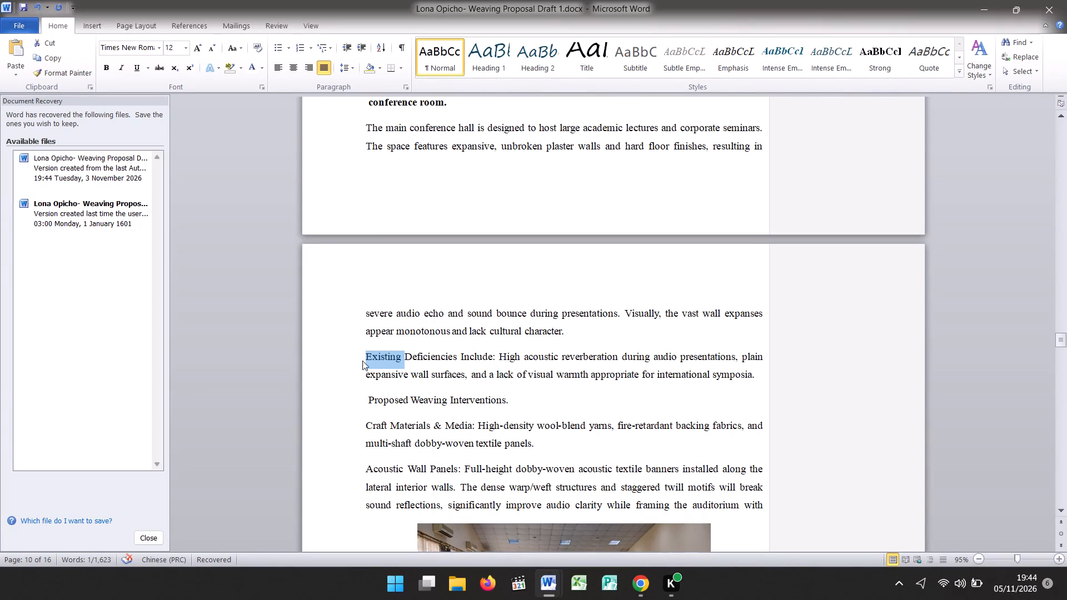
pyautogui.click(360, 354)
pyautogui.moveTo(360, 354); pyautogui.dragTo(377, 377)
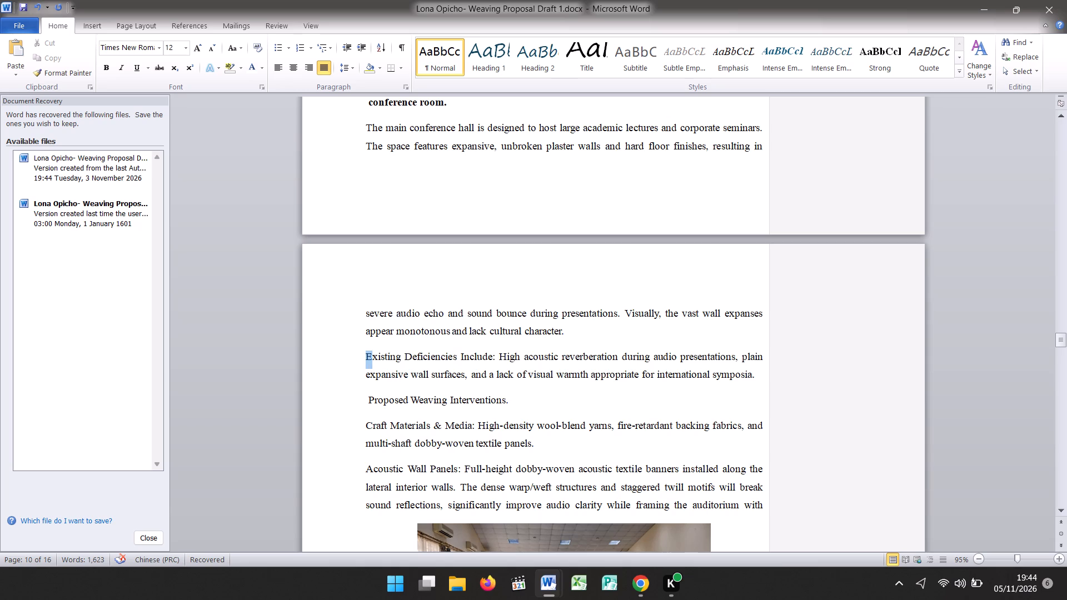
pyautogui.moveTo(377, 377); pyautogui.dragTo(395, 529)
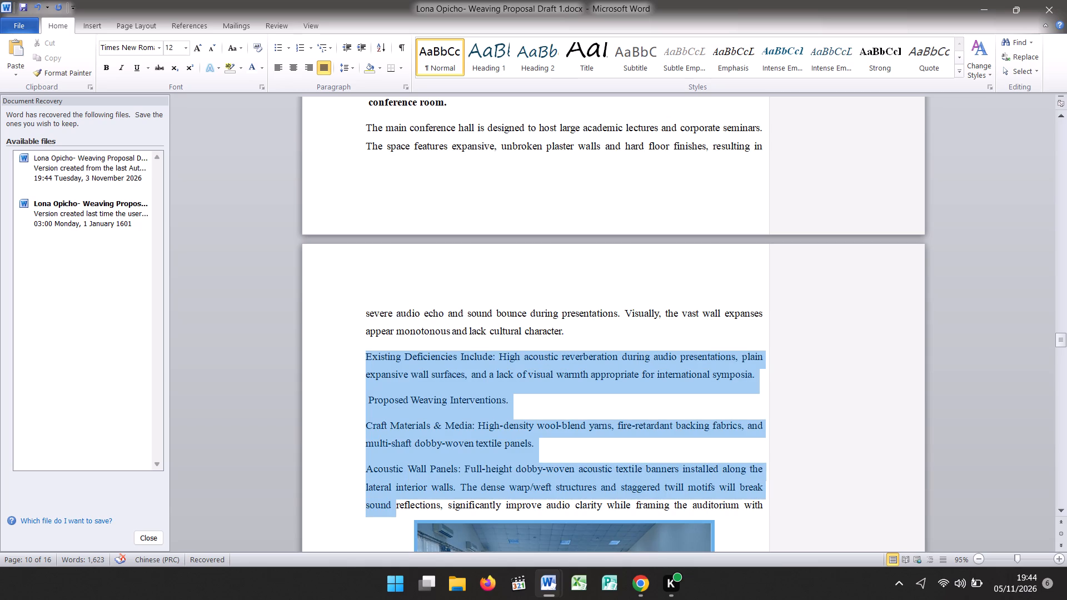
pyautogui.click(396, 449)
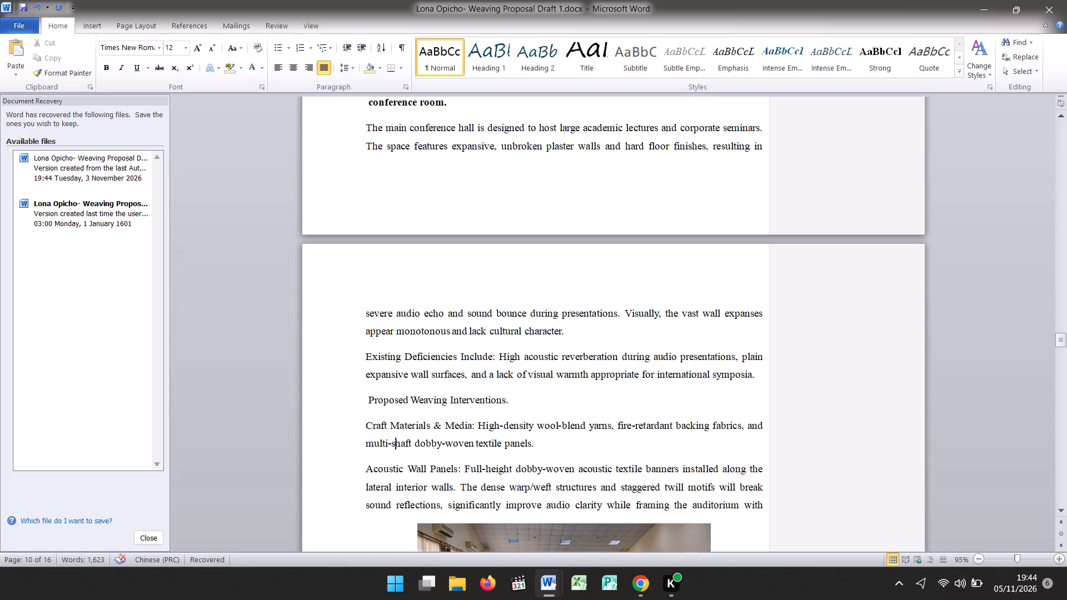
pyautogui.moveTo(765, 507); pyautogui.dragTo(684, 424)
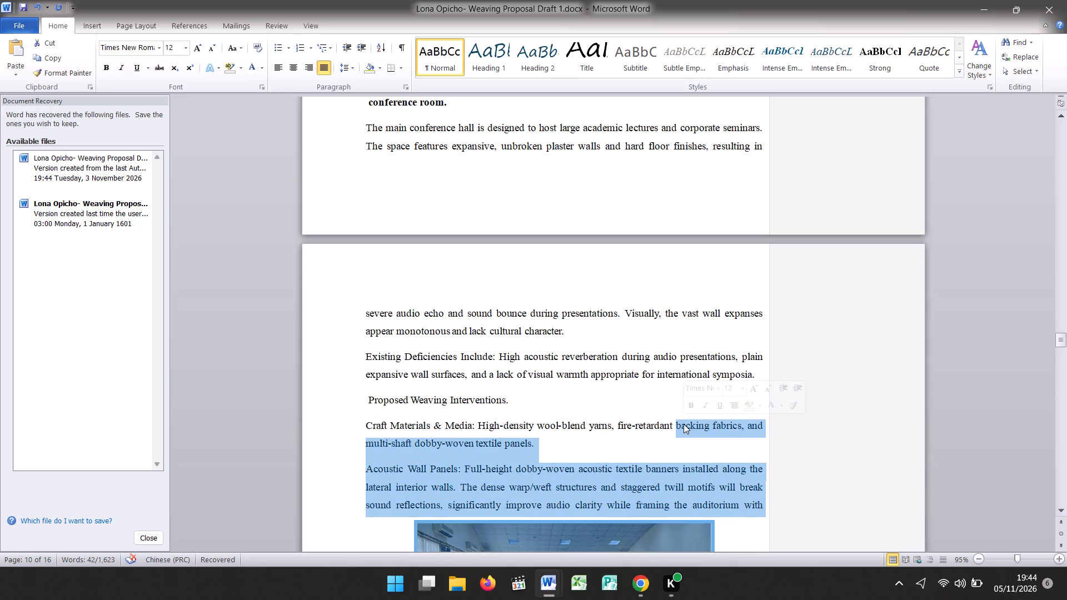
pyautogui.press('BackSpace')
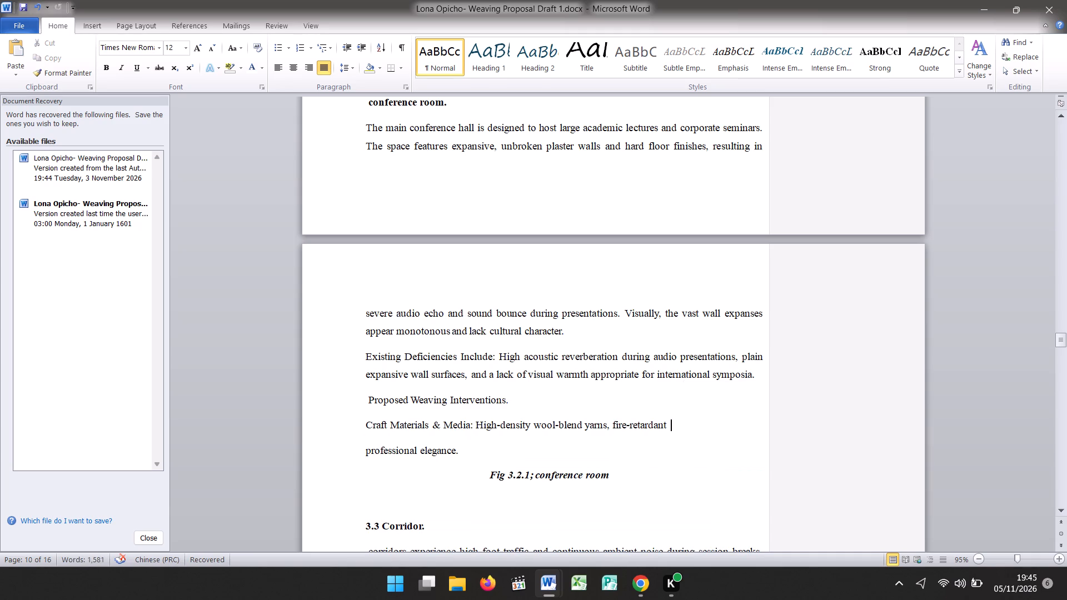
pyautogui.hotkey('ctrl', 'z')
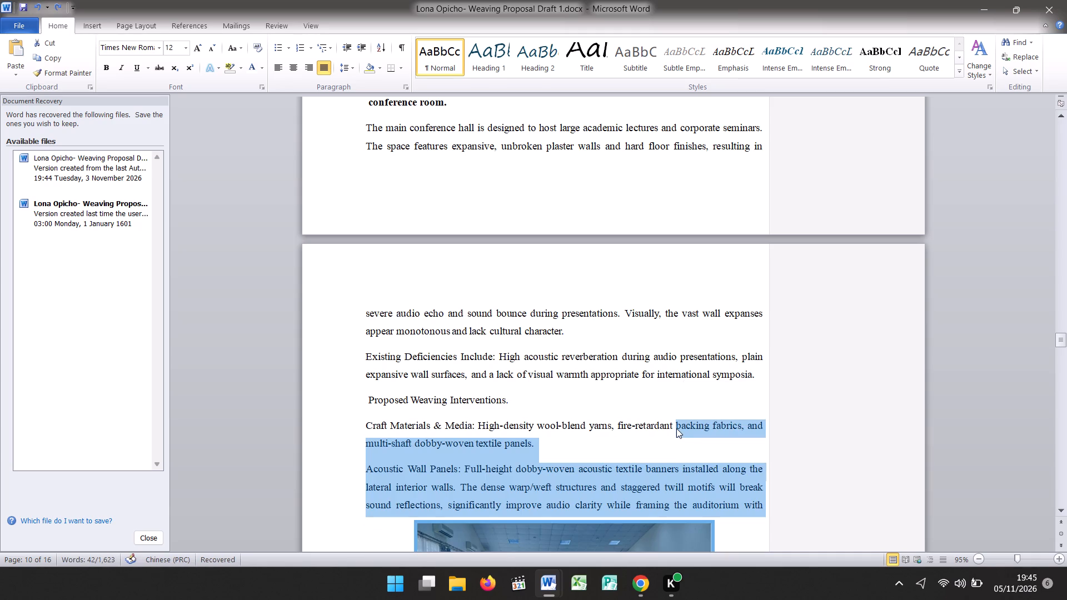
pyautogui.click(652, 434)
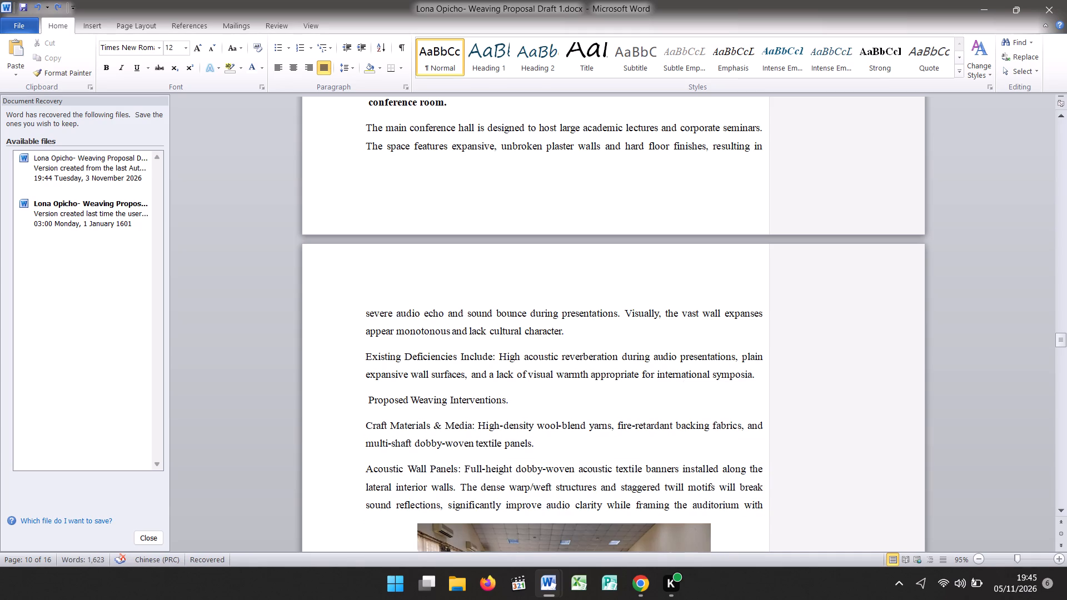
# Copy the conference room photo.
pyautogui.click(652, 534)
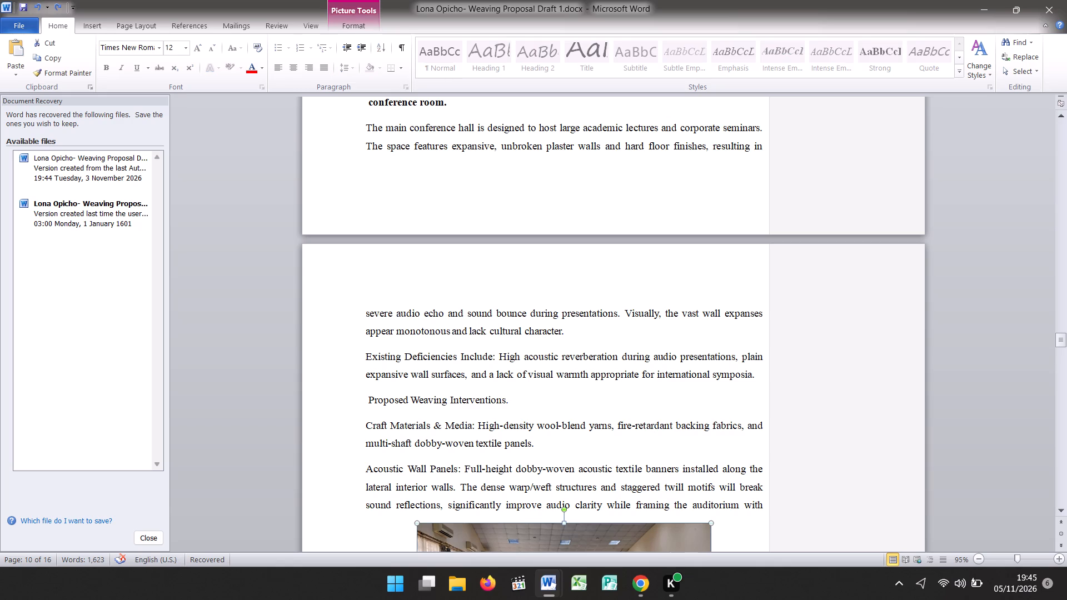
pyautogui.hotkey('ctrl', 'c')
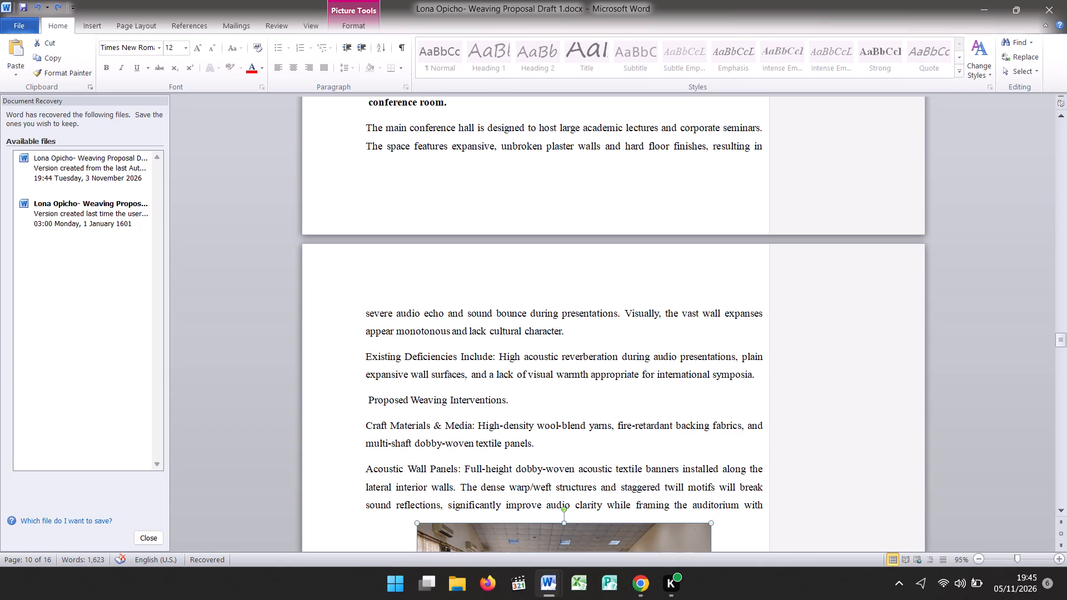
# Delete the conference room text from "Existing Deficiencies Include" through "framing the auditorium with", keeping the photo.
pyautogui.click(763, 505)
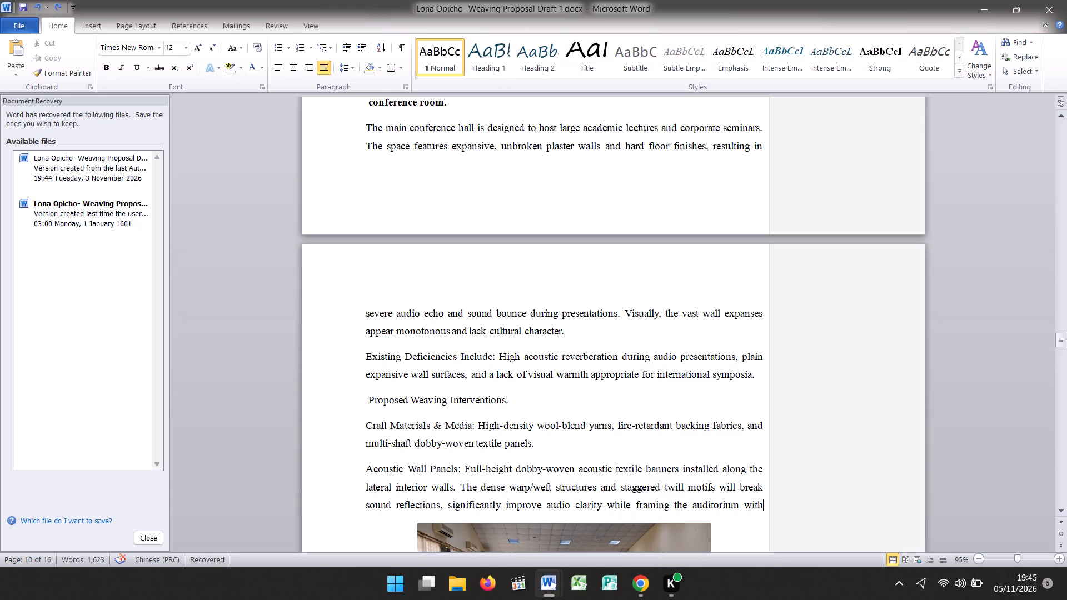
pyautogui.press('BackSpace')
pyautogui.press('BackSpace')
pyautogui.press('BackSpace')
pyautogui.press('BackSpace')
pyautogui.press('BackSpace')
pyautogui.press('BackSpace')
pyautogui.press('BackSpace')
pyautogui.press('BackSpace')
pyautogui.press('BackSpace')
pyautogui.press('BackSpace')
pyautogui.press('BackSpace')
pyautogui.press('BackSpace')
pyautogui.press('BackSpace')
pyautogui.press('BackSpace')
pyautogui.press('BackSpace')
pyautogui.press('BackSpace')
pyautogui.press('BackSpace')
pyautogui.press('BackSpace')
pyautogui.press('BackSpace')
pyautogui.press('BackSpace')
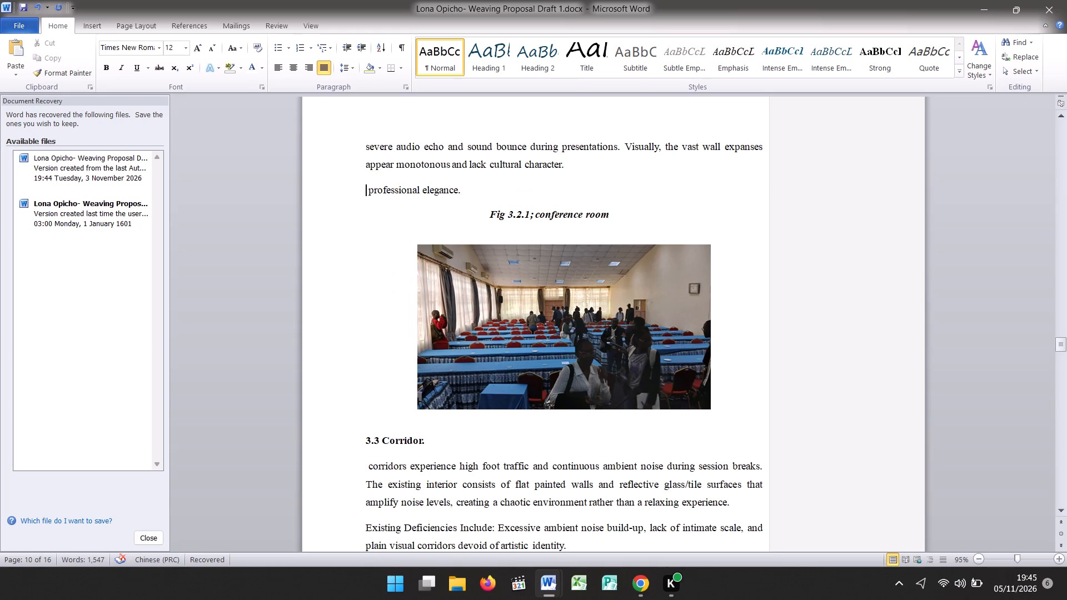
# Delete the leftover words "professional elegance." above the conference room figure caption.
pyautogui.click(491, 199)
pyautogui.press('BackSpace')
pyautogui.press('BackSpace')
pyautogui.press('BackSpace')
pyautogui.press('BackSpace')
pyautogui.press('BackSpace')
pyautogui.press('BackSpace')
pyautogui.press('BackSpace')
pyautogui.press('BackSpace')
pyautogui.press('BackSpace')
pyautogui.press('BackSpace')
pyautogui.press('BackSpace')
pyautogui.press('BackSpace')
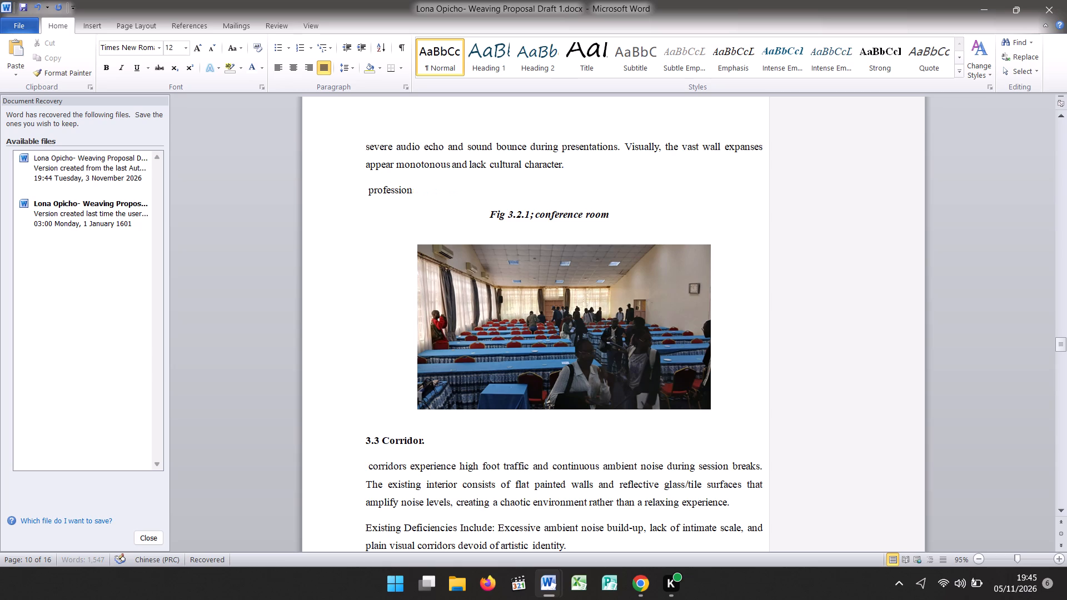
pyautogui.press('BackSpace')
pyautogui.press('BackSpace')
pyautogui.press('BackSpace')
pyautogui.press('BackSpace')
pyautogui.press('BackSpace')
pyautogui.press('BackSpace')
pyautogui.press('BackSpace')
pyautogui.press('BackSpace')
pyautogui.press('BackSpace')
pyautogui.press('BackSpace')
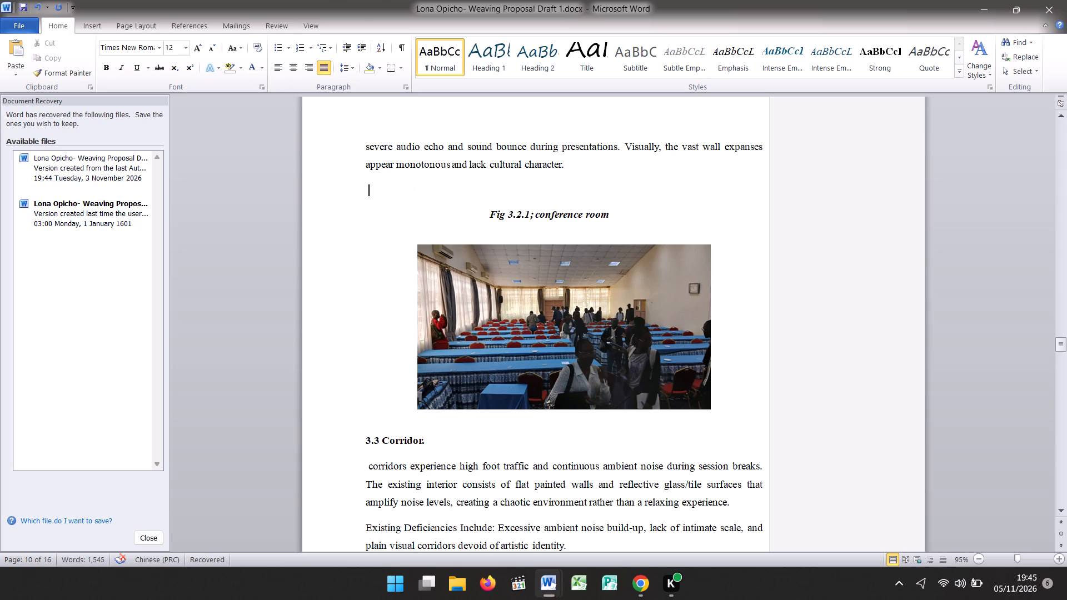
# Nudge the conference room photo upward until it sits above its caption "Fig 3.2.1; conference room".
pyautogui.click(515, 261)
pyautogui.press('Up')
pyautogui.press('Up')
pyautogui.press('Up')
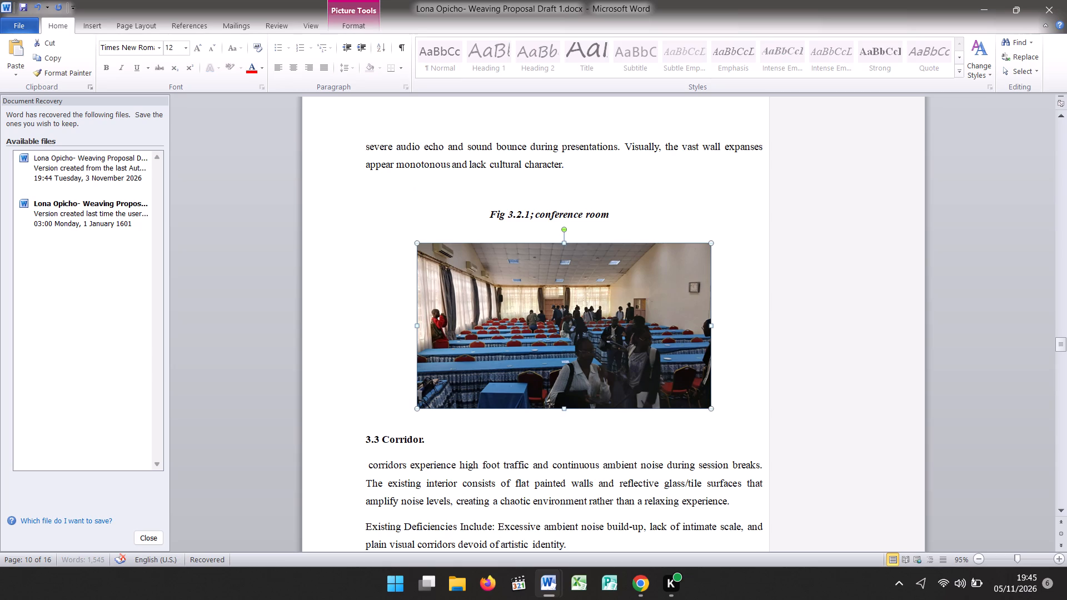
pyautogui.press('Up')
pyautogui.press('Up')
pyautogui.press('Up')
pyautogui.press('Up')
pyautogui.press('Up')
pyautogui.press('Up')
pyautogui.press('Up')
pyautogui.press('Up')
pyautogui.press('Up')
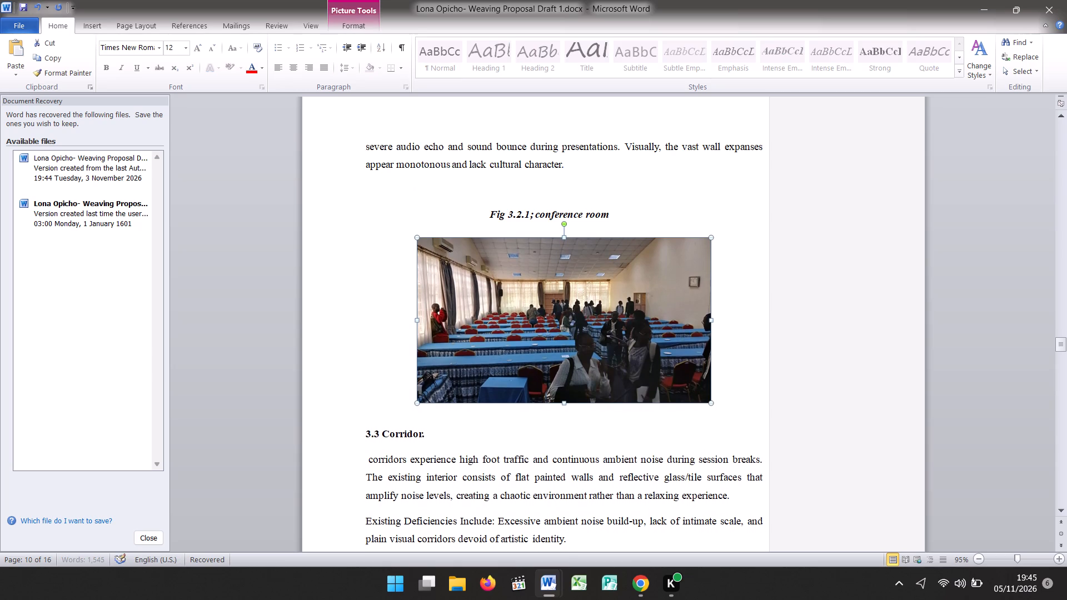
pyautogui.press('Up')
pyautogui.press('Up')
pyautogui.press('Up')
pyautogui.press('Up')
pyautogui.press('Up')
pyautogui.press('Up')
pyautogui.press('Up')
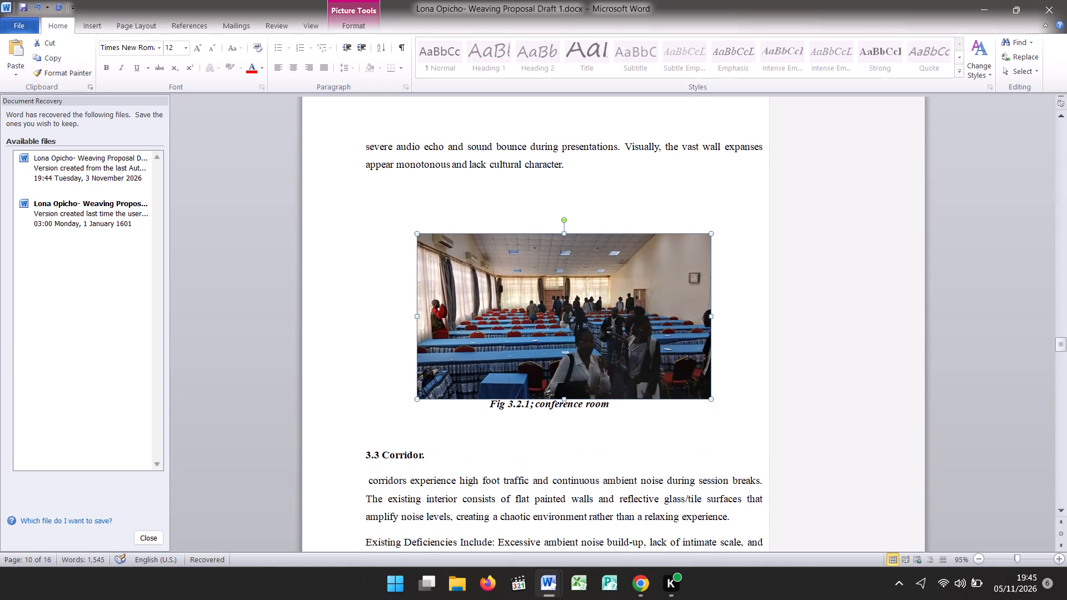
pyautogui.press('Up')
pyautogui.press('Up')
pyautogui.press('Up')
pyautogui.press('Up')
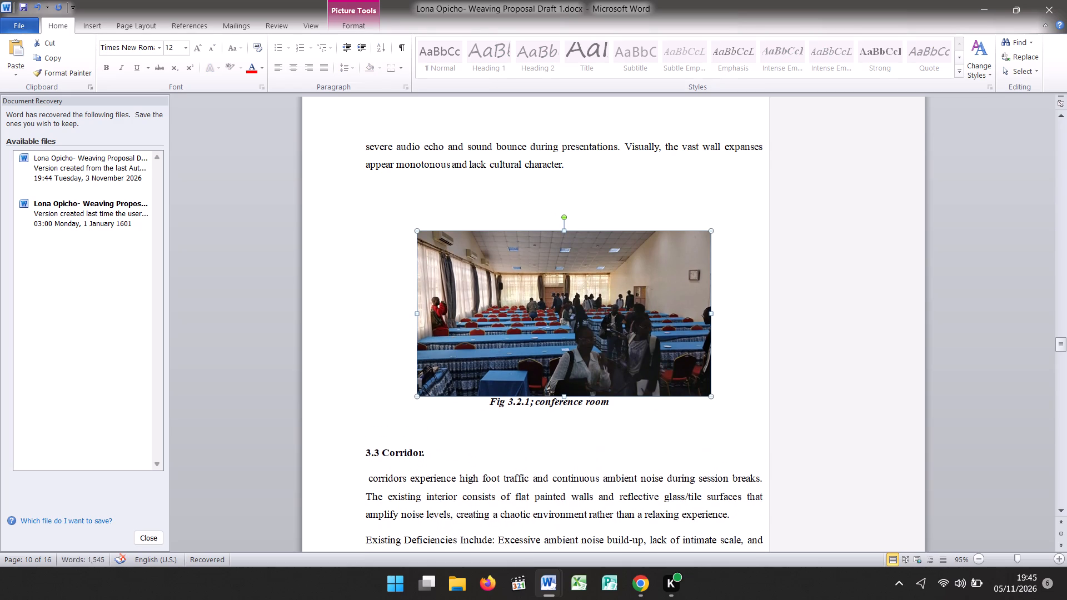
pyautogui.click(383, 333)
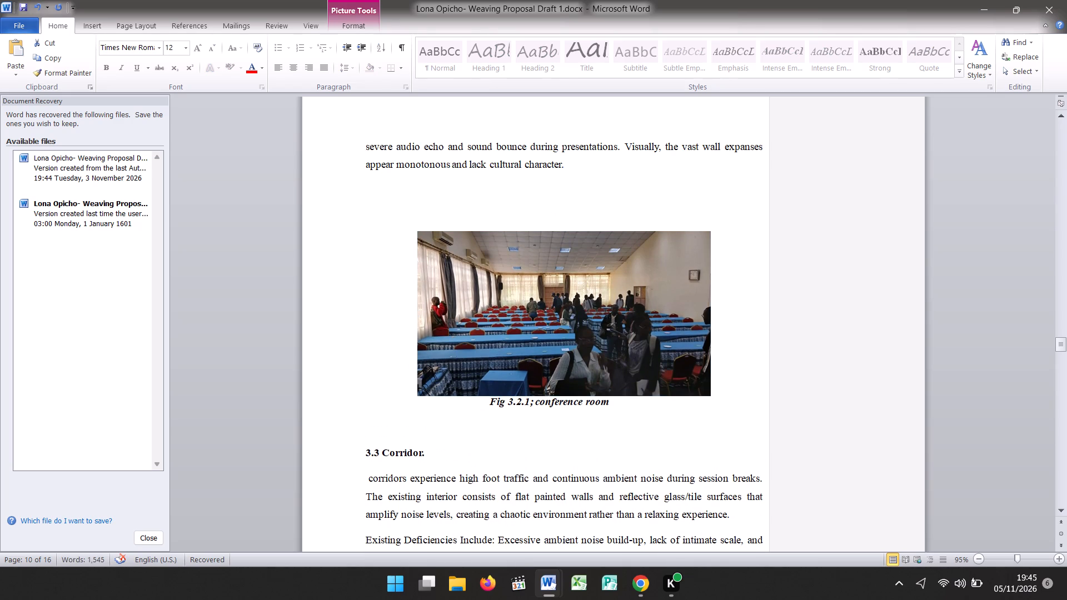
# Review the text and figures from the conference room section back up to the Reception Foyer heading.
pyautogui.press('Up')
pyautogui.press('Up')
pyautogui.press('Up')
pyautogui.press('Up')
pyautogui.press('Up')
pyautogui.press('Up')
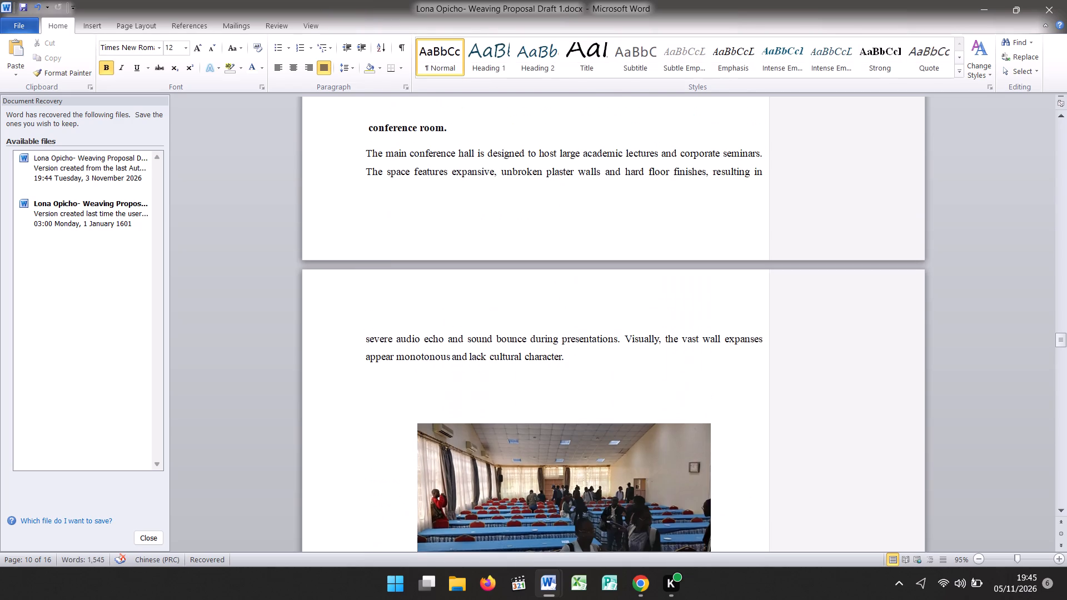
pyautogui.press('Up')
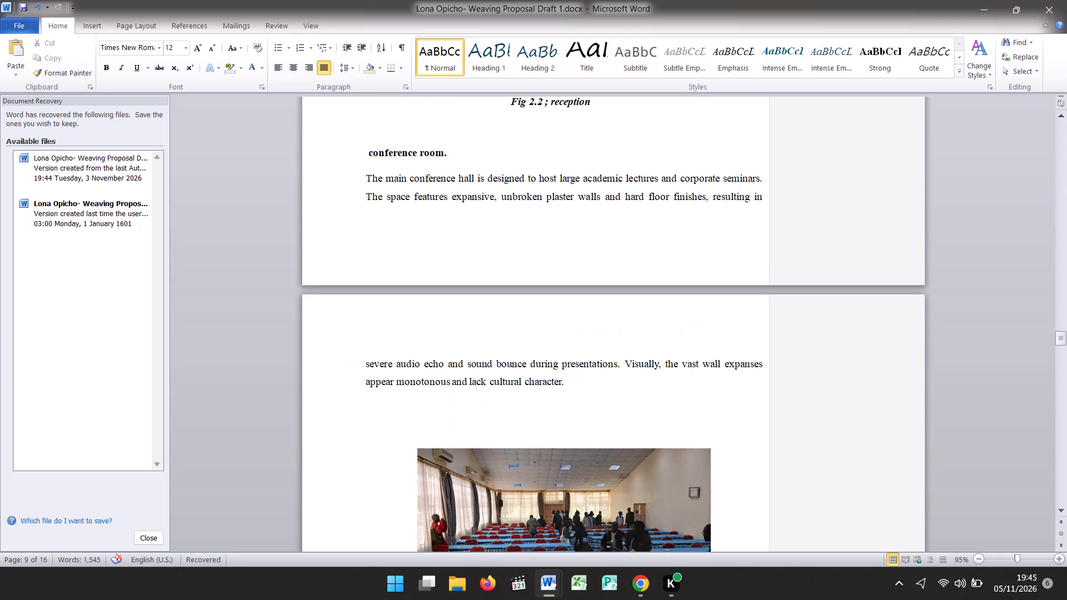
pyautogui.press('Down')
pyautogui.press('Up')
pyautogui.press('Up')
pyautogui.press('Up')
pyautogui.press('Up')
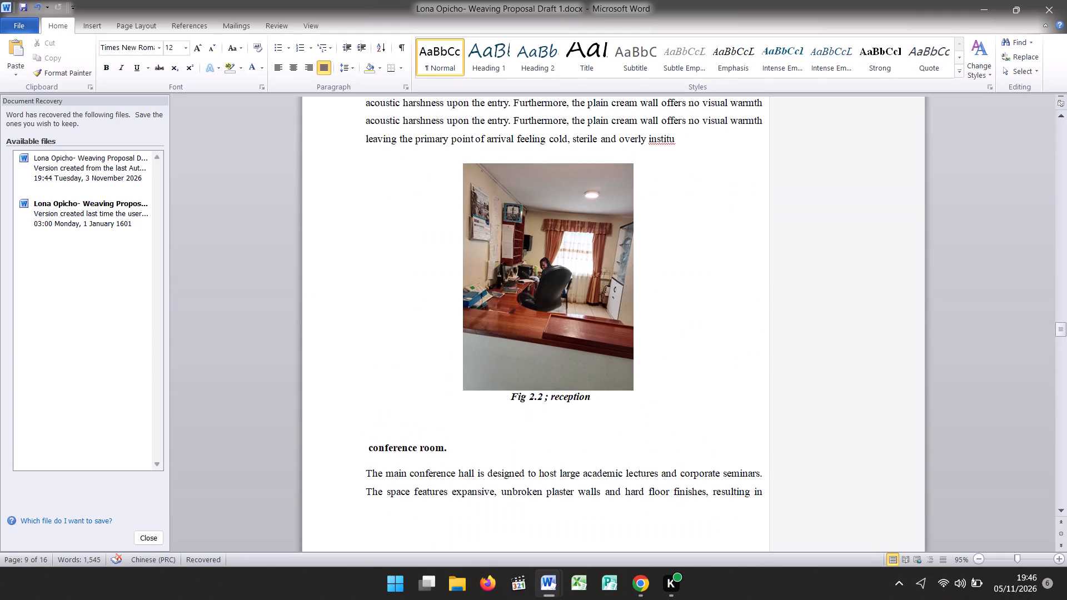
pyautogui.press('Up')
pyautogui.press('Up')
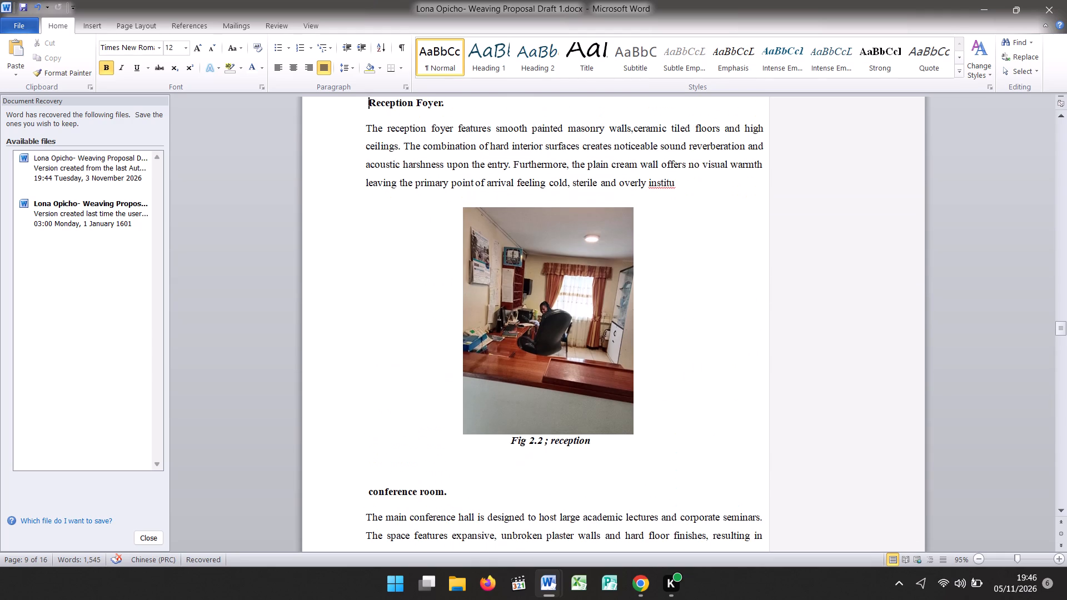
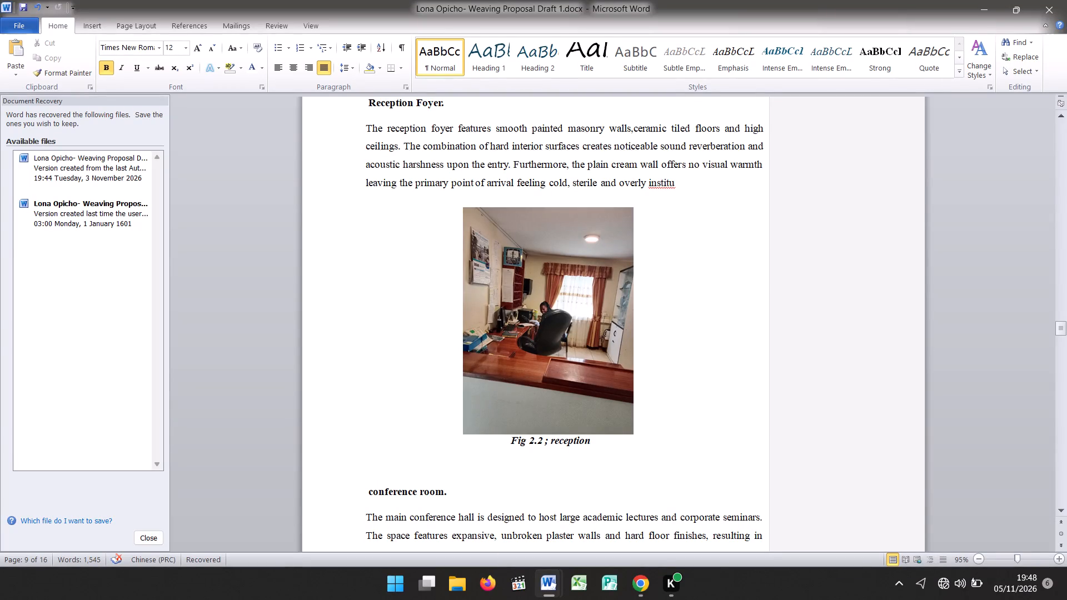
# Complete the cut-off last word of the Reception Foyer paragraph so it reads "institutional".
pyautogui.click(677, 183)
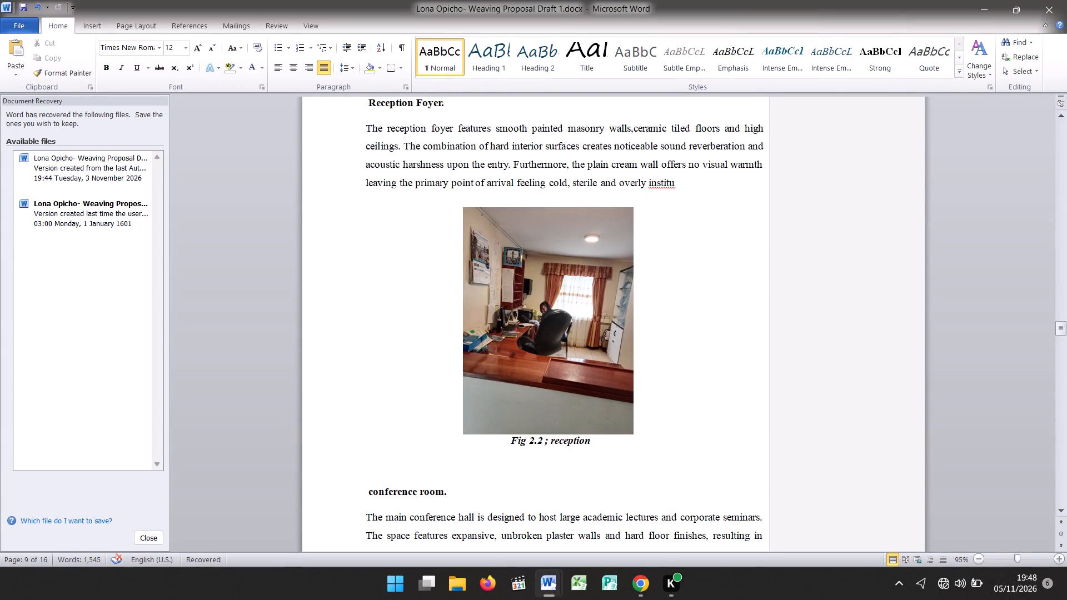
pyautogui.write('tional')
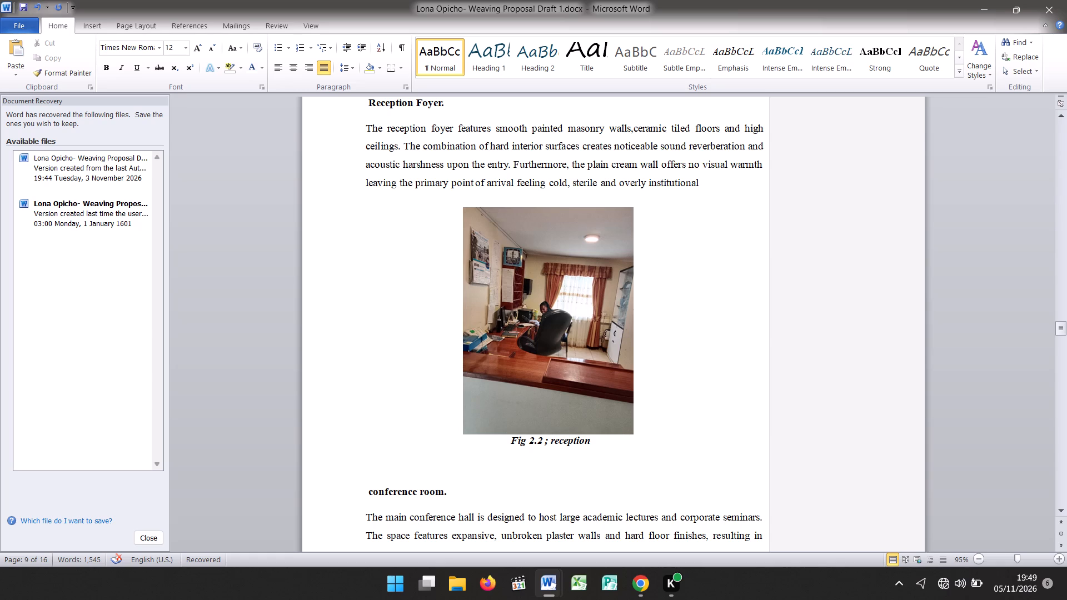
# Nudge the conference room photo upward until it sits directly beneath the paragraph ending "lack cultural character.".
pyautogui.press('Down')
pyautogui.press('Down')
pyautogui.press('Down')
pyautogui.press('Down')
pyautogui.press('Down')
pyautogui.press('Down')
pyautogui.press('Down')
pyautogui.press('Down')
pyautogui.press('Down')
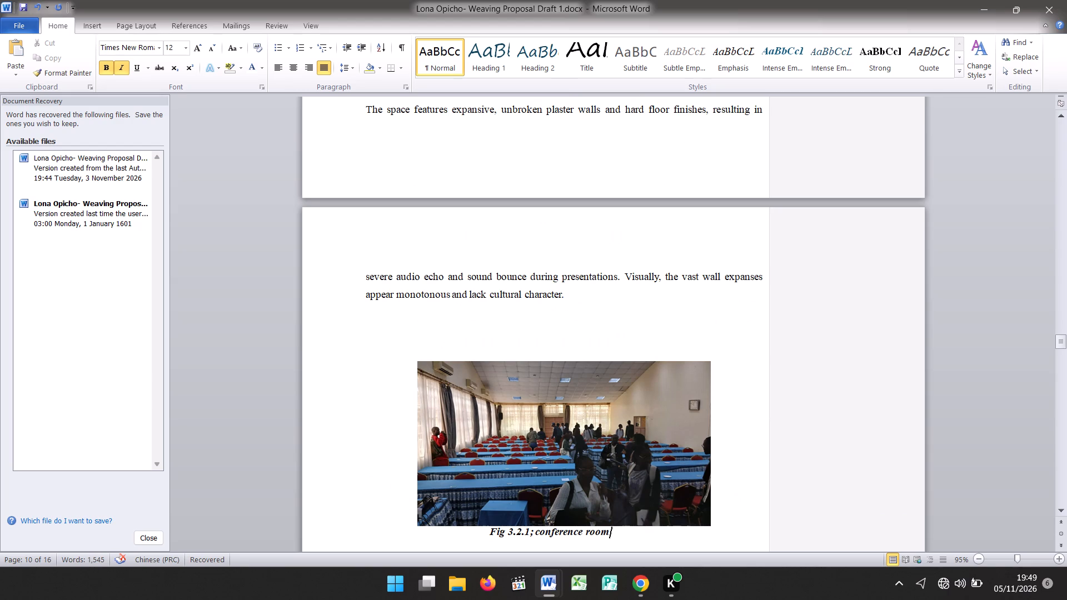
pyautogui.moveTo(379, 127); pyautogui.dragTo(393, 171)
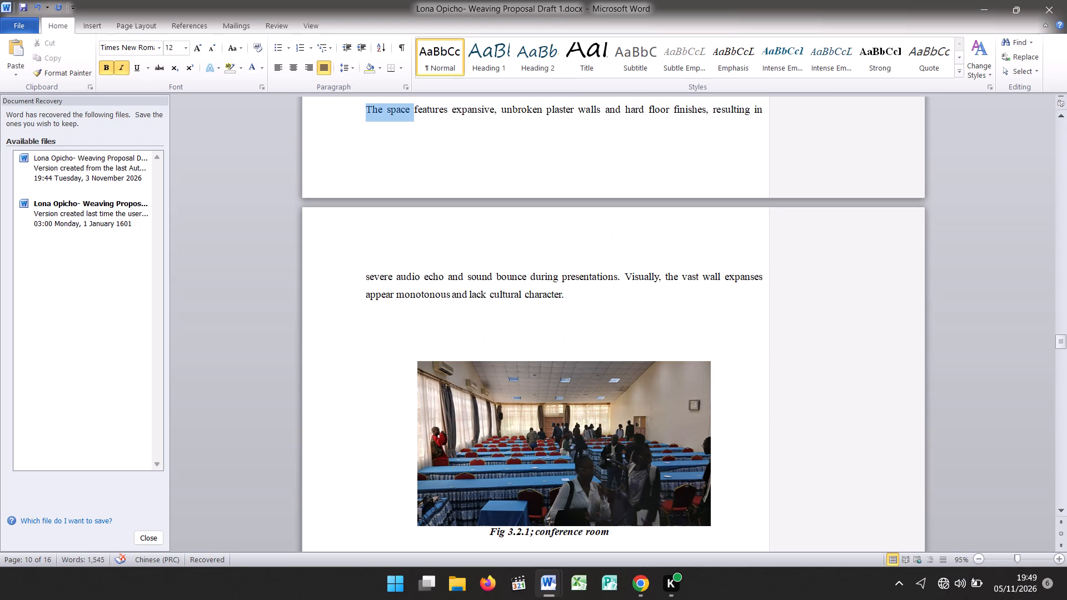
pyautogui.moveTo(393, 171); pyautogui.dragTo(378, 147)
pyautogui.click(378, 147)
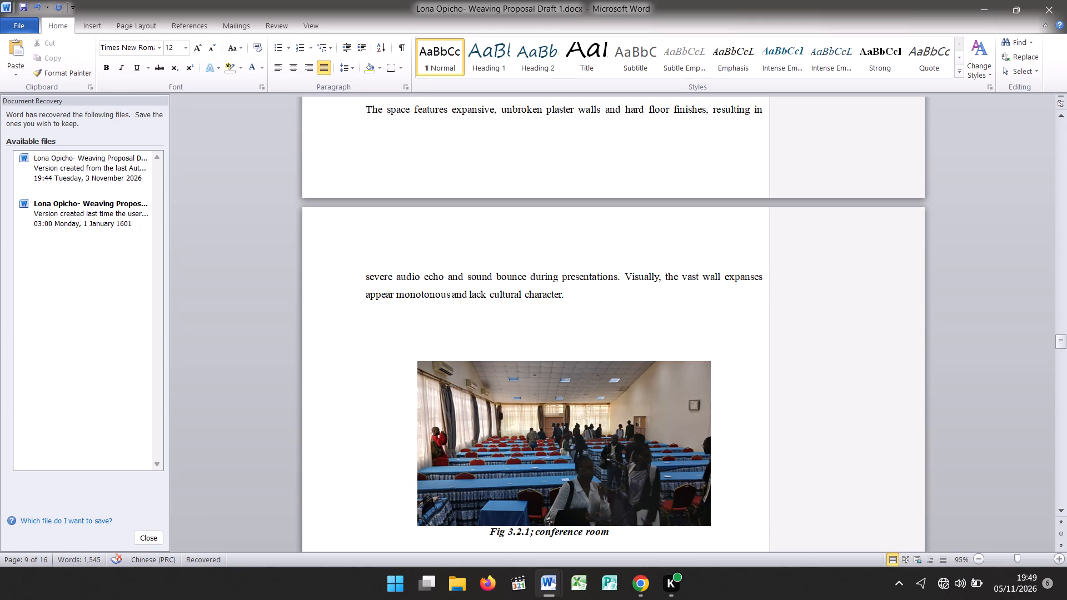
pyautogui.click(542, 379)
pyautogui.press('Up')
pyautogui.press('Up')
pyautogui.press('Up')
pyautogui.press('Up')
pyautogui.press('Up')
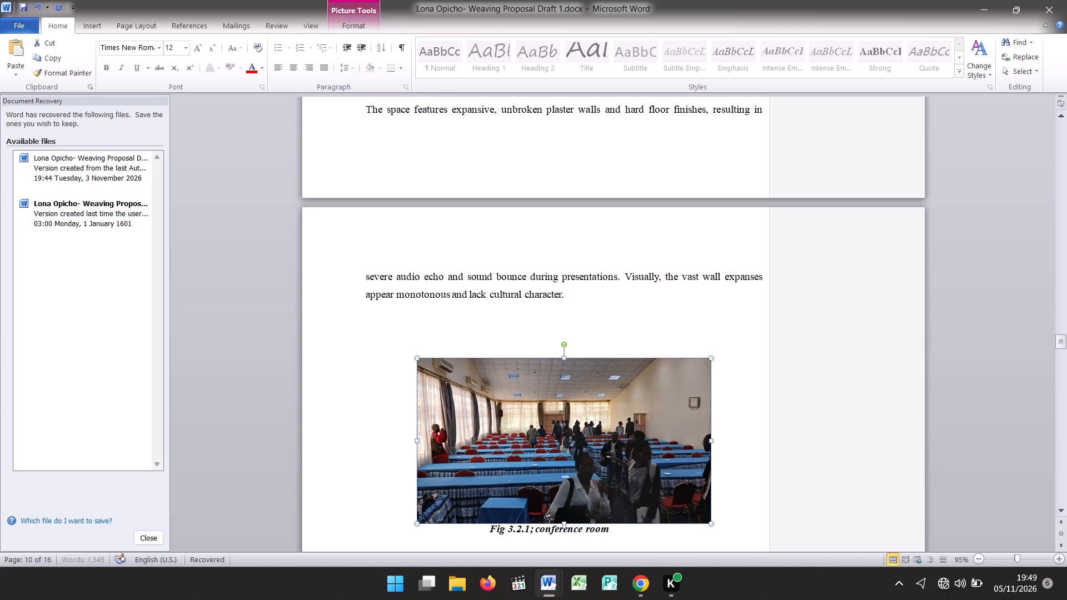
pyautogui.press('Up')
pyautogui.press('Up')
pyautogui.press('Up')
pyautogui.press('Up')
pyautogui.press('Up')
pyautogui.press('Up')
pyautogui.press('Up')
pyautogui.press('Up')
pyautogui.press('Up')
pyautogui.press('Up')
pyautogui.press('Up')
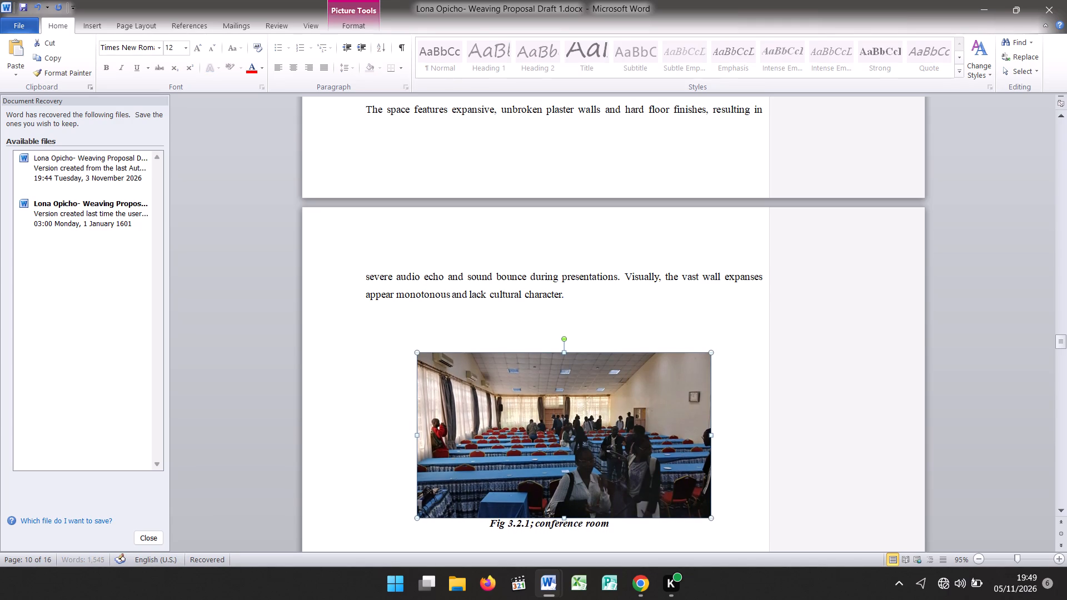
pyautogui.press('Up')
pyautogui.press('Up')
pyautogui.press('Up')
pyautogui.press('Up')
pyautogui.press('Up')
pyautogui.press('Up')
pyautogui.press('Up')
pyautogui.press('Up')
pyautogui.press('Up')
pyautogui.press('Up')
pyautogui.press('Up')
pyautogui.press('Up')
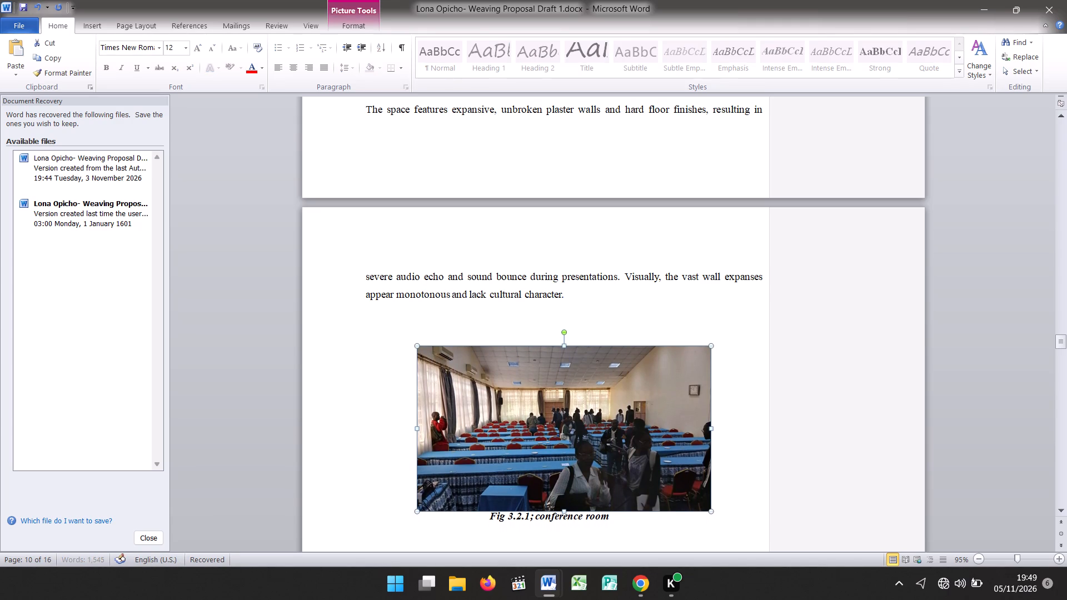
pyautogui.press('Up')
pyautogui.press('Up')
pyautogui.press('Up')
pyautogui.press('Up')
pyautogui.press('Up')
pyautogui.press('Up')
pyautogui.press('Up')
pyautogui.press('Up')
pyautogui.press('Up')
pyautogui.press('Up')
pyautogui.press('Up')
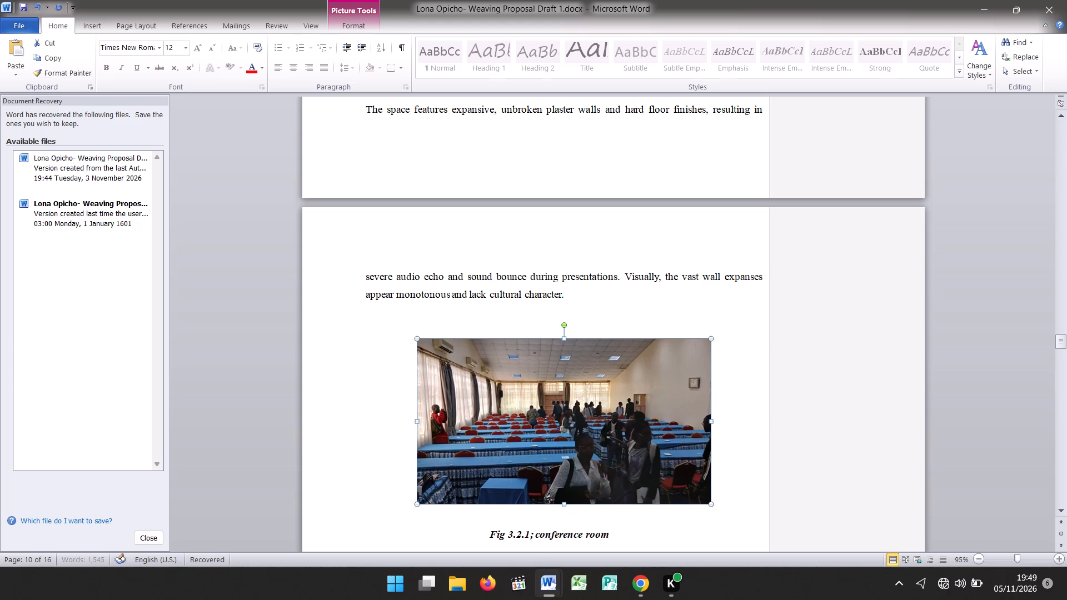
pyautogui.press('Up')
pyautogui.press('Up')
pyautogui.press('Up')
pyautogui.press('Up')
pyautogui.press('Up')
pyautogui.press('Up')
pyautogui.press('Up')
pyautogui.press('Up')
pyautogui.press('Up')
pyautogui.press('Up')
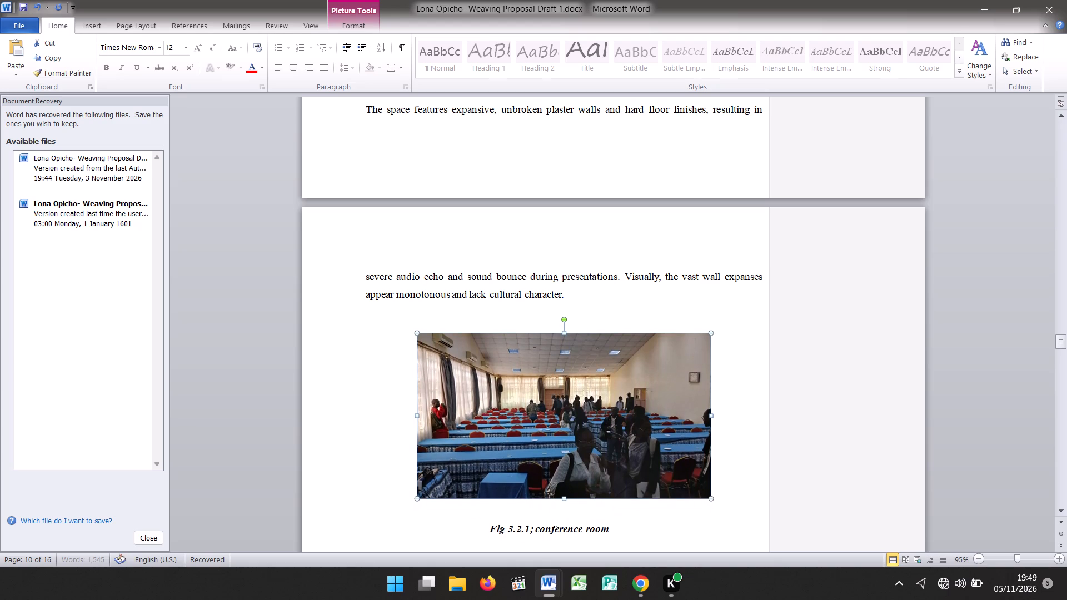
pyautogui.press('Up')
pyautogui.press('Up')
pyautogui.press('Up')
pyautogui.press('Up')
pyautogui.press('Up')
pyautogui.press('Up')
pyautogui.press('Up')
pyautogui.press('Up')
pyautogui.press('Up')
pyautogui.press('Up')
pyautogui.press('Up')
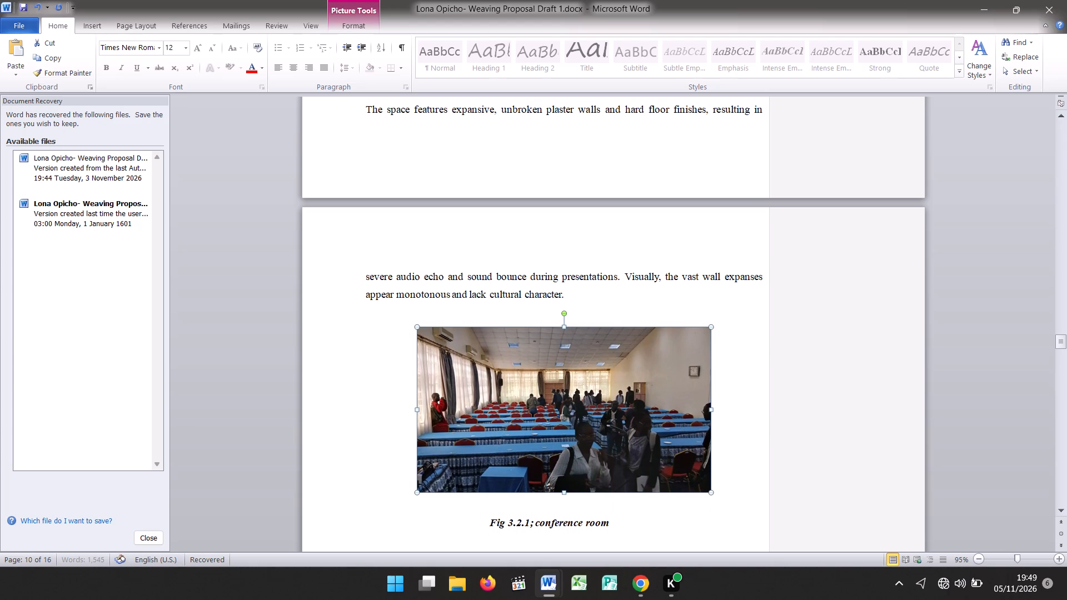
pyautogui.press('Up')
pyautogui.press('Up')
pyautogui.press('Up')
pyautogui.press('Up')
pyautogui.press('Up')
pyautogui.press('Up')
pyautogui.press('Up')
pyautogui.press('Up')
pyautogui.press('Up')
pyautogui.press('Up')
pyautogui.press('Up')
pyautogui.press('Up')
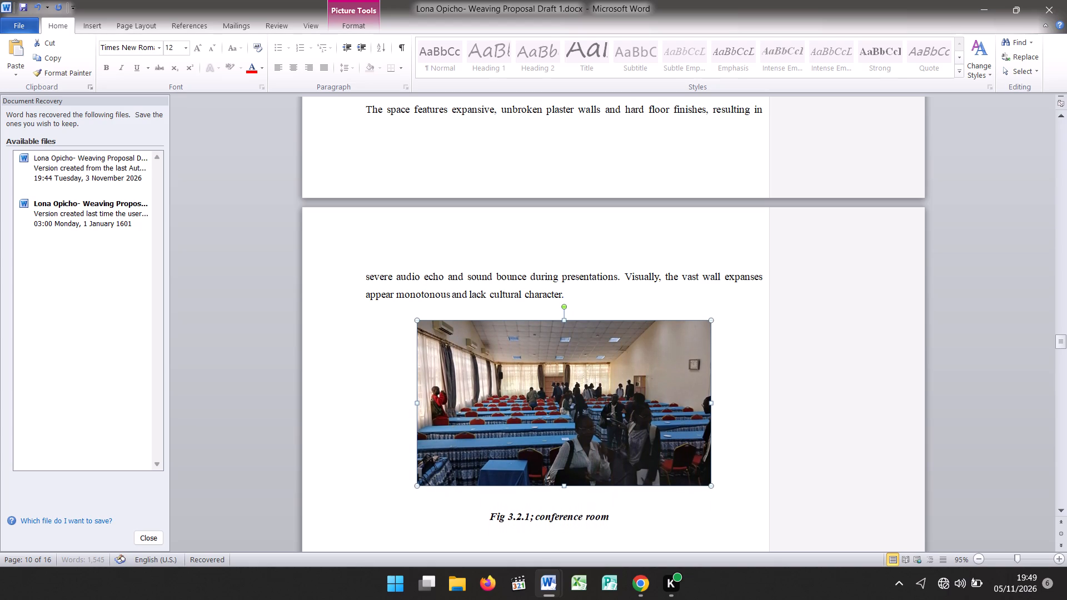
pyautogui.press('Up')
pyautogui.press('Up')
pyautogui.press('Up')
pyautogui.press('Up')
pyautogui.press('Up')
pyautogui.press('Up')
pyautogui.press('Up')
pyautogui.press('Up')
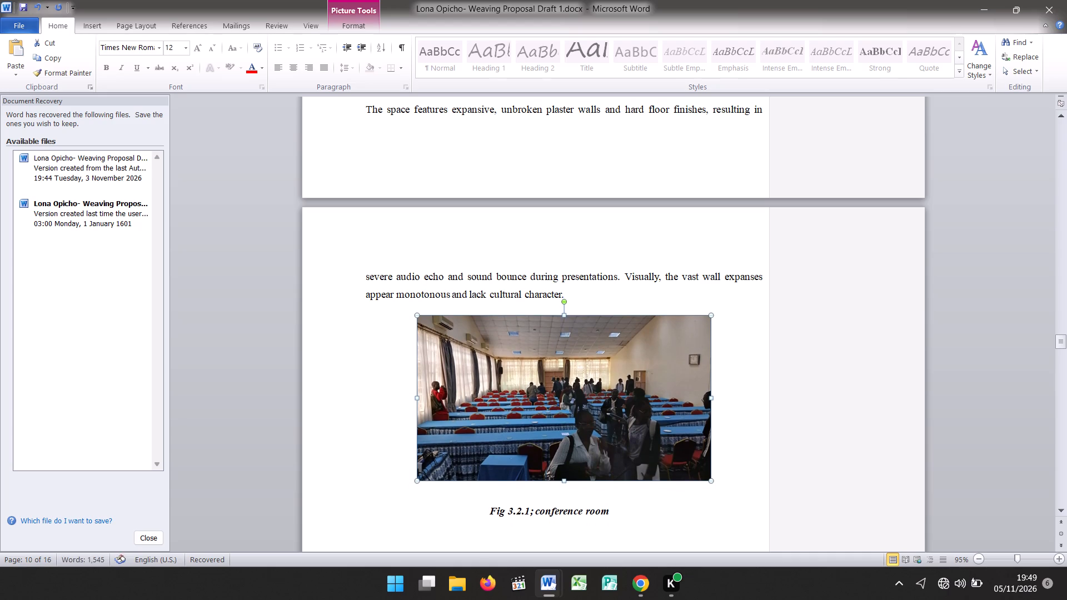
# Nudge the conference room photo slightly to the left, keeping its height on the page.
pyautogui.press('Left')
pyautogui.press('Left')
pyautogui.press('Left')
pyautogui.press('Left')
pyautogui.press('Left')
pyautogui.press('Left')
pyautogui.press('Left')
pyautogui.press('Left')
pyautogui.press('Left')
pyautogui.press('Left')
pyautogui.press('Left')
pyautogui.press('Left')
pyautogui.press('Left')
pyautogui.press('Left')
pyautogui.press('Left')
pyautogui.press('Left')
pyautogui.press('Left')
pyautogui.press('Left')
pyautogui.press('Left')
pyautogui.press('Left')
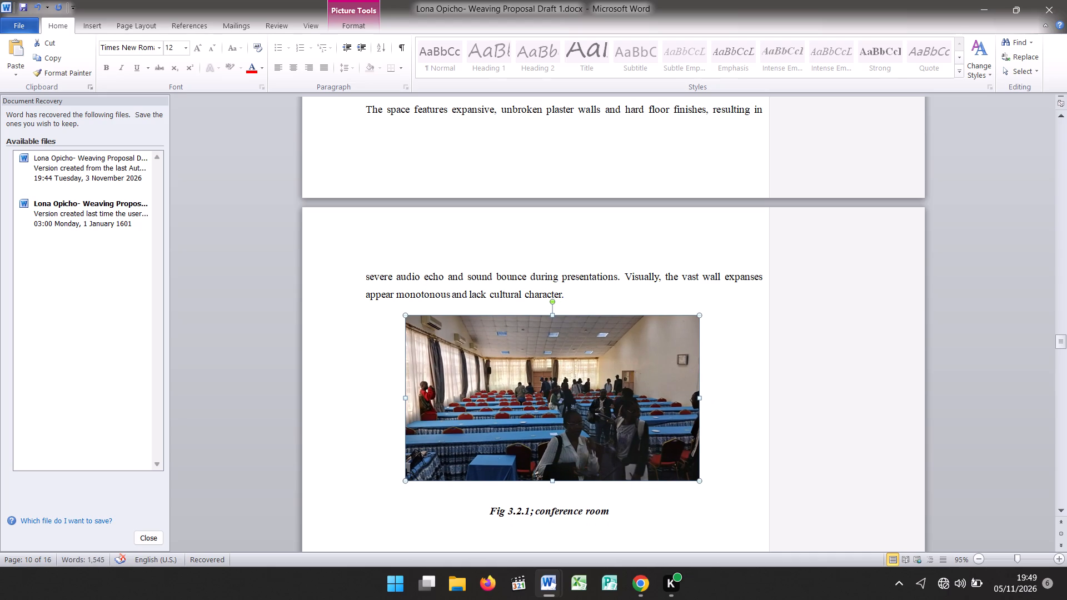
# Delete the empty line and leading space between the conference room photo and its caption so the caption sits directly below.
pyautogui.click(487, 513)
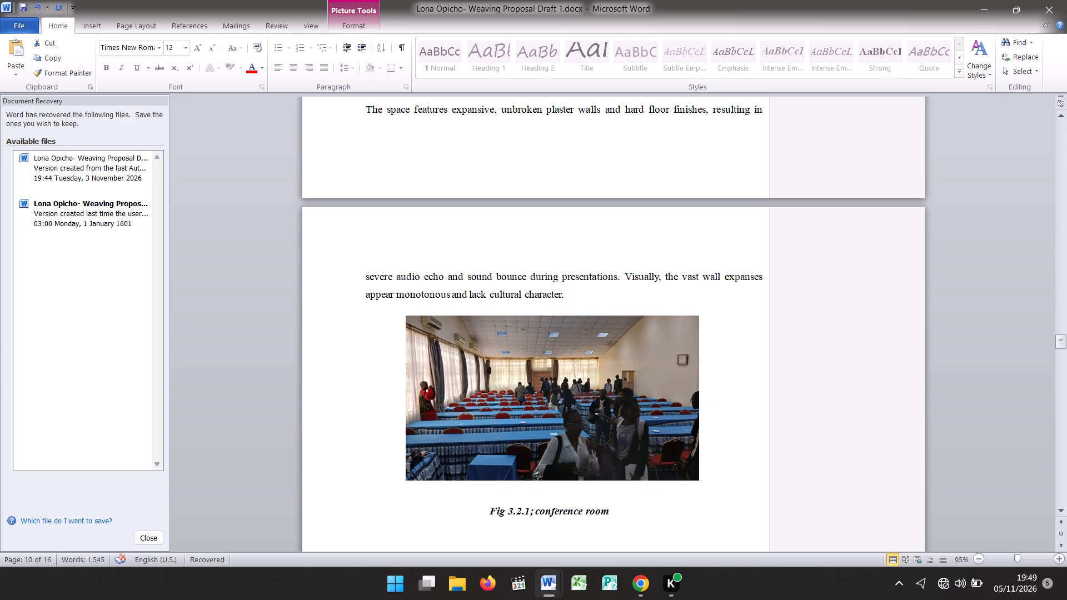
pyautogui.tripleClick(498, 490)
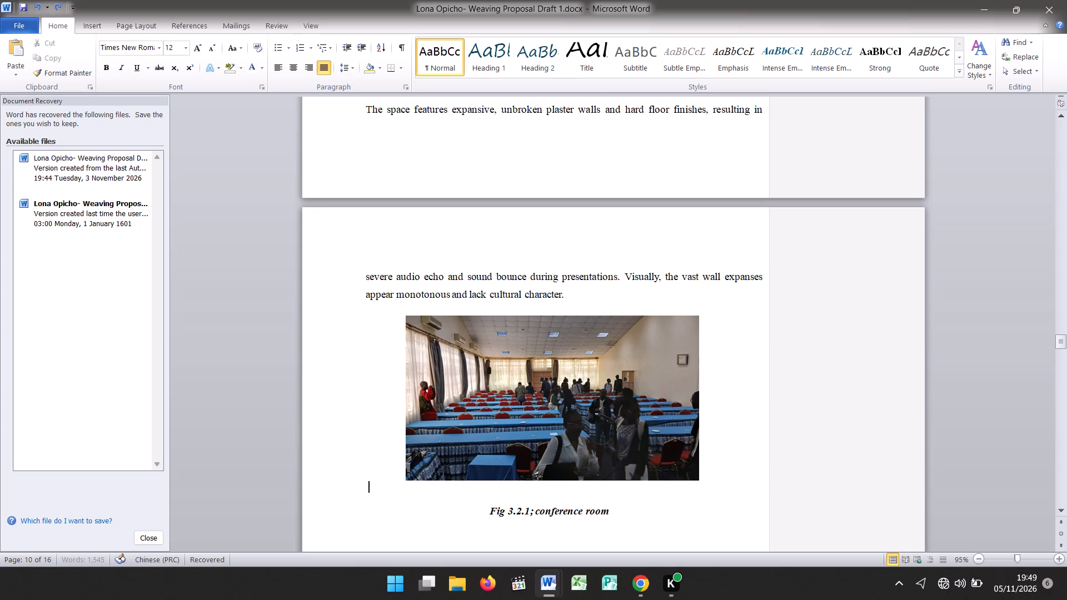
pyautogui.moveTo(482, 493); pyautogui.dragTo(472, 490)
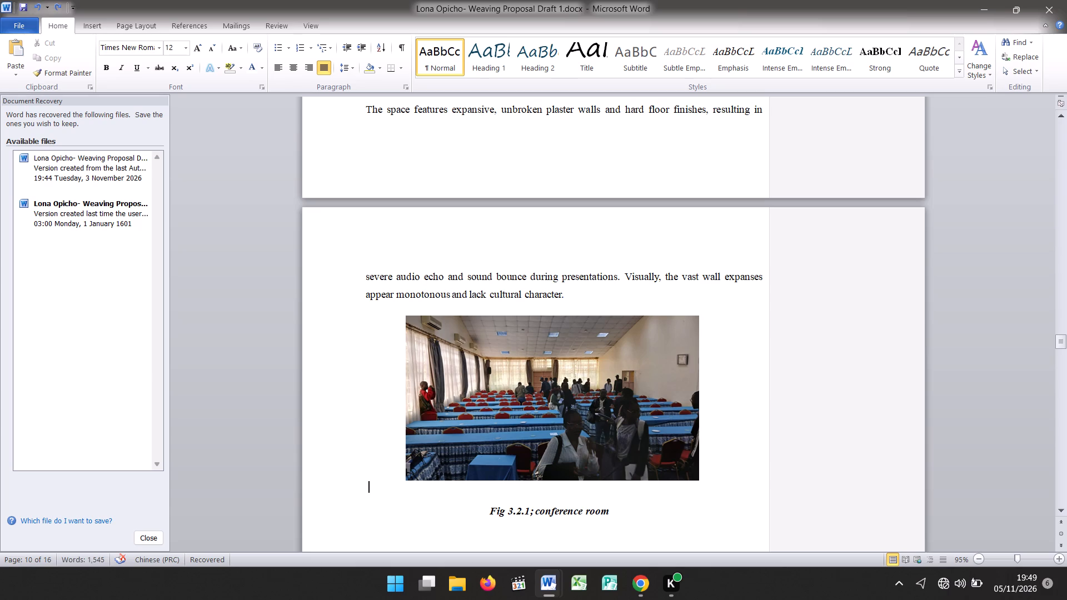
pyautogui.tripleClick(472, 490)
pyautogui.moveTo(471, 487); pyautogui.dragTo(475, 501)
pyautogui.moveTo(475, 501); pyautogui.dragTo(475, 493)
pyautogui.moveTo(475, 493); pyautogui.dragTo(409, 522)
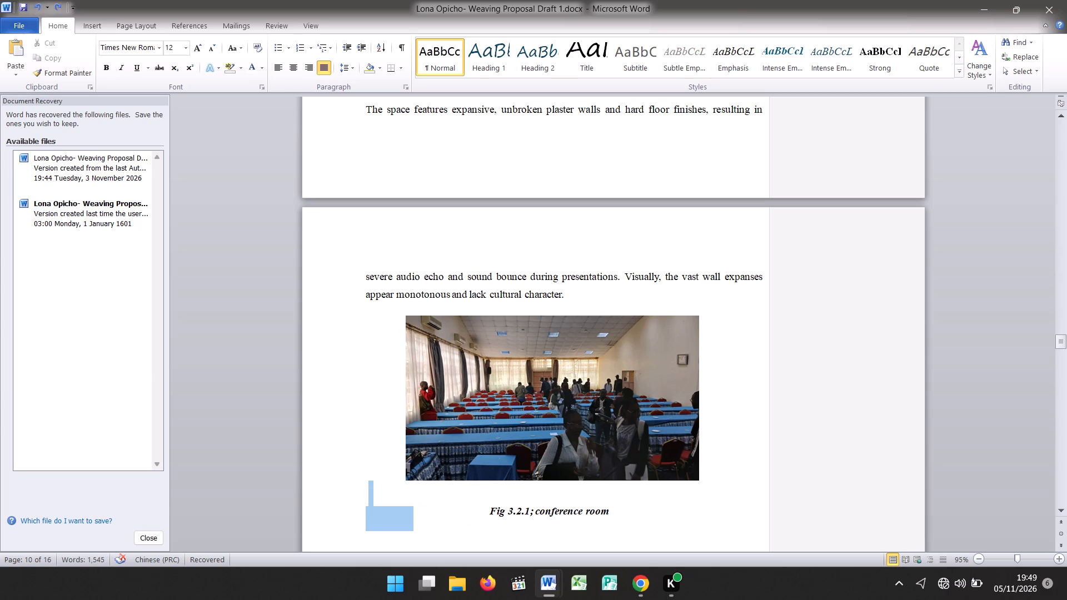
pyautogui.moveTo(409, 522); pyautogui.dragTo(277, 507)
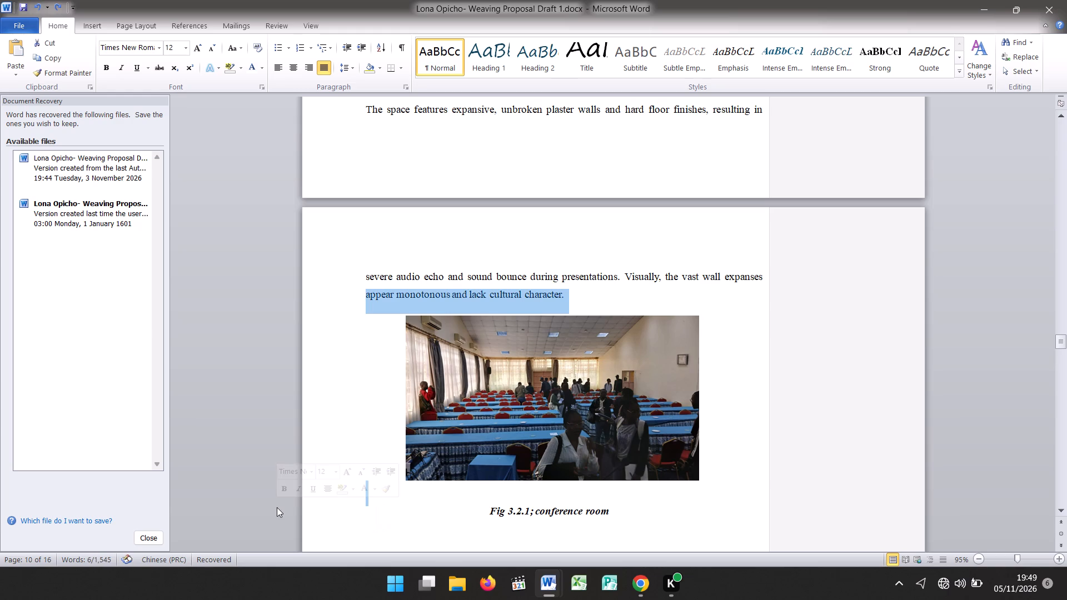
pyautogui.click(278, 507)
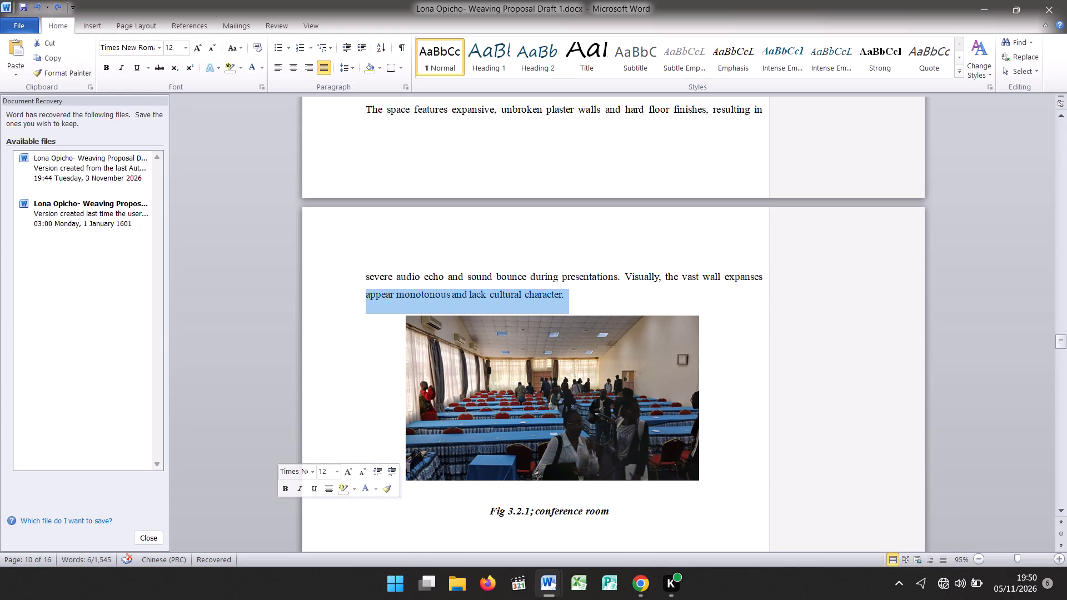
pyautogui.moveTo(410, 508); pyautogui.dragTo(376, 489)
pyautogui.click(376, 489)
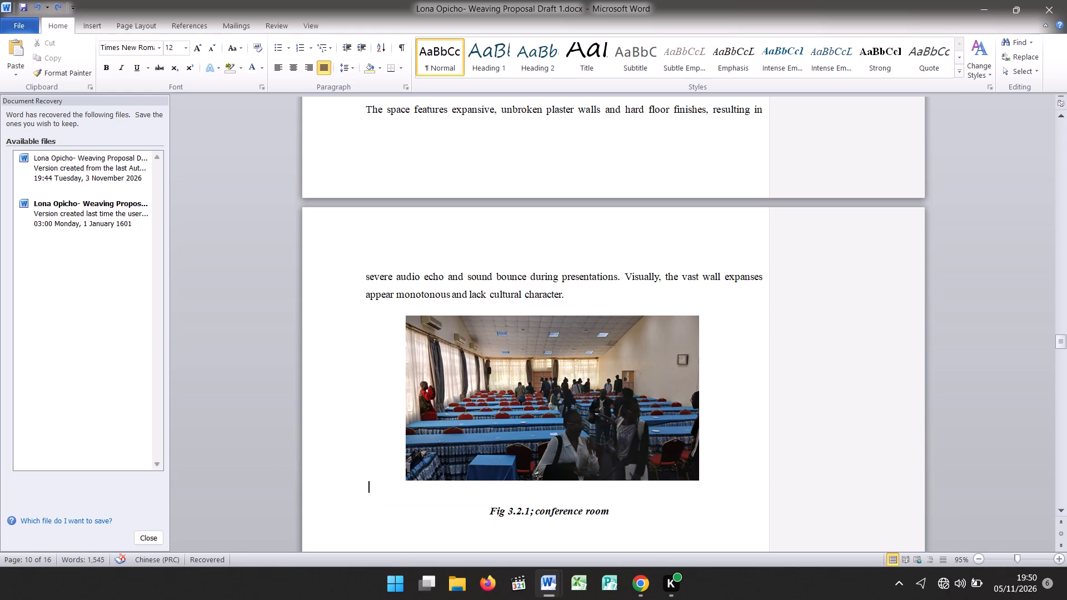
pyautogui.moveTo(378, 490); pyautogui.dragTo(380, 503)
pyautogui.moveTo(380, 503); pyautogui.dragTo(382, 504)
pyautogui.moveTo(382, 504); pyautogui.dragTo(382, 511)
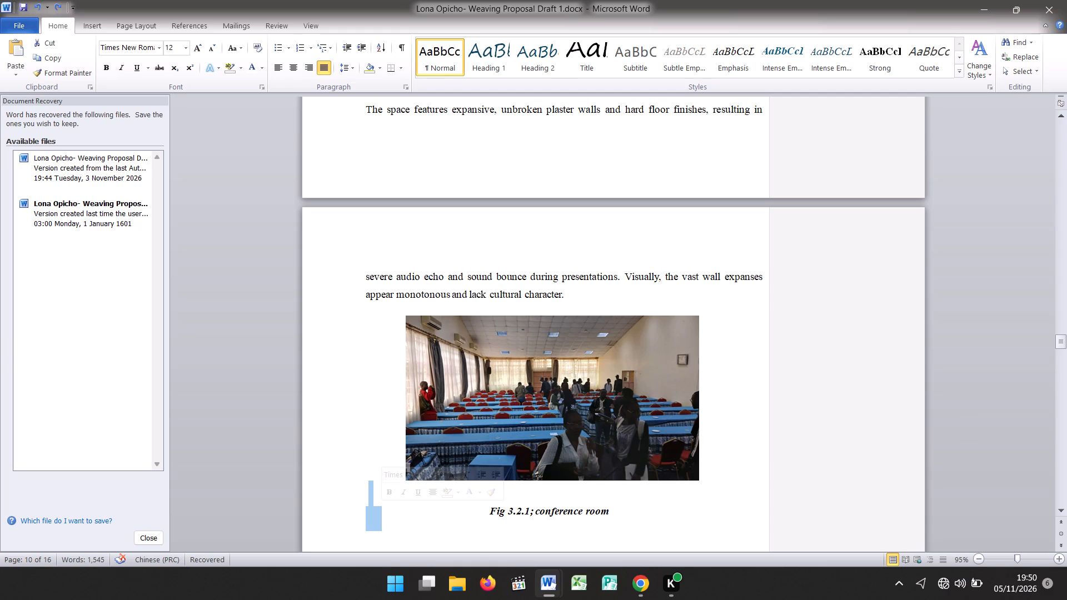
pyautogui.press('BackSpace')
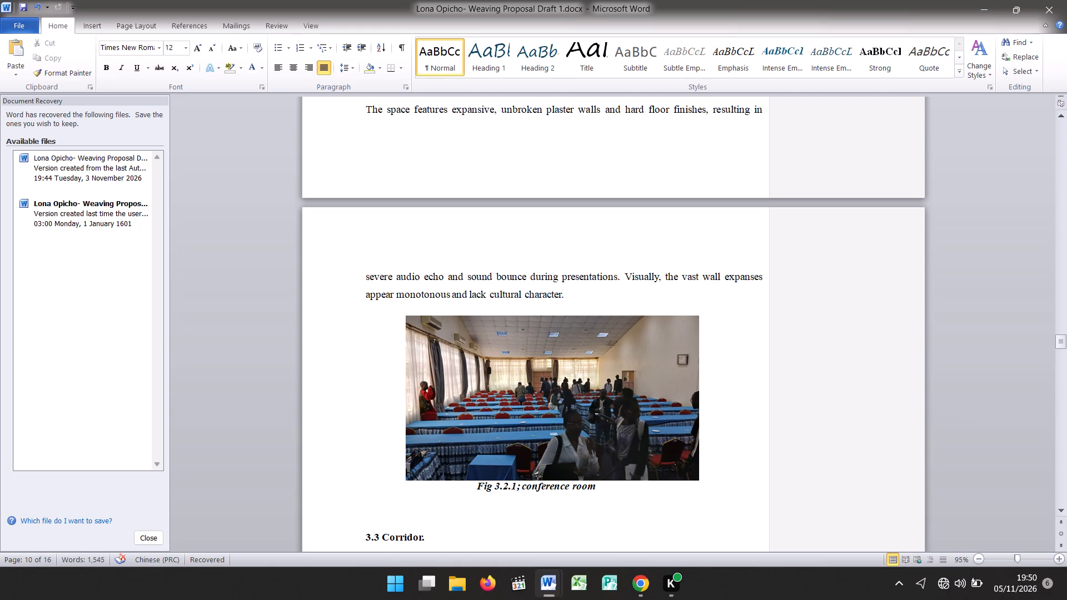
# Renumber the conference room photo's caption to "Fig 2.3".
pyautogui.press('Down')
pyautogui.press('Down')
pyautogui.press('Down')
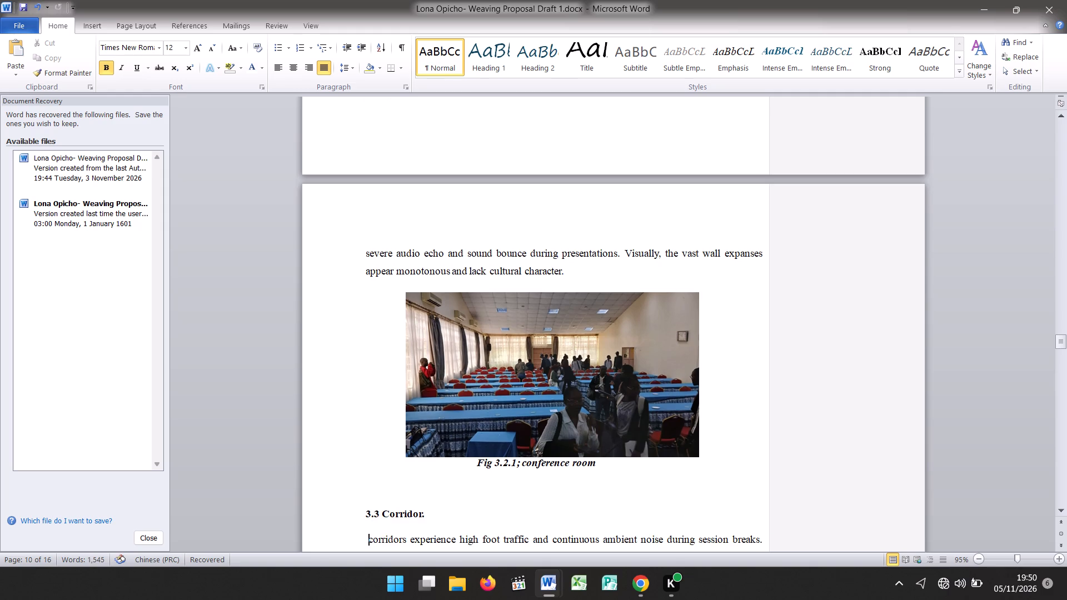
pyautogui.press('Up')
pyautogui.press('Up')
pyautogui.press('Up')
pyautogui.press('Up')
pyautogui.press('Up')
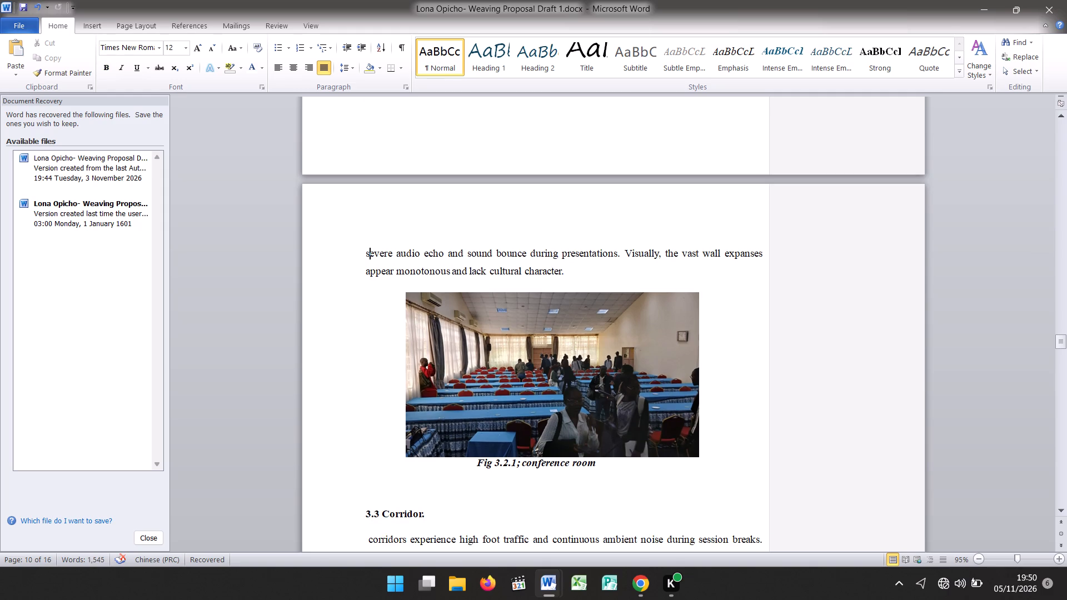
pyautogui.click(517, 463)
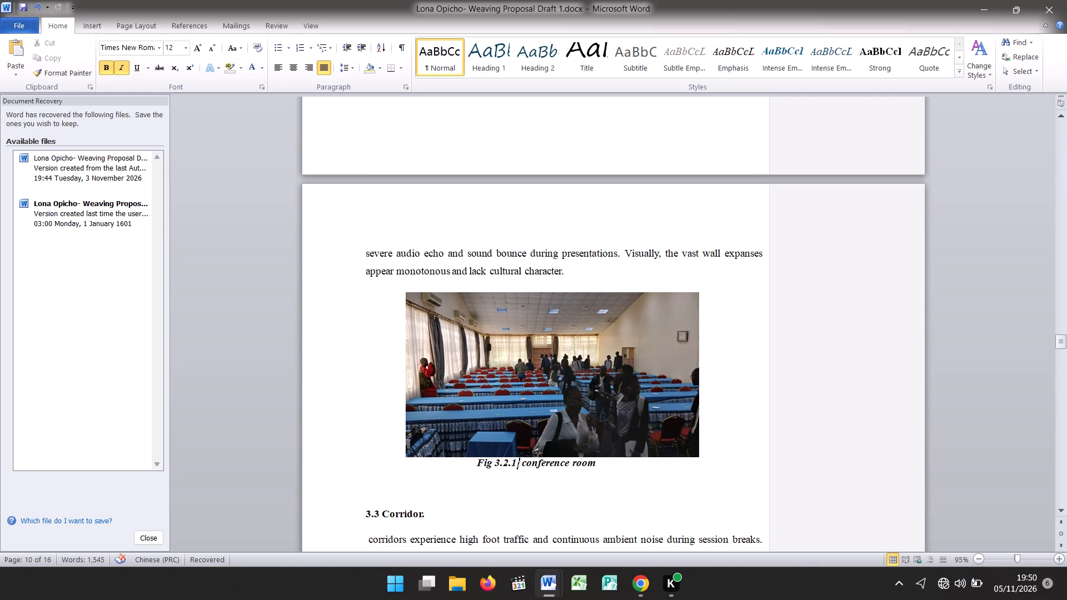
pyautogui.press('BackSpace')
pyautogui.press('BackSpace')
pyautogui.press('BackSpace')
pyautogui.press('BackSpace')
pyautogui.press('BackSpace')
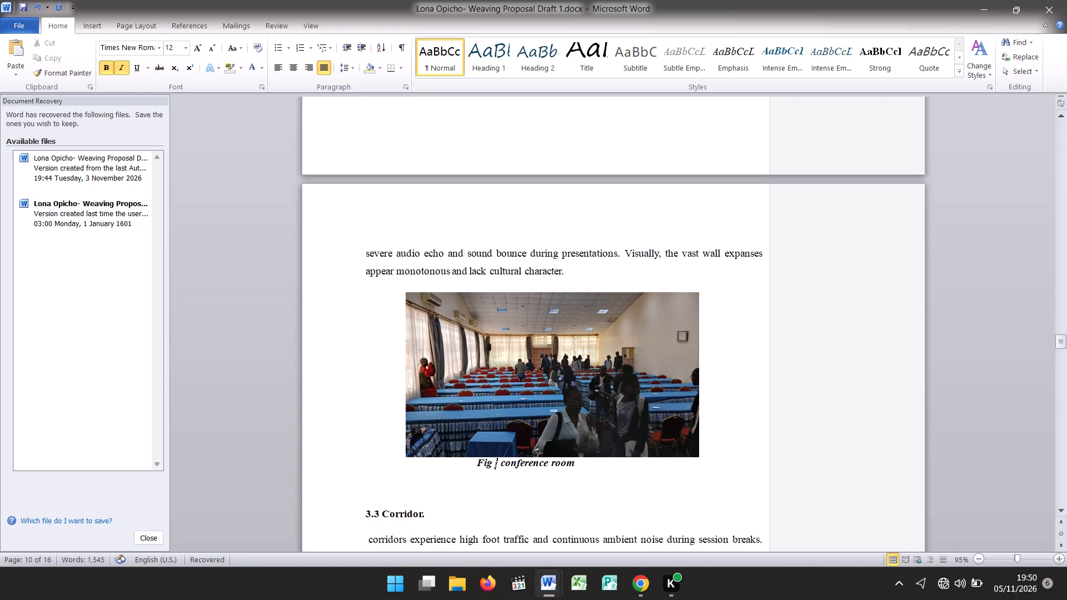
pyautogui.press('2')
pyautogui.write('.3')
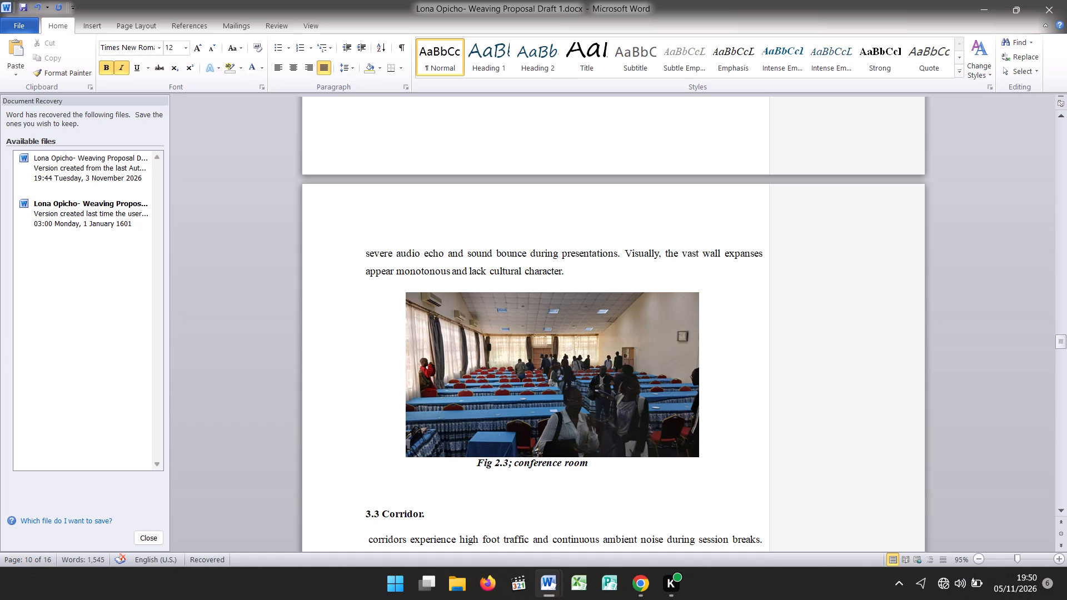
# Remove the section number "3.3" from the Corridor heading.
pyautogui.click(381, 513)
pyautogui.press('BackSpace')
pyautogui.press('BackSpace')
pyautogui.press('BackSpace')
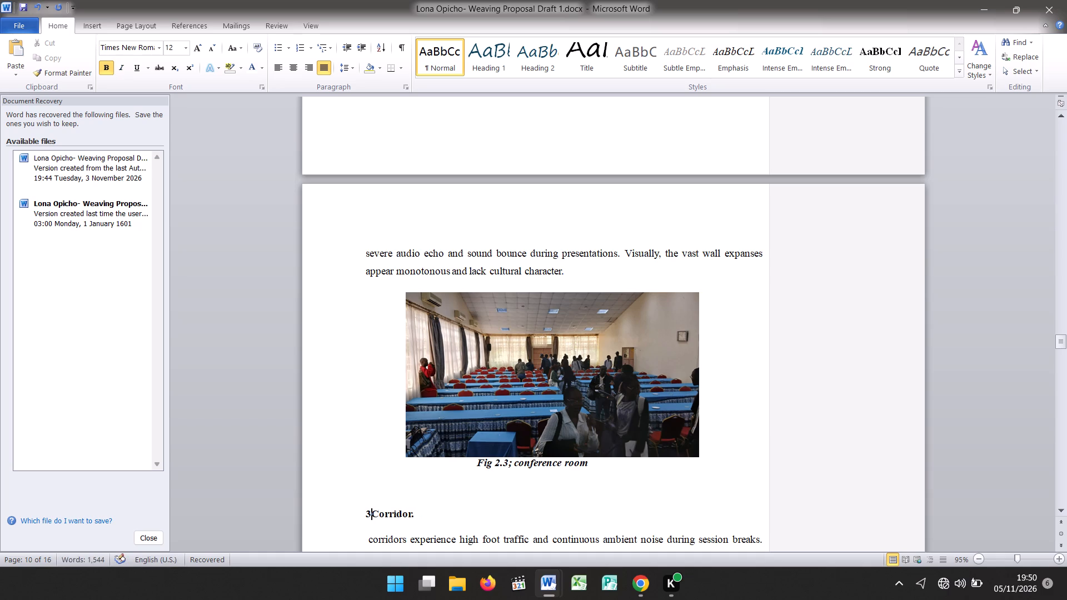
pyautogui.press('BackSpace')
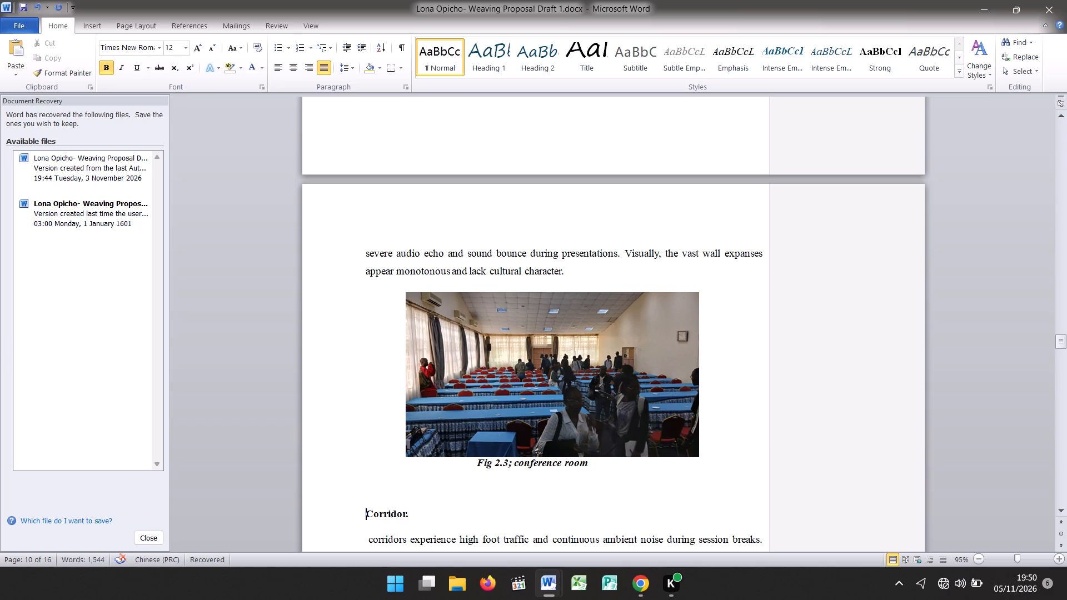
# Delete the "Existing Deficiencies Include" paragraph from the Corridor section.
pyautogui.click(423, 514)
pyautogui.press('Down')
pyautogui.press('Down')
pyautogui.press('Down')
pyautogui.press('Down')
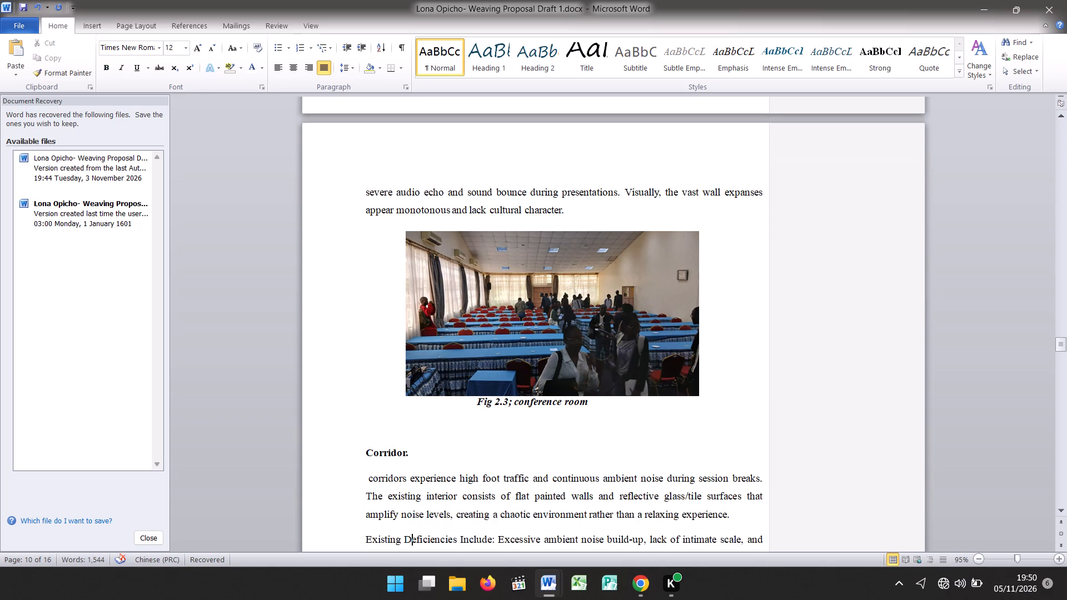
pyautogui.press('Down')
pyautogui.press('Down')
pyautogui.press('Down')
pyautogui.press('Down')
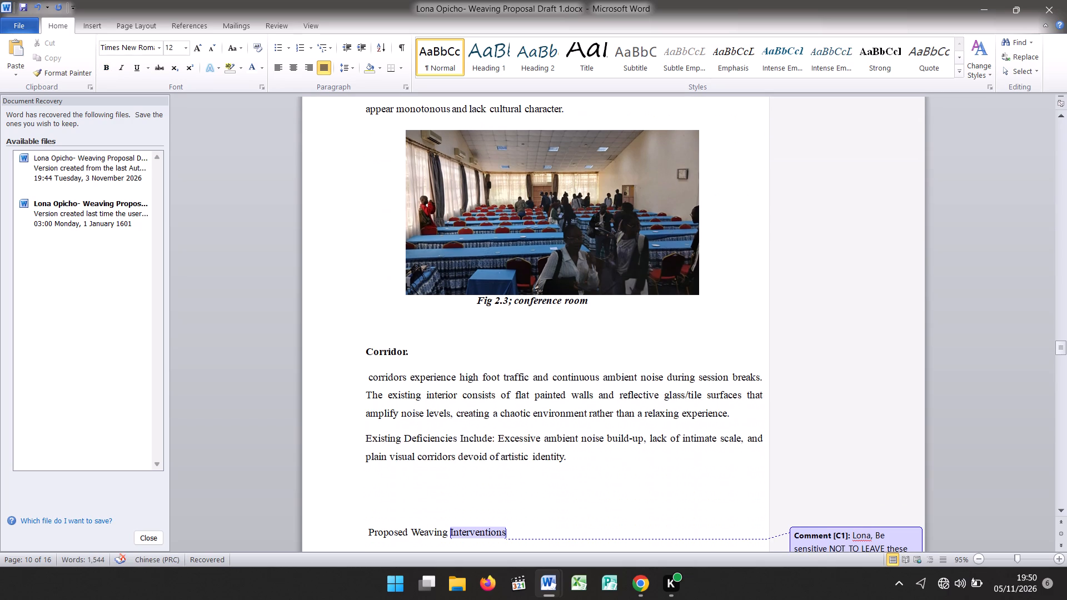
pyautogui.press('Down')
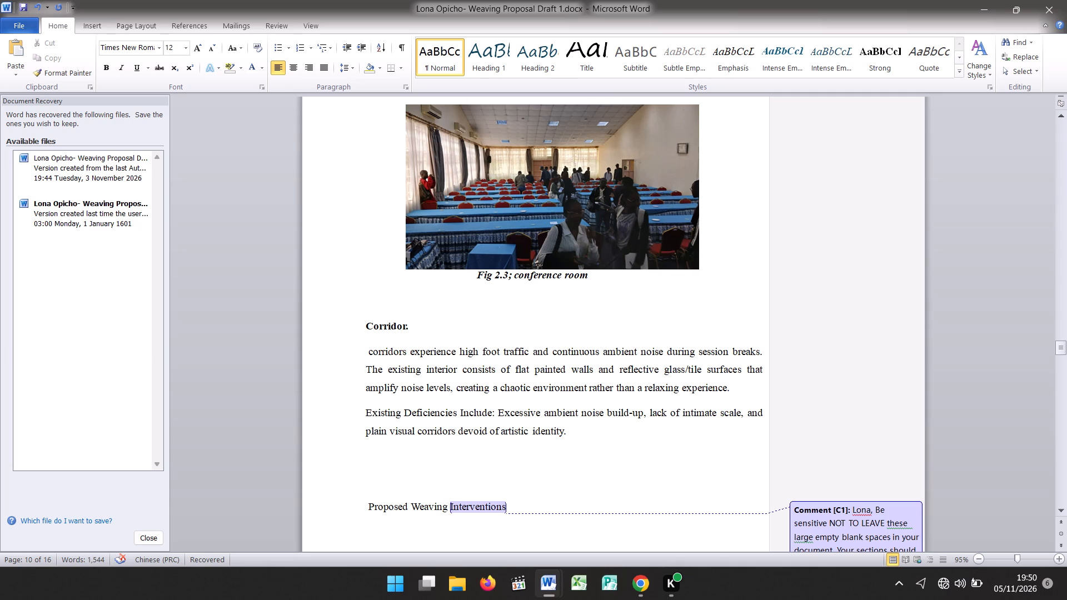
pyautogui.click(358, 429)
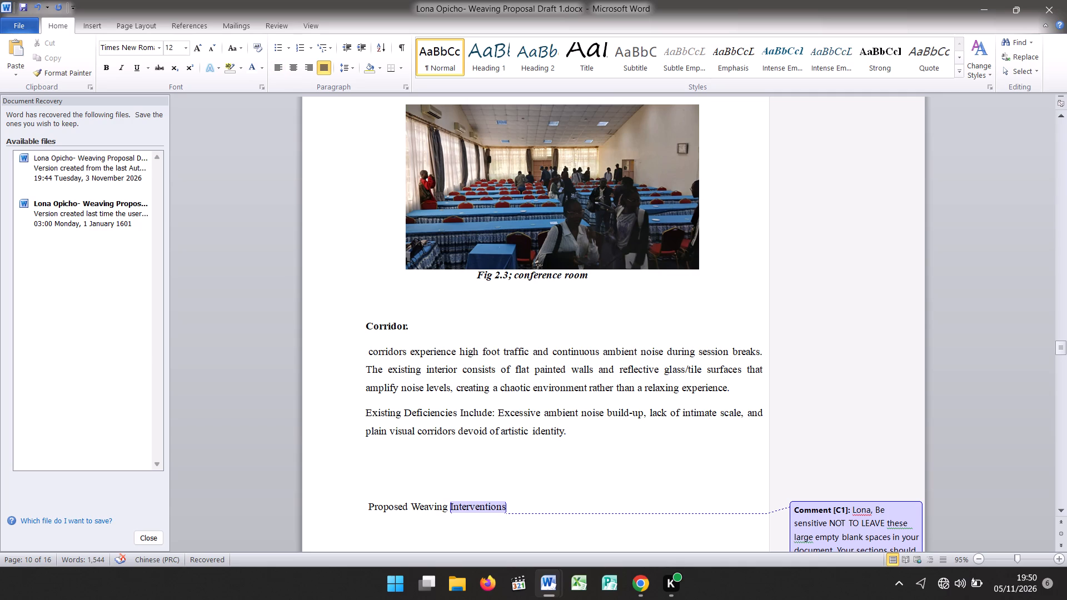
pyautogui.moveTo(365, 410); pyautogui.dragTo(538, 431)
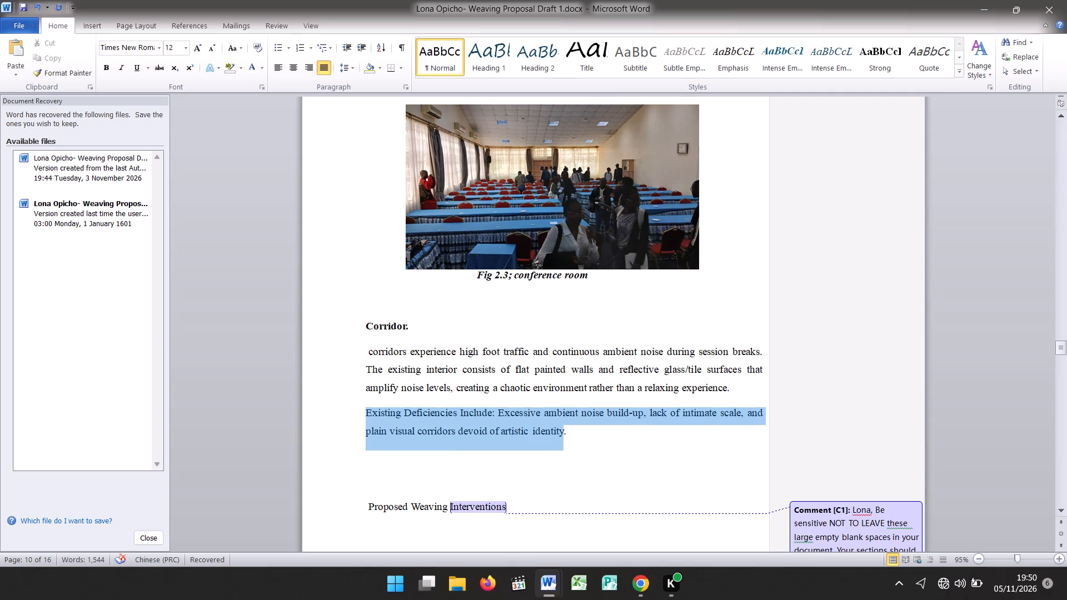
pyautogui.moveTo(538, 431); pyautogui.dragTo(581, 431)
pyautogui.press('BackSpace')
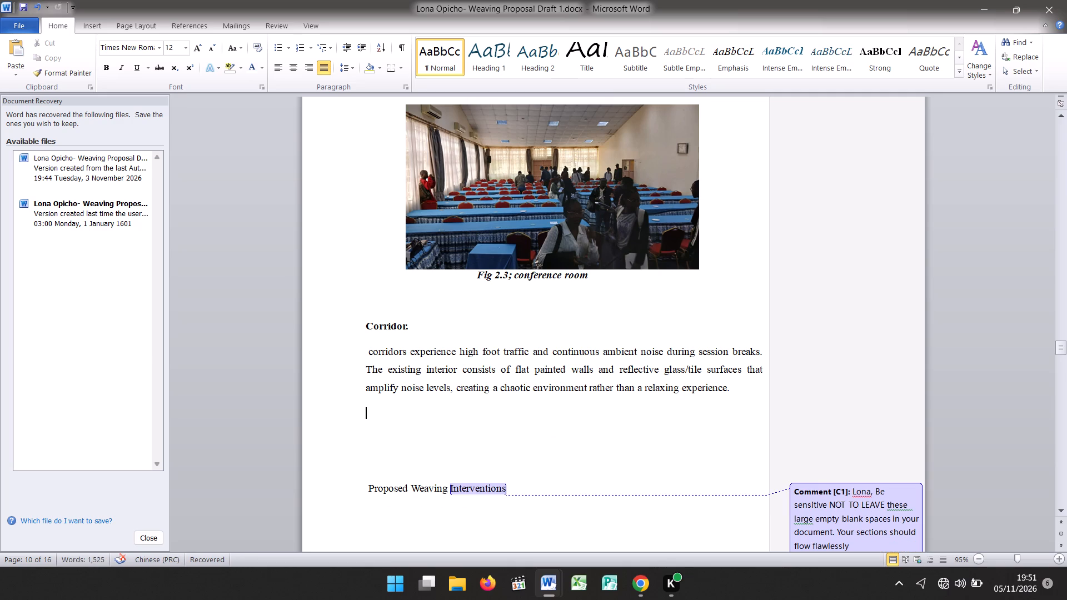
# Delete the "Proposed Weaving Interventions" line, its attached comment and the empty line below it.
pyautogui.press('Down')
pyautogui.press('Down')
pyautogui.press('Down')
pyautogui.press('Down')
pyautogui.press('Down')
pyautogui.press('Down')
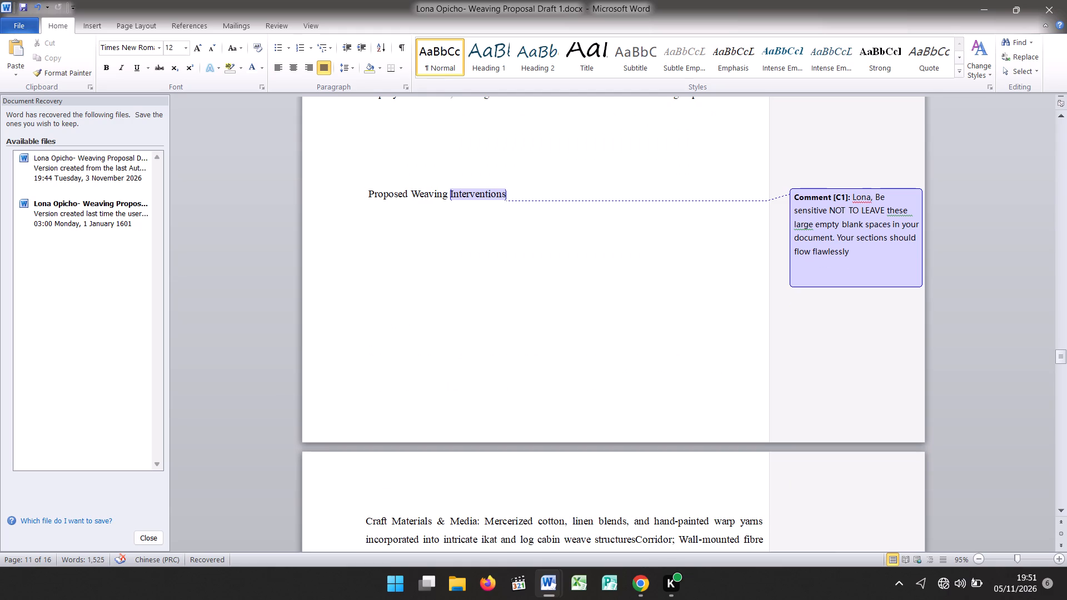
pyautogui.moveTo(365, 196); pyautogui.dragTo(581, 214)
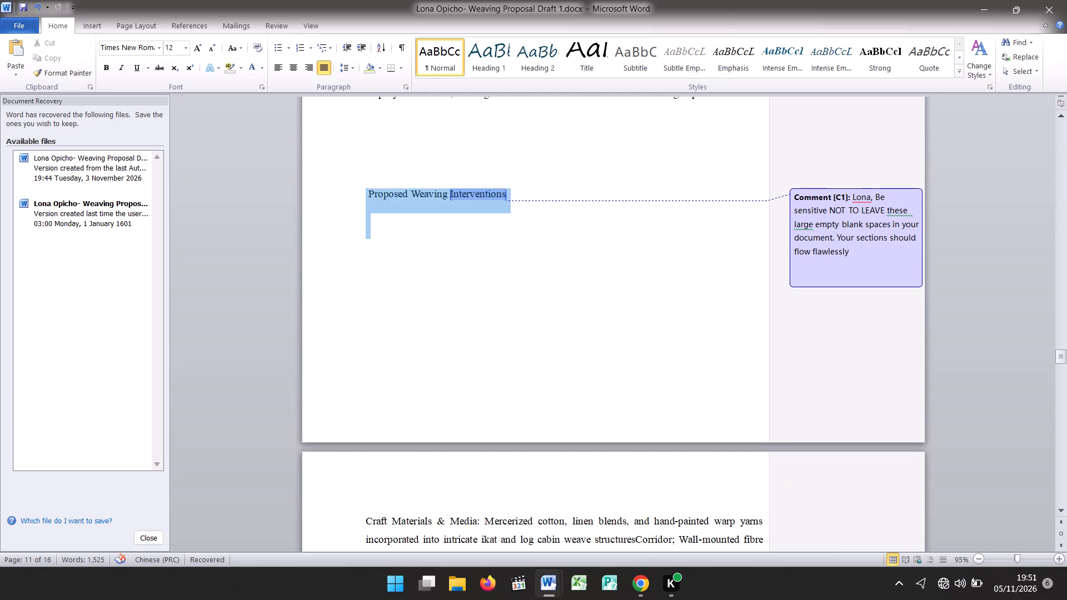
pyautogui.moveTo(581, 214); pyautogui.dragTo(898, 214)
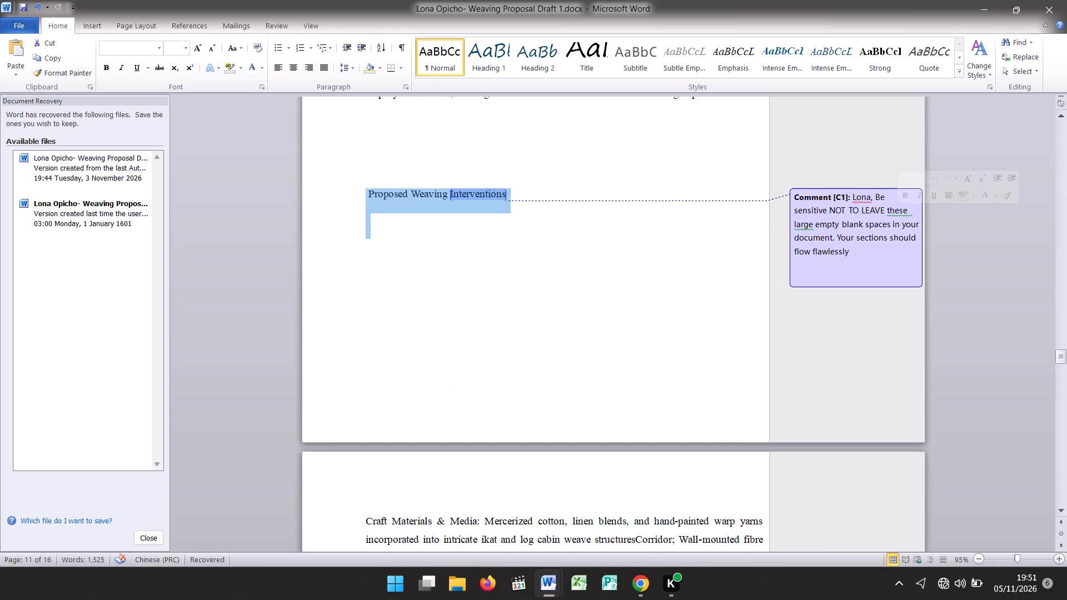
pyautogui.press('BackSpace')
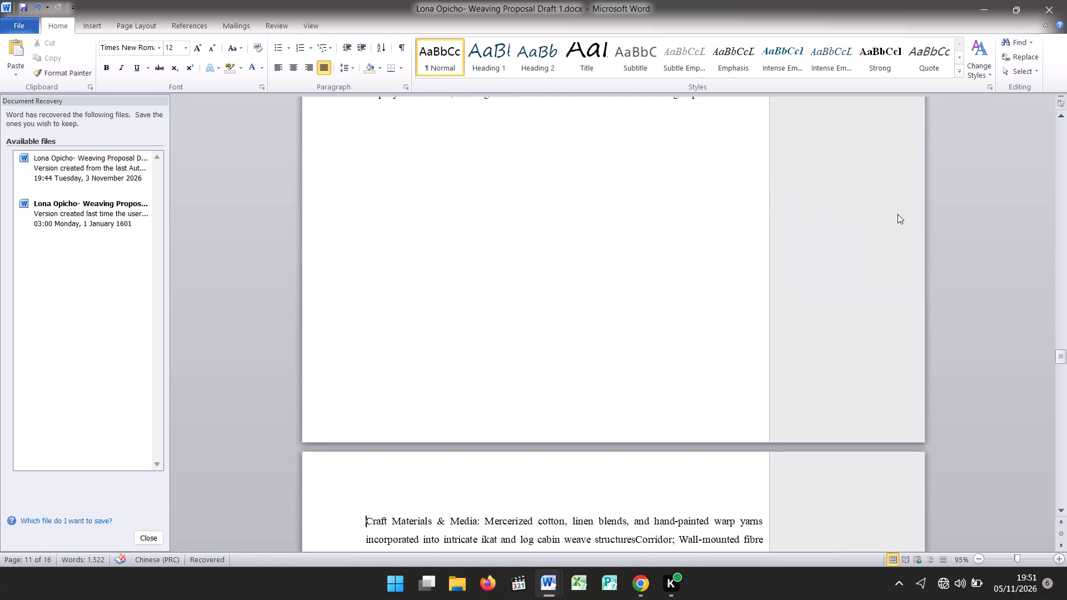
# Delete the empty lines between the corridor description and the "Craft Materials & Media" text, joining the two paragraphs.
pyautogui.press('BackSpace')
pyautogui.press('BackSpace')
pyautogui.press('BackSpace')
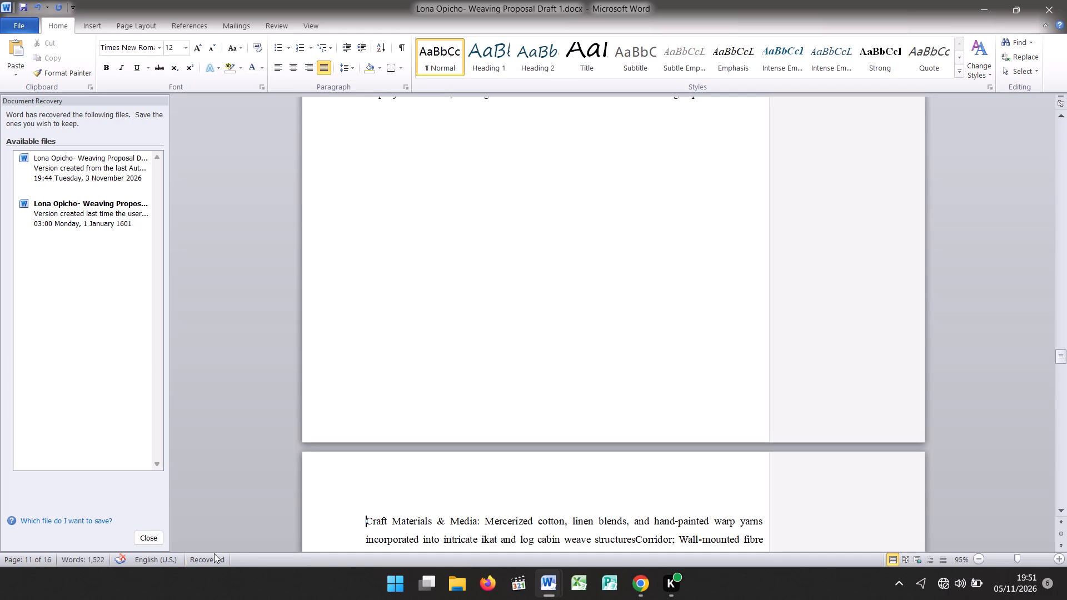
pyautogui.click(360, 514)
pyautogui.press('BackSpace')
pyautogui.press('BackSpace')
pyautogui.press('BackSpace')
pyautogui.press('BackSpace')
pyautogui.press('BackSpace')
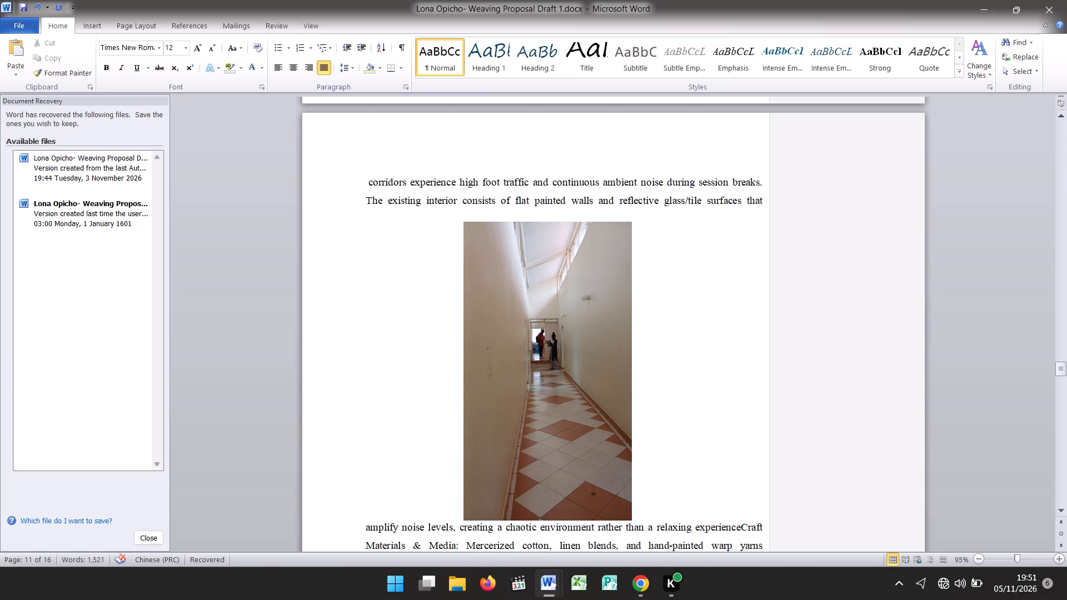
# Examine the page break and empty area between the Corridor heading and its description and photo.
pyautogui.press('Up')
pyautogui.press('Up')
pyautogui.press('Up')
pyautogui.press('Up')
pyautogui.press('Up')
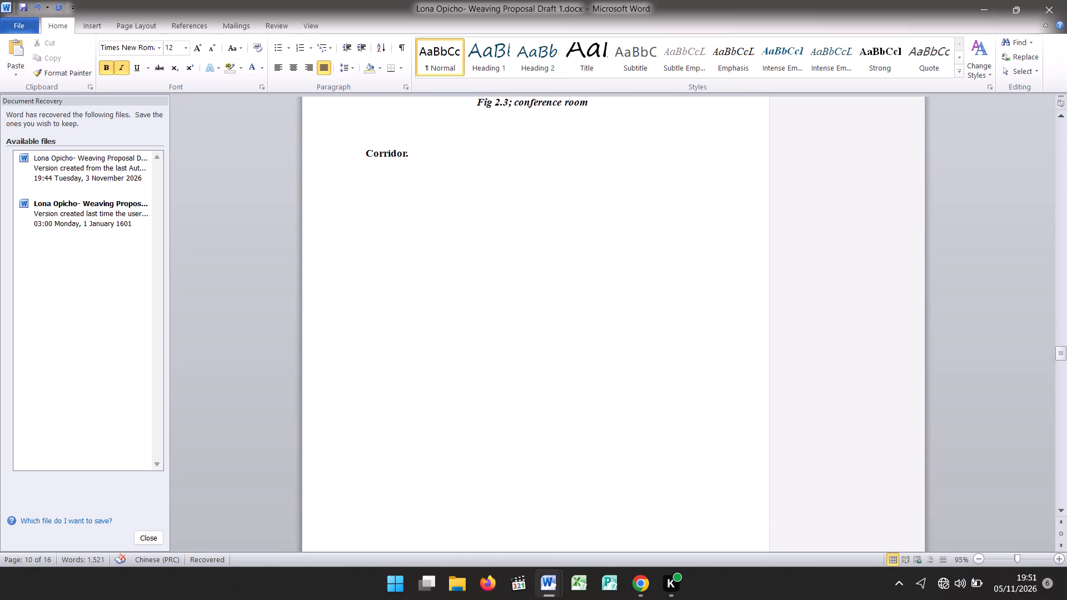
pyautogui.press('Down')
pyautogui.press('Down')
pyautogui.press('Down')
pyautogui.press('Down')
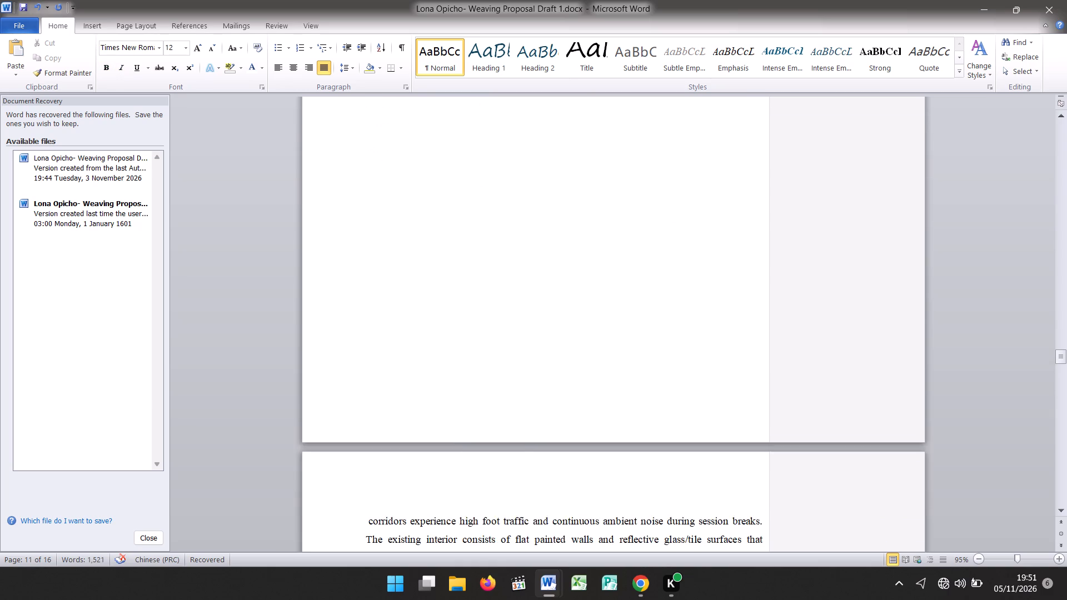
pyautogui.press('Down')
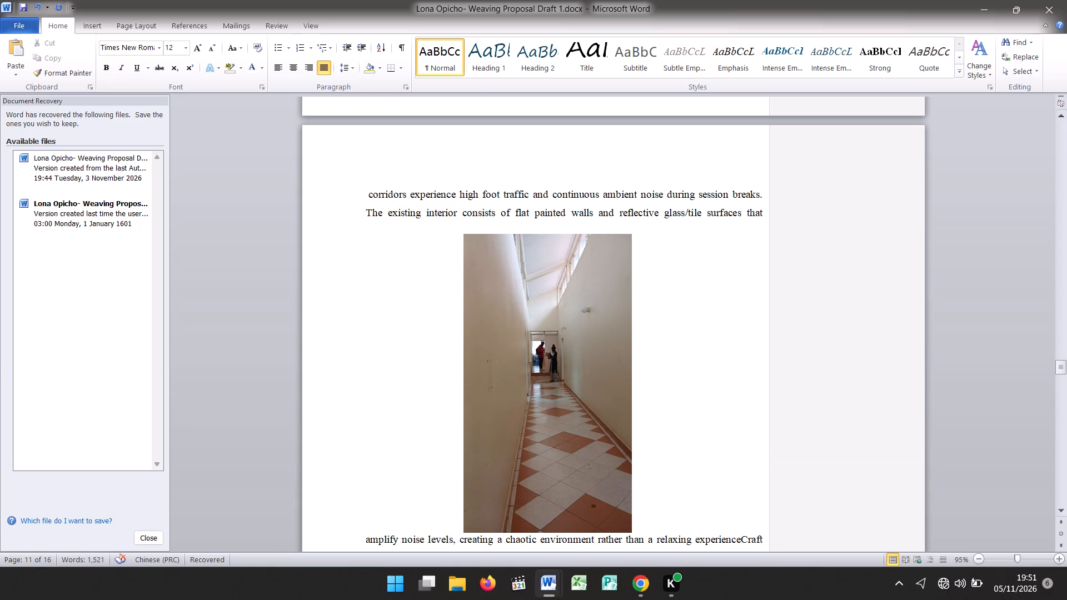
pyautogui.press('Up')
pyautogui.press('Up')
pyautogui.press('Up')
pyautogui.press('Up')
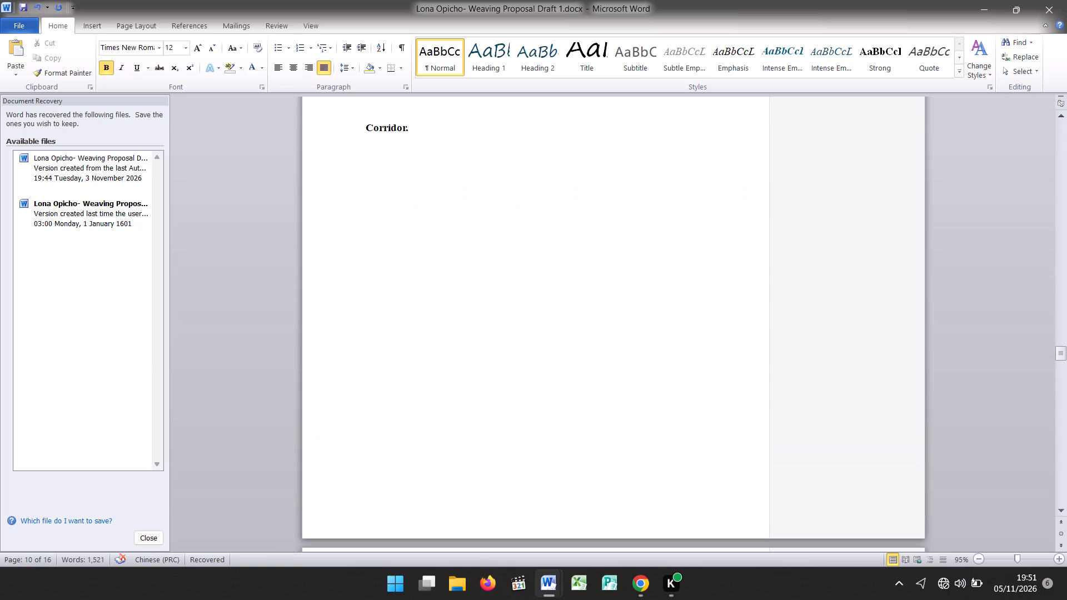
pyautogui.press('Down')
pyautogui.press('Up')
pyautogui.press('Up')
pyautogui.press('Up')
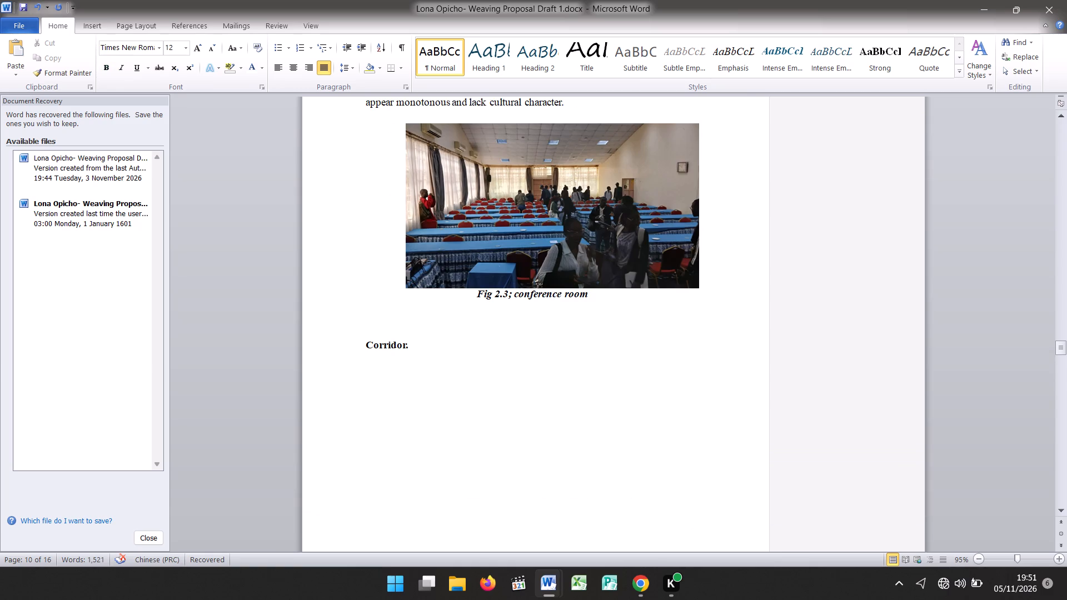
pyautogui.press('Down')
pyautogui.press('Down')
pyautogui.press('Down')
pyautogui.press('Down')
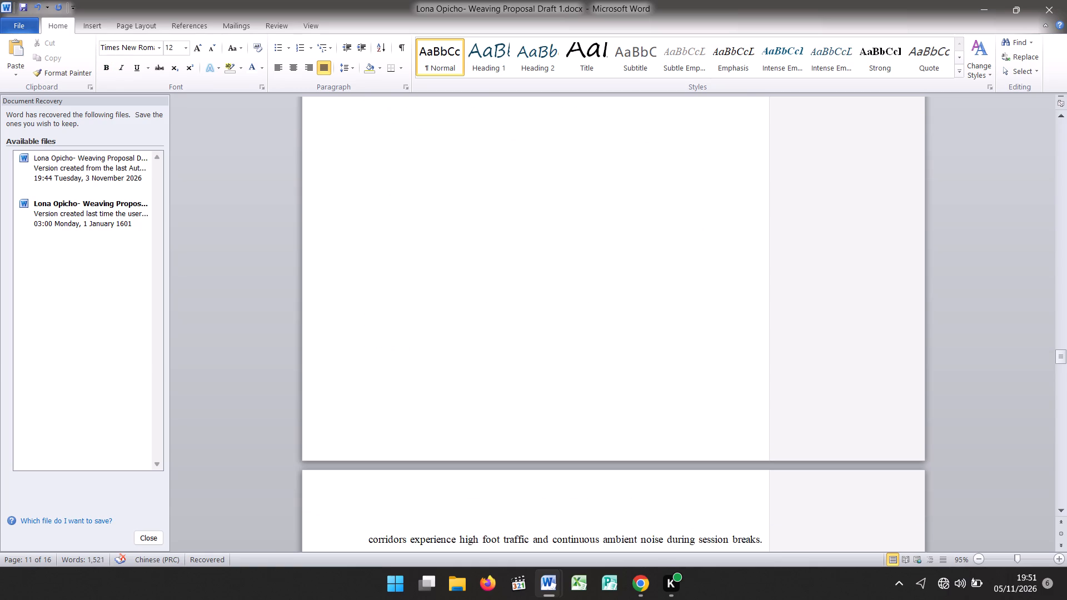
pyautogui.press('Up')
pyautogui.press('Up')
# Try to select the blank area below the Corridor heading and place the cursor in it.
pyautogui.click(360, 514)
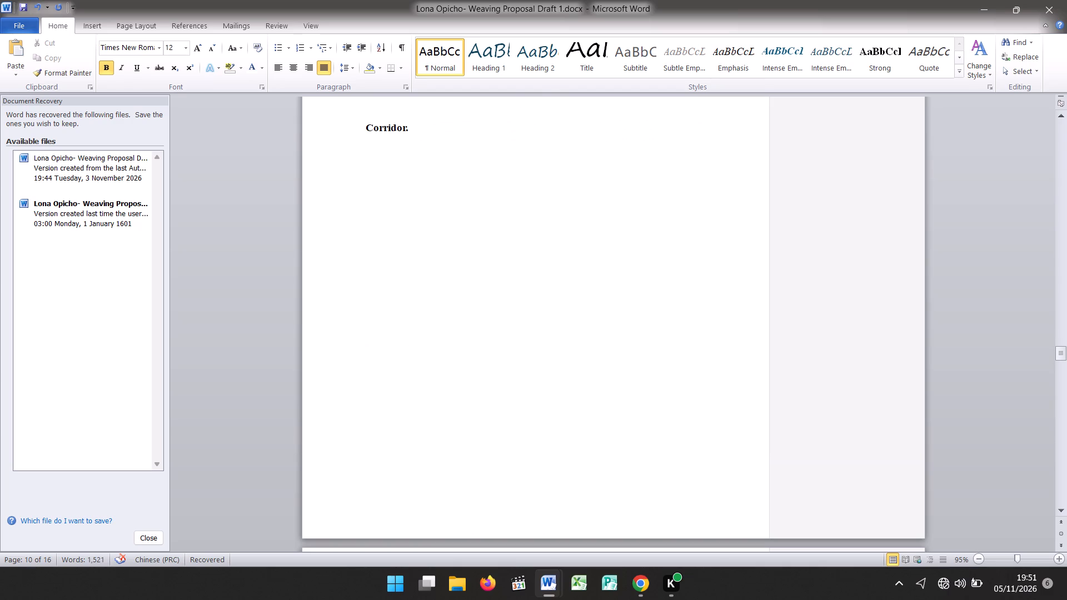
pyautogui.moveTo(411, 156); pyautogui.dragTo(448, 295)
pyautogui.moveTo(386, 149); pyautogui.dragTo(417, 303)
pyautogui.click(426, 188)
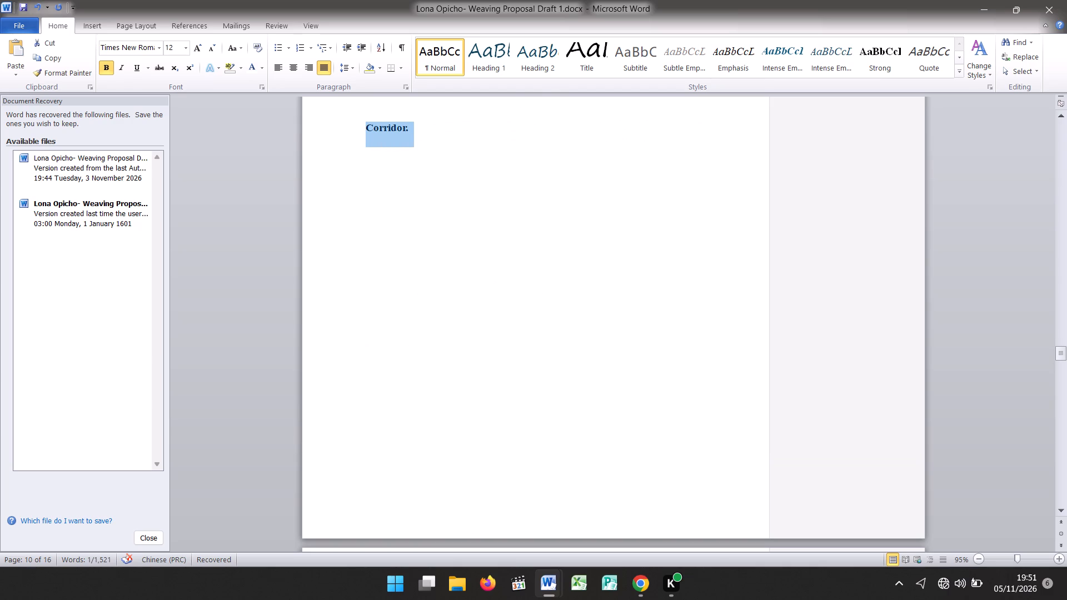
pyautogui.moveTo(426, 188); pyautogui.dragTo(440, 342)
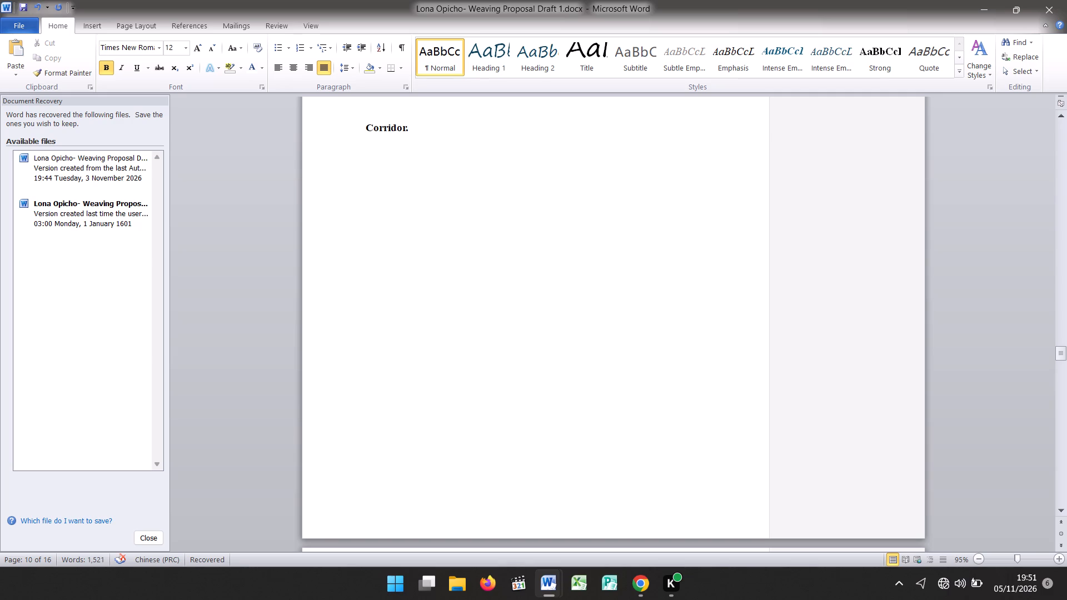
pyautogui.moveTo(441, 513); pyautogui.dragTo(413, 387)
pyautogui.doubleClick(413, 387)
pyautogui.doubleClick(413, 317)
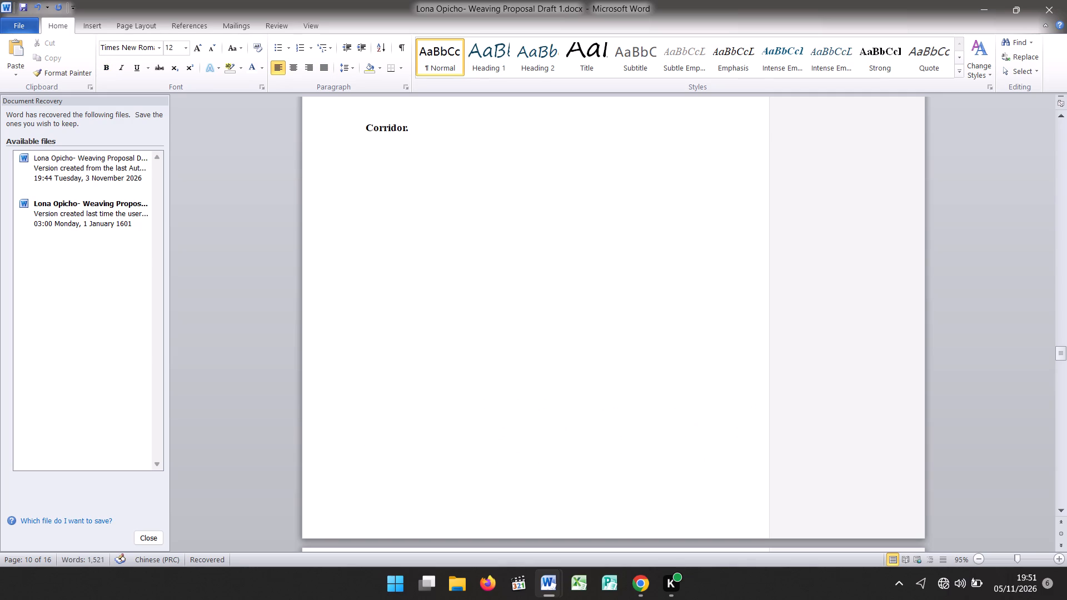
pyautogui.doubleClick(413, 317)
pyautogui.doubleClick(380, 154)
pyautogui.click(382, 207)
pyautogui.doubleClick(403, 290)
# Delete the paragraph break and the period between the Corridor heading and its description, joining them on one line.
pyautogui.press('Down')
pyautogui.press('Down')
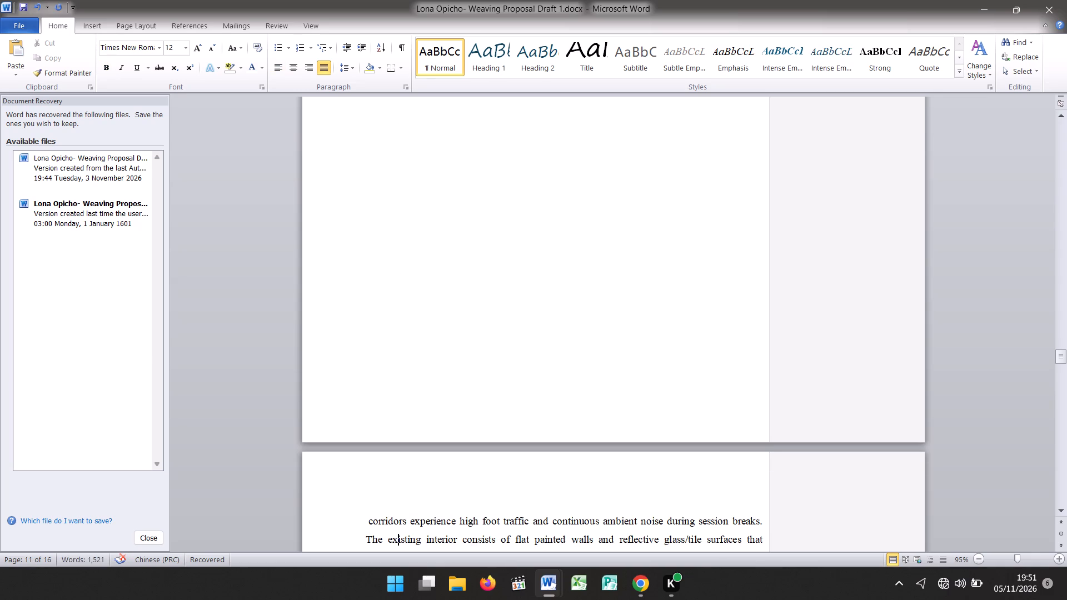
pyautogui.click(360, 519)
pyautogui.press('BackSpace')
pyautogui.press('BackSpace')
pyautogui.press('BackSpace')
pyautogui.press('BackSpace')
pyautogui.press('BackSpace')
pyautogui.press('BackSpace')
pyautogui.press('BackSpace')
pyautogui.press('BackSpace')
pyautogui.press('BackSpace')
pyautogui.press('BackSpace')
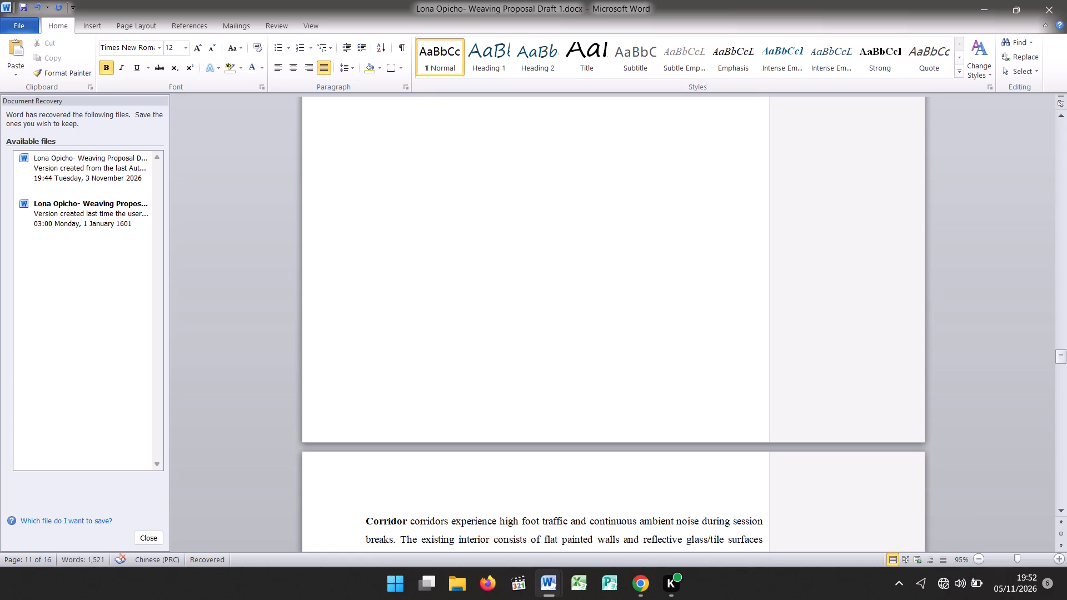
# Separate the corridor description from the Corridor heading again with five paragraph breaks.
pyautogui.press('Return')
pyautogui.press('Return')
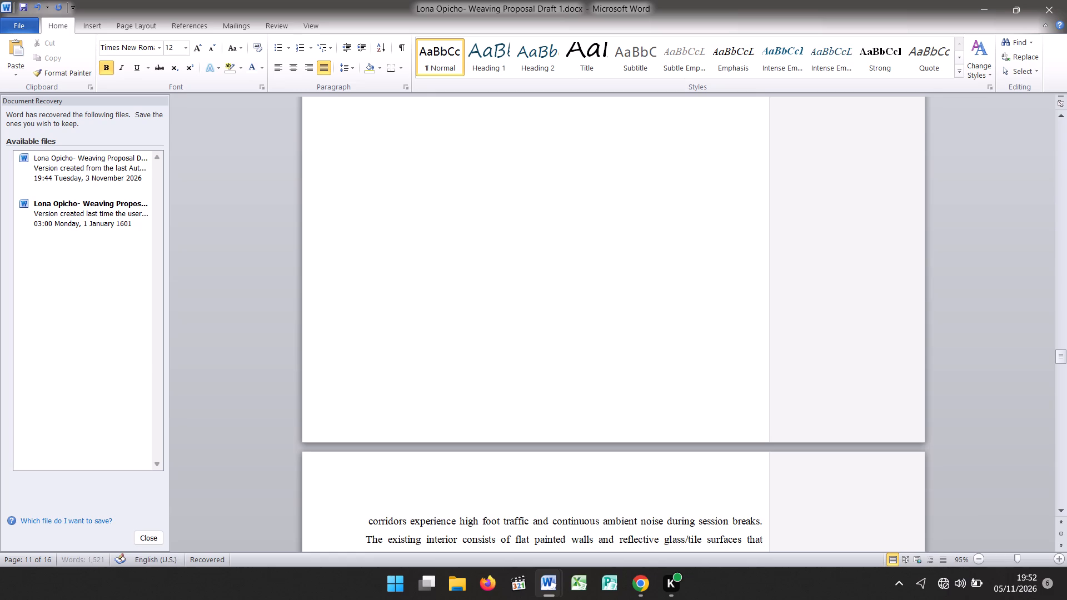
pyautogui.press('Return')
pyautogui.press('Return')
pyautogui.press('Return')
pyautogui.doubleClick(442, 367)
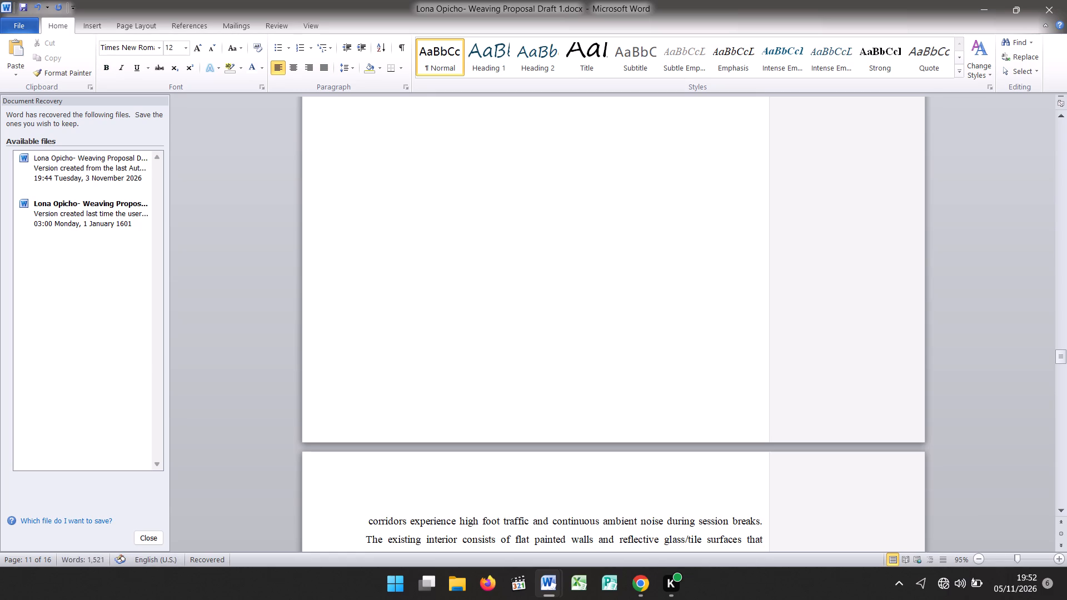
# Delete the blank lines in the empty area between the Corridor heading and the corridor description.
pyautogui.moveTo(375, 134); pyautogui.dragTo(427, 289)
pyautogui.moveTo(354, 115); pyautogui.dragTo(354, 364)
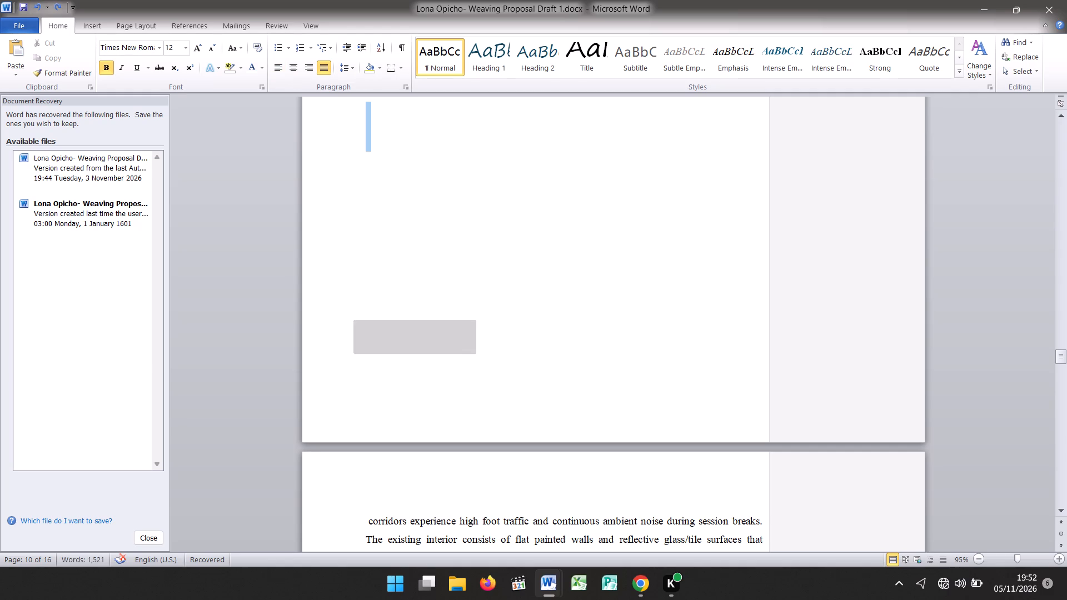
pyautogui.press('BackSpace')
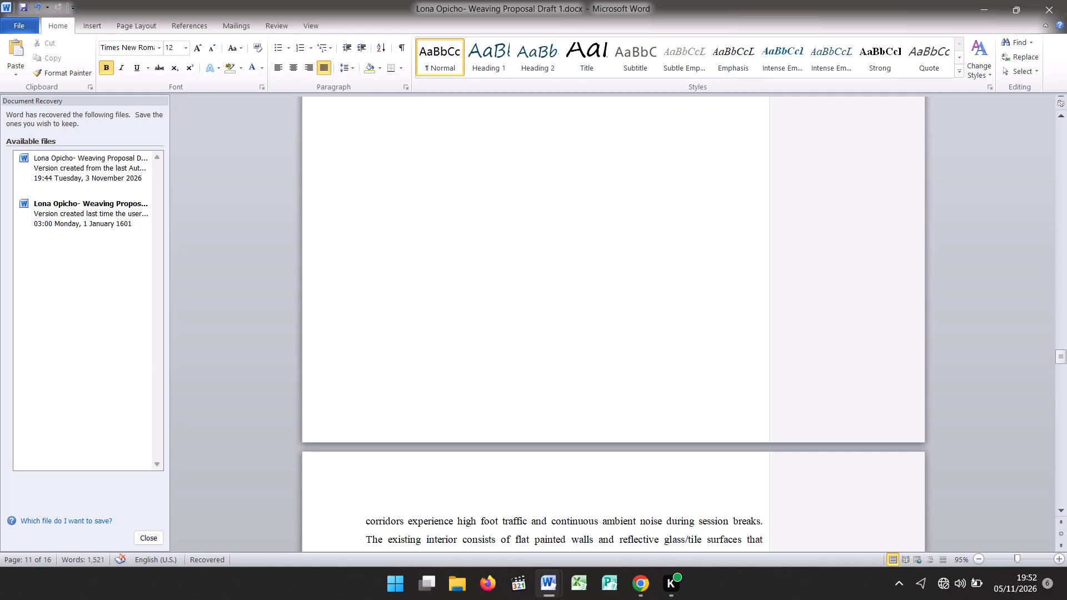
# Examine the remaining gap from the conference room photo past the Corridor heading to the corridor description on the following page.
pyautogui.press('Up')
pyautogui.press('Up')
pyautogui.press('Up')
pyautogui.press('Up')
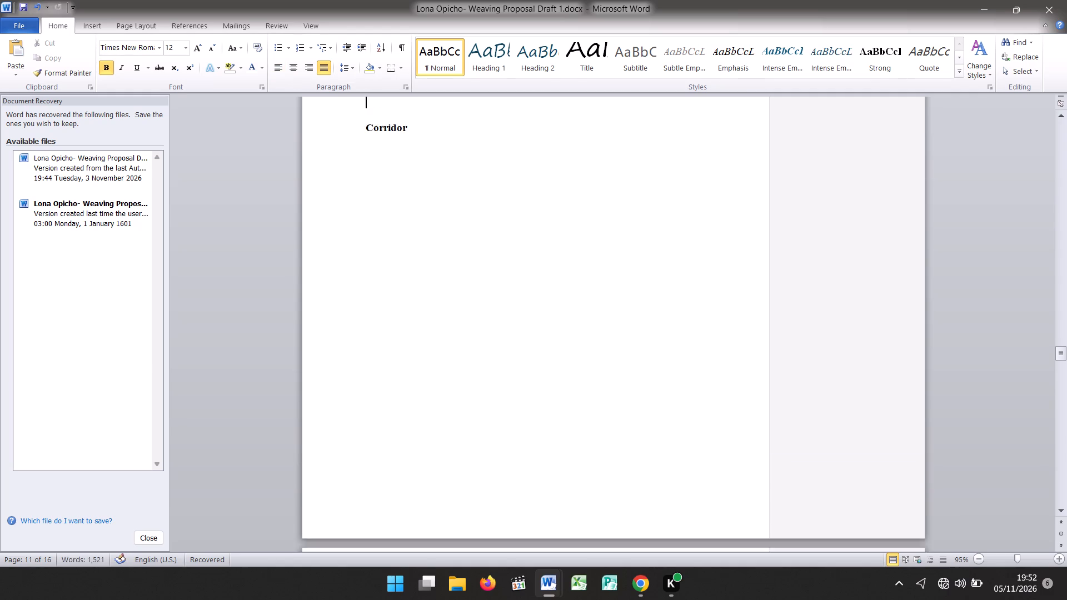
pyautogui.press('Up')
pyautogui.press('Up')
pyautogui.press('Down')
pyautogui.press('Down')
pyautogui.press('Down')
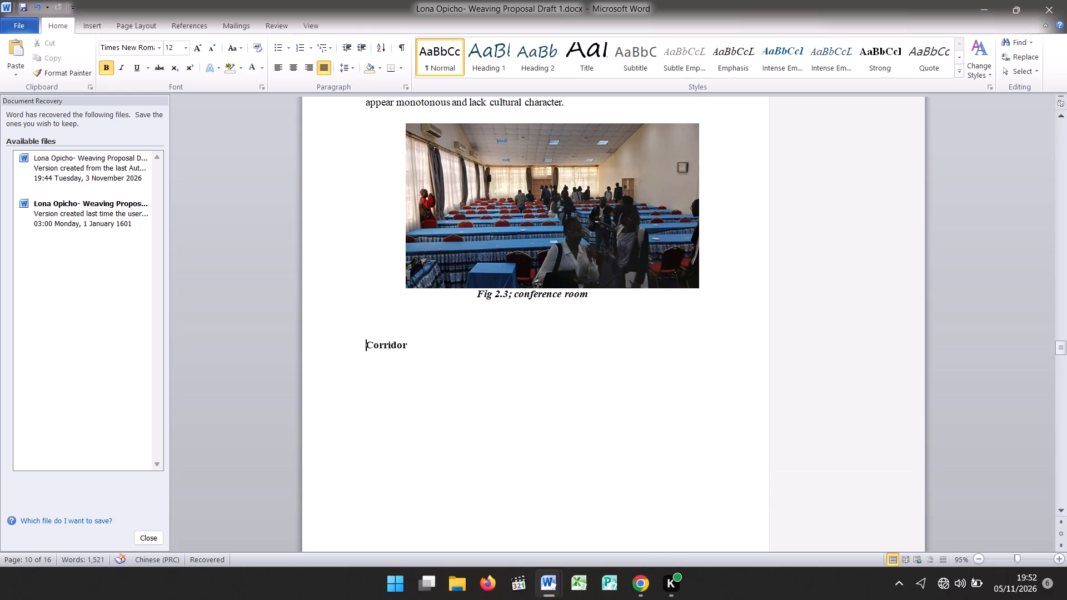
pyautogui.press('Down')
pyautogui.press('Down')
pyautogui.press('Down')
pyautogui.press('Down')
pyautogui.press('Down')
pyautogui.press('Down')
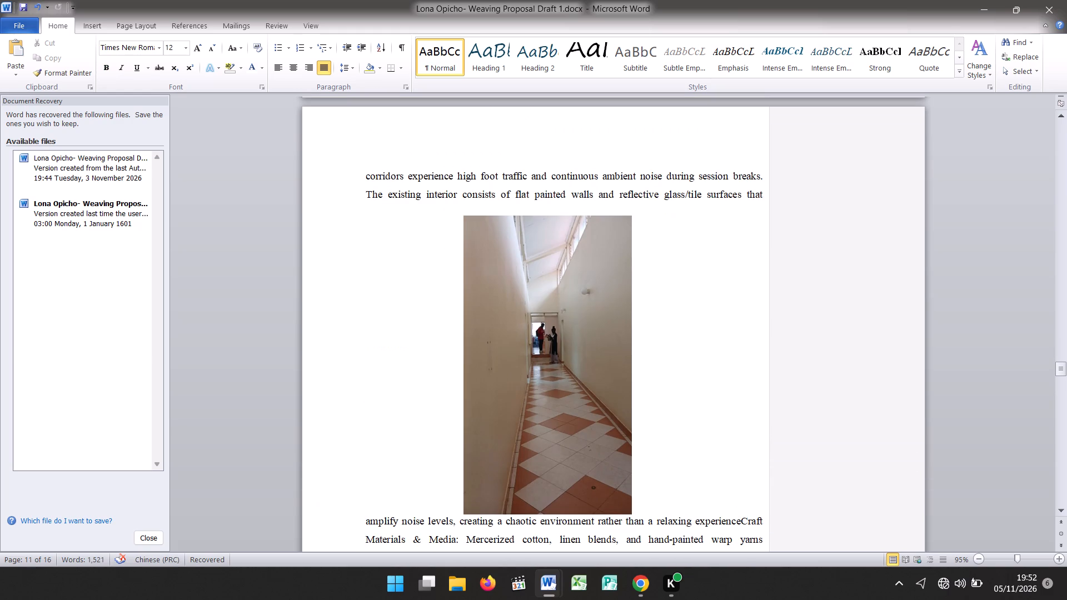
# Delete backwards from the corridor description, removing the blank lines and the Corridor heading up to the Fig 2.3 conference room caption.
pyautogui.click(362, 172)
pyautogui.press('BackSpace')
pyautogui.press('BackSpace')
pyautogui.press('BackSpace')
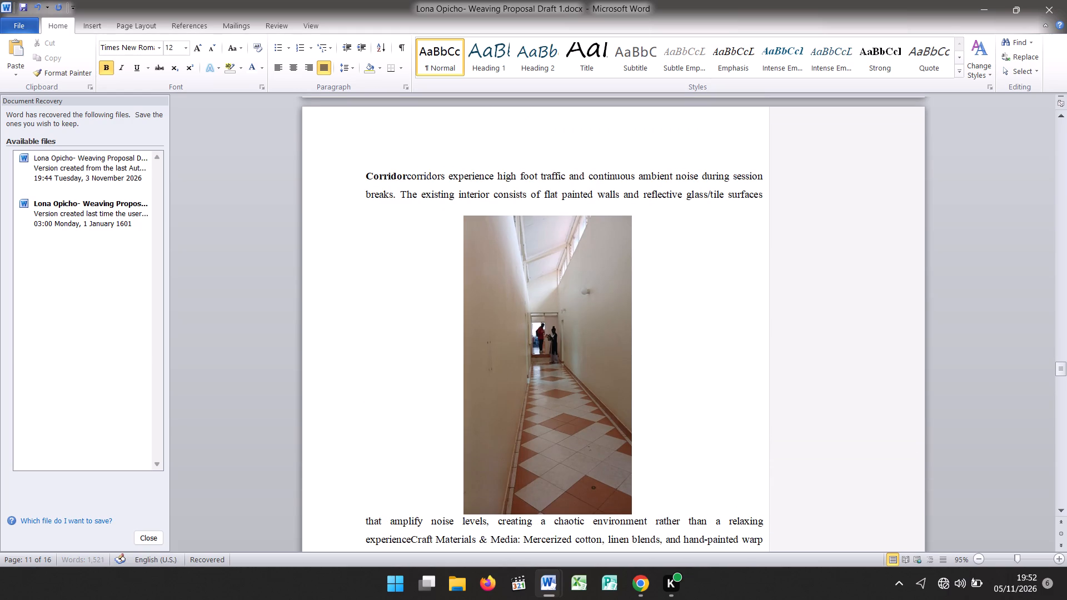
pyautogui.press('BackSpace')
pyautogui.press('BackSpace')
pyautogui.press('BackSpace')
pyautogui.press('BackSpace')
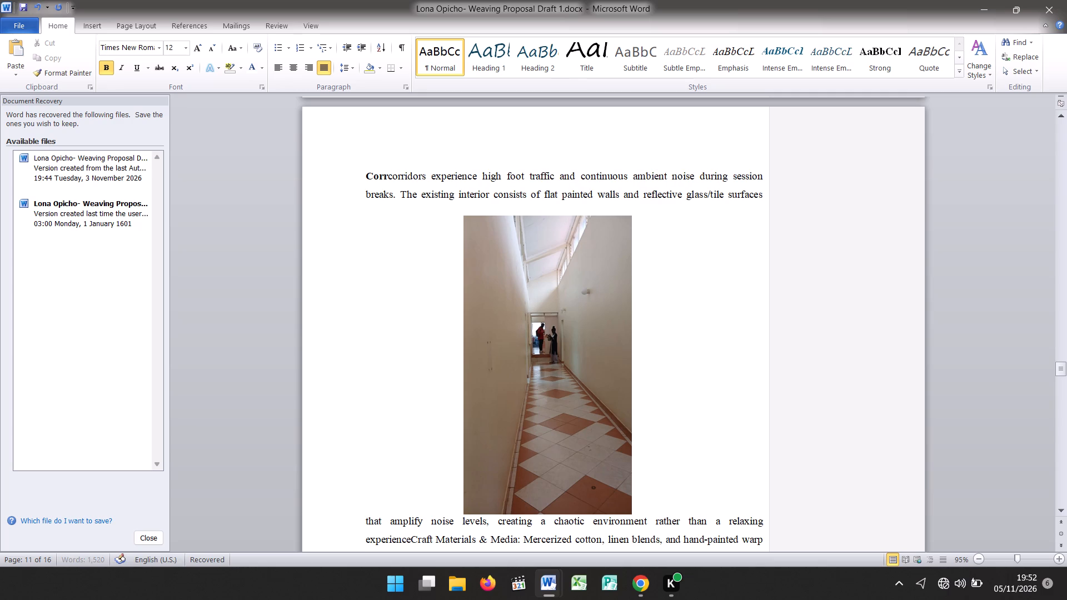
pyautogui.press('BackSpace')
pyautogui.press('BackSpace')
pyautogui.press('BackSpace')
pyautogui.press('BackSpace')
pyautogui.press('BackSpace')
pyautogui.press('BackSpace')
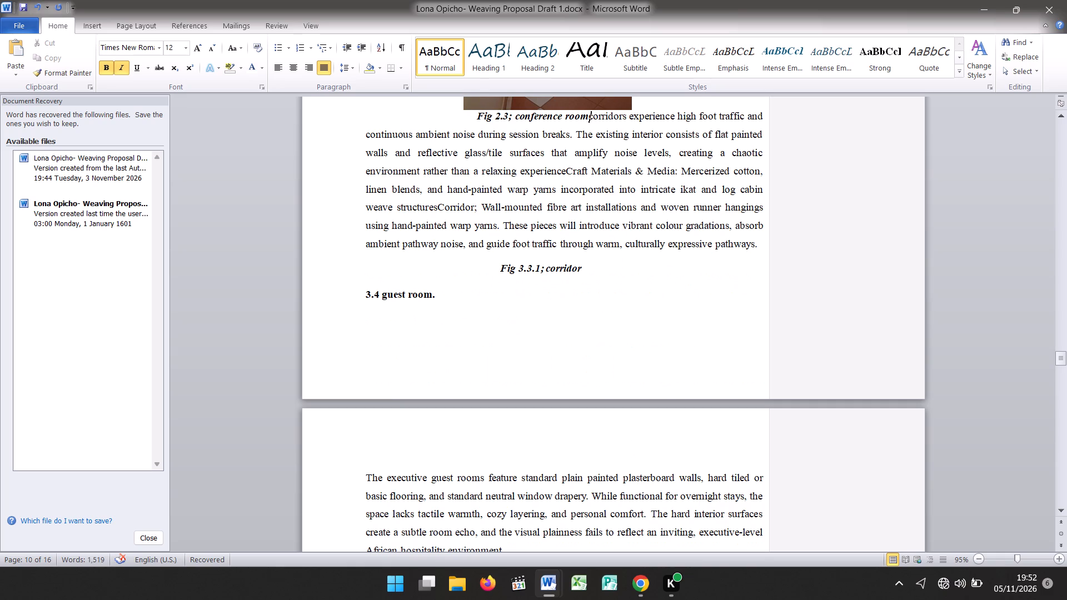
# Examine the conference room section and how the corridor photo sits relative to the conference room photo and its caption.
pyautogui.click(362, 172)
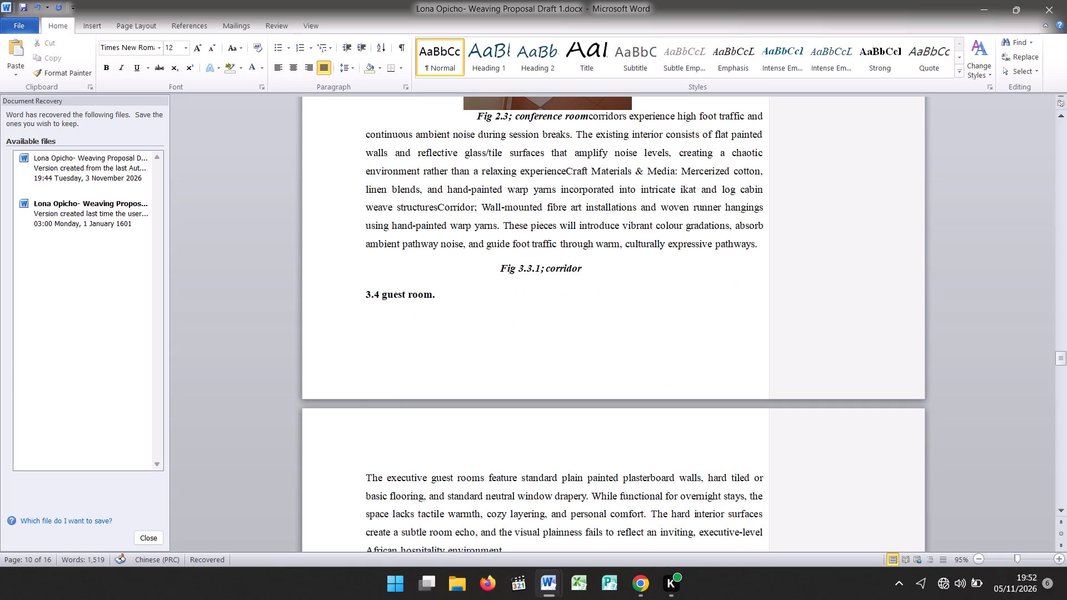
pyautogui.press('Up')
pyautogui.press('Up')
pyautogui.press('Up')
pyautogui.press('Up')
pyautogui.press('Up')
pyautogui.press('Up')
pyautogui.press('Up')
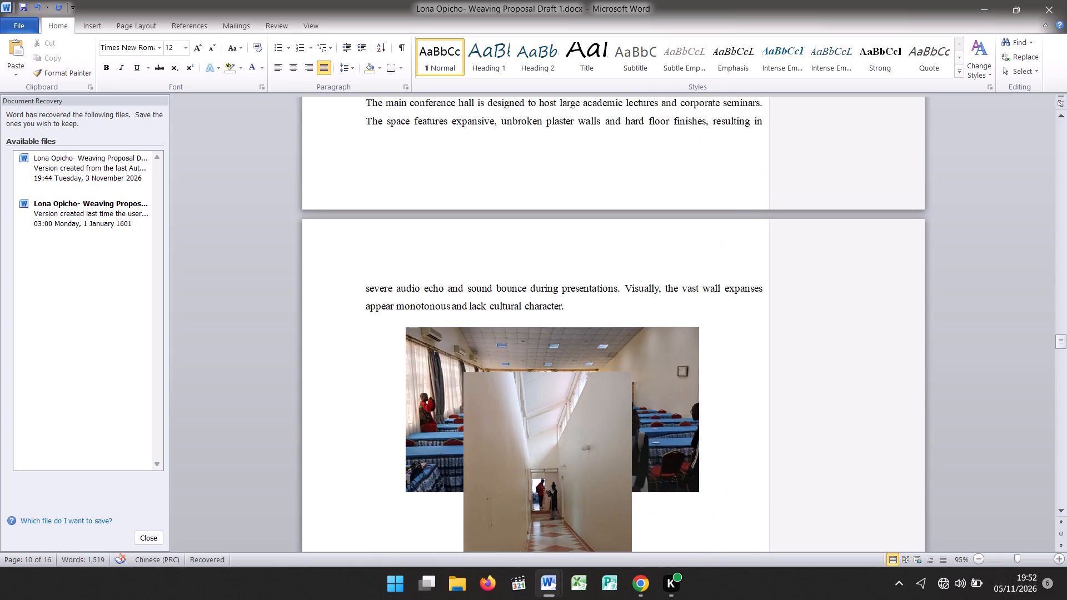
pyautogui.press('Up')
pyautogui.press('Up')
pyautogui.press('Up')
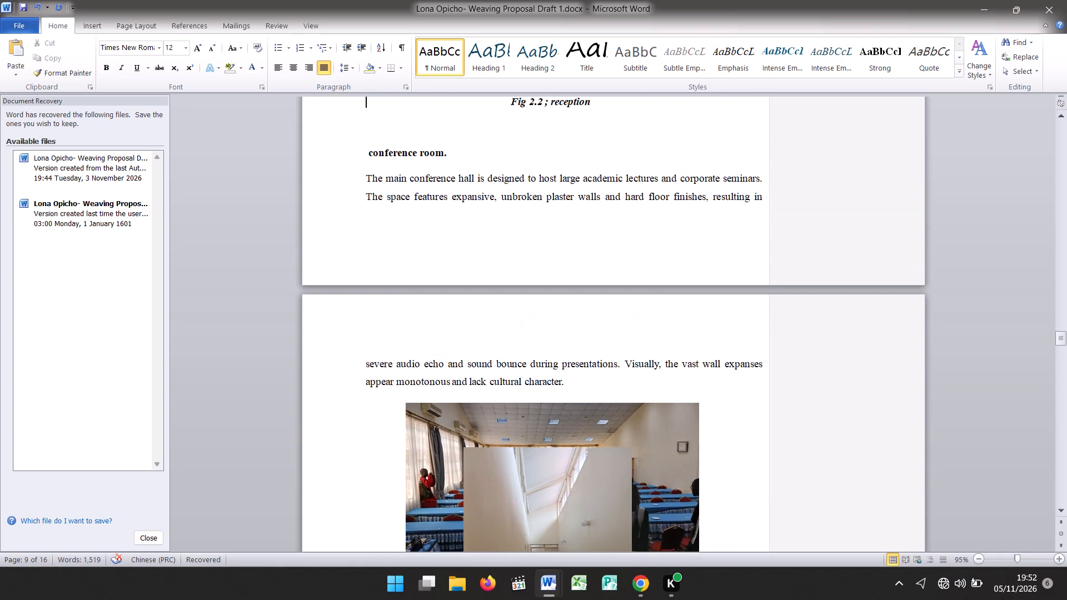
pyautogui.press('Down')
pyautogui.press('Down')
pyautogui.press('Down')
pyautogui.press('Down')
pyautogui.press('Down')
pyautogui.press('Down')
pyautogui.press('Down')
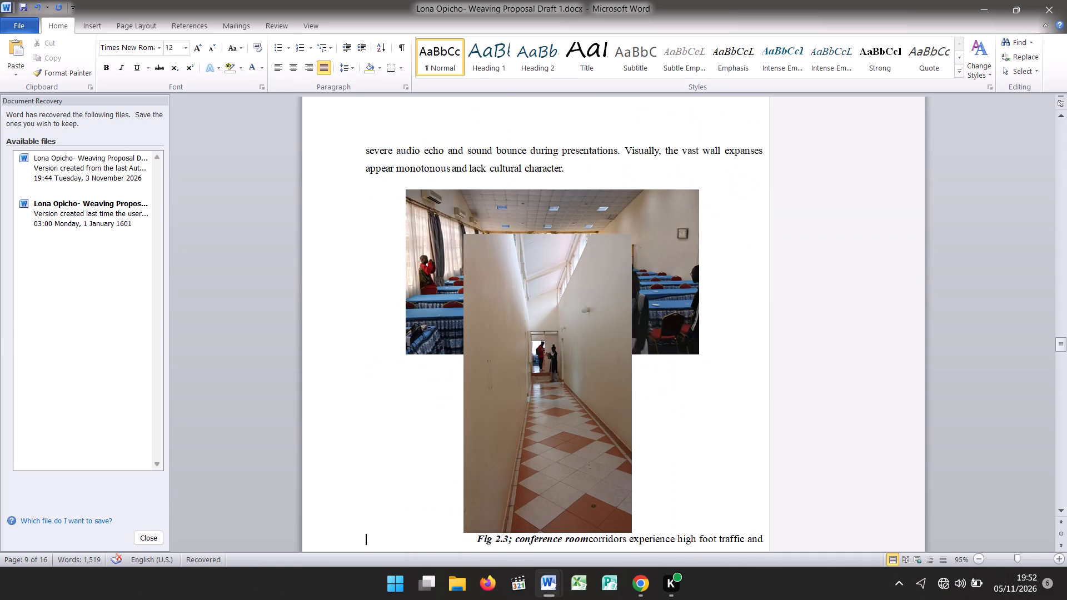
pyautogui.press('Down')
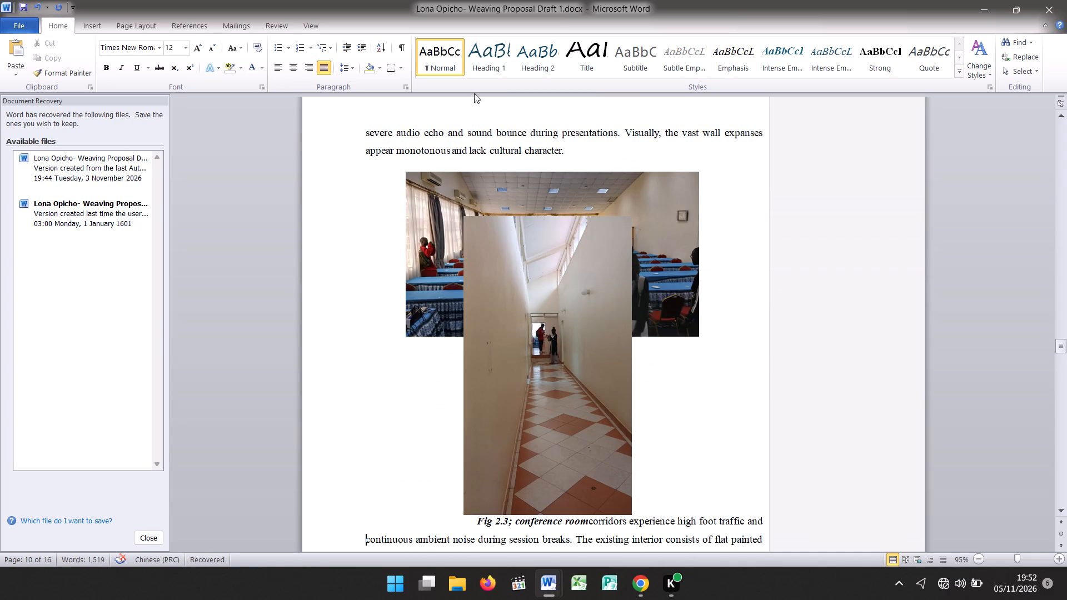
# Move the corridor photo down, clear of the conference room photo and its caption, to below the opening lines of the corridor description.
pyautogui.click(483, 258)
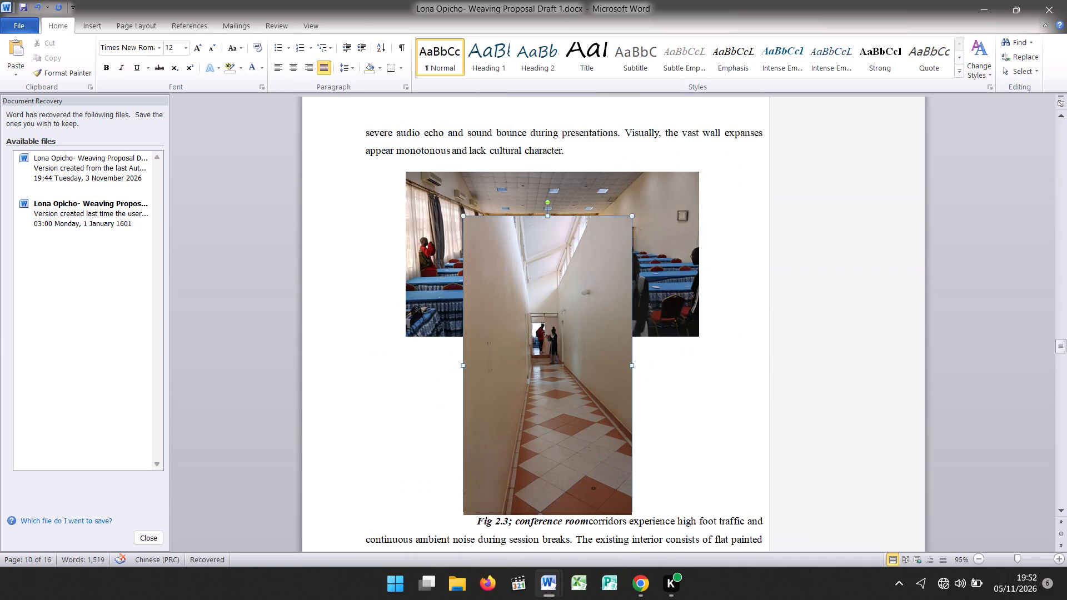
pyautogui.press('Down')
pyautogui.press('Down')
pyautogui.press('Down')
pyautogui.press('Down')
pyautogui.press('Down')
pyautogui.press('Down')
pyautogui.press('Down')
pyautogui.press('Down')
pyautogui.press('Down')
pyautogui.press('Down')
pyautogui.press('Down')
pyautogui.press('Down')
pyautogui.press('Down')
pyautogui.press('Down')
pyautogui.press('Down')
pyautogui.press('Down')
pyautogui.press('Down')
pyautogui.press('Down')
pyautogui.press('Down')
pyautogui.press('Down')
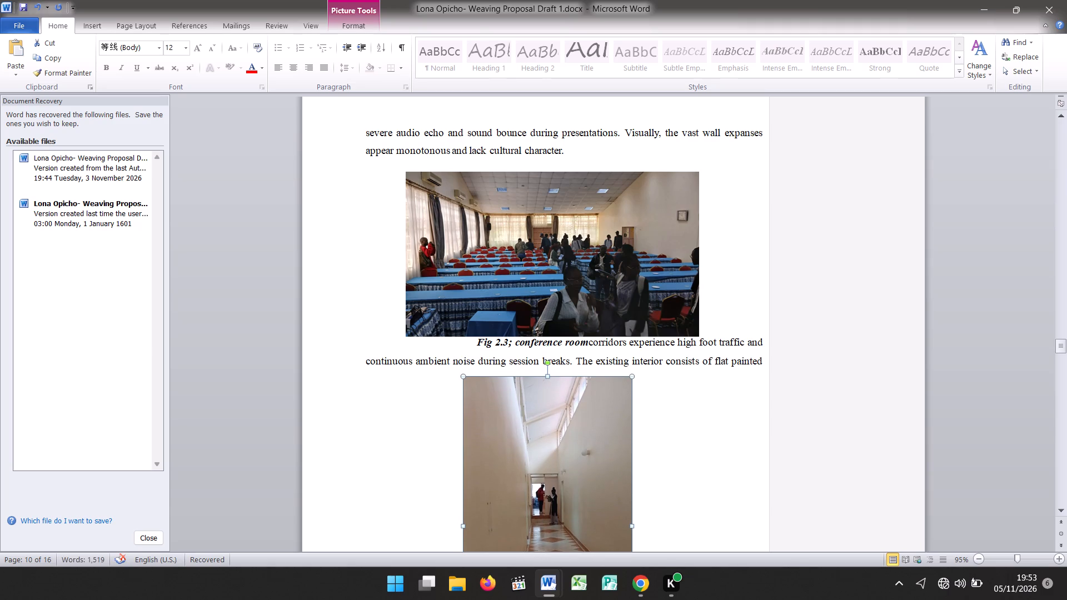
pyautogui.press('Down')
pyautogui.press('Down')
pyautogui.press('Down')
pyautogui.press('Down')
pyautogui.press('Down')
pyautogui.press('Down')
pyautogui.press('Down')
pyautogui.press('Down')
pyautogui.press('Down')
pyautogui.press('Down')
pyautogui.press('Down')
pyautogui.press('Down')
pyautogui.press('Down')
pyautogui.press('Down')
pyautogui.press('Down')
pyautogui.press('Down')
pyautogui.press('Down')
pyautogui.press('Down')
pyautogui.press('Down')
pyautogui.press('Down')
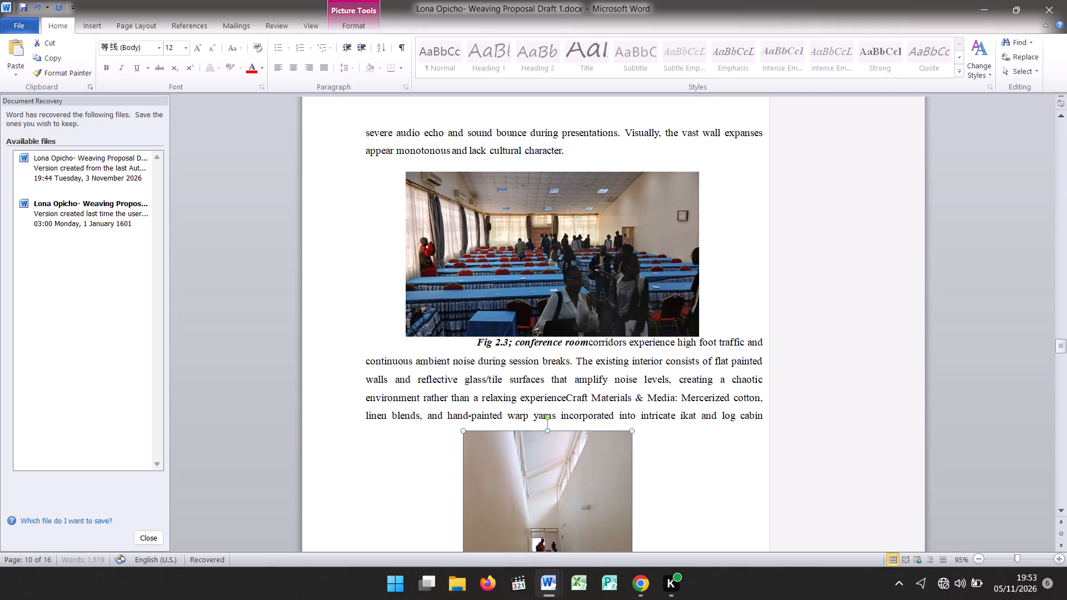
# Split the corridor description from the Fig 2.3 conference room caption so it starts as its own paragraph directly beneath.
pyautogui.click(589, 341)
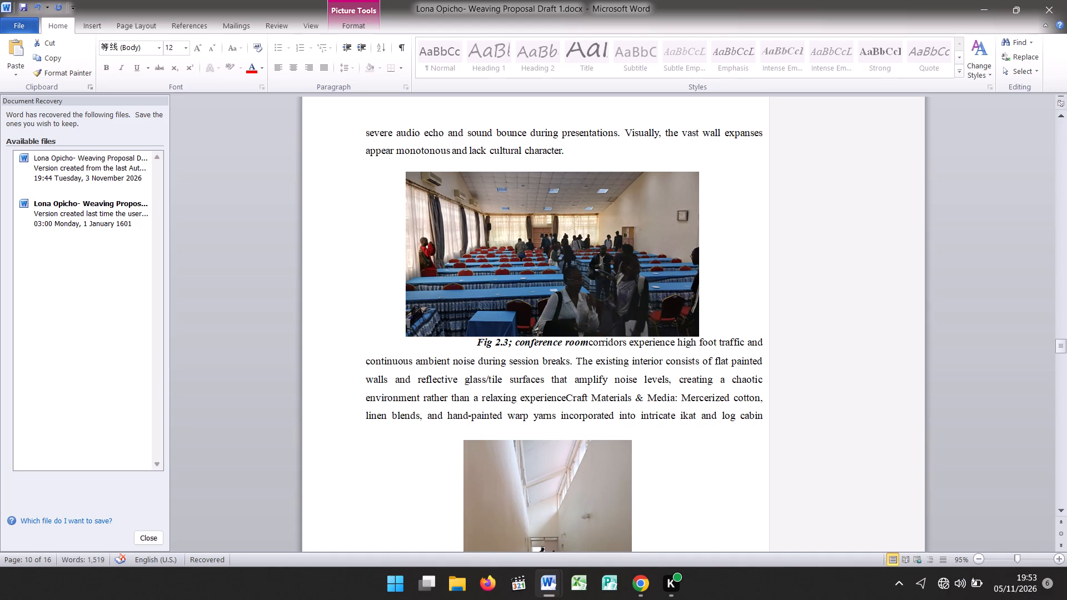
pyautogui.click(589, 341)
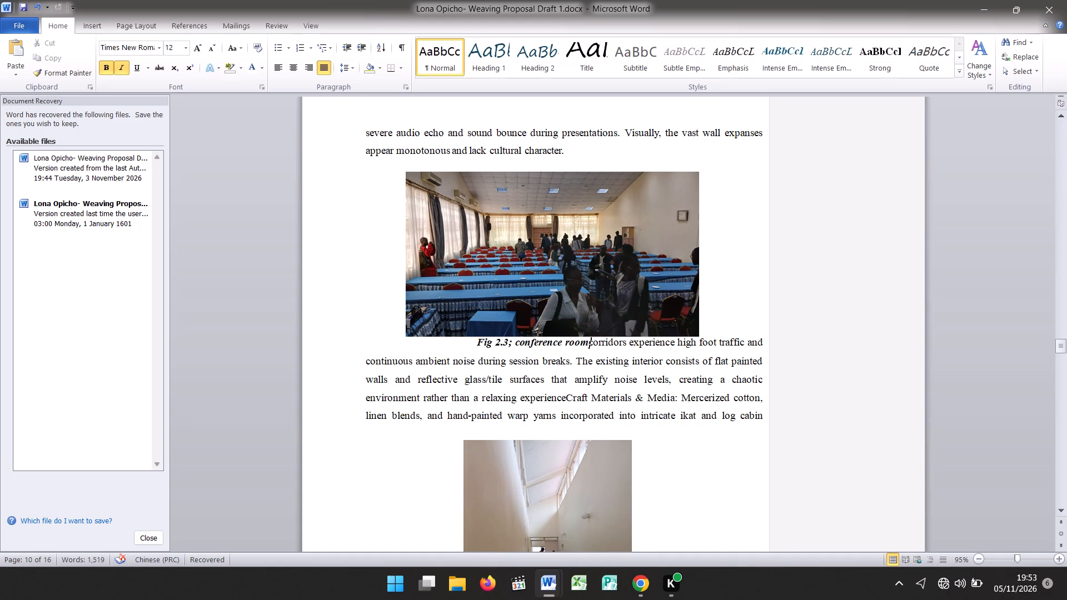
pyautogui.press('Return')
pyautogui.press('Return')
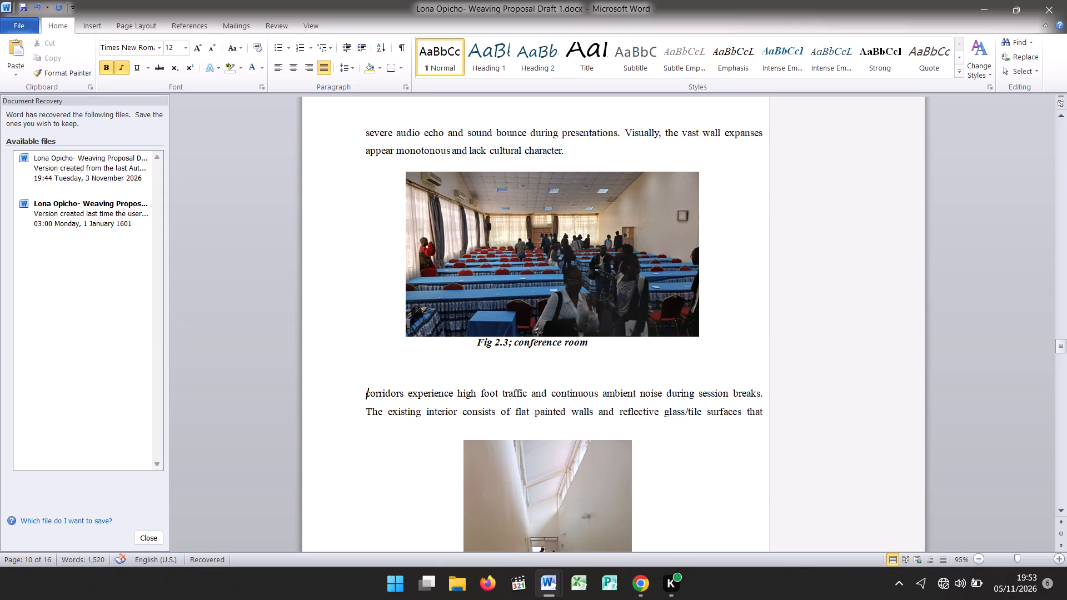
pyautogui.press('BackSpace')
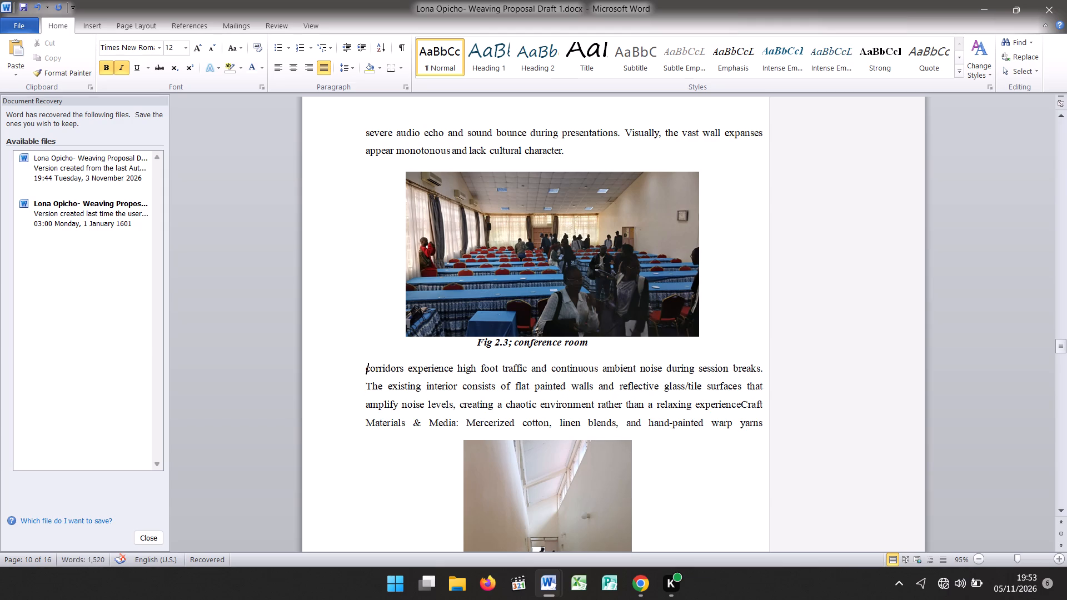
# Delete the corridor description line running from "amplify noise levels" to "experienceCraft".
pyautogui.click(337, 399)
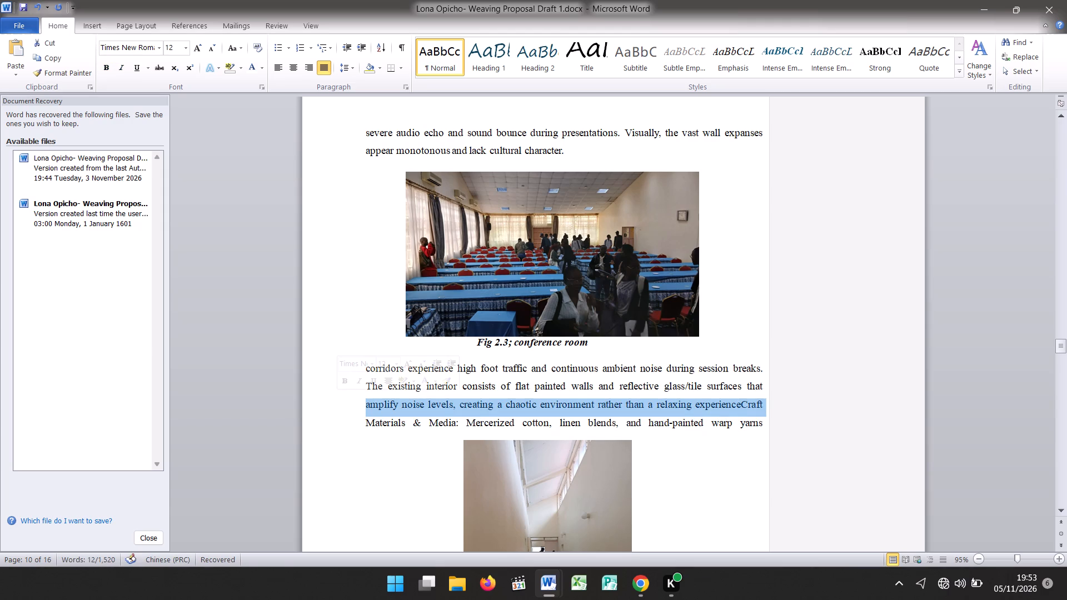
pyautogui.press('c')
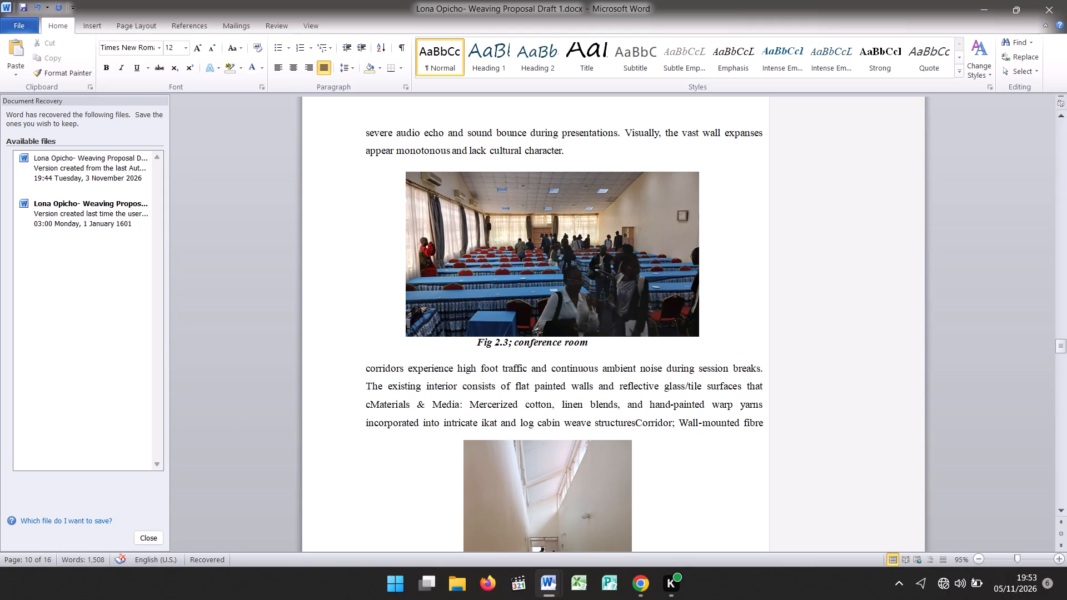
pyautogui.press('o')
pyautogui.press('r')
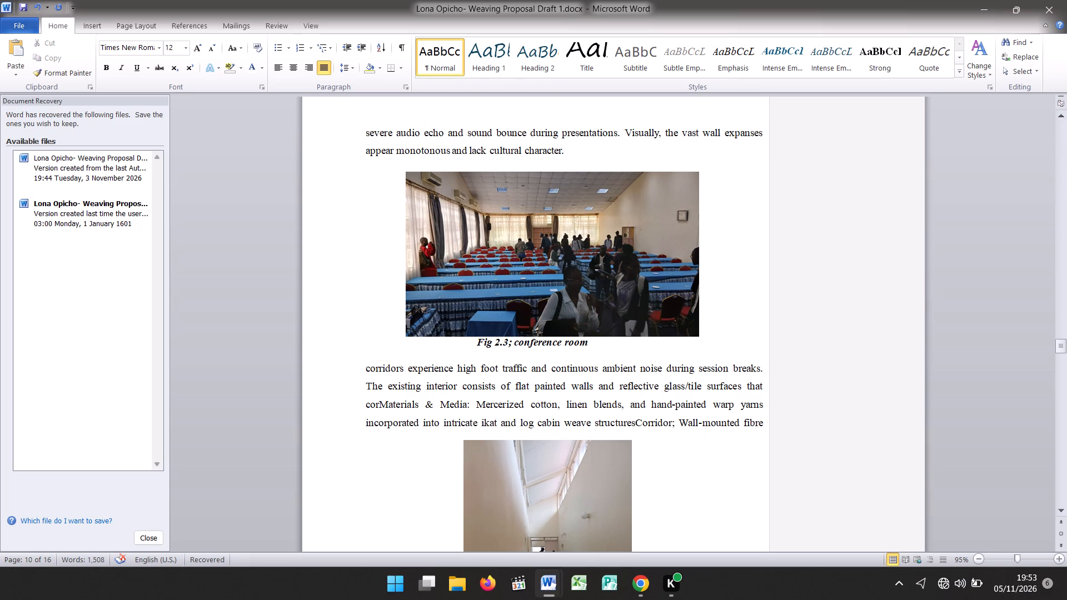
pyautogui.press('BackSpace')
pyautogui.press('BackSpace')
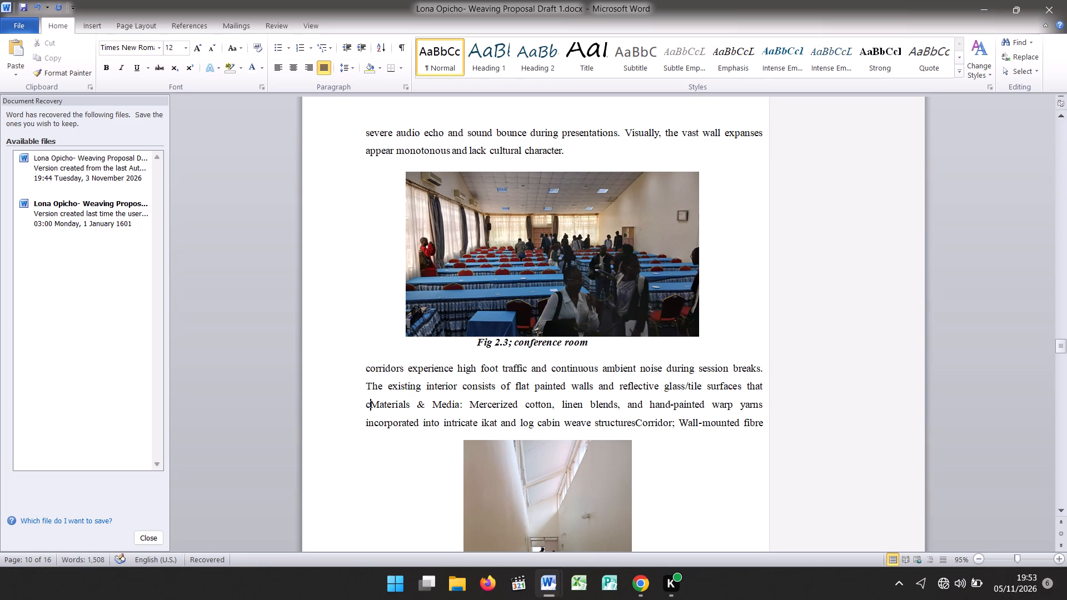
pyautogui.press('BackSpace')
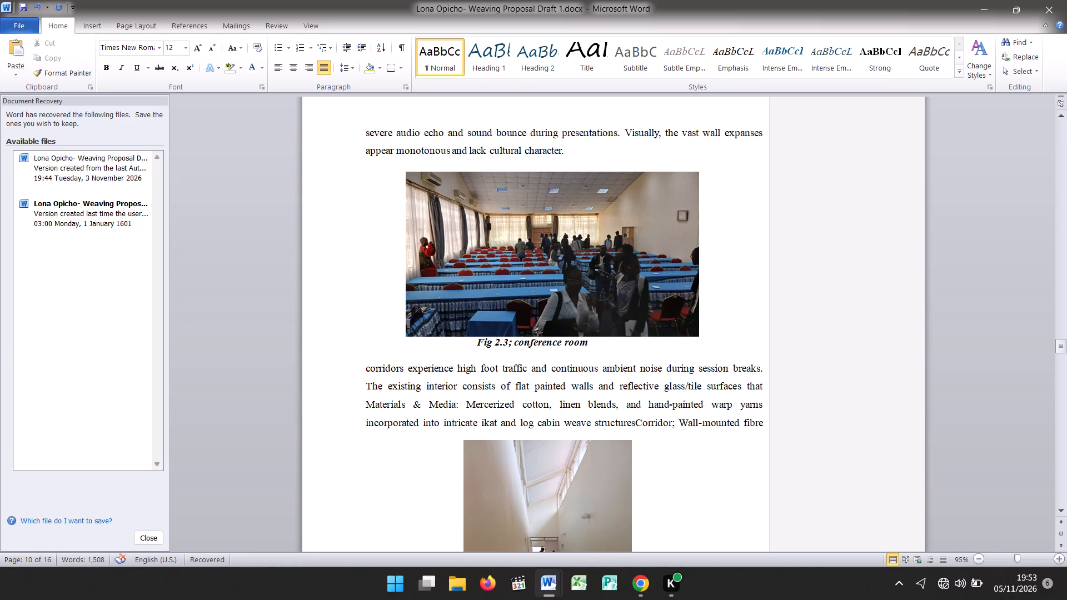
# Enter the bold heading text "corrido" in front of the corridor description.
pyautogui.click(359, 366)
pyautogui.press('c')
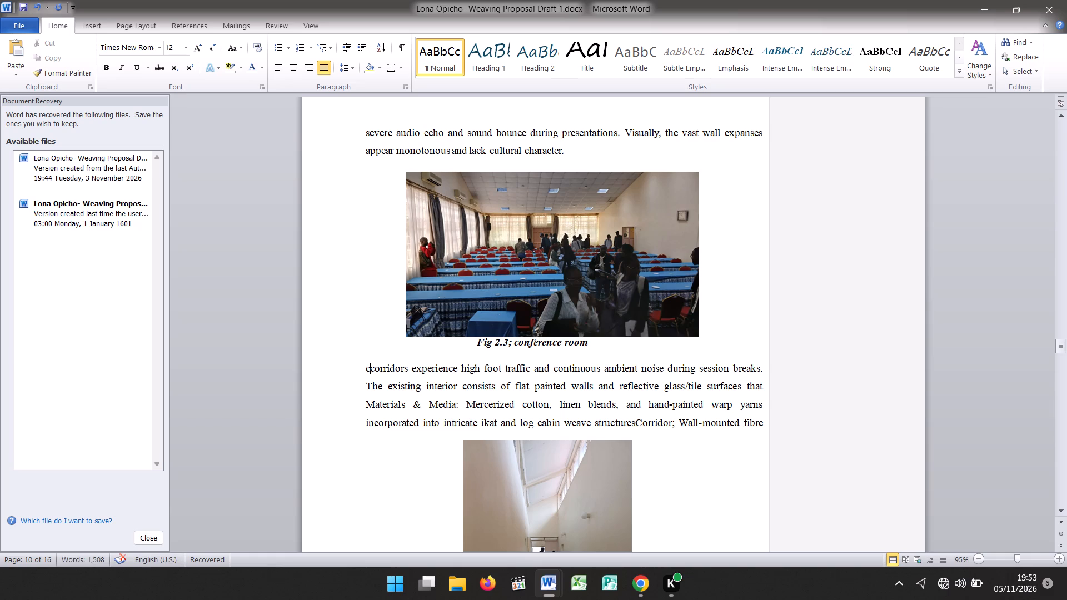
pyautogui.press('BackSpace')
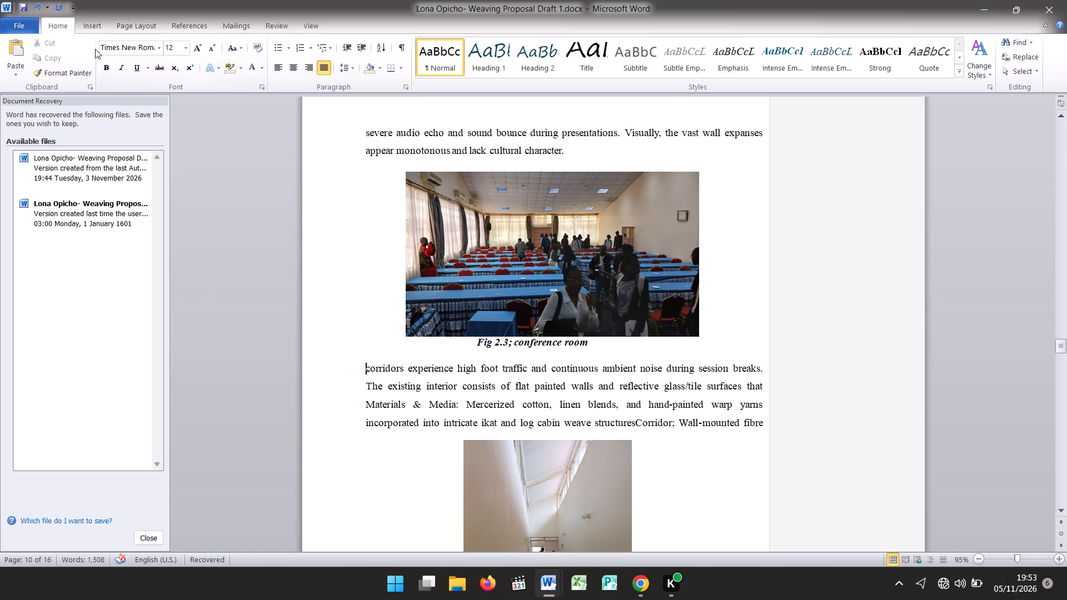
pyautogui.click(109, 68)
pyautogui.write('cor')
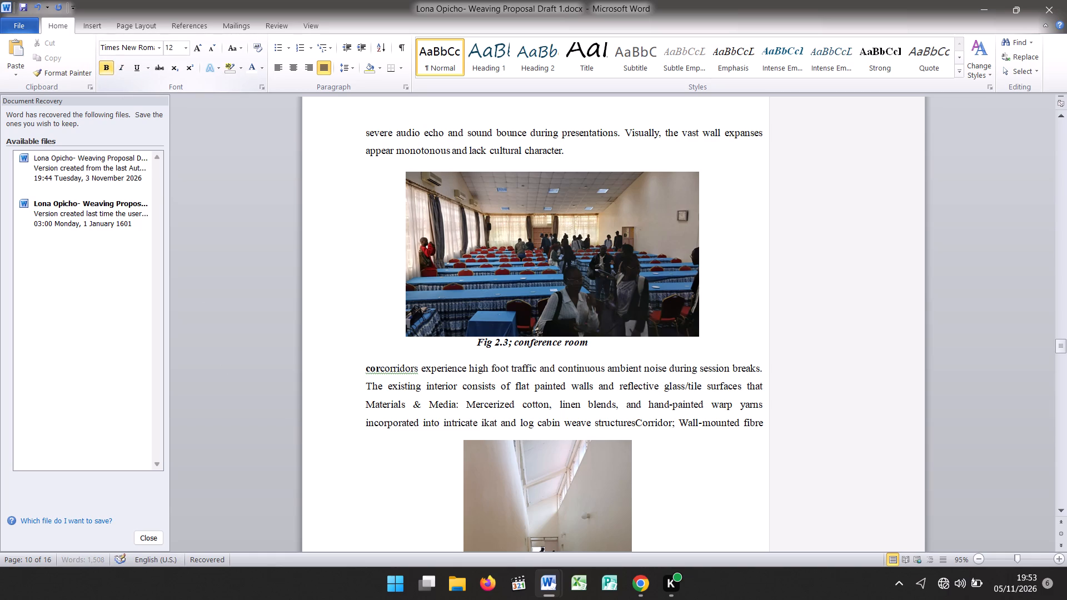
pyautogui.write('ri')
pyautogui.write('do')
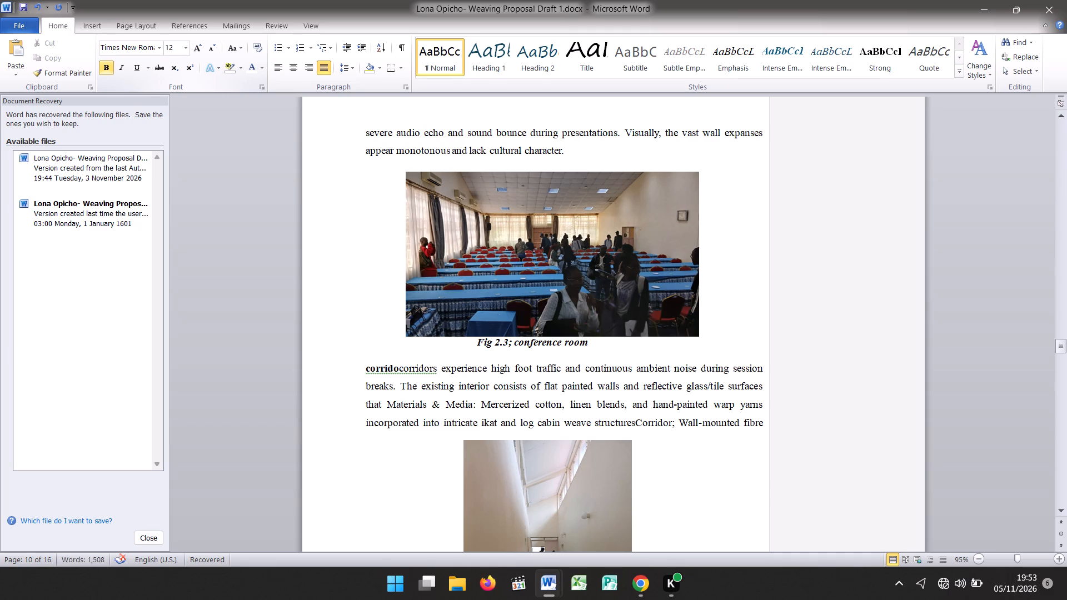
# Complete the bold heading as "corridors" and put it on its own line above the corridor description.
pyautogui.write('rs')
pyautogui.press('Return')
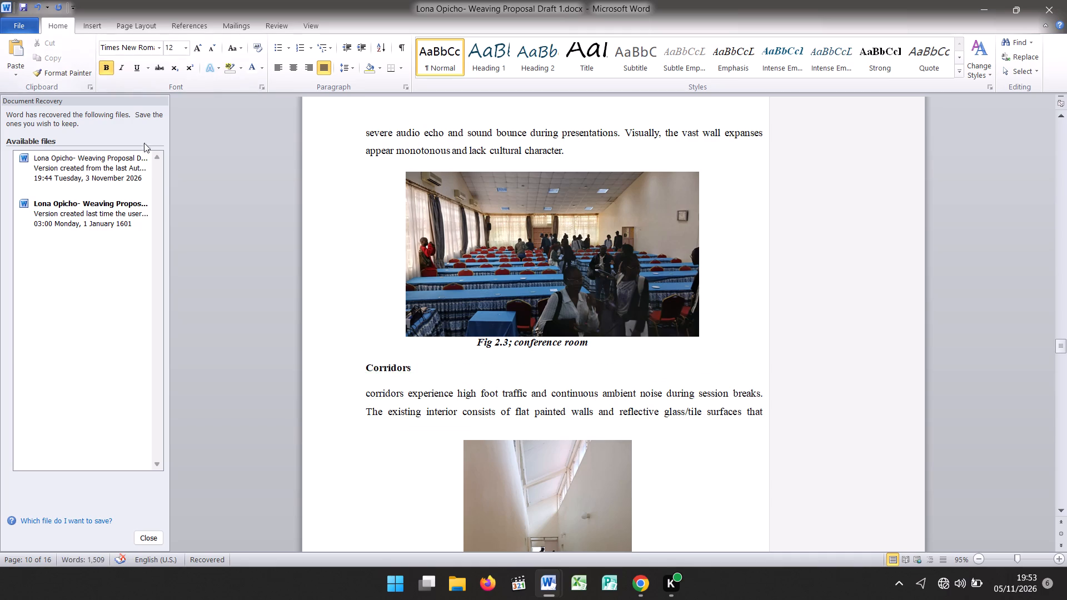
# Place the text cursor directly in front of the bold Corridors heading.
pyautogui.click(360, 365)
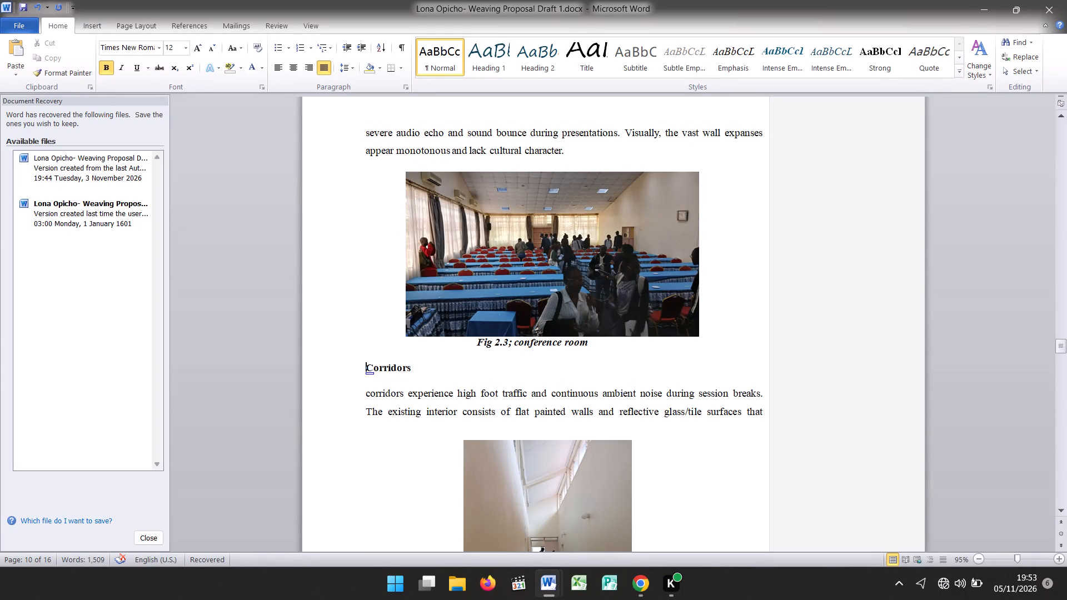
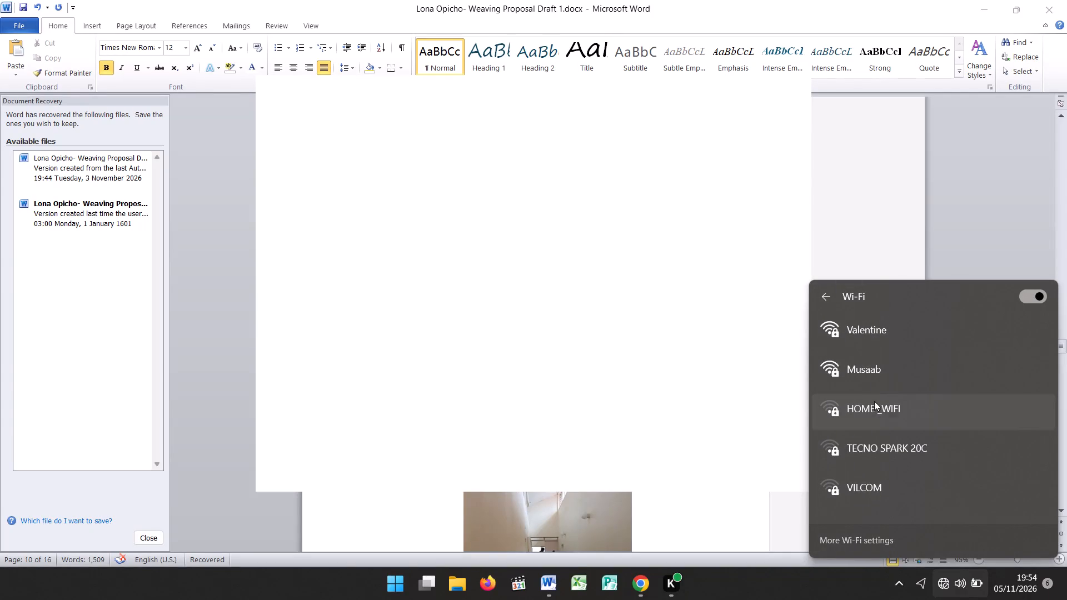
# Connect the computer to the Wi-Fi network Valentine and return to the proposal document.
pyautogui.click(867, 336)
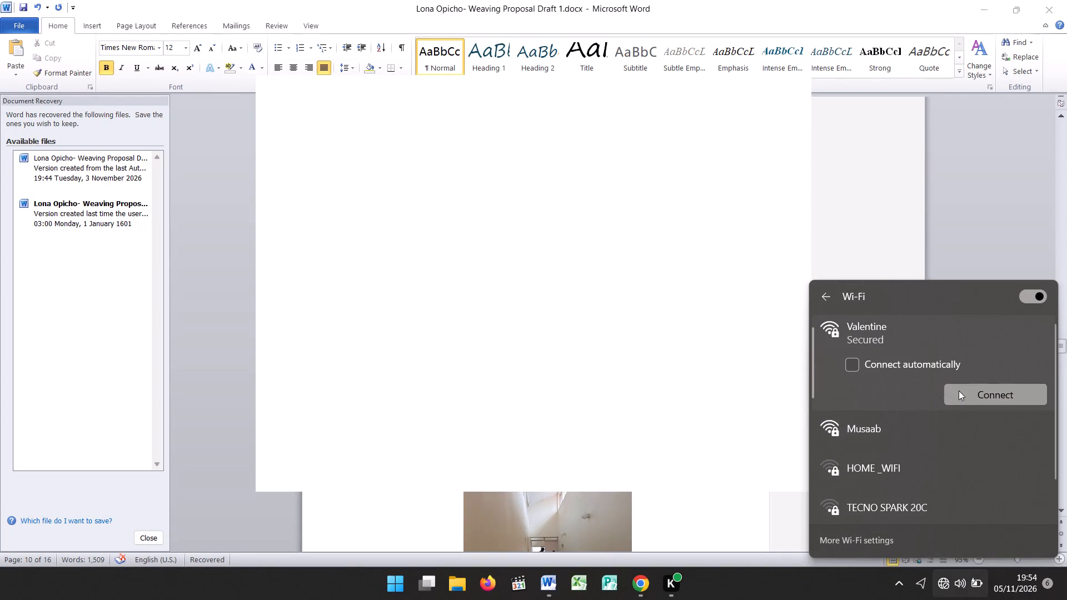
pyautogui.click(959, 391)
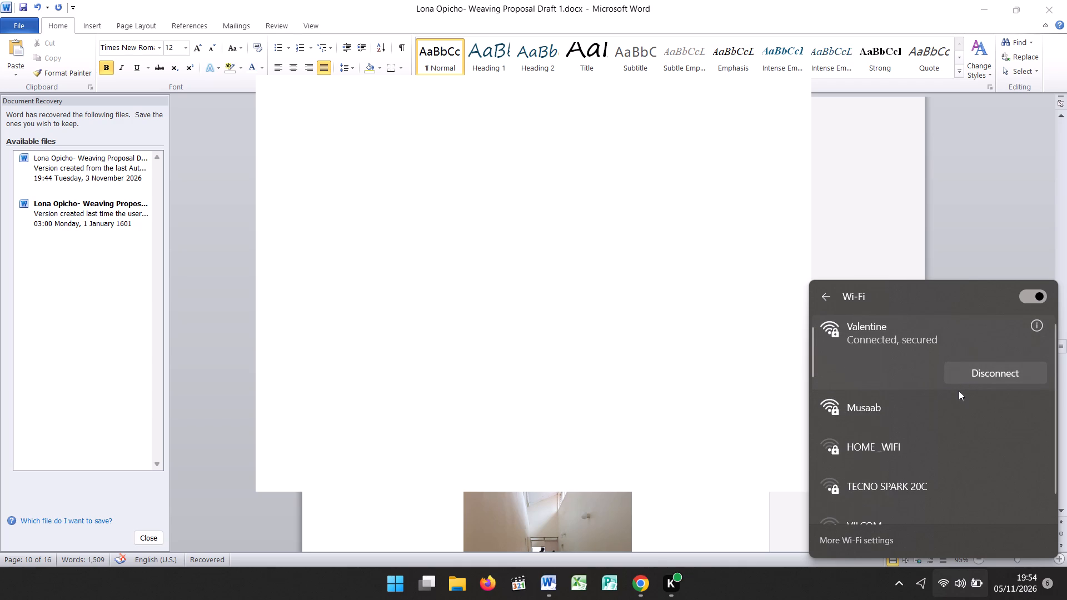
pyautogui.doubleClick(914, 229)
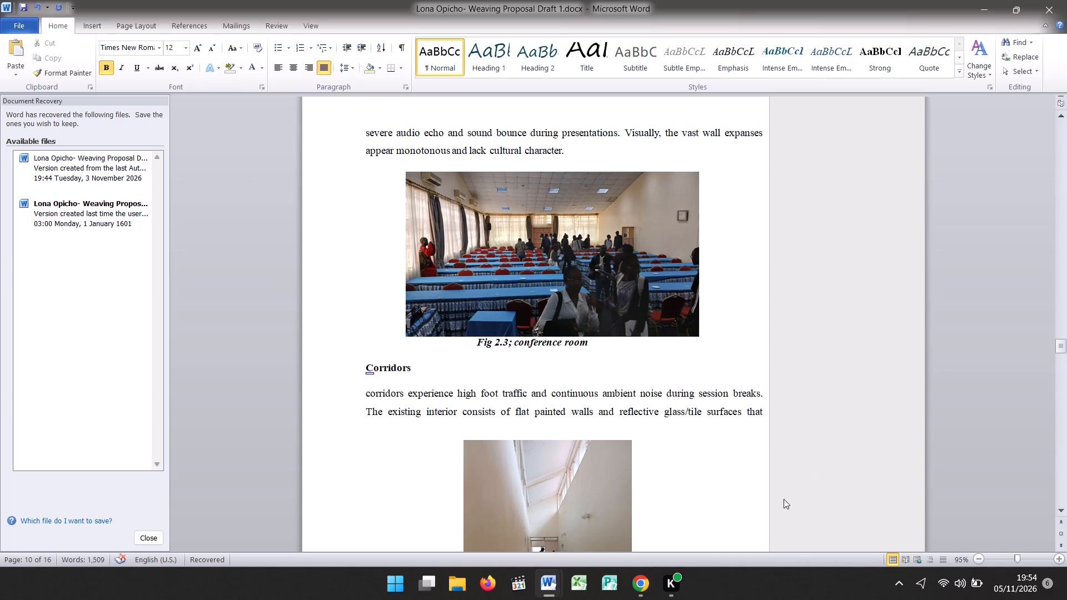
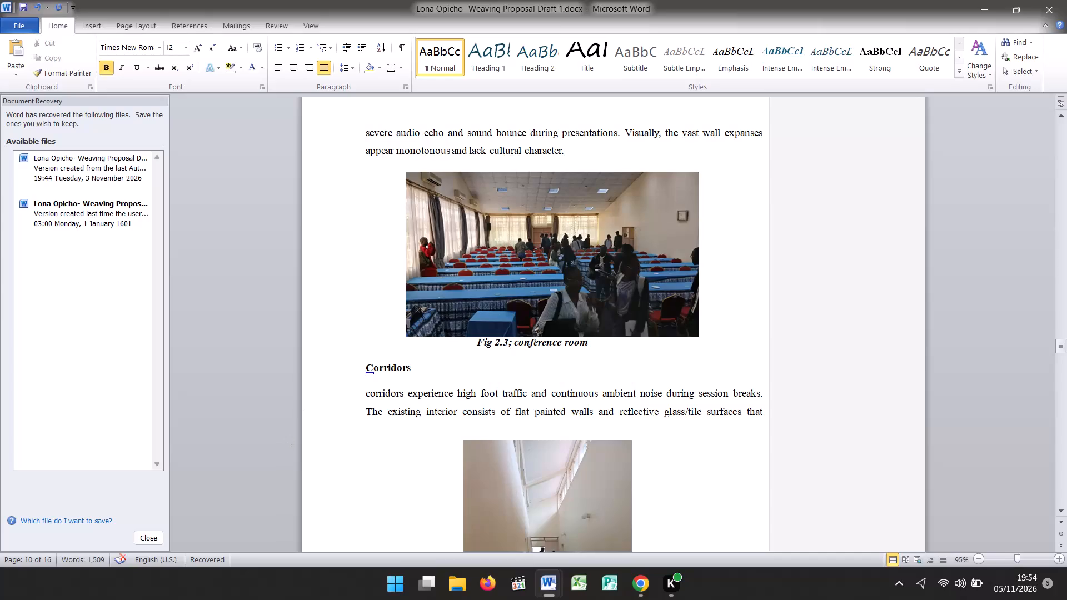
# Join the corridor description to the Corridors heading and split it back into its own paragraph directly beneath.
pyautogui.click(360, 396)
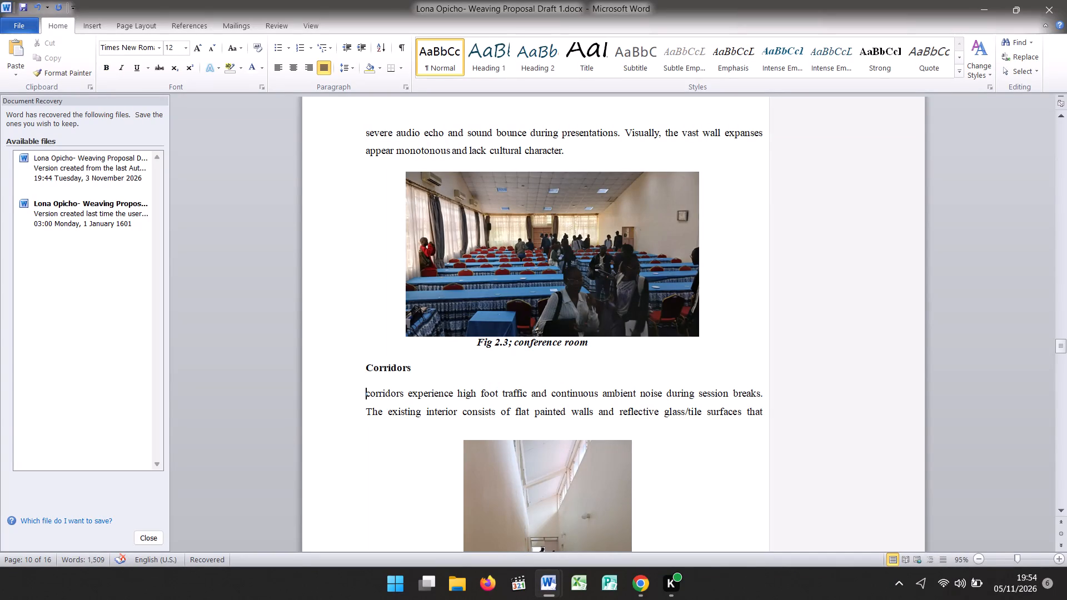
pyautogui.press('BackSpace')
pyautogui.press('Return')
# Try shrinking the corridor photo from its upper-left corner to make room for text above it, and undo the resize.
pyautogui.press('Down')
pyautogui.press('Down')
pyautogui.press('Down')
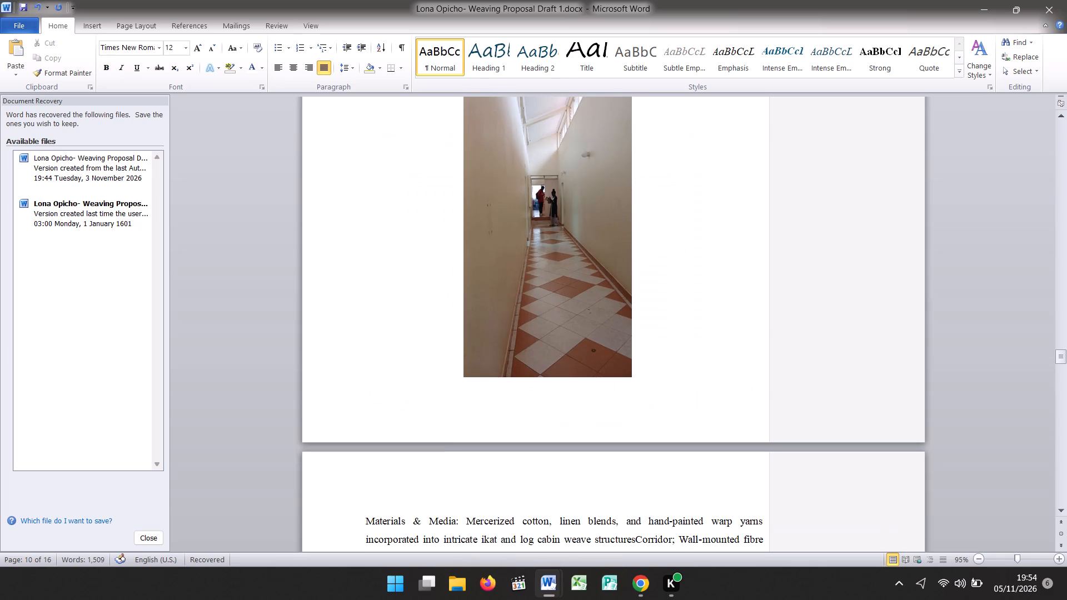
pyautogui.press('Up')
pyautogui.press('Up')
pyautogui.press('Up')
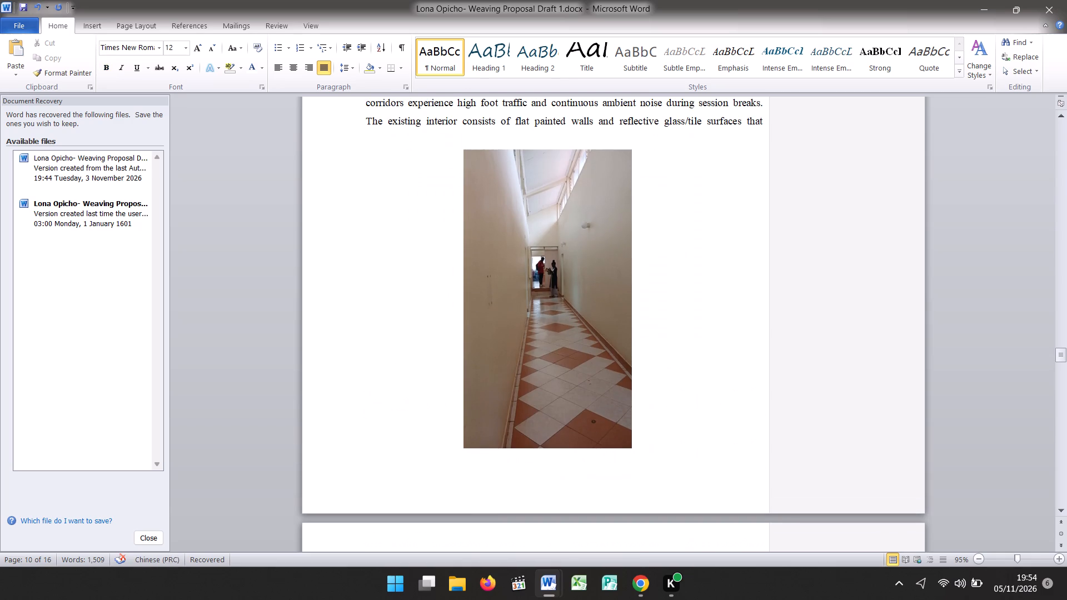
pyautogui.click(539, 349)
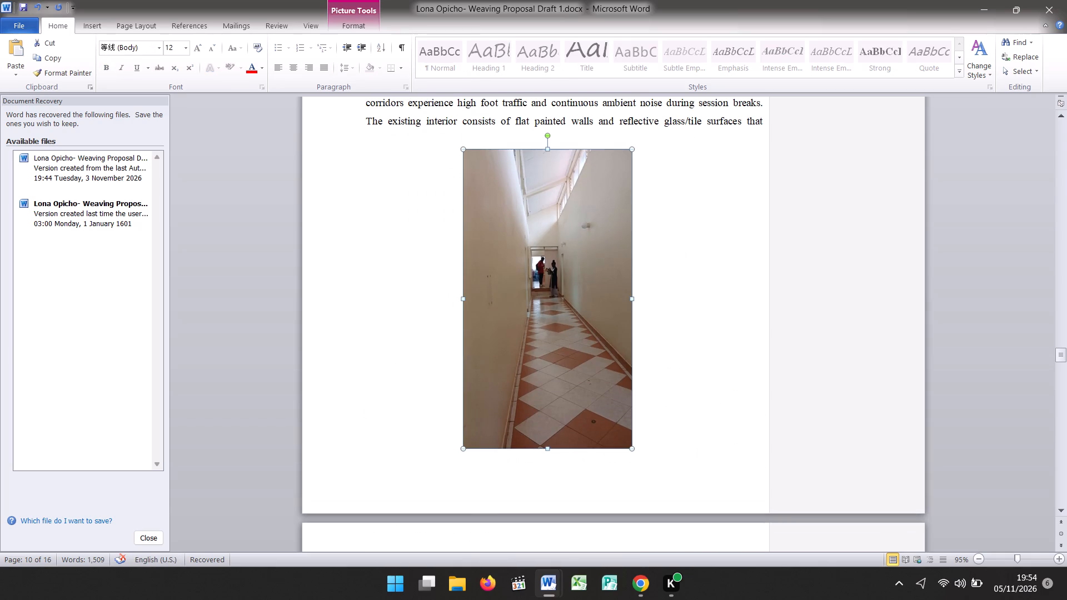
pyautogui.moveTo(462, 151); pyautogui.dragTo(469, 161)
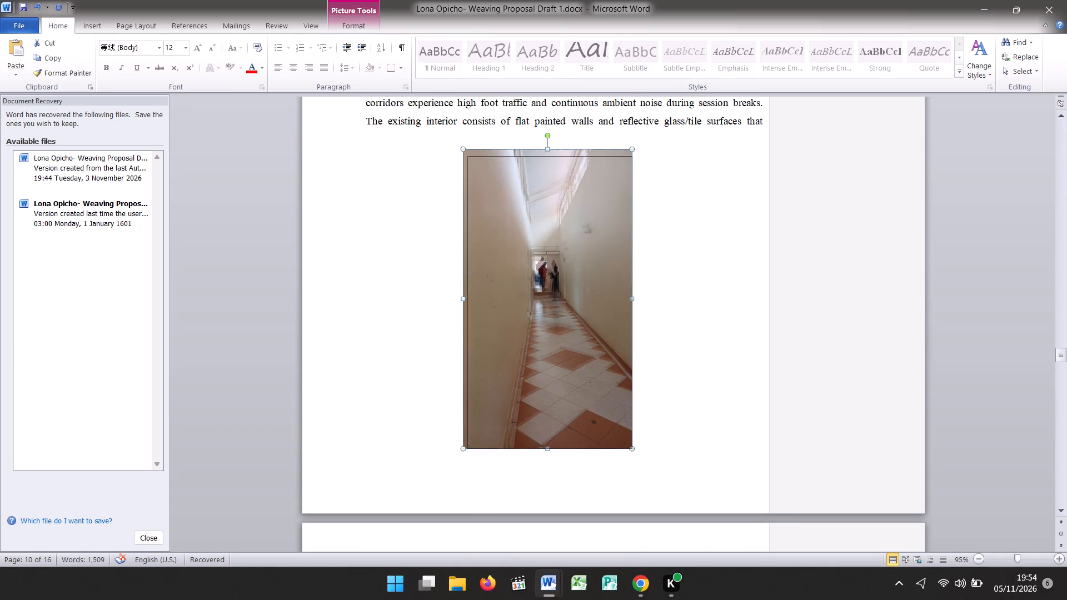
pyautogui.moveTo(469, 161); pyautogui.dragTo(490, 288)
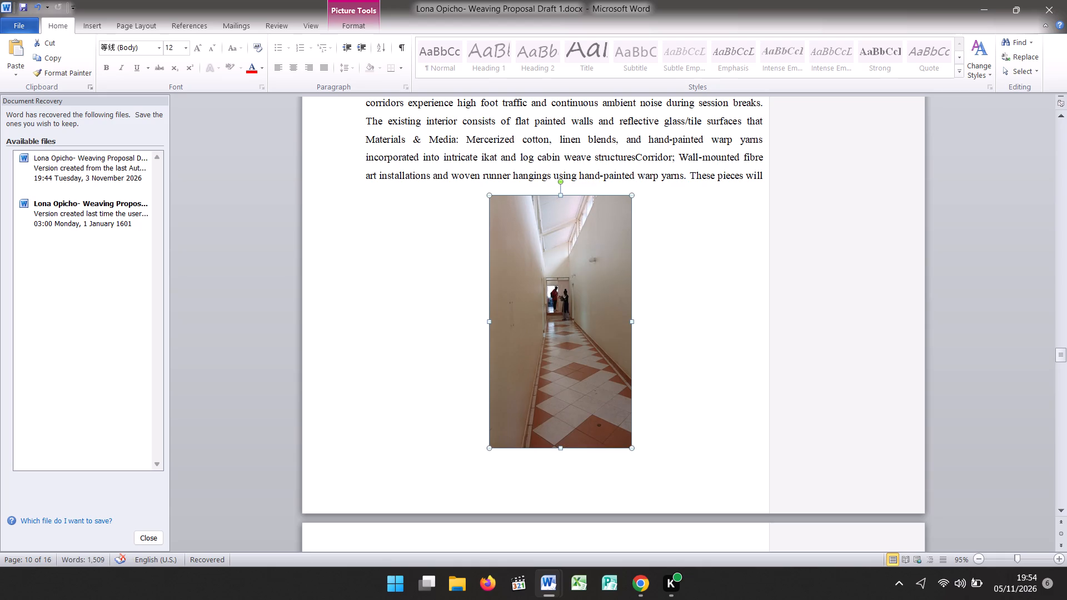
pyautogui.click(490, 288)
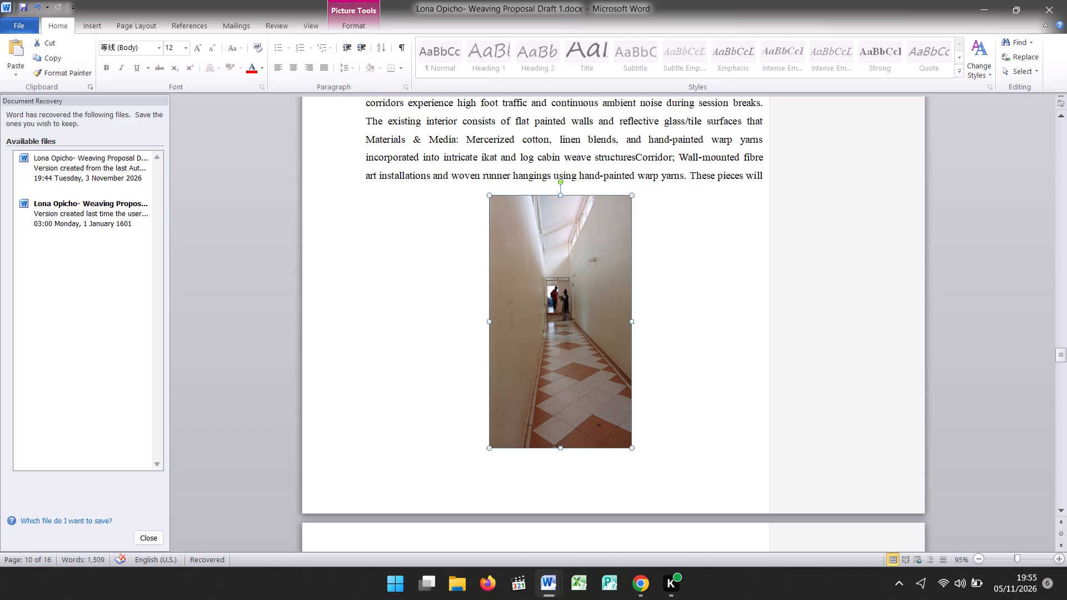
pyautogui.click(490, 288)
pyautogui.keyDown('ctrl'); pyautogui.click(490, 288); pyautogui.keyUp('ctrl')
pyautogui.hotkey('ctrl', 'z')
# Nudge the corridor photo slightly down at its 12 by 6.75 cm size so the "Materials & Media" line fits above it.
pyautogui.keyDown('ctrl'); pyautogui.click(490, 288); pyautogui.keyUp('ctrl')
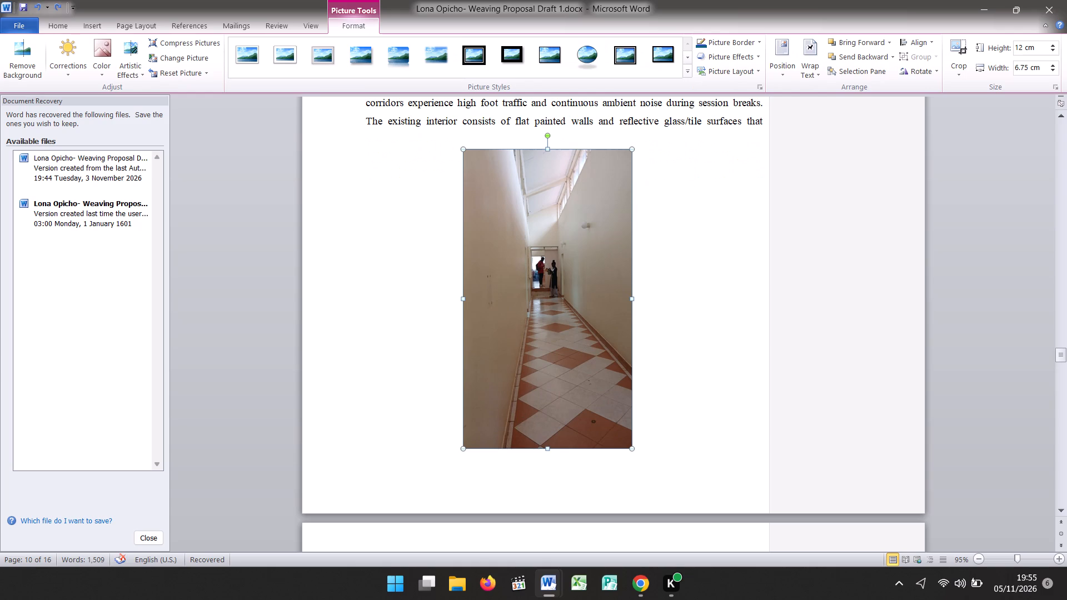
pyautogui.press('Down')
pyautogui.press('Down')
pyautogui.press('Down')
pyautogui.press('Down')
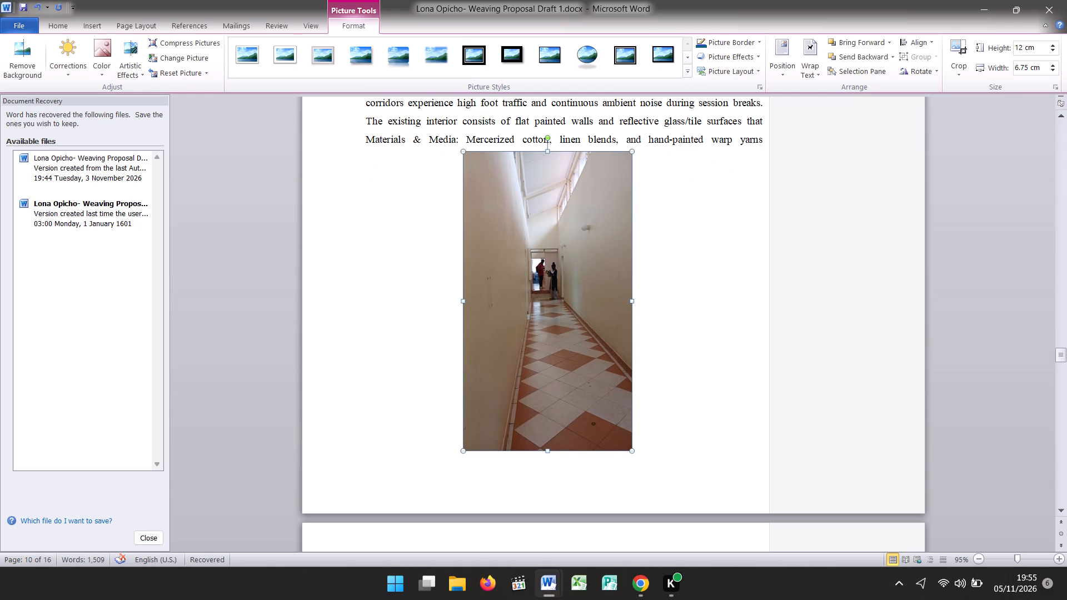
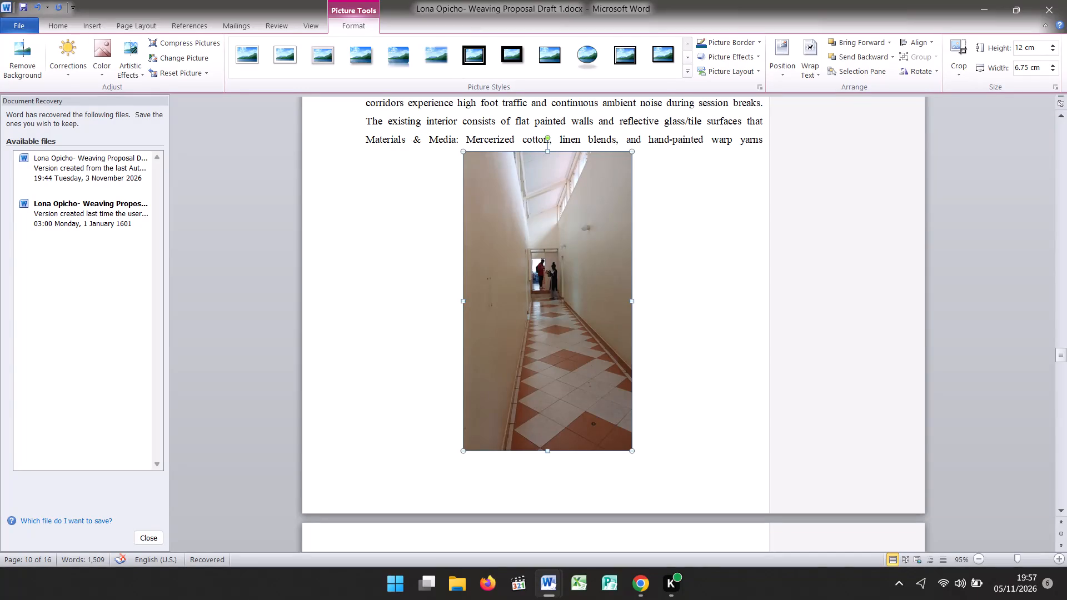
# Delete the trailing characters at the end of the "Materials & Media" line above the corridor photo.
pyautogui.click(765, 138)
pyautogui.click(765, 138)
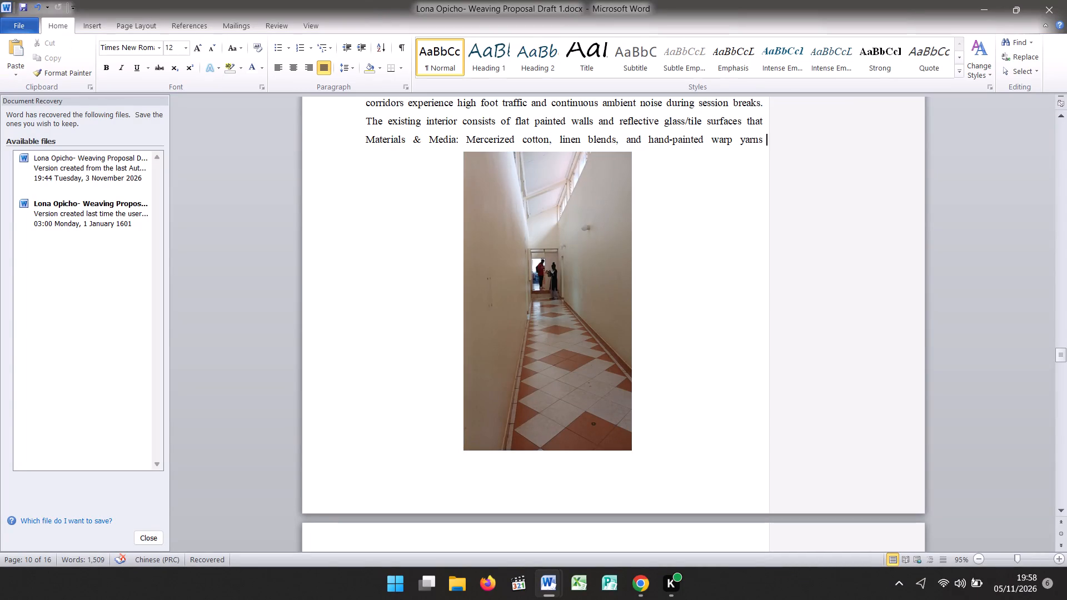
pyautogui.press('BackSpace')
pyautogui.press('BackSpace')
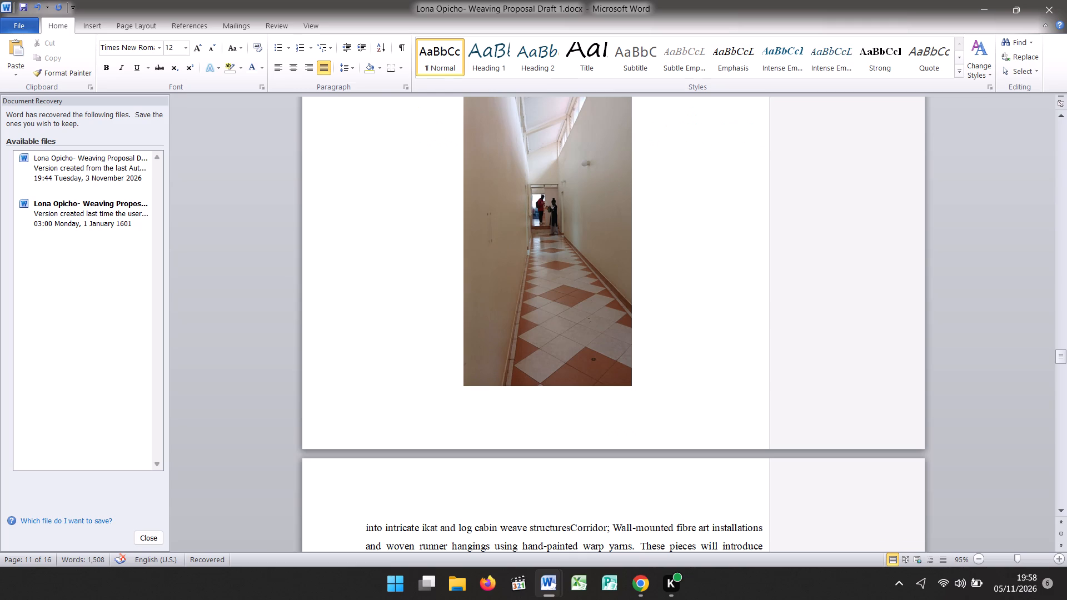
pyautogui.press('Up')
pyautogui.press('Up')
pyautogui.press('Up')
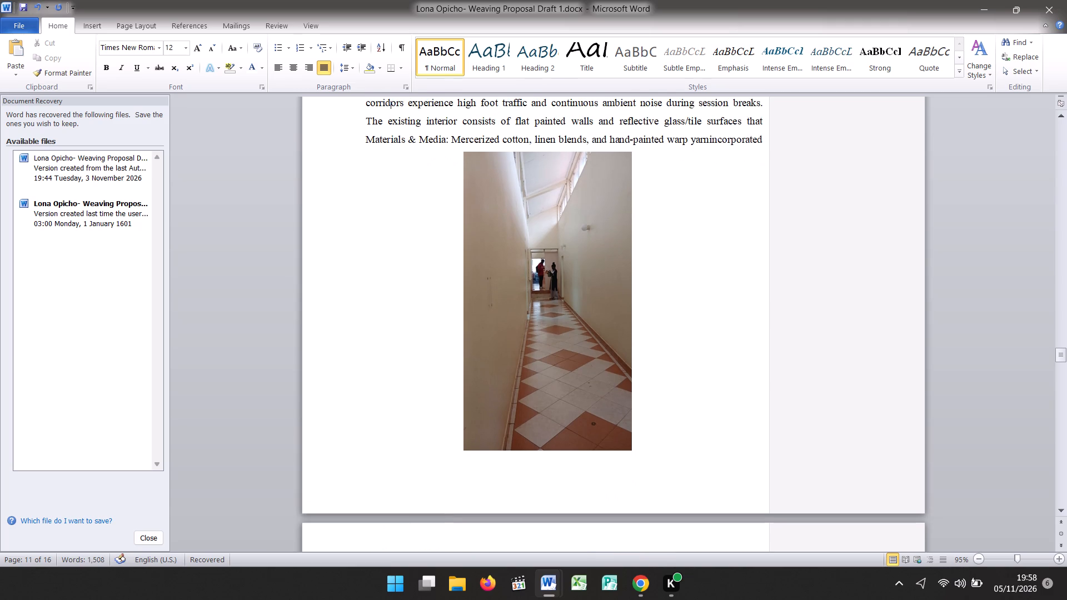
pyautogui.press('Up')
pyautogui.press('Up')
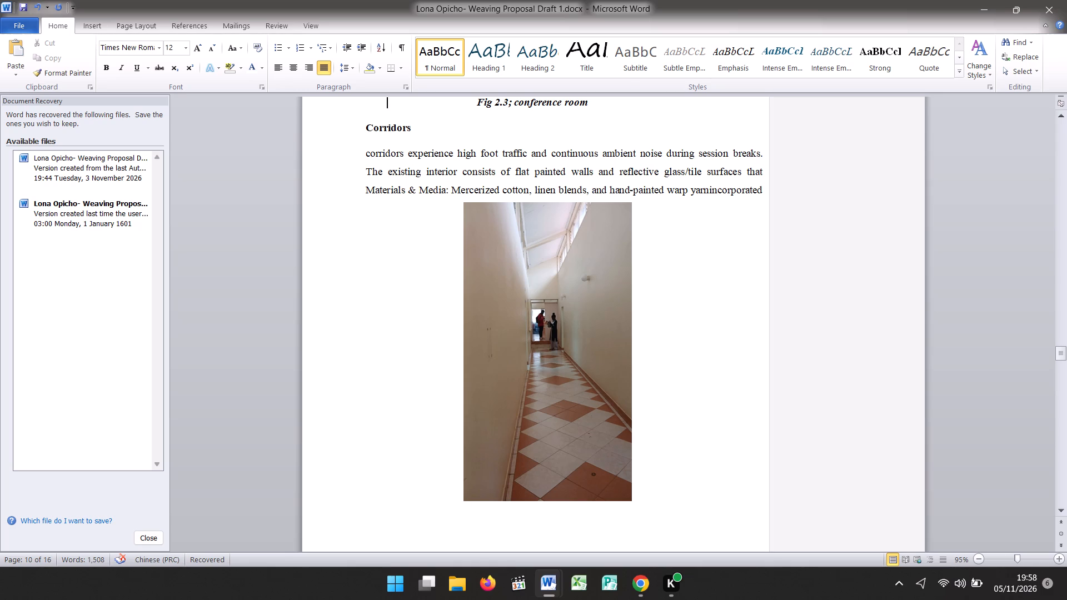
# Nudge the corridor photo slightly down and shrink it from its upper-left corner so two more text lines fit above it.
pyautogui.click(621, 246)
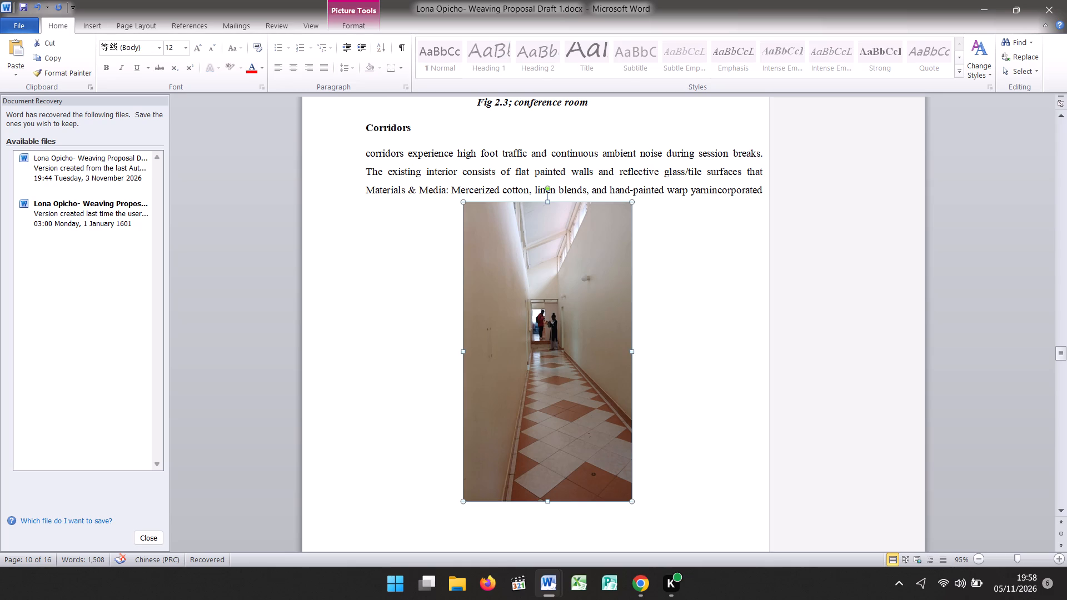
pyautogui.press('Down')
pyautogui.press('Down')
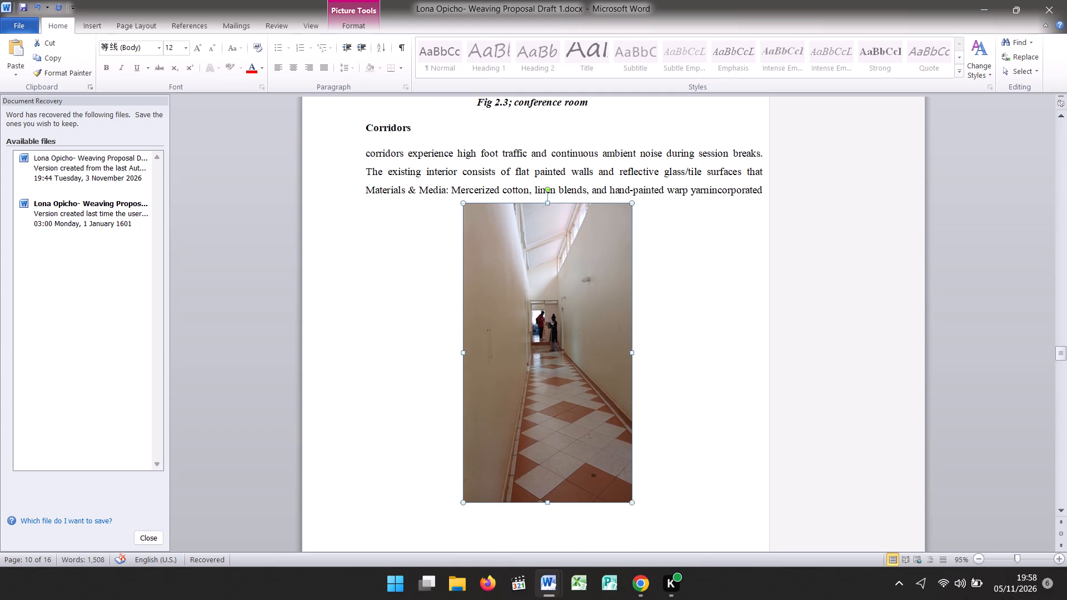
pyautogui.moveTo(465, 204); pyautogui.dragTo(490, 254)
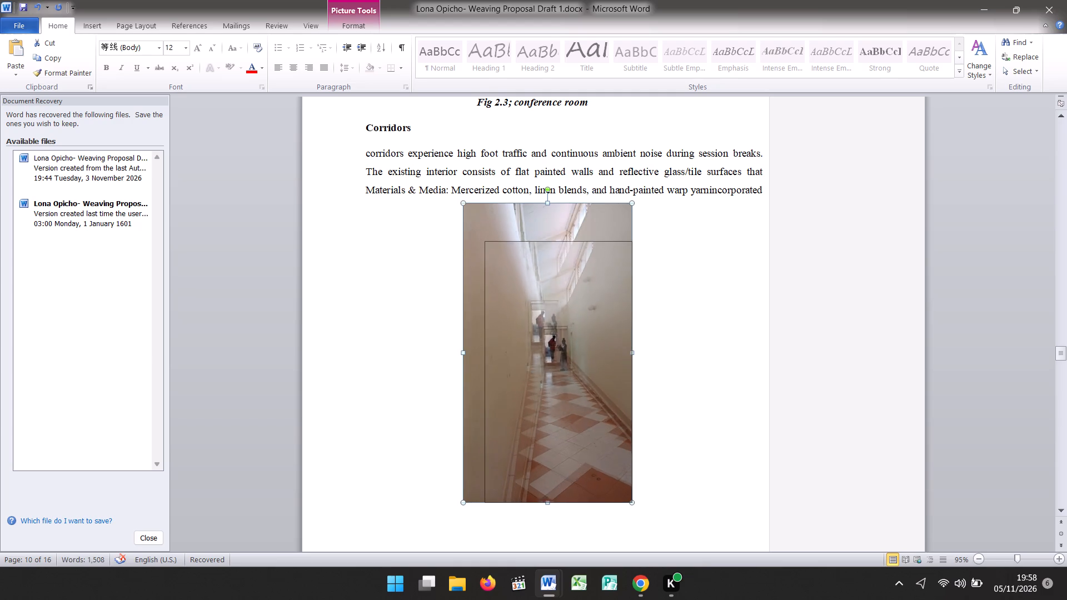
pyautogui.moveTo(490, 254); pyautogui.dragTo(490, 266)
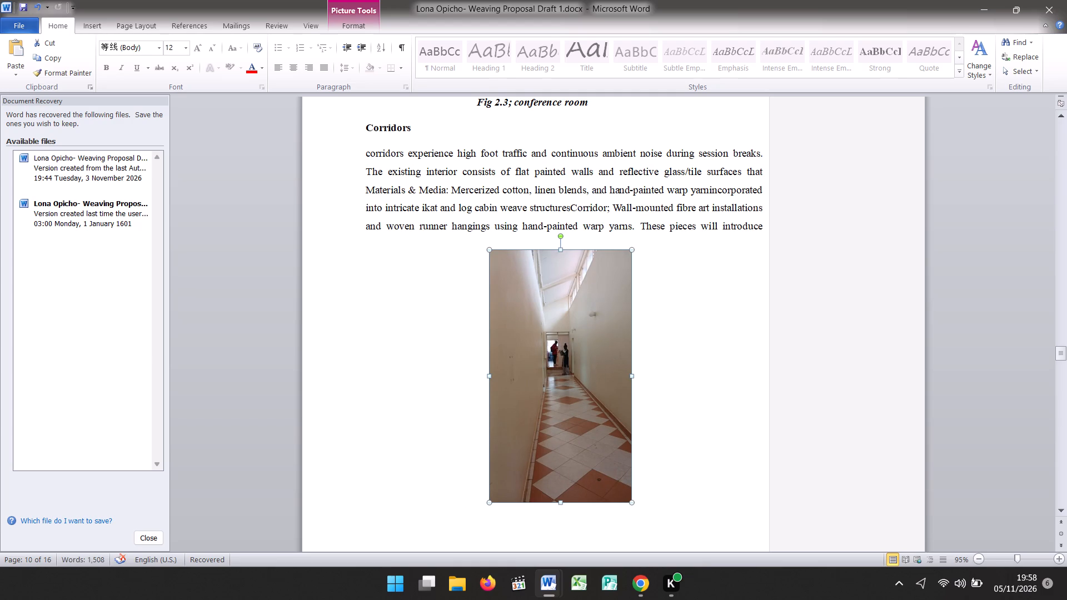
# Replace the text from "Materials & Media" through "into intricate" with "amplify noise levels creating a chaotic environment rather than relaxing experience".
pyautogui.moveTo(364, 189); pyautogui.dragTo(392, 214)
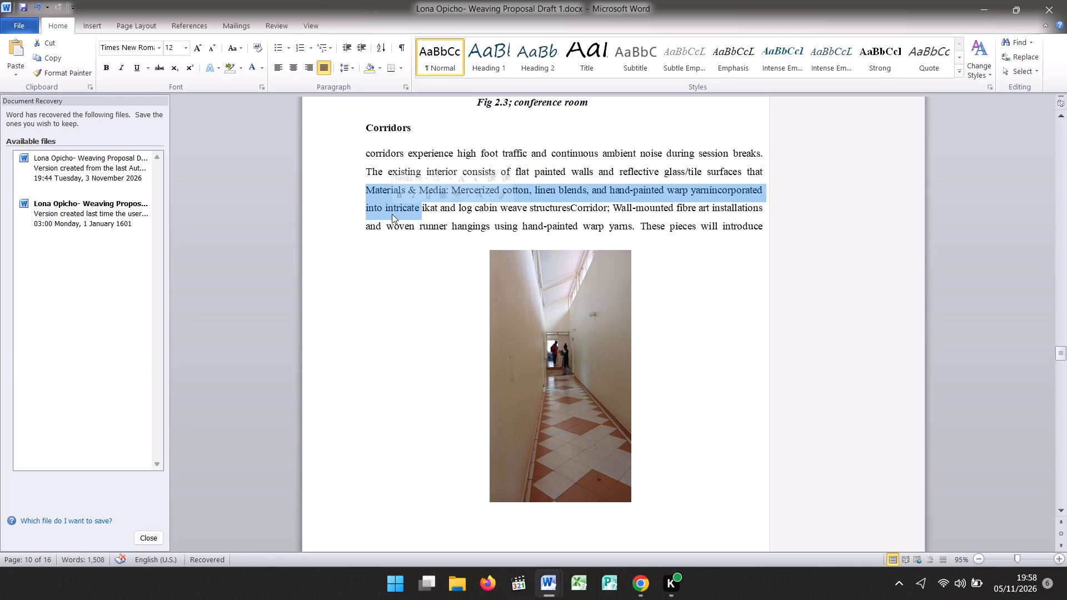
pyautogui.press('BackSpace')
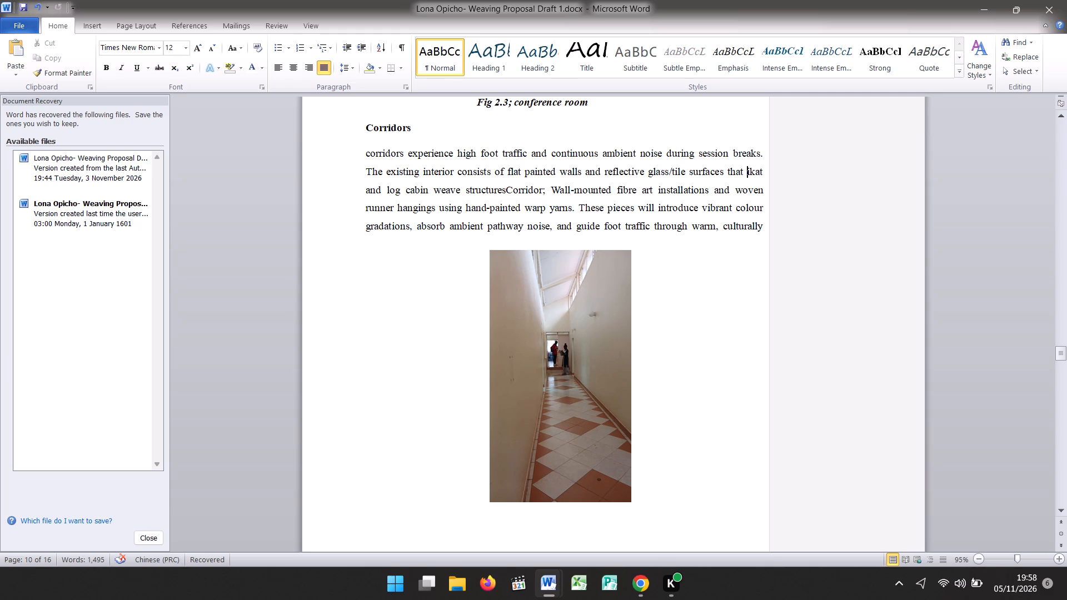
pyautogui.write('am')
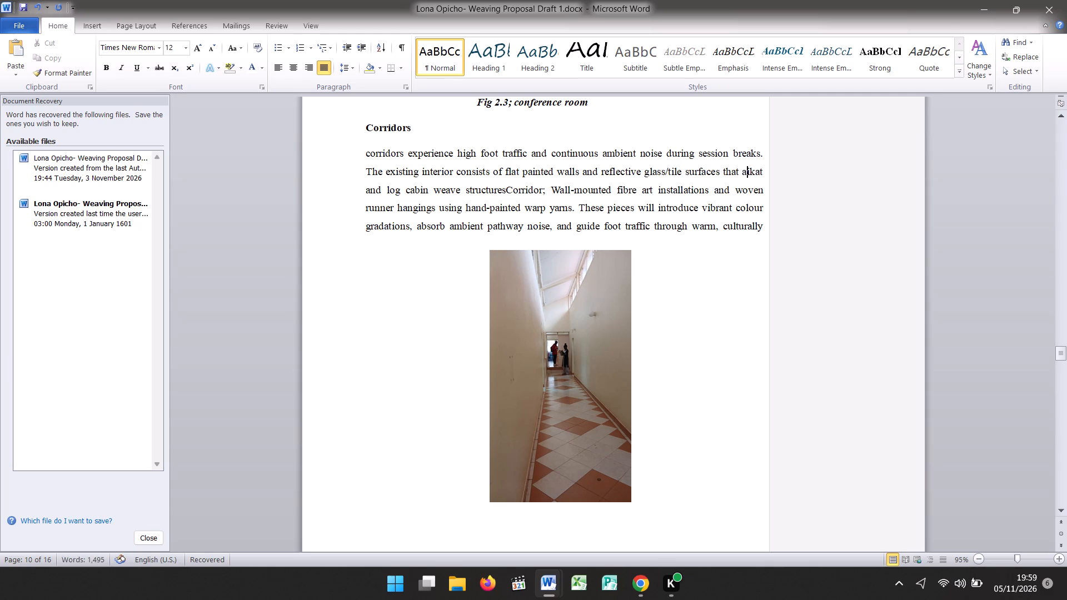
pyautogui.write('pli')
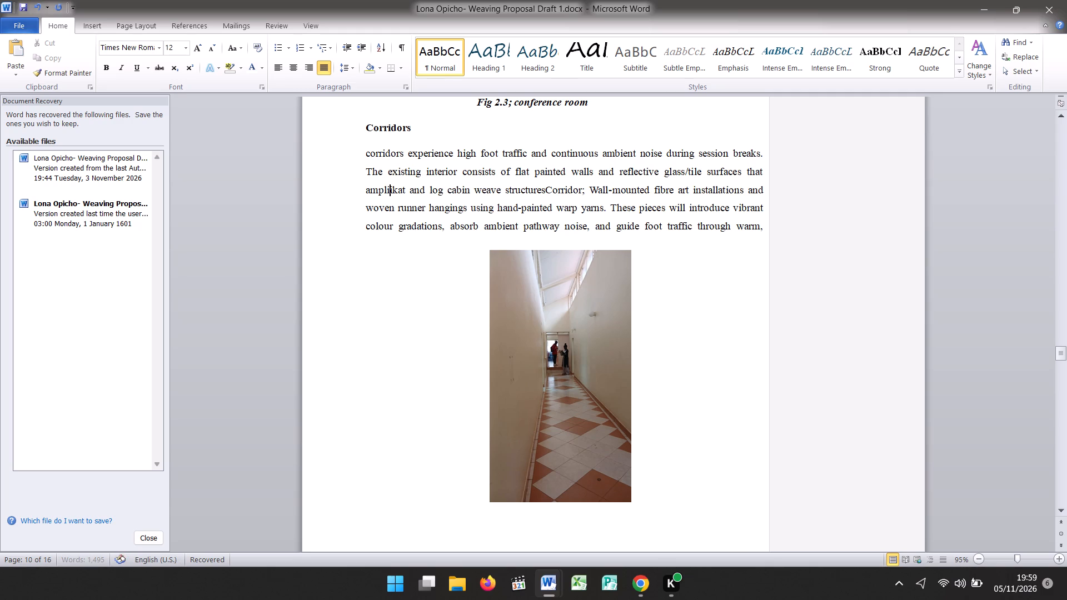
pyautogui.write('fy')
pyautogui.press('space')
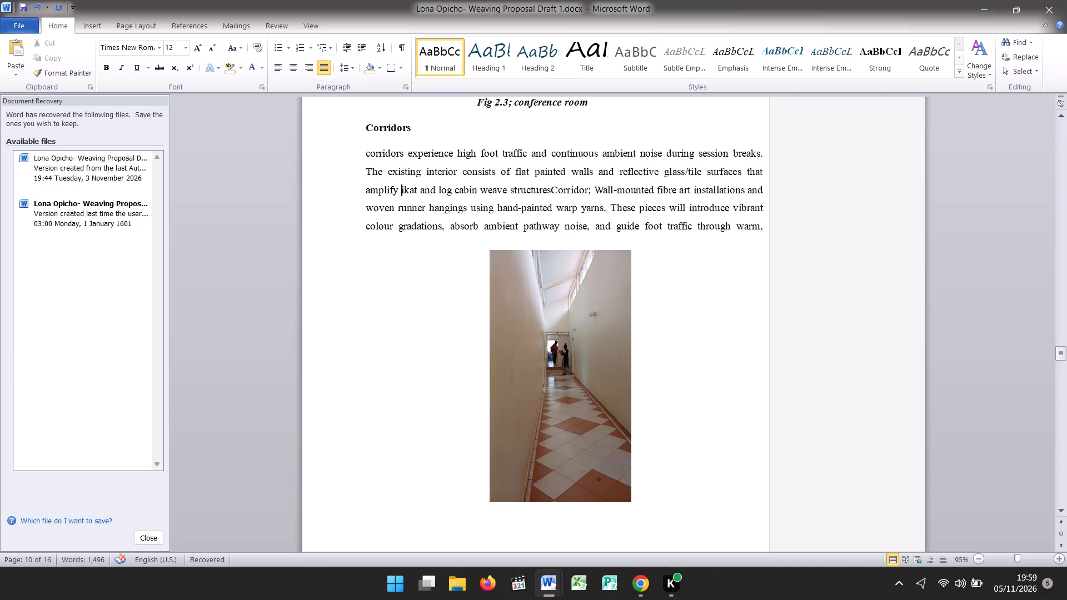
pyautogui.write('noise leve')
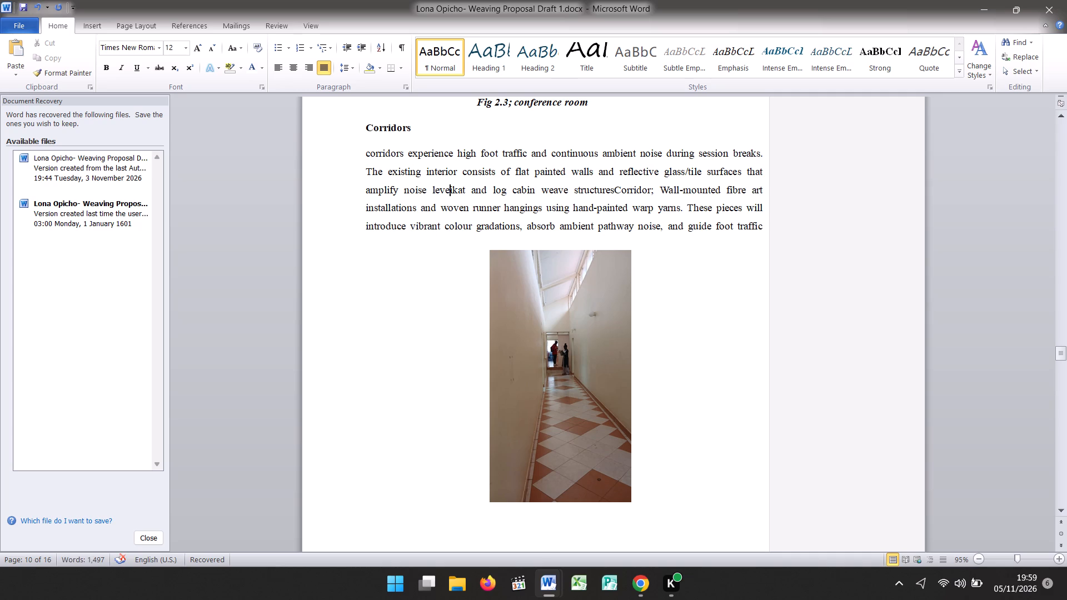
pyautogui.write('ls creating')
pyautogui.press('space')
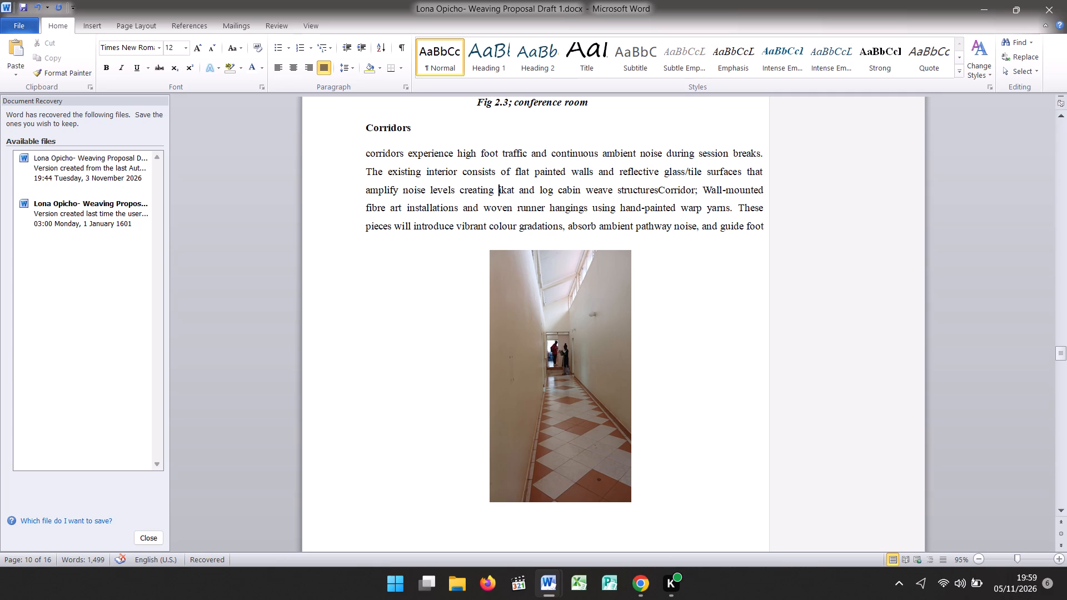
pyautogui.write('a chaotic')
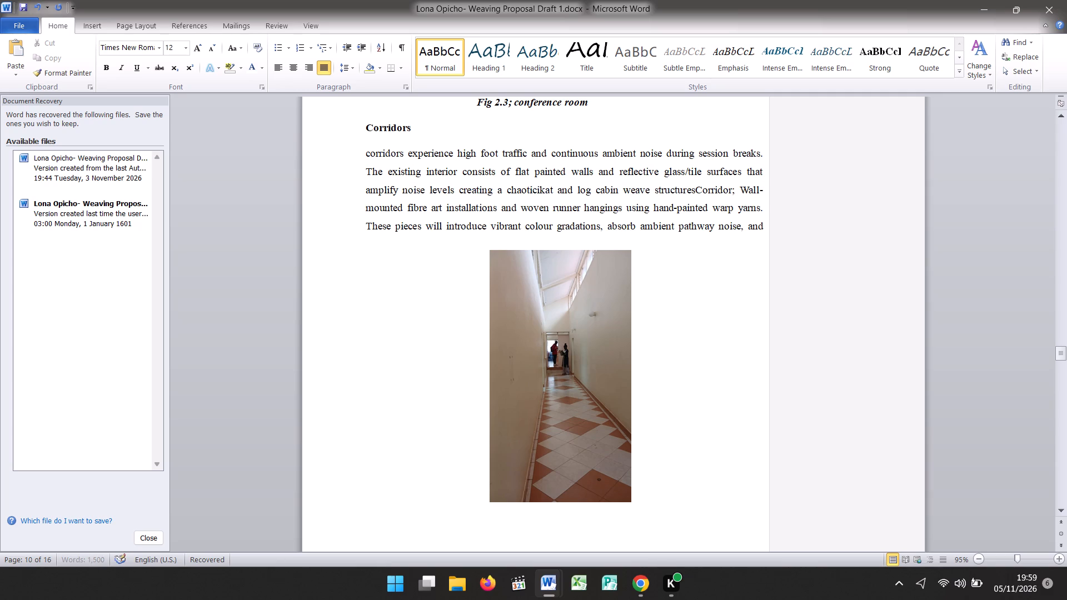
pyautogui.press('space')
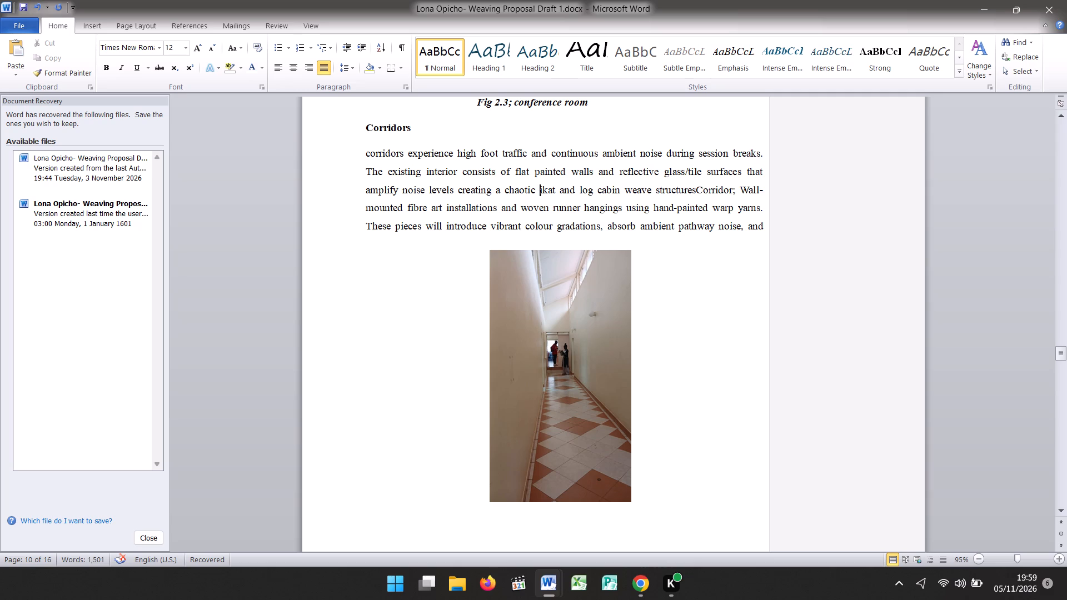
pyautogui.write('environment')
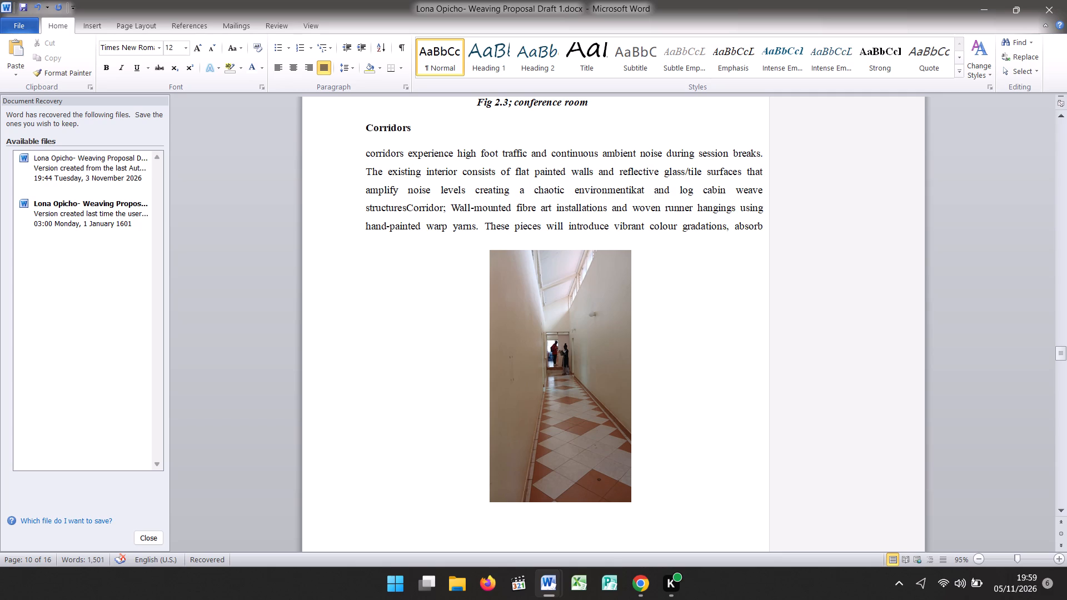
pyautogui.press('space')
pyautogui.write('rather than')
pyautogui.press('space')
pyautogui.press('r')
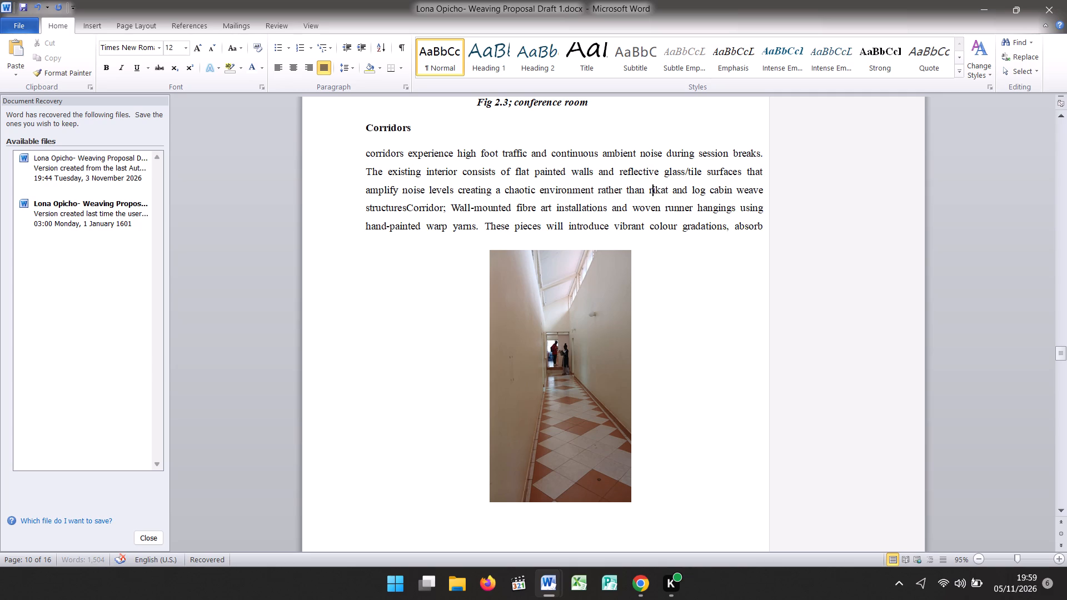
pyautogui.write('elaxing experience')
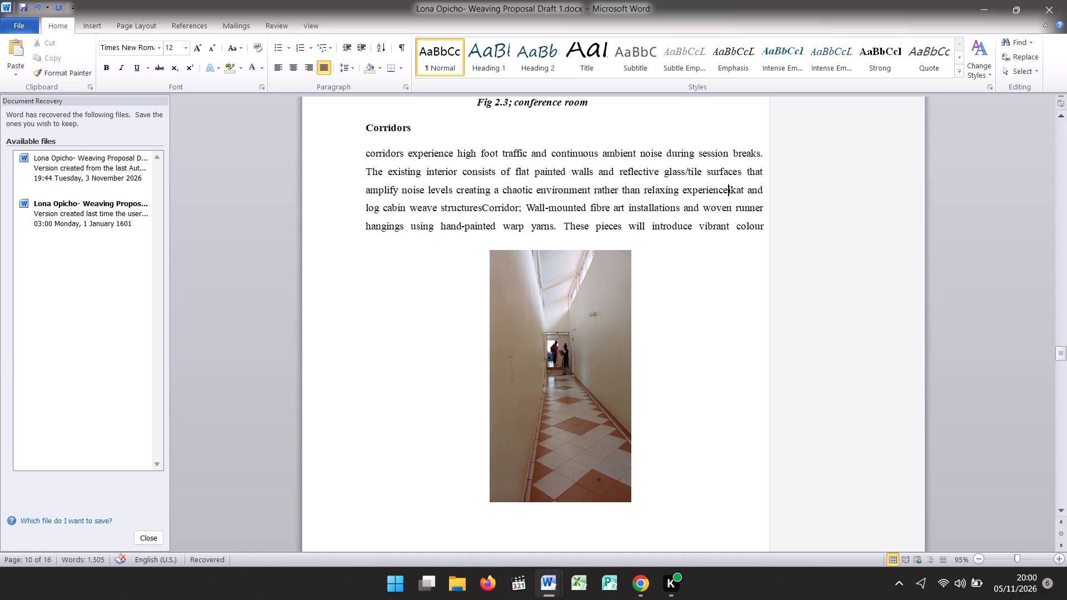
# Delete the leftover text between "relaxing experience" and "These pieces", from "ikat and log cabin weave" through "hand-painted warp yarns.".
pyautogui.click(564, 228)
pyautogui.press('BackSpace')
pyautogui.press('BackSpace')
pyautogui.press('BackSpace')
pyautogui.press('BackSpace')
pyautogui.press('BackSpace')
pyautogui.press('BackSpace')
pyautogui.press('BackSpace')
pyautogui.press('BackSpace')
pyautogui.press('BackSpace')
pyautogui.press('BackSpace')
pyautogui.press('BackSpace')
pyautogui.press('BackSpace')
pyautogui.press('BackSpace')
pyautogui.press('BackSpace')
pyautogui.press('BackSpace')
pyautogui.press('BackSpace')
pyautogui.press('BackSpace')
pyautogui.press('BackSpace')
pyautogui.press('BackSpace')
pyautogui.press('BackSpace')
pyautogui.press('BackSpace')
pyautogui.press('BackSpace')
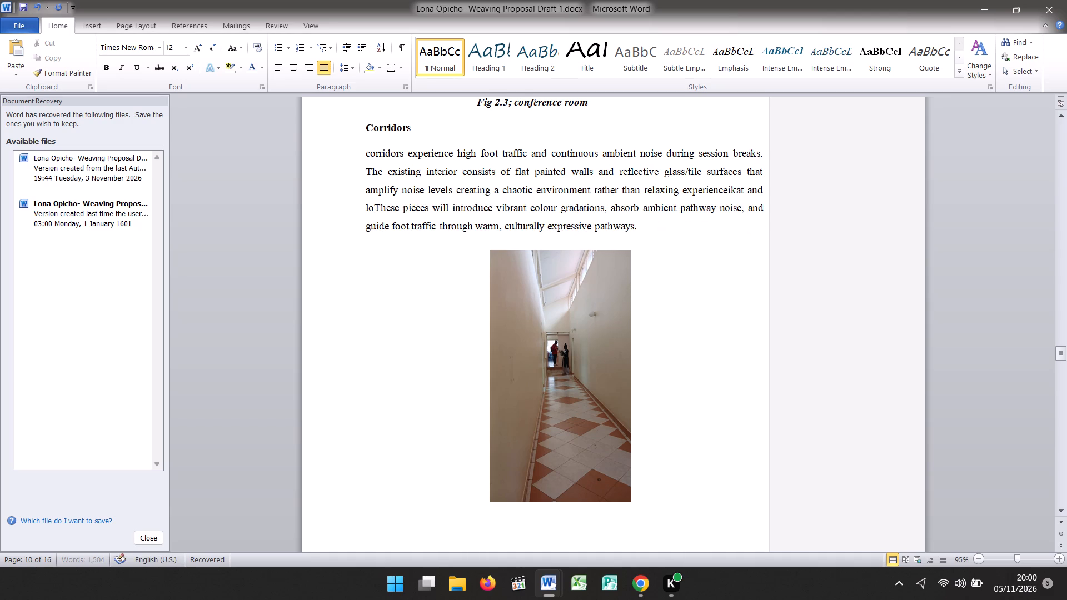
pyautogui.press('BackSpace')
pyautogui.press('BackSpace')
pyautogui.press('BackSpace')
pyautogui.press('BackSpace')
pyautogui.press('BackSpace')
pyautogui.press('BackSpace')
pyautogui.press('BackSpace')
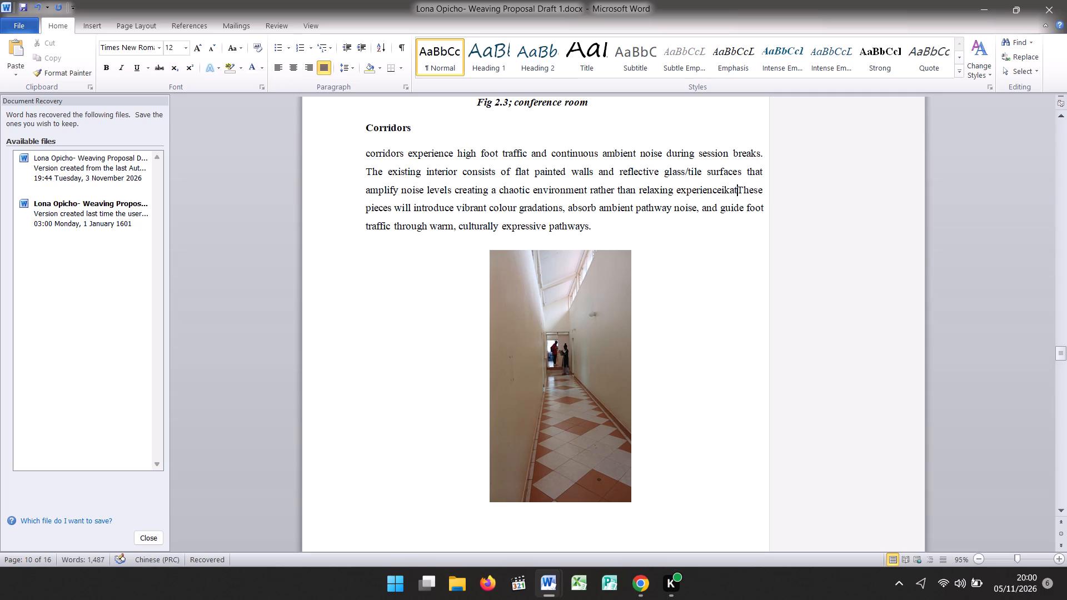
pyautogui.press('BackSpace')
pyautogui.press('BackSpace')
pyautogui.press('BackSpace')
pyautogui.press('BackSpace')
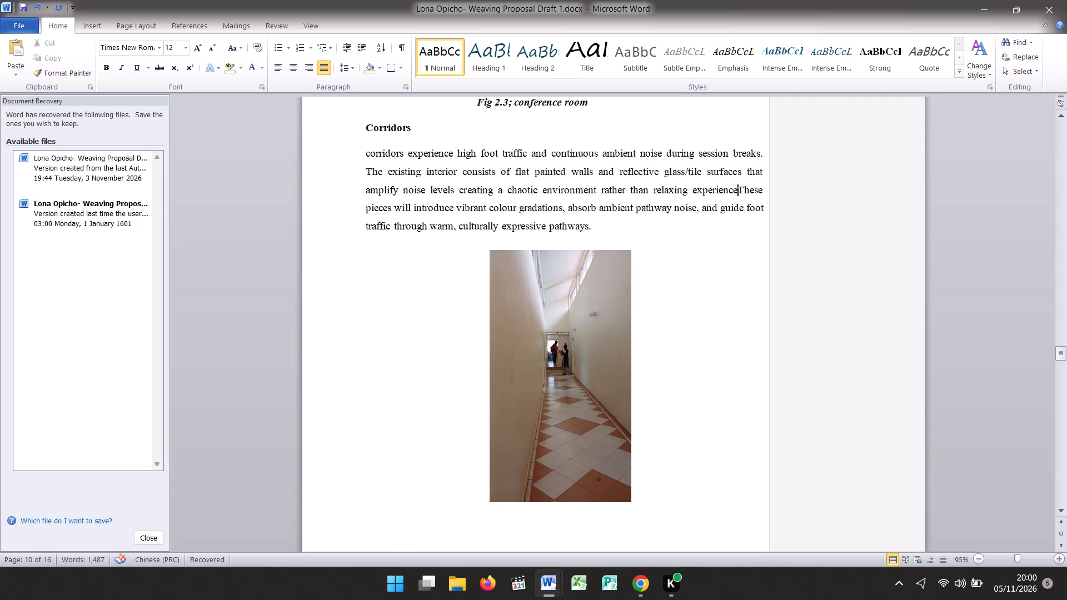
# Delete the closing sentence "These pieces will introduce… culturally expressive pathways." and end the Corridors paragraph with a period after "experience".
pyautogui.click(595, 222)
pyautogui.press('BackSpace')
pyautogui.press('BackSpace')
pyautogui.press('BackSpace')
pyautogui.press('BackSpace')
pyautogui.press('BackSpace')
pyautogui.press('BackSpace')
pyautogui.press('BackSpace')
pyautogui.press('BackSpace')
pyautogui.press('BackSpace')
pyautogui.press('BackSpace')
pyautogui.press('BackSpace')
pyautogui.press('BackSpace')
pyautogui.press('BackSpace')
pyautogui.press('BackSpace')
pyautogui.press('BackSpace')
pyautogui.press('BackSpace')
pyautogui.press('BackSpace')
pyautogui.press('BackSpace')
pyautogui.press('BackSpace')
pyautogui.press('BackSpace')
pyautogui.press('BackSpace')
pyautogui.press('BackSpace')
pyautogui.press('BackSpace')
pyautogui.press('BackSpace')
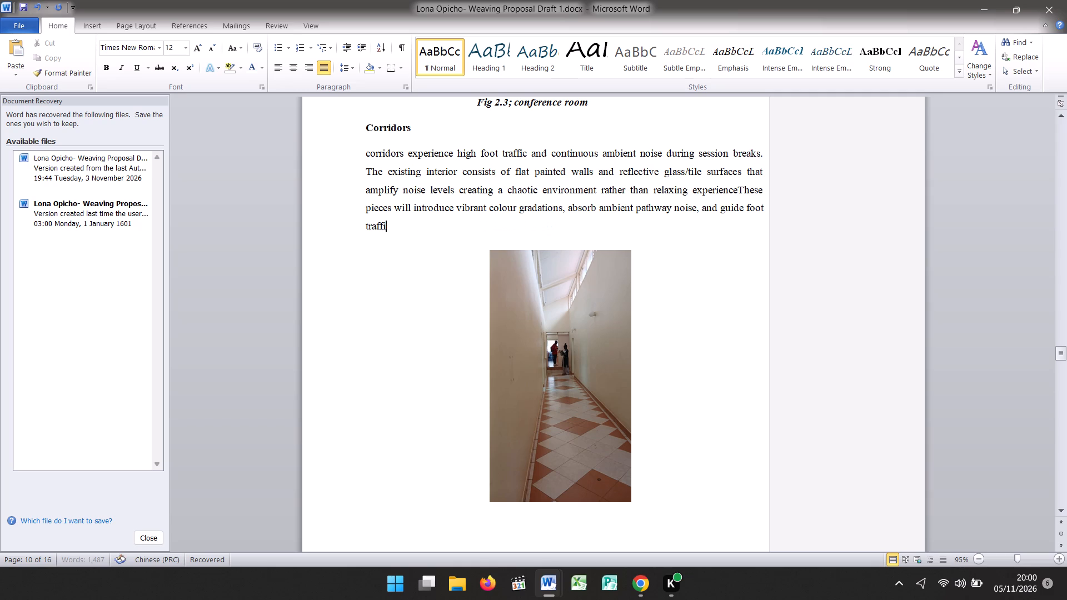
pyautogui.press('BackSpace')
pyautogui.press('BackSpace')
pyautogui.press('BackSpace')
pyautogui.press('BackSpace')
pyautogui.press('BackSpace')
pyautogui.press('BackSpace')
pyautogui.press('BackSpace')
pyautogui.press('BackSpace')
pyautogui.press('BackSpace')
pyautogui.press('BackSpace')
pyautogui.press('BackSpace')
pyautogui.press('BackSpace')
pyautogui.press('BackSpace')
pyautogui.press('BackSpace')
pyautogui.press('BackSpace')
pyautogui.press('BackSpace')
pyautogui.press('BackSpace')
pyautogui.press('BackSpace')
pyautogui.press('BackSpace')
pyautogui.press('BackSpace')
pyautogui.press('BackSpace')
pyautogui.press('BackSpace')
pyautogui.press('BackSpace')
pyautogui.press('BackSpace')
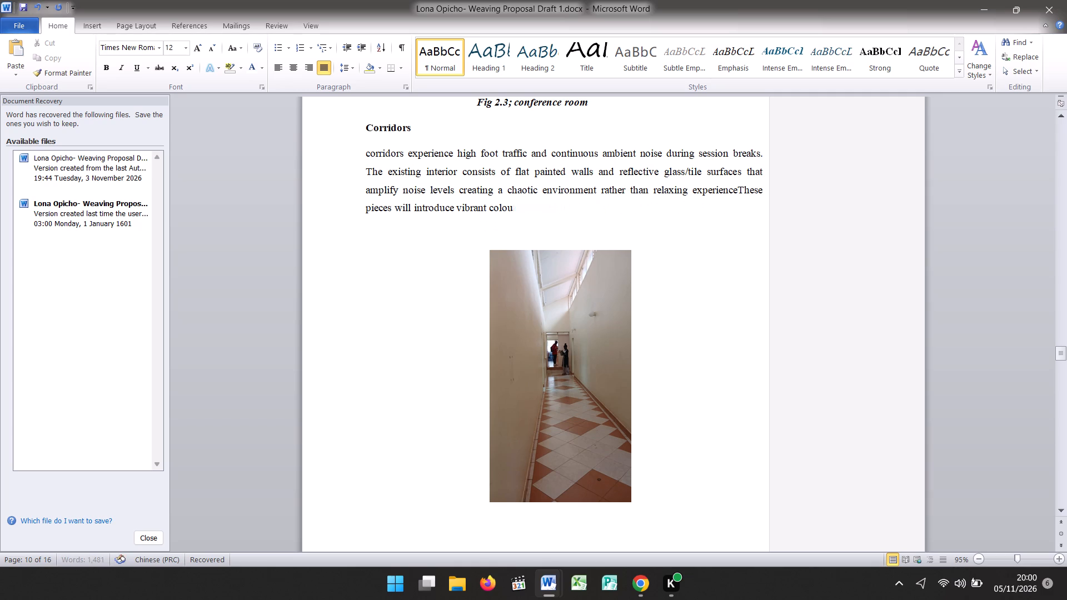
pyautogui.press('BackSpace')
pyautogui.press('BackSpace')
pyautogui.press('BackSpace')
pyautogui.press('BackSpace')
pyautogui.press('BackSpace')
pyautogui.press('BackSpace')
pyautogui.press('BackSpace')
pyautogui.press('BackSpace')
pyautogui.press('BackSpace')
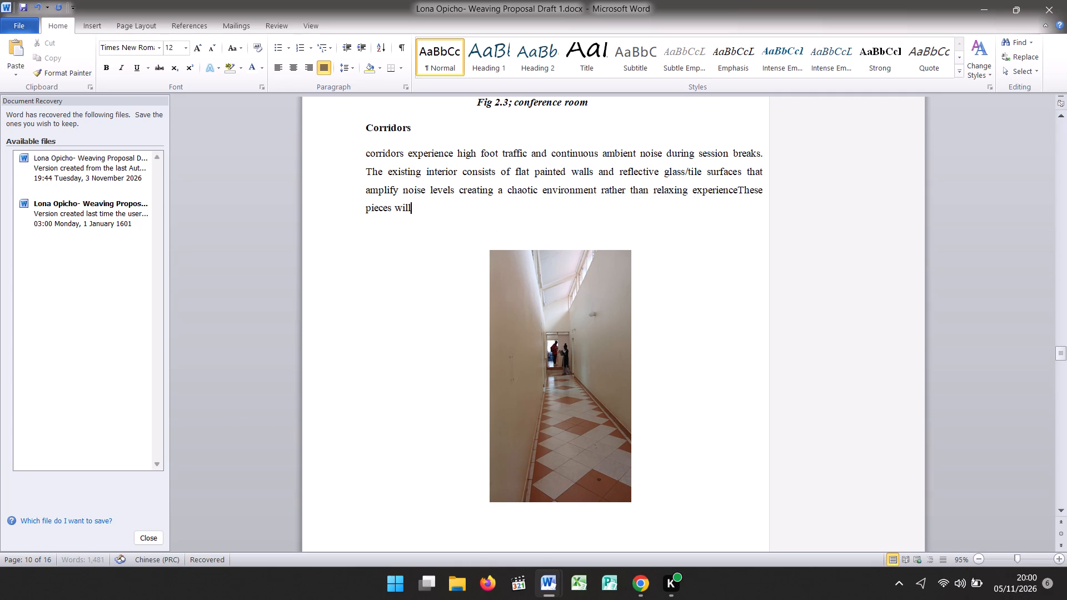
pyautogui.press('BackSpace')
pyautogui.press('BackSpace')
pyautogui.press('BackSpace')
pyautogui.press('BackSpace')
pyautogui.press('BackSpace')
pyautogui.press('BackSpace')
pyautogui.press('BackSpace')
pyautogui.press('BackSpace')
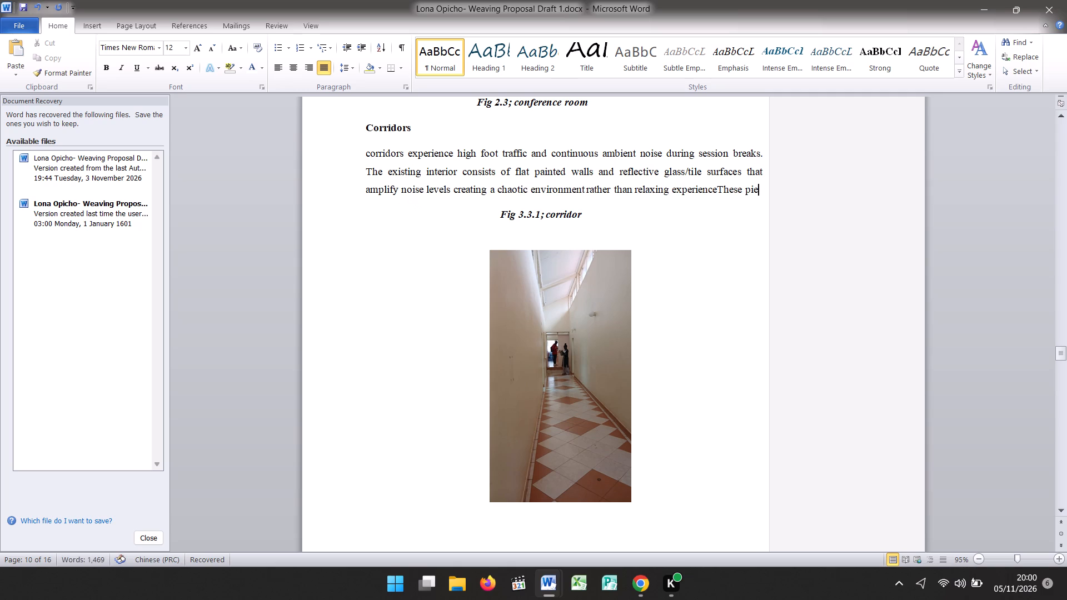
pyautogui.press('BackSpace')
pyautogui.press('BackSpace')
pyautogui.press('BackSpace')
pyautogui.press('BackSpace')
pyautogui.press('BackSpace')
pyautogui.press('BackSpace')
pyautogui.press('BackSpace')
pyautogui.press('BackSpace')
pyautogui.press('BackSpace')
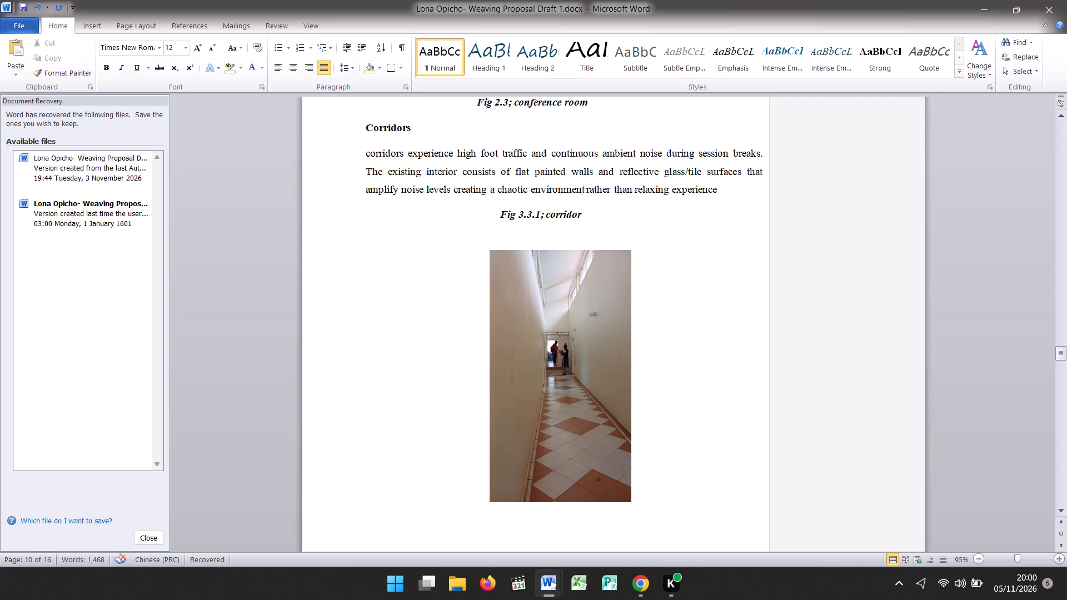
pyautogui.press('.')
# Nudge the corridor photo upward in small increments until it sits just beneath the "Fig 3.3.1; corridor" caption, undoing any nudge that goes too far.
pyautogui.click(569, 278)
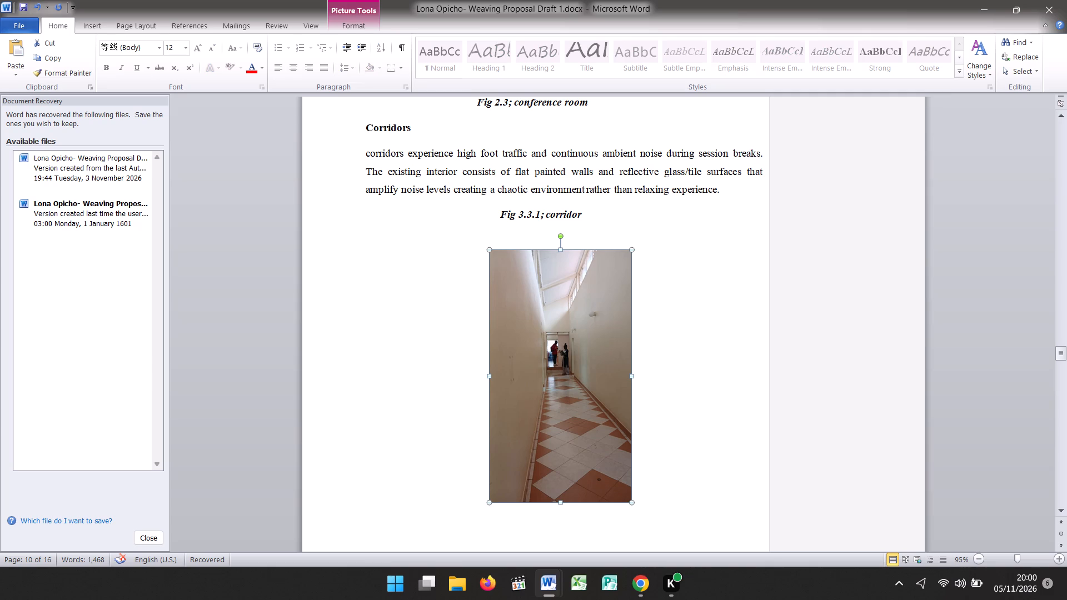
pyautogui.press('Up')
pyautogui.press('Up')
pyautogui.press('Up')
pyautogui.press('Up')
pyautogui.press('Up')
pyautogui.press('Up')
pyautogui.press('Up')
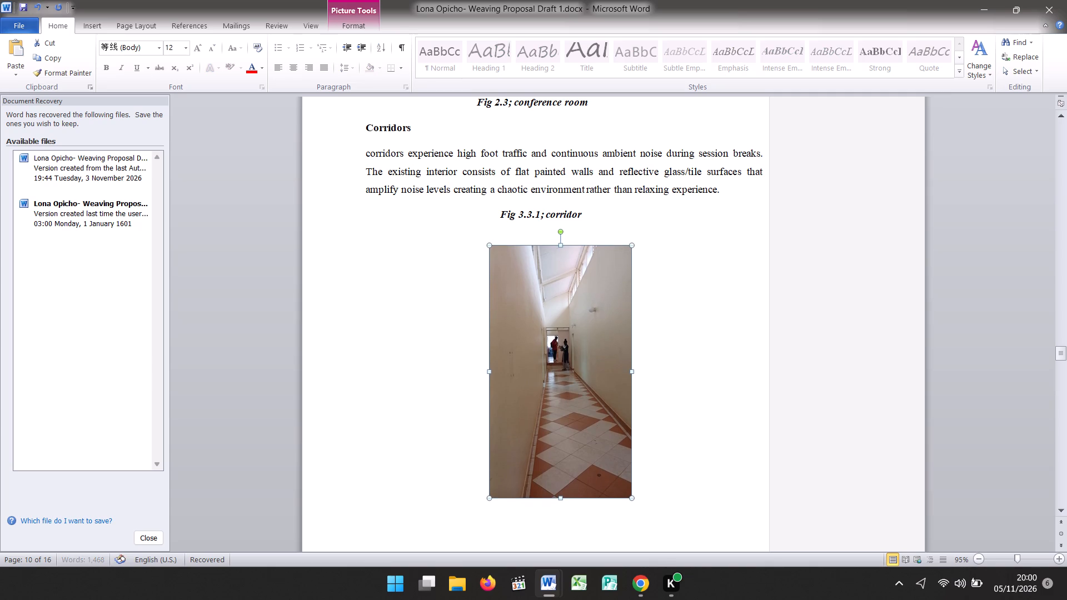
pyautogui.press('Up')
pyautogui.press('Up')
pyautogui.press('Up')
pyautogui.press('Up')
pyautogui.press('Up')
pyautogui.press('Up')
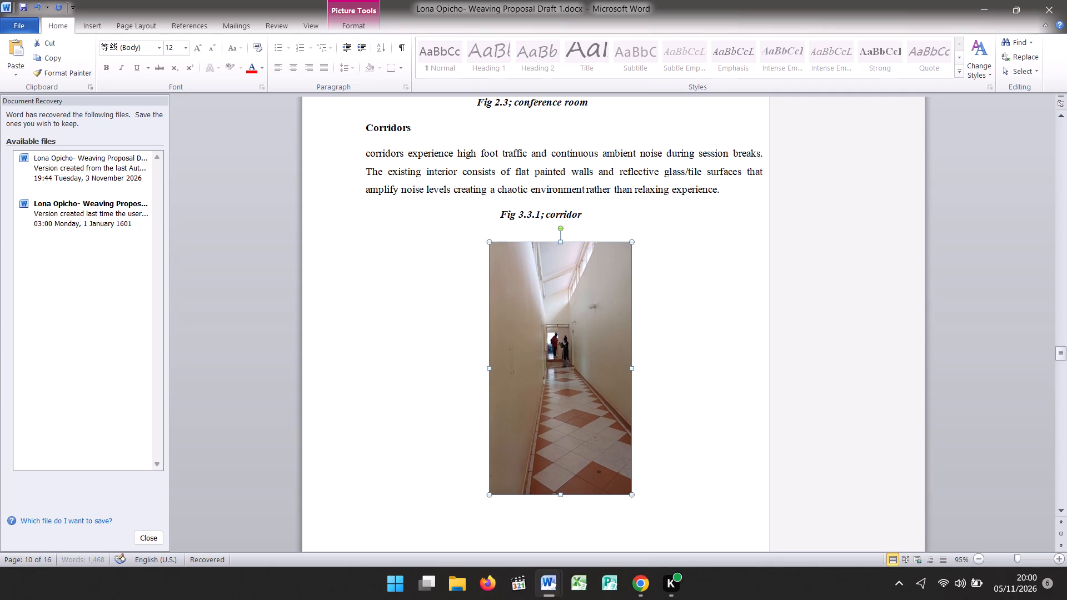
pyautogui.press('Up')
pyautogui.press('Up')
pyautogui.press('Up')
pyautogui.press('Up')
pyautogui.press('Up')
pyautogui.press('Up')
pyautogui.press('Up')
pyautogui.press('Up')
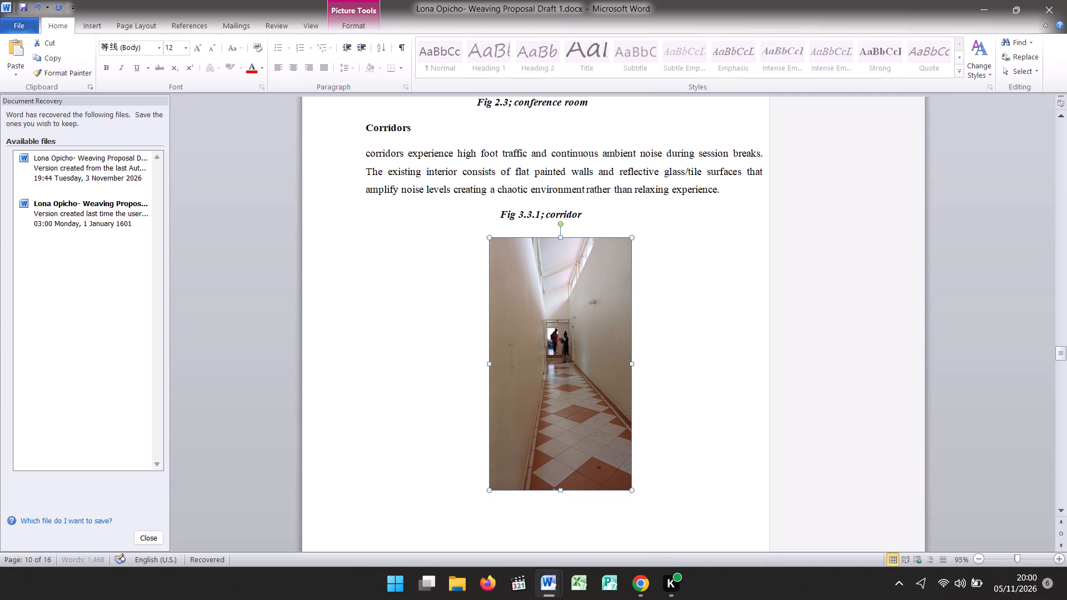
pyautogui.press('Up')
pyautogui.press('Up')
pyautogui.press('Up')
pyautogui.press('Up')
pyautogui.press('Up')
pyautogui.press('Up')
pyautogui.press('Up')
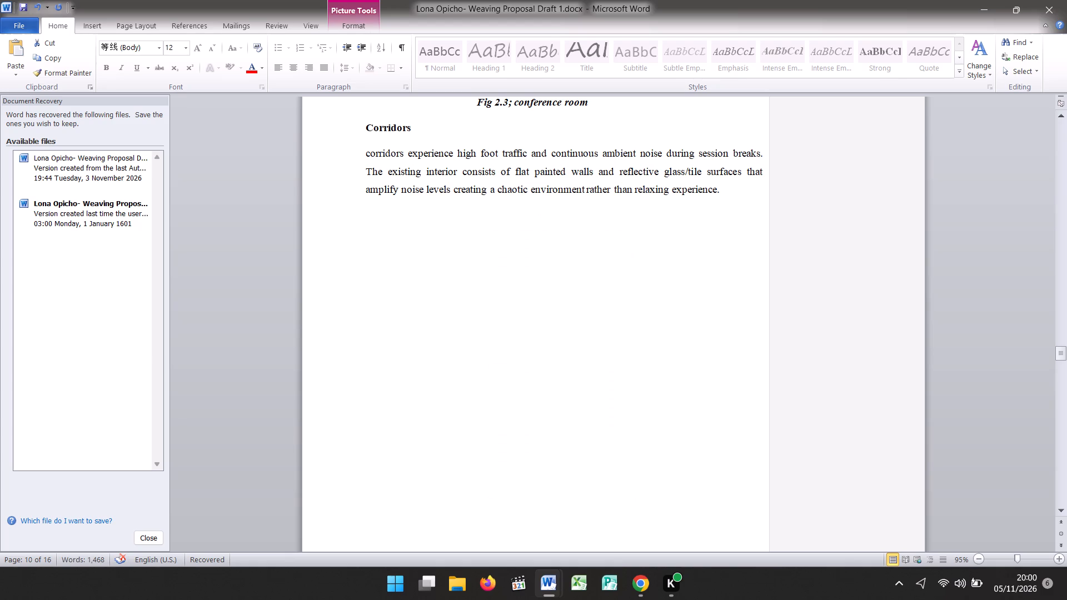
pyautogui.hotkey('ctrl', 'z')
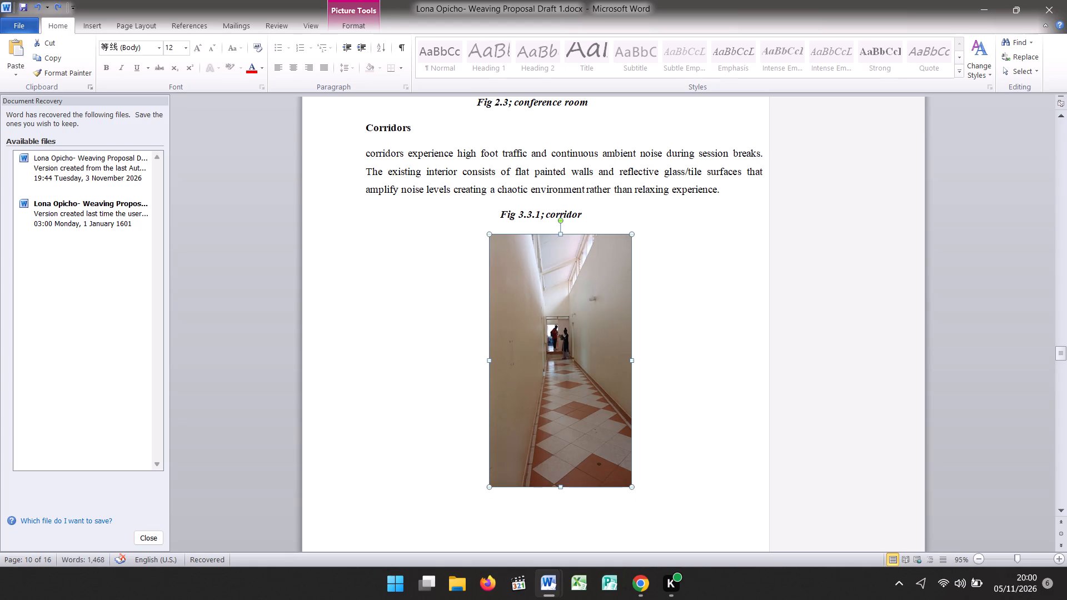
pyautogui.press('Up')
pyautogui.hotkey('ctrl', 'z')
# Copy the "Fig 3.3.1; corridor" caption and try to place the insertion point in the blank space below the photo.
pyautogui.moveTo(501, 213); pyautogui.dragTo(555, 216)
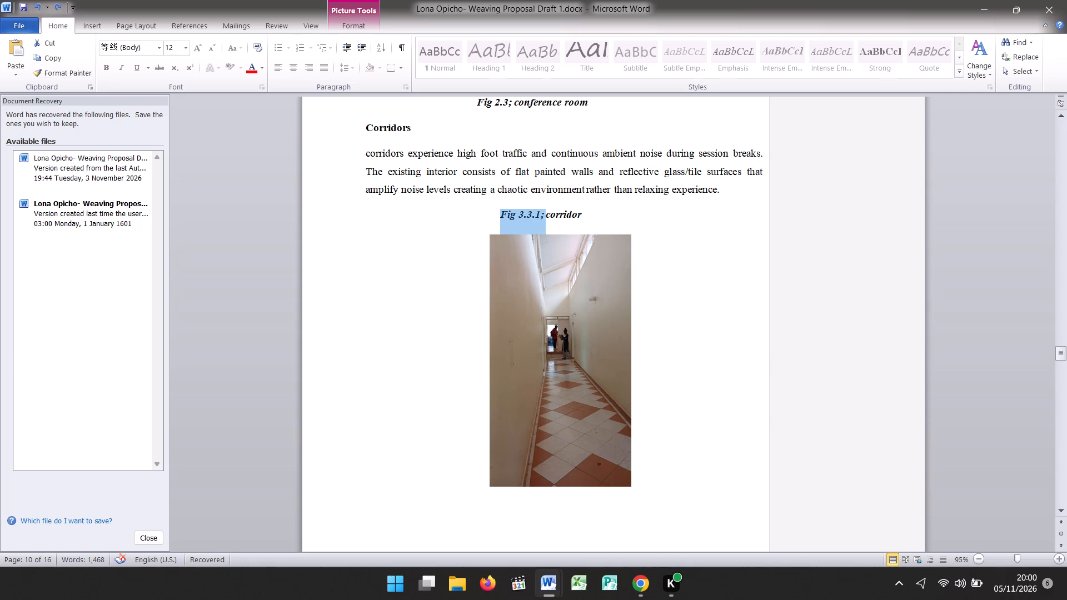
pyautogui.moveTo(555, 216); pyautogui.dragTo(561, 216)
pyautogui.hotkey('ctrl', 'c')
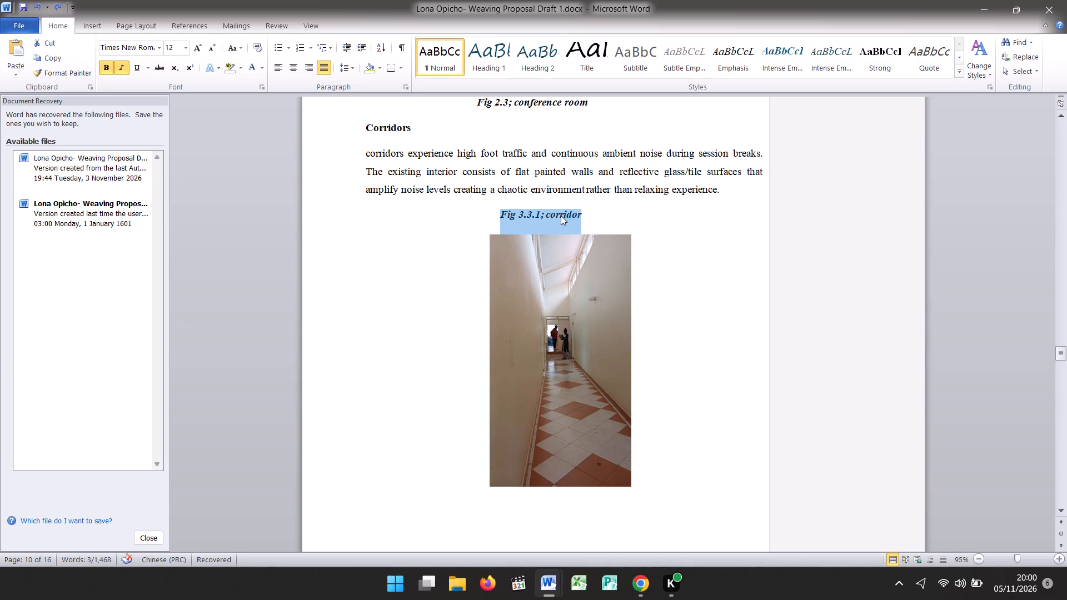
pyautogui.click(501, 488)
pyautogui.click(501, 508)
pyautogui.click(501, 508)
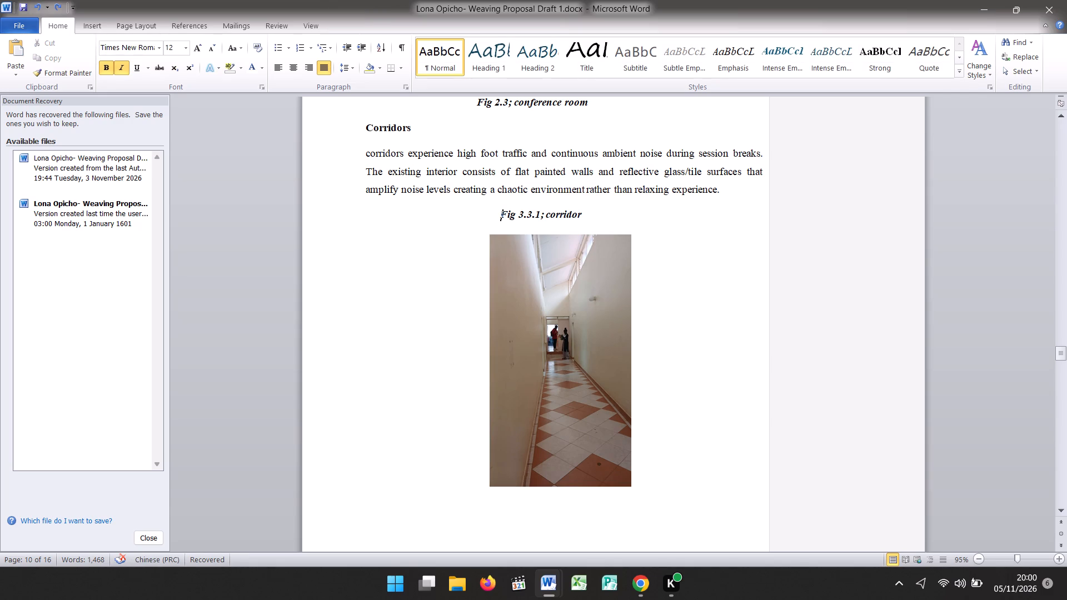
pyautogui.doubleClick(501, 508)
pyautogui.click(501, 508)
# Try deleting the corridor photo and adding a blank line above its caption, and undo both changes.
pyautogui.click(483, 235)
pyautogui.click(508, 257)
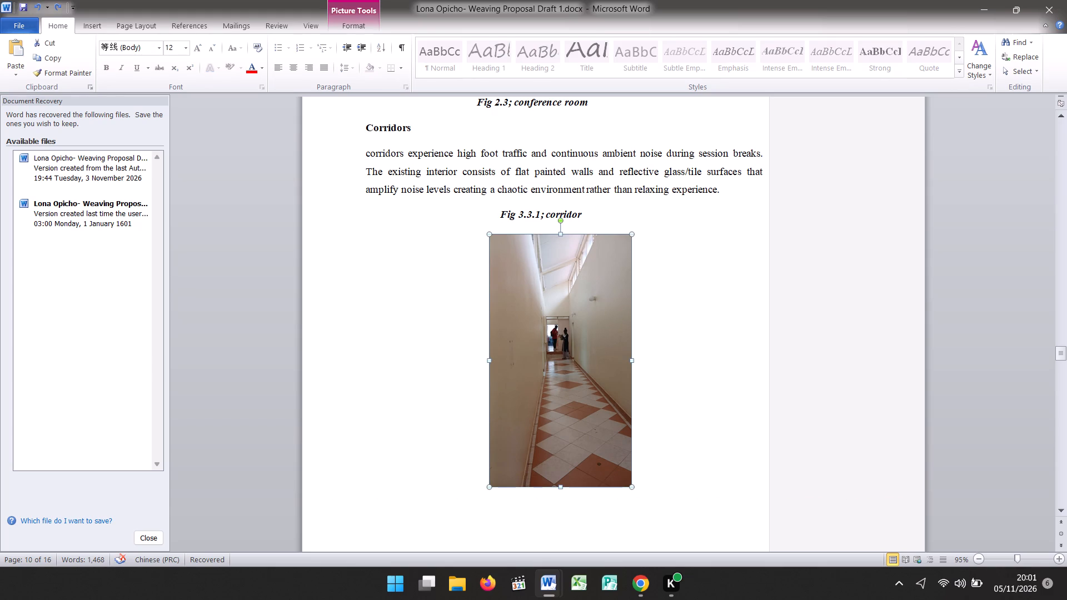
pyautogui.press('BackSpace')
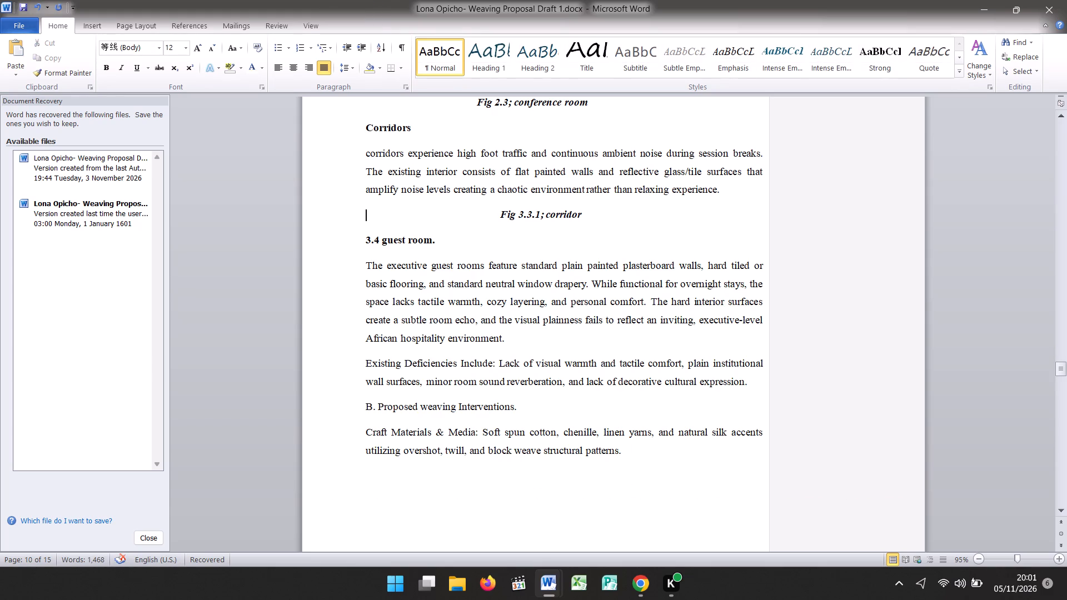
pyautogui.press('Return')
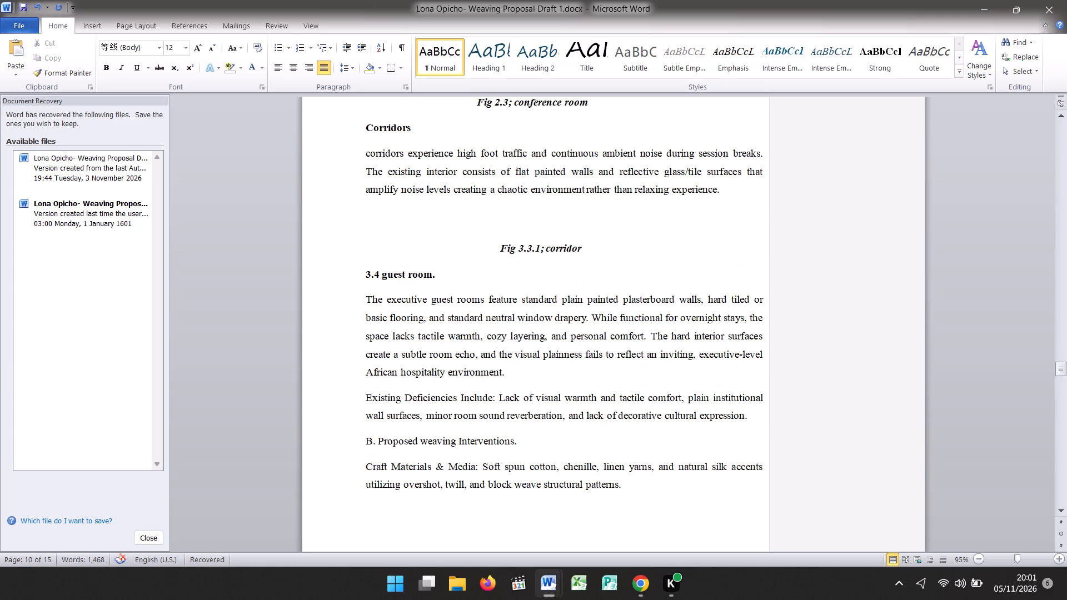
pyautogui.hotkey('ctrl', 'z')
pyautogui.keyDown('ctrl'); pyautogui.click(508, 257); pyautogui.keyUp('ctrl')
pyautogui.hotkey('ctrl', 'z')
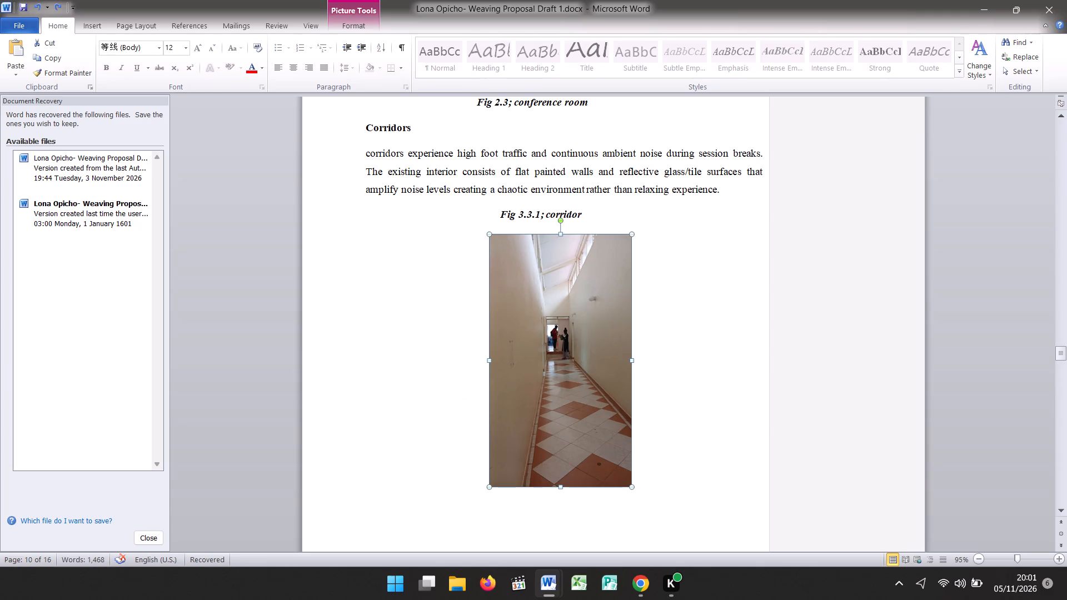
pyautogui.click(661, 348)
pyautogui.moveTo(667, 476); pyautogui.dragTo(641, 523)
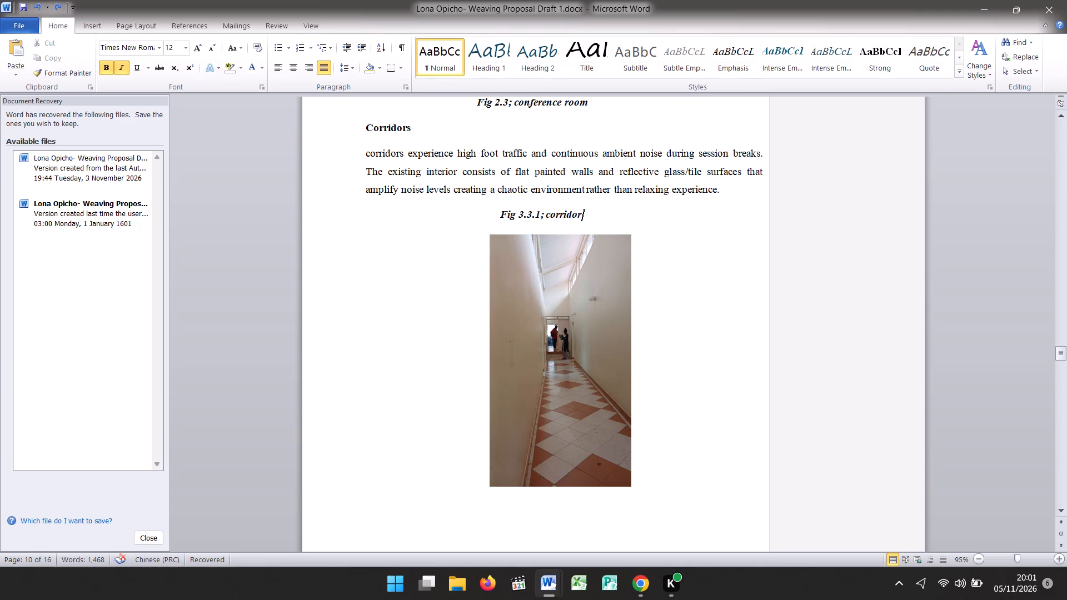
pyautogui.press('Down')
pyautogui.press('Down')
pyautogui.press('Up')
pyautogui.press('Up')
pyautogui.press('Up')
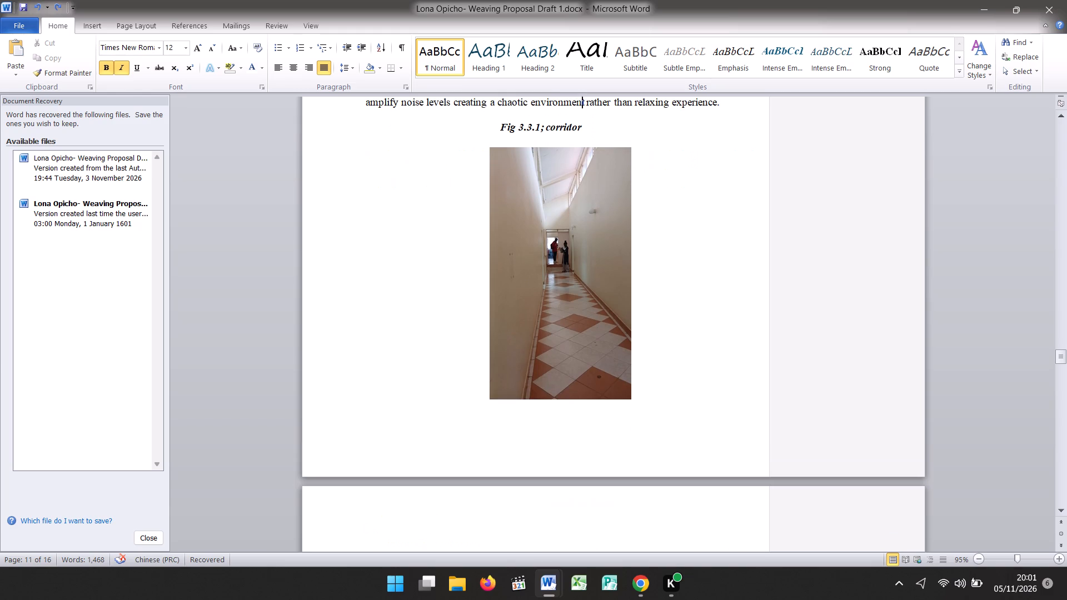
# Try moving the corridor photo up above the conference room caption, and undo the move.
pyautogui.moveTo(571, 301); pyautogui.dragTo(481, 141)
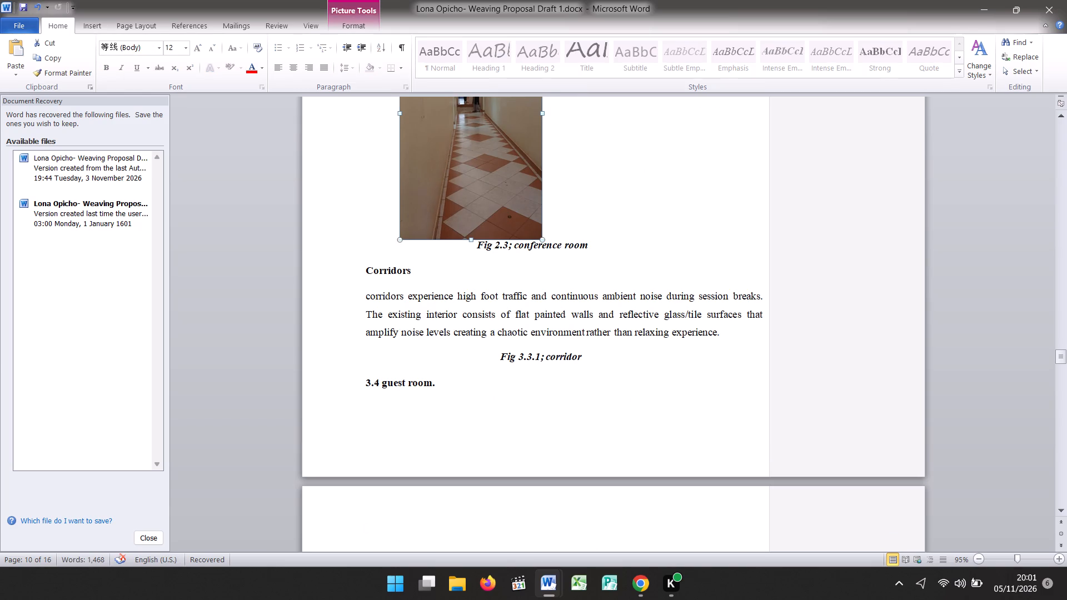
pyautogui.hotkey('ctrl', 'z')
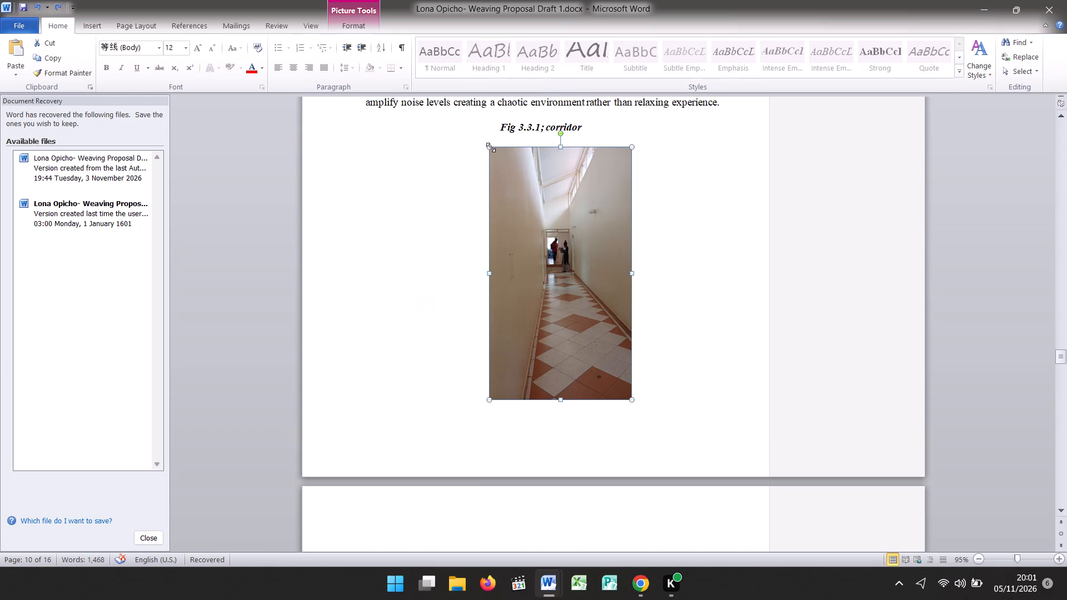
# Shrink the corridor photo slightly from its upper-left corner and nudge it up until its caption falls directly beneath it.
pyautogui.moveTo(491, 147); pyautogui.dragTo(499, 171)
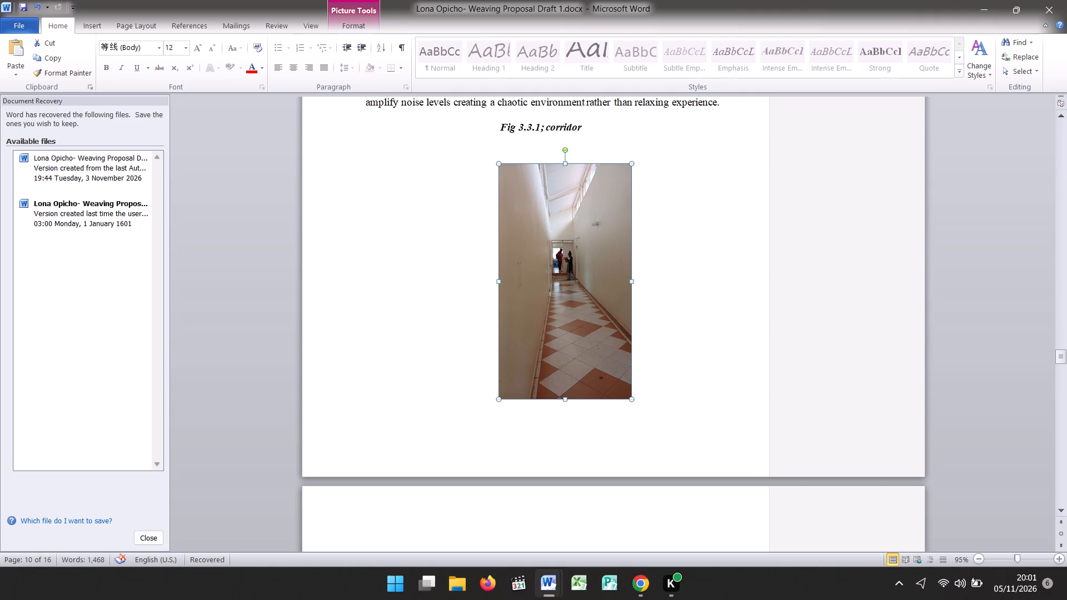
pyautogui.press('Up')
pyautogui.press('Up')
pyautogui.press('Up')
pyautogui.press('Up')
pyautogui.press('Up')
pyautogui.press('Up')
pyautogui.press('Up')
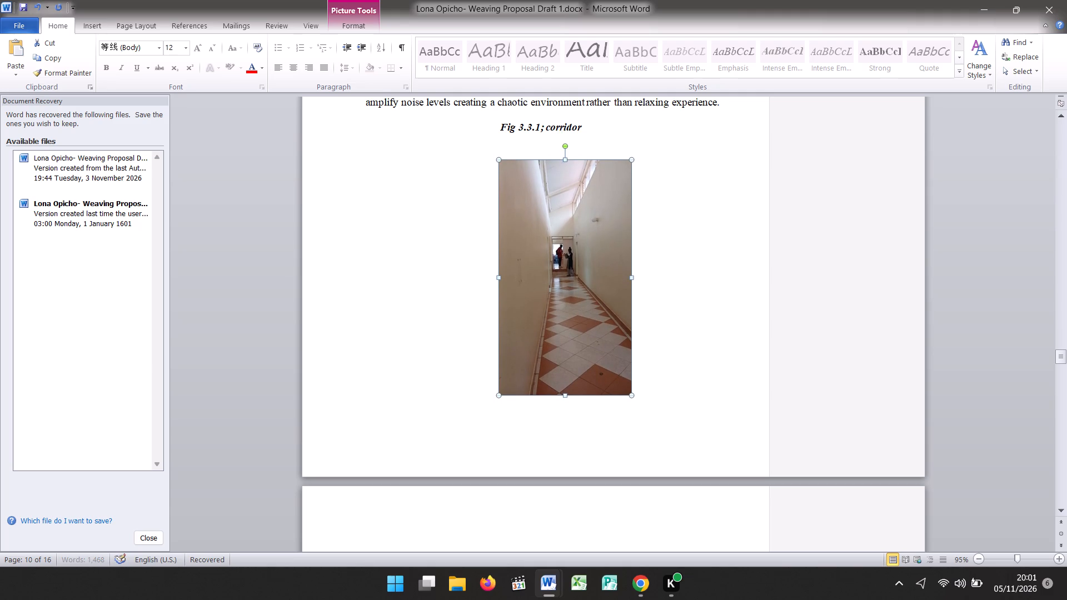
pyautogui.press('Up')
pyautogui.press('Up')
pyautogui.press('Up')
pyautogui.press('Up')
pyautogui.press('Up')
pyautogui.press('Up')
pyautogui.press('Up')
pyautogui.press('Up')
pyautogui.press('Up')
pyautogui.press('Up')
pyautogui.press('Up')
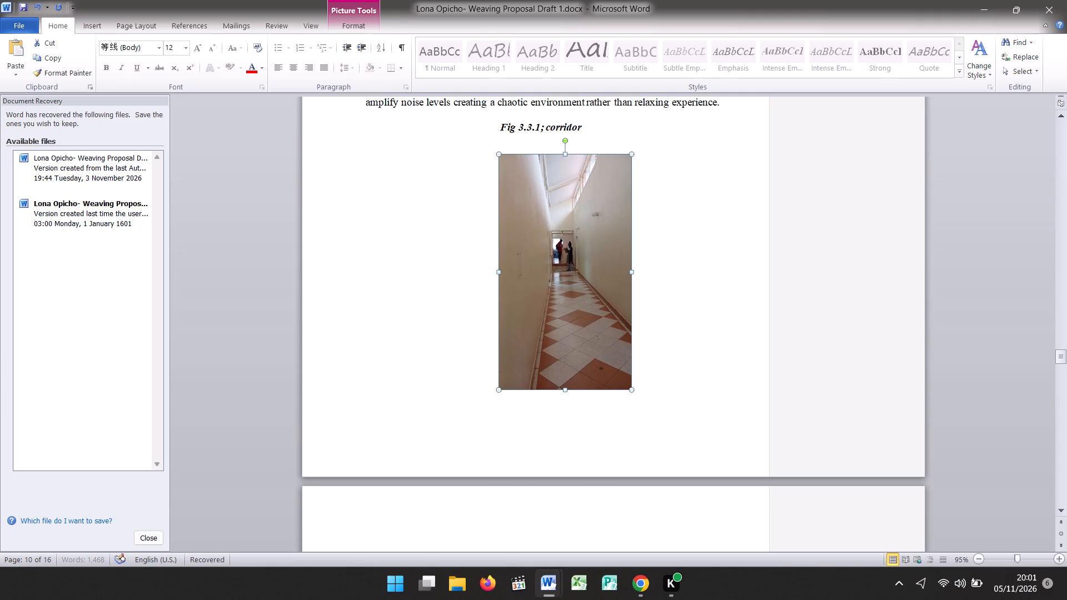
pyautogui.press('Up')
pyautogui.press('Up')
pyautogui.press('Up')
pyautogui.press('Up')
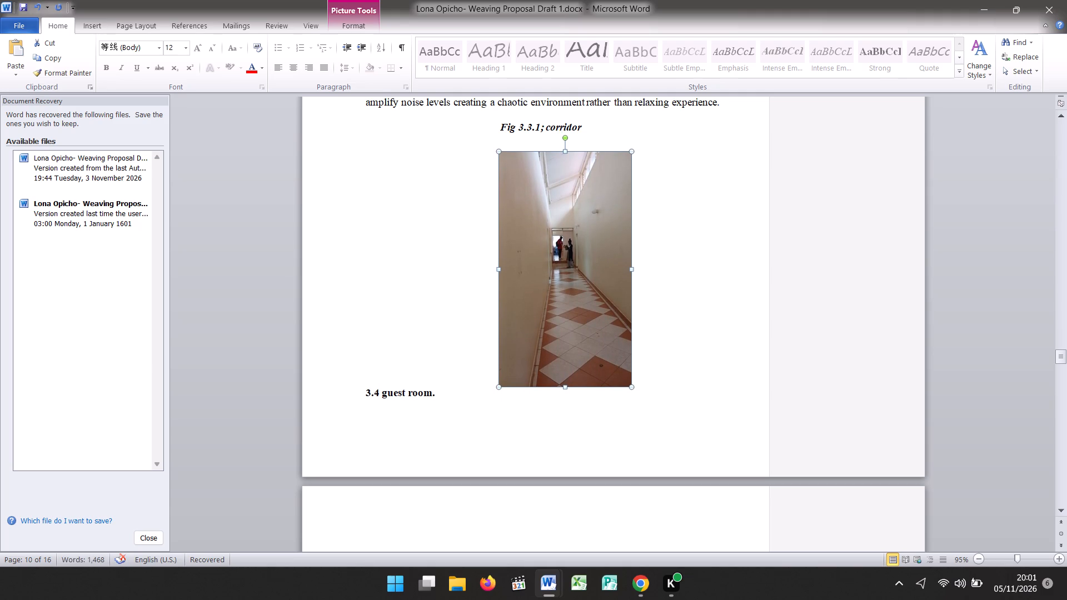
pyautogui.press('Up')
pyautogui.press('Up')
pyautogui.press('Up')
pyautogui.press('Up')
pyautogui.press('Up')
pyautogui.press('Up')
pyautogui.press('Up')
pyautogui.press('Up')
pyautogui.press('Up')
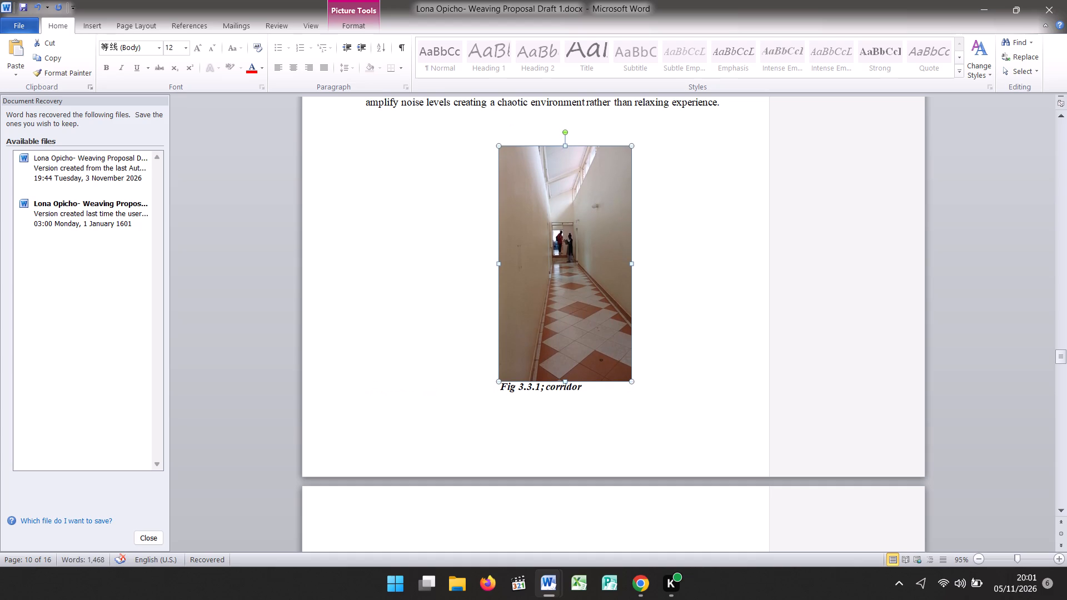
# Review the layout around the corridor photo, from the conference room section through to the guest room heading.
pyautogui.click(458, 191)
pyautogui.press('Down')
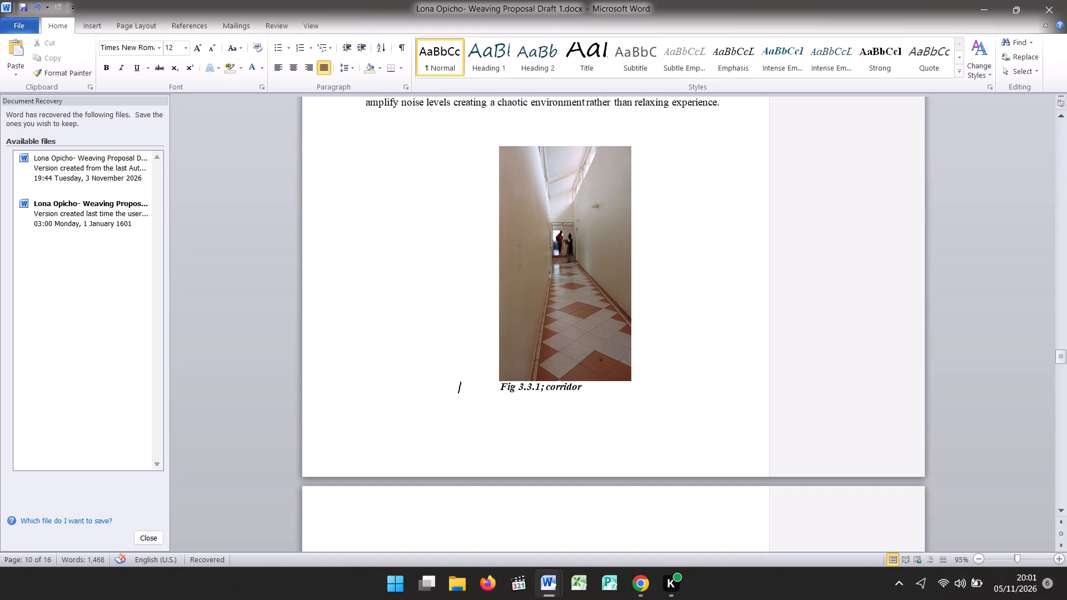
pyautogui.press('Down')
pyautogui.press('Down')
pyautogui.press('Down')
pyautogui.press('Down')
pyautogui.press('Down')
pyautogui.press('Down')
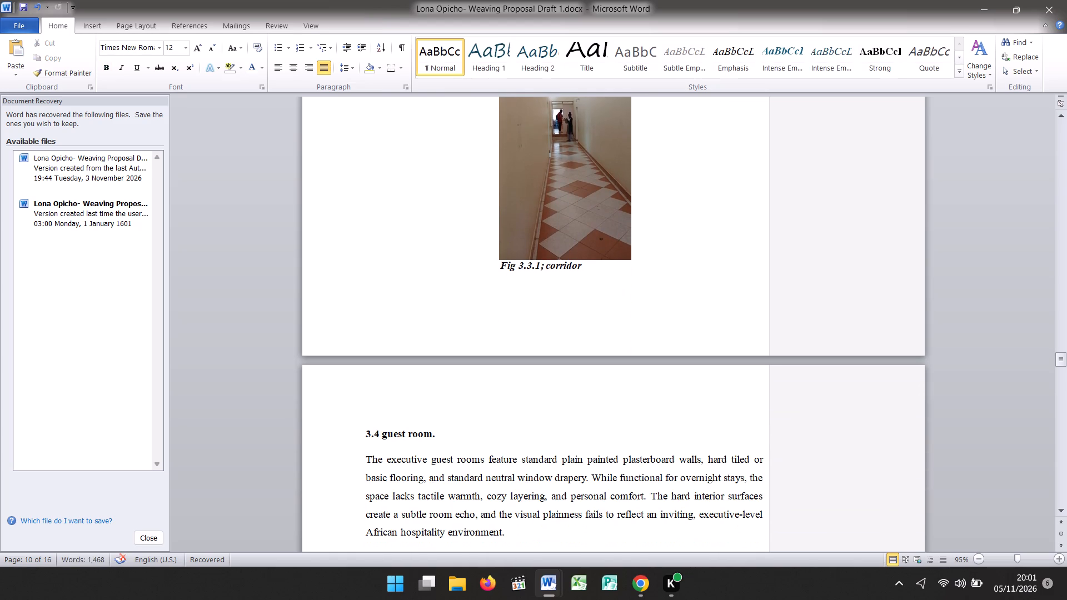
pyautogui.press('Up')
pyautogui.press('Up')
pyautogui.press('Up')
pyautogui.press('Up')
pyautogui.press('Up')
pyautogui.press('Up')
pyautogui.press('Up')
pyautogui.press('Up')
pyautogui.press('Up')
pyautogui.press('Up')
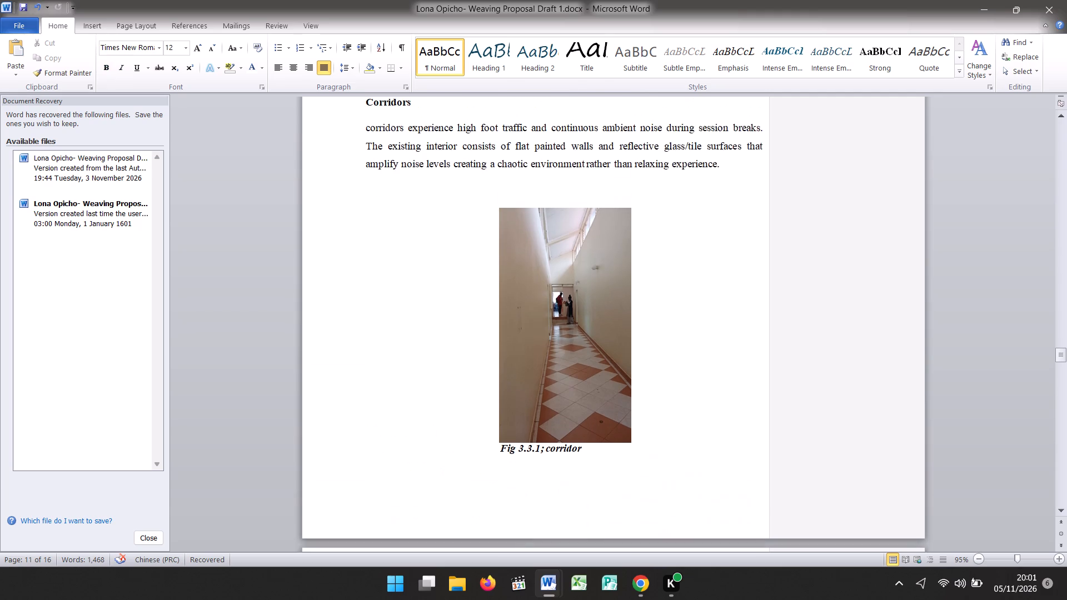
pyautogui.press('Up')
pyautogui.press('Up')
pyautogui.press('Up')
pyautogui.press('Down')
pyautogui.press('Down')
pyautogui.press('Down')
pyautogui.press('Down')
pyautogui.press('Down')
pyautogui.press('Down')
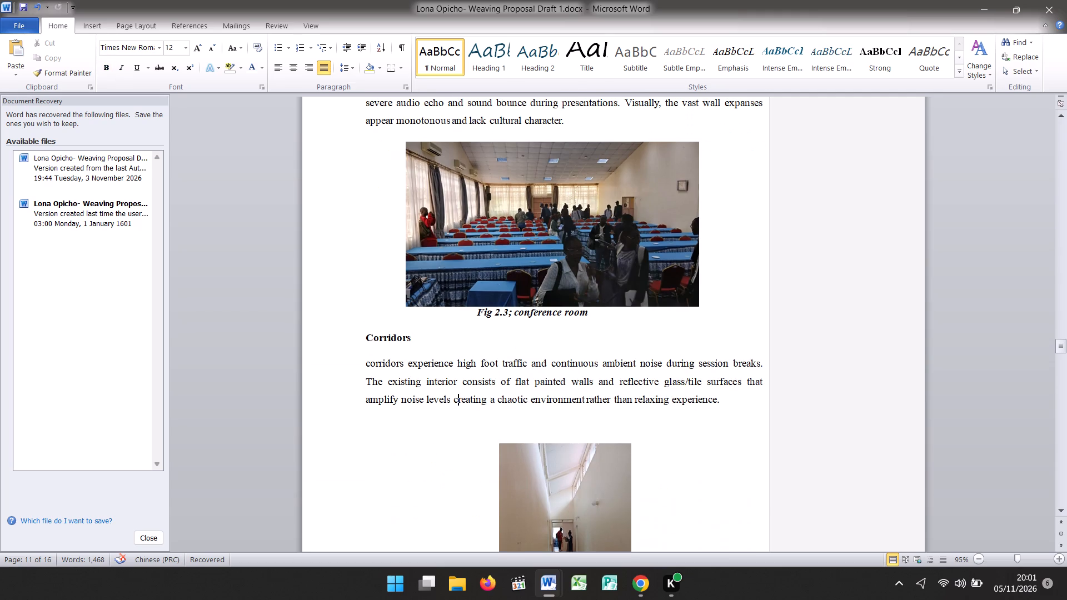
pyautogui.press('Down')
pyautogui.press('Down')
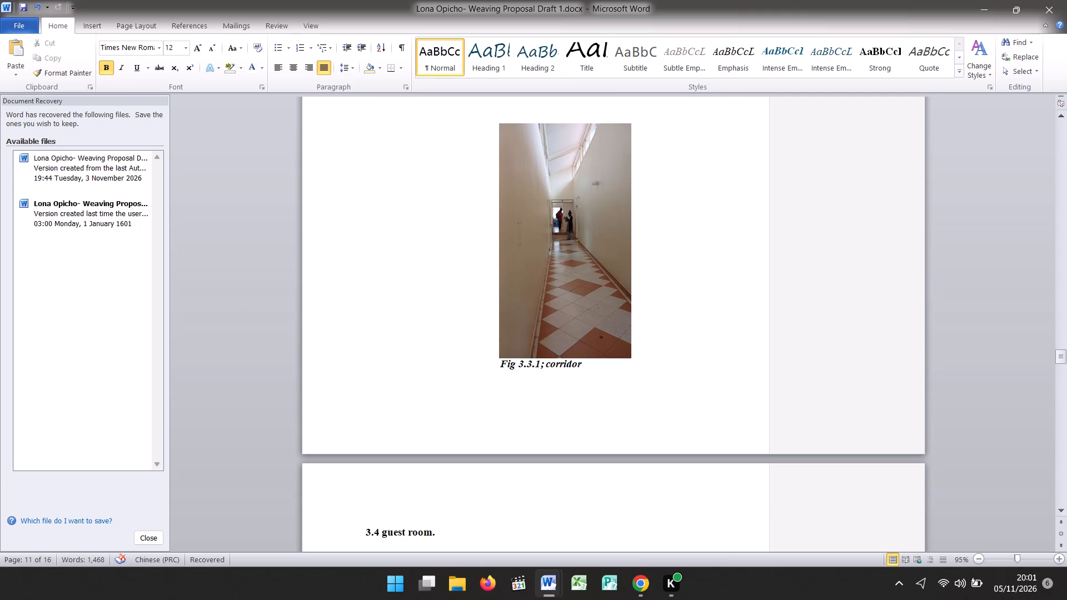
# Renumber the caption beneath the corridor photo as Fig 2.4.
pyautogui.click(540, 367)
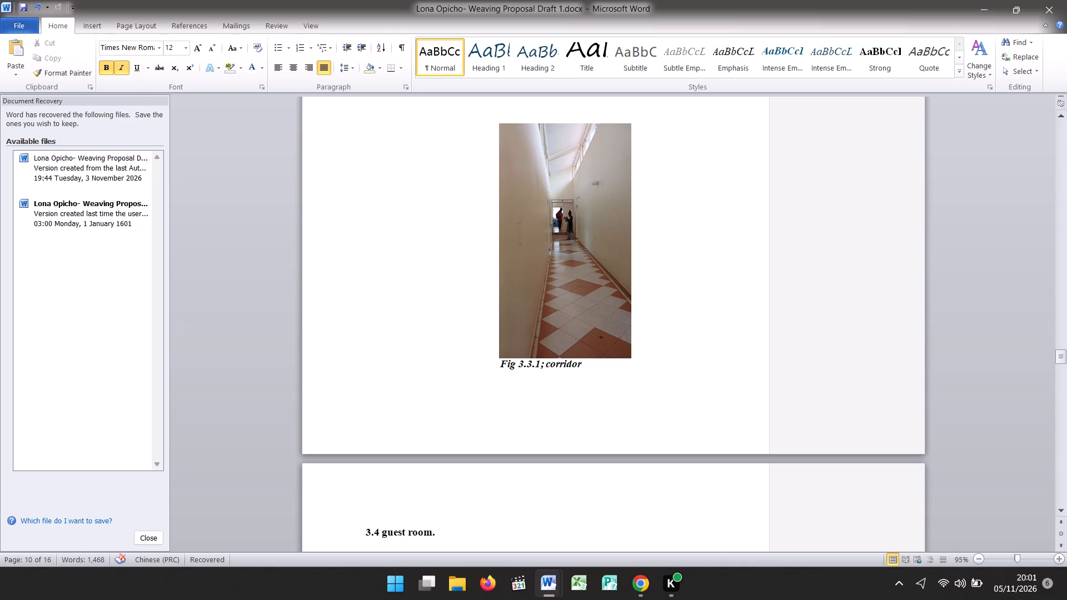
pyautogui.click(539, 367)
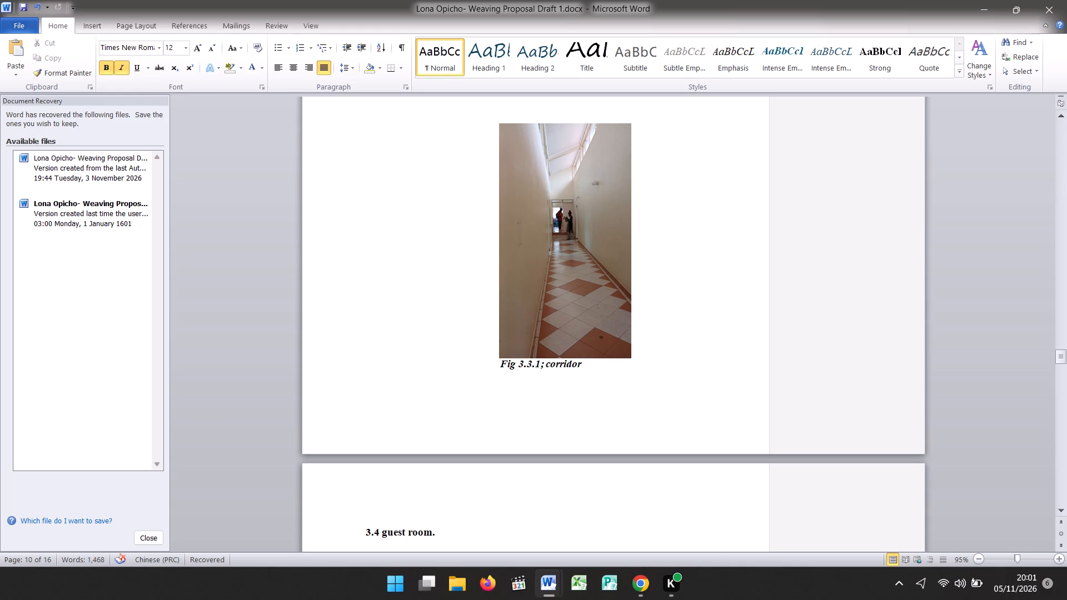
pyautogui.click(539, 366)
pyautogui.click(539, 366)
pyautogui.press('BackSpace')
pyautogui.press('BackSpace')
pyautogui.press('BackSpace')
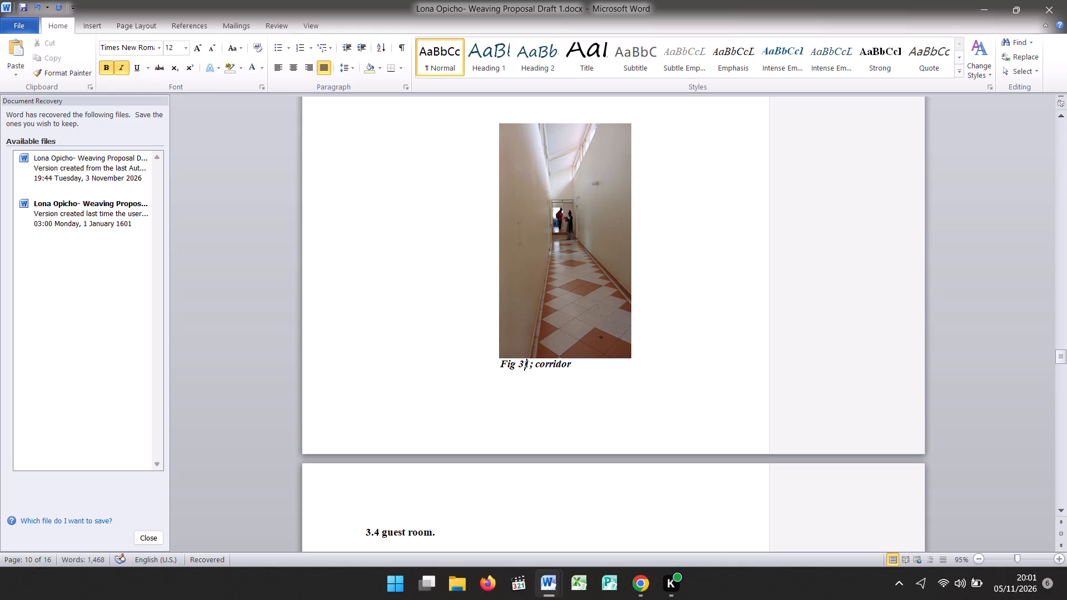
pyautogui.press('BackSpace')
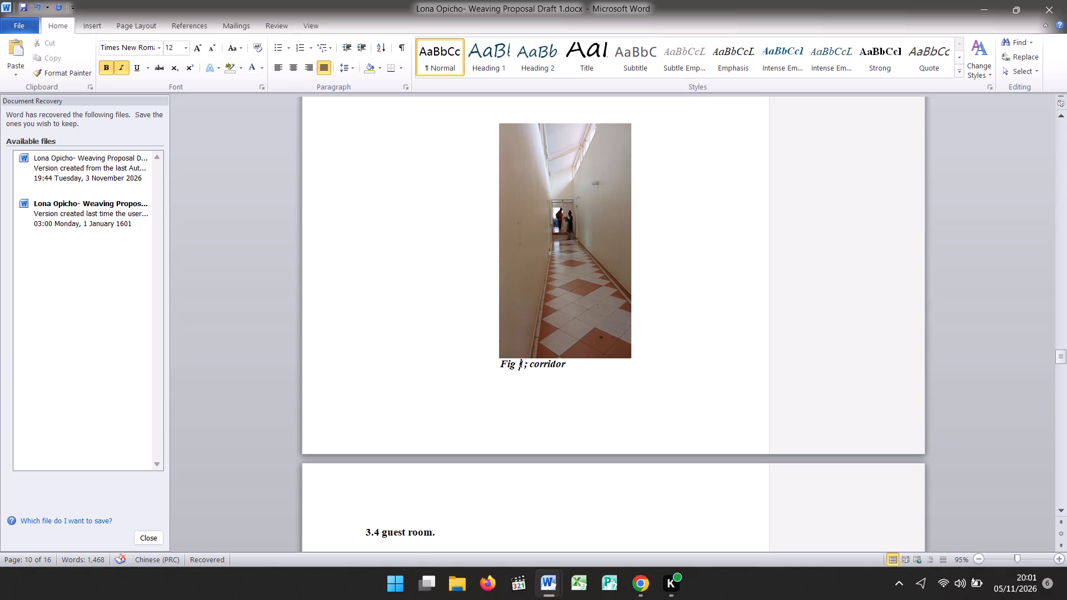
pyautogui.click(523, 366)
pyautogui.press('space')
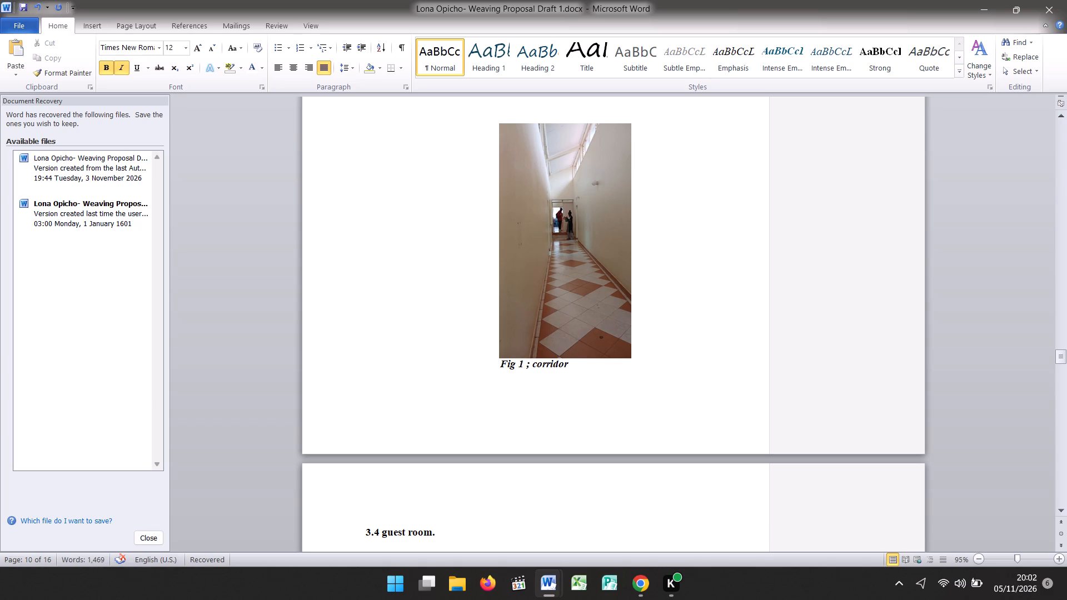
pyautogui.click(525, 364)
pyautogui.press('BackSpace')
pyautogui.press('2')
pyautogui.write('.4')
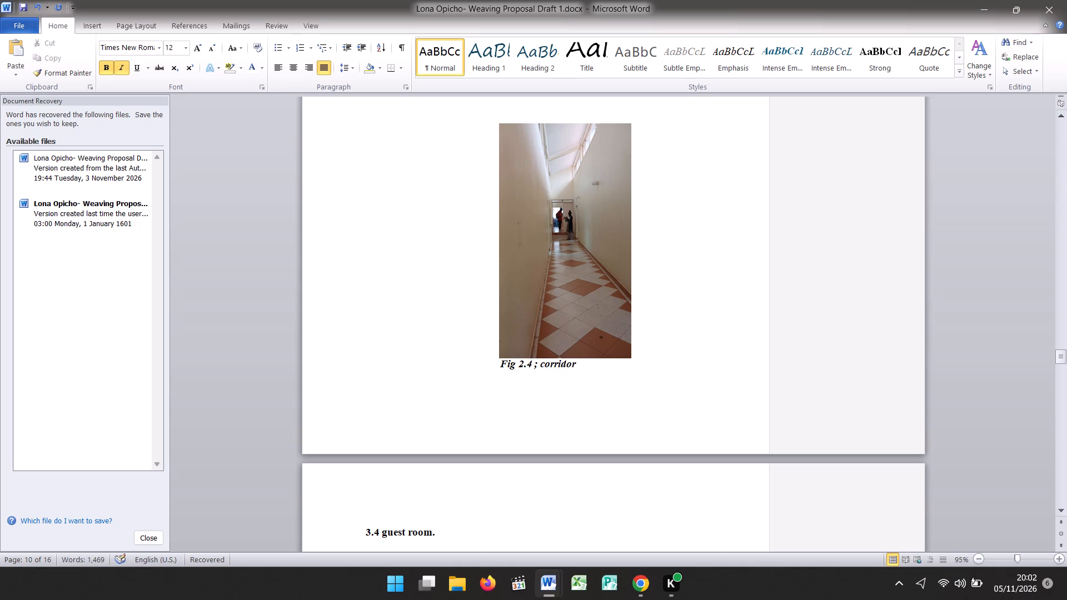
# Remove the section number from the guest room heading, keeping the heading on its own line above the executive guest rooms paragraph.
pyautogui.click(584, 363)
pyautogui.press('Down')
pyautogui.press('Down')
pyautogui.press('Down')
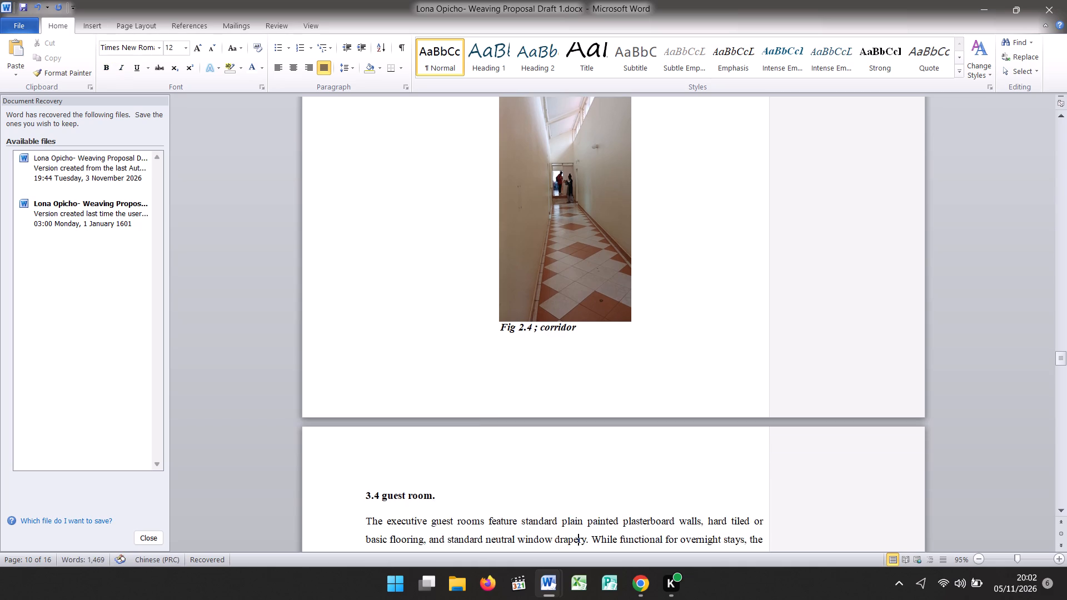
pyautogui.press('Down')
pyautogui.press('Down')
pyautogui.press('Down')
pyautogui.press('Down')
pyautogui.press('Down')
pyautogui.press('Down')
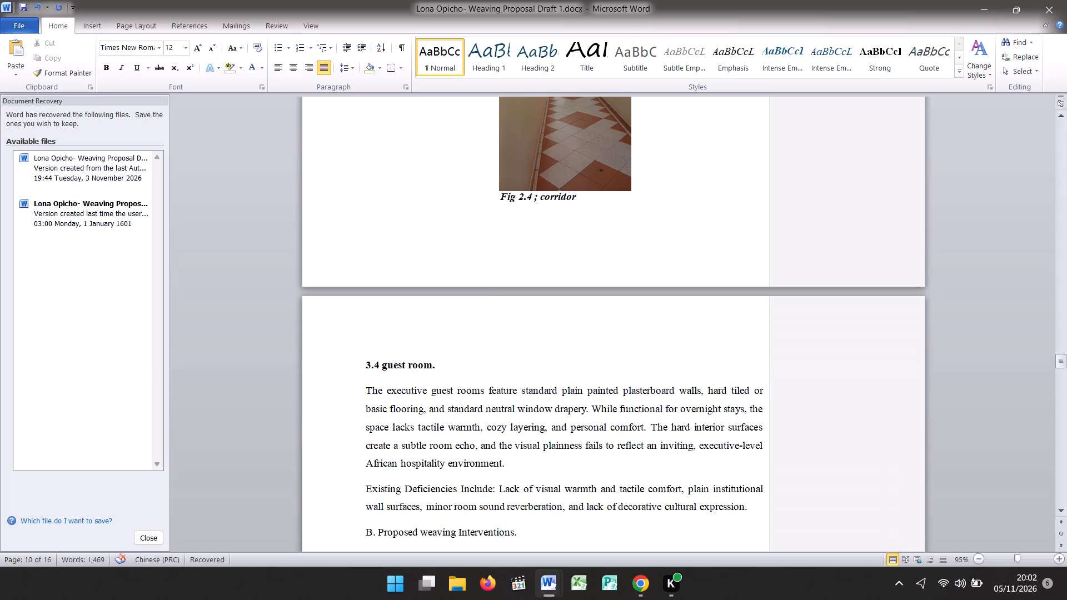
pyautogui.click(381, 367)
pyautogui.press('BackSpace')
pyautogui.press('BackSpace')
pyautogui.press('BackSpace')
pyautogui.press('BackSpace')
pyautogui.press('BackSpace')
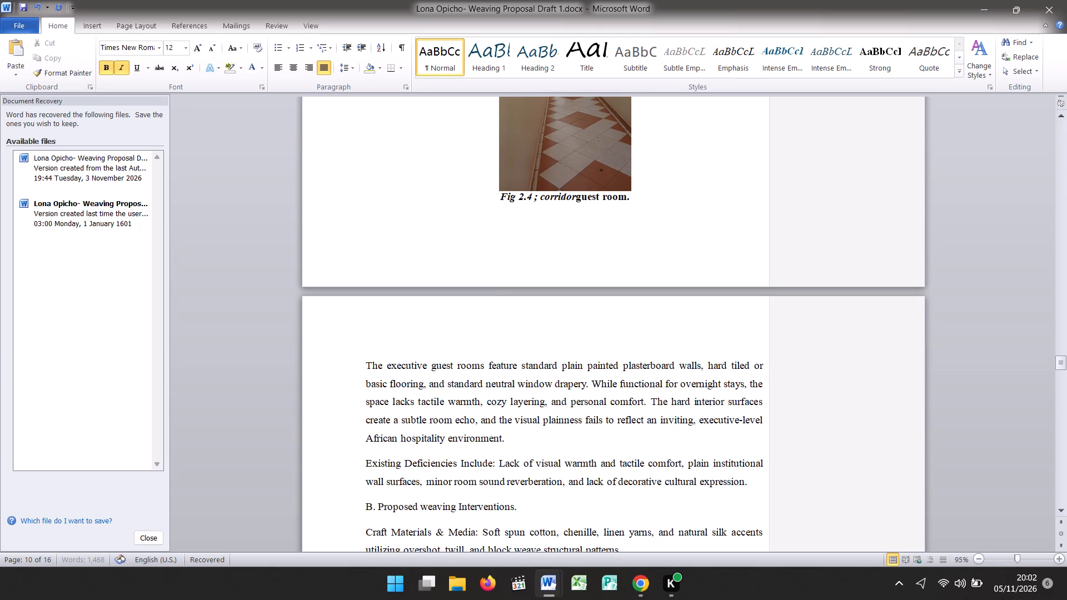
pyautogui.press('Return')
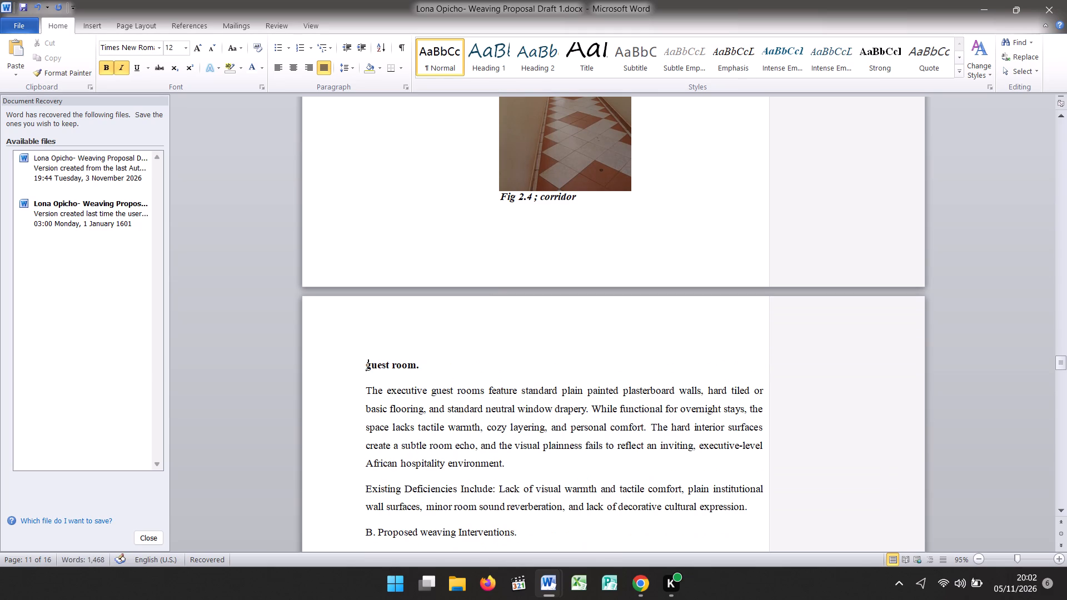
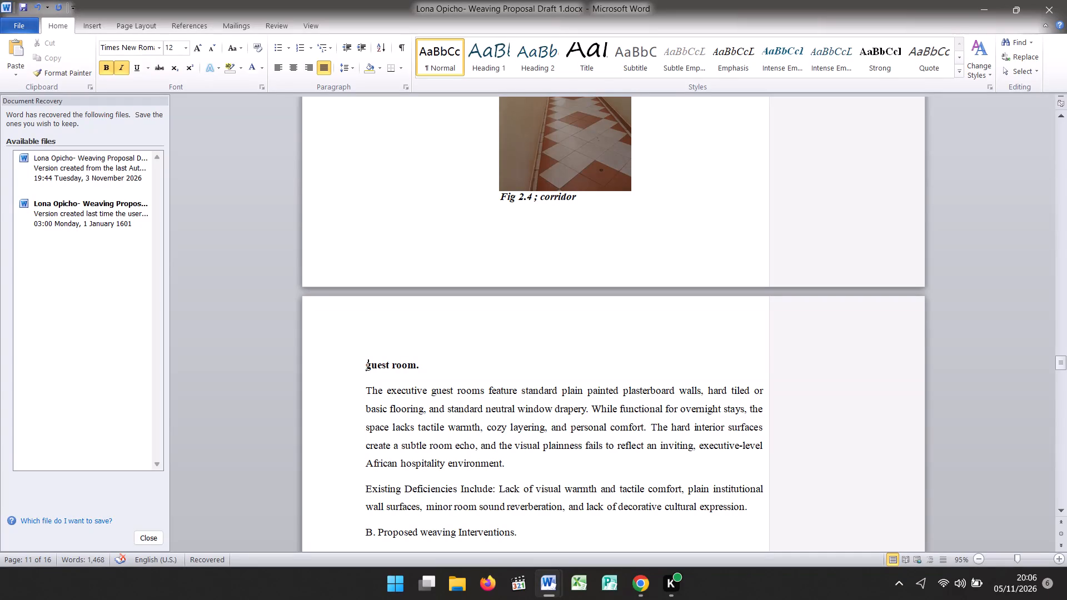
# Delete the guest room text from "Existing Deficiencies Include" through the word "utilizing" in the Craft Materials & Media paragraph.
pyautogui.press('Down')
pyautogui.press('Down')
pyautogui.press('Down')
pyautogui.press('Down')
pyautogui.press('Down')
pyautogui.press('Down')
pyautogui.press('Down')
pyautogui.press('Down')
pyautogui.press('Down')
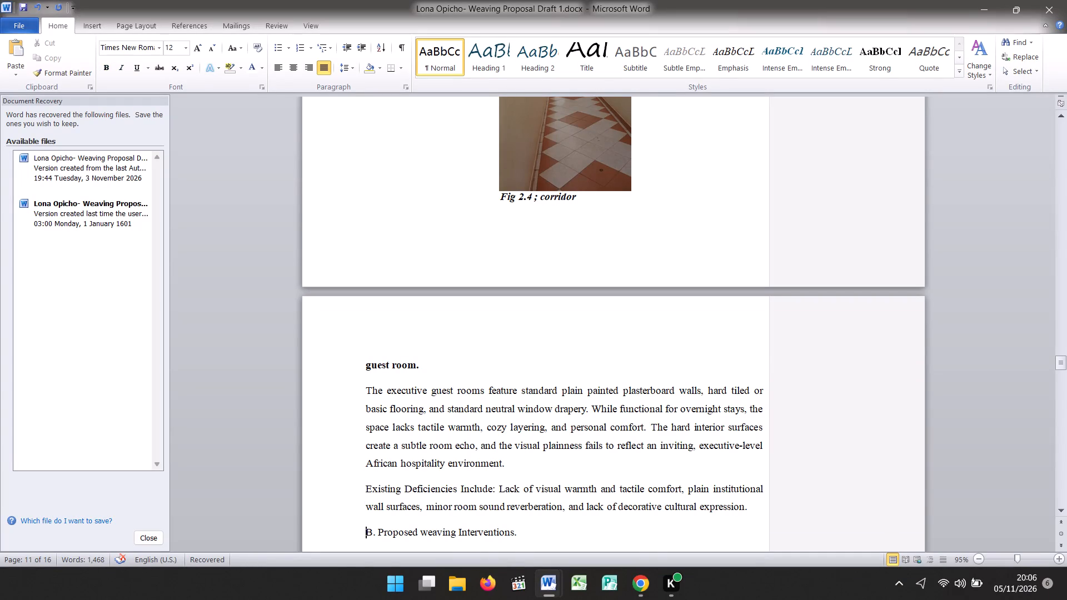
pyautogui.press('Down')
pyautogui.press('Down')
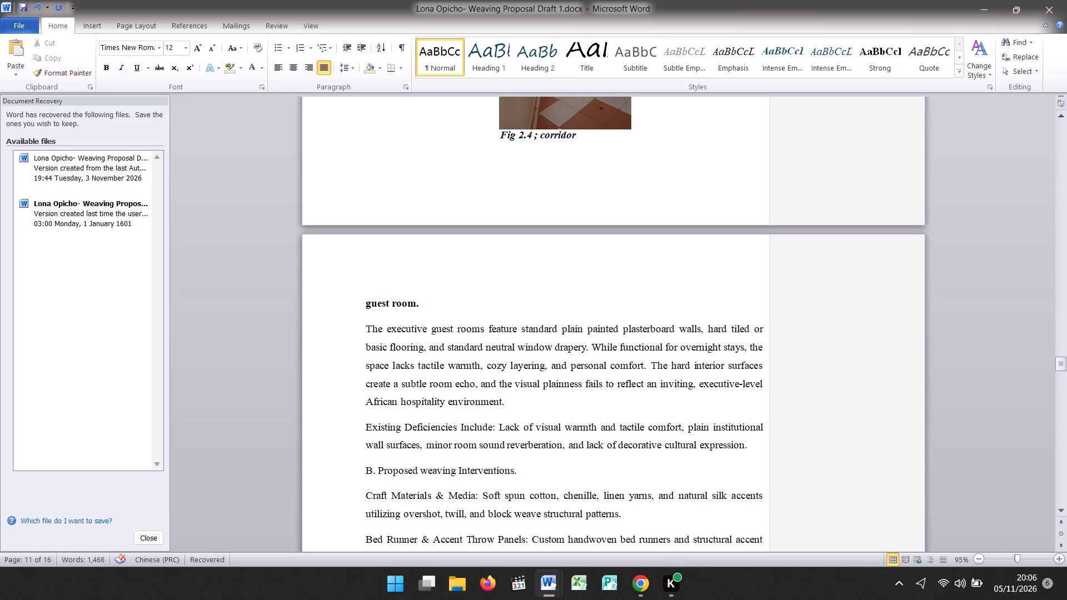
pyautogui.moveTo(365, 422); pyautogui.dragTo(400, 524)
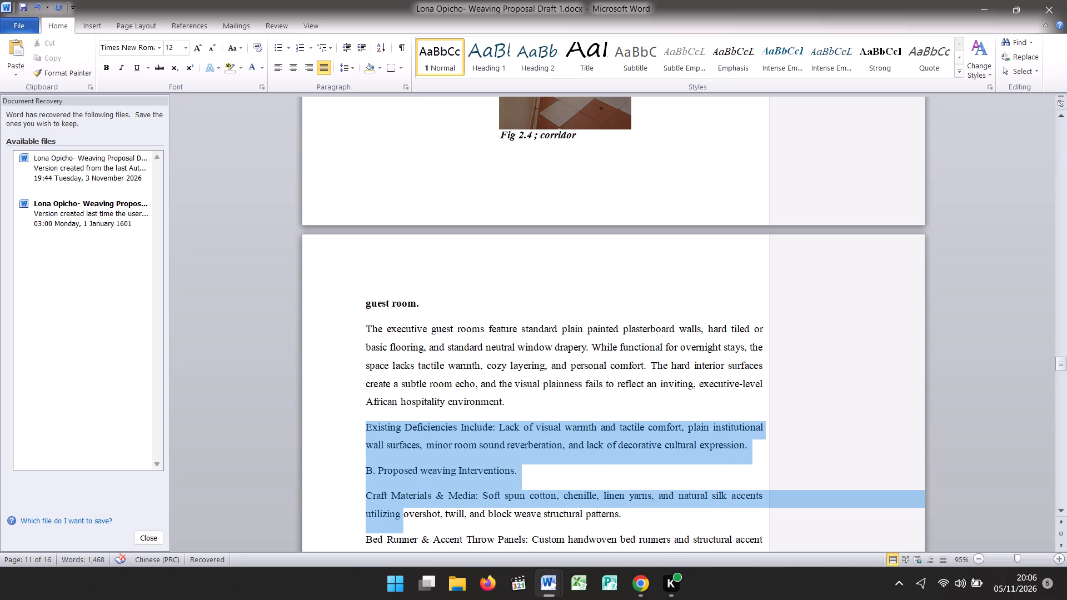
pyautogui.moveTo(400, 524); pyautogui.dragTo(400, 529)
pyautogui.press('BackSpace')
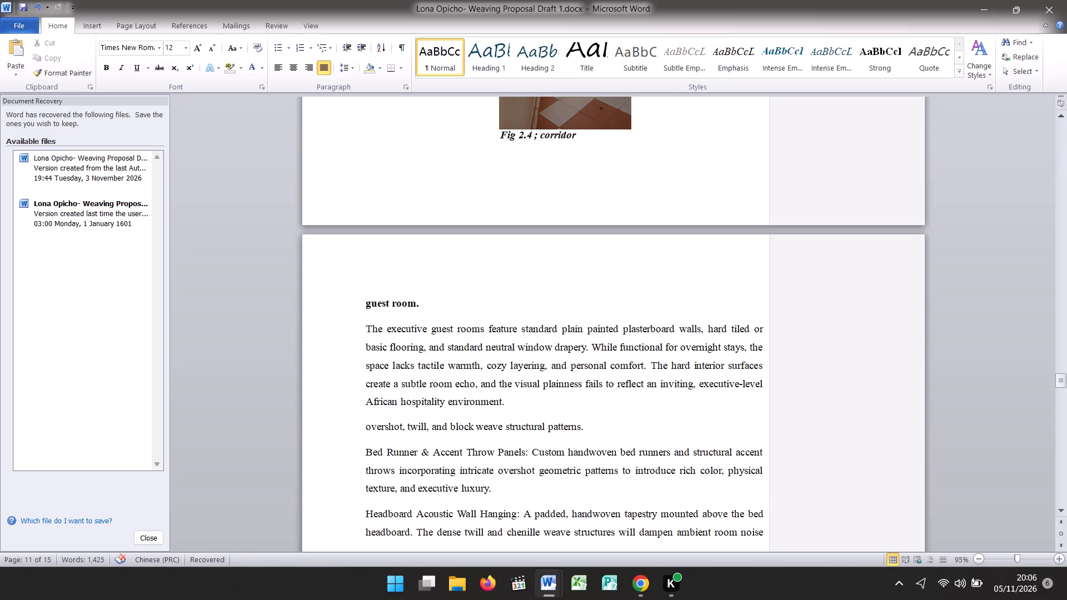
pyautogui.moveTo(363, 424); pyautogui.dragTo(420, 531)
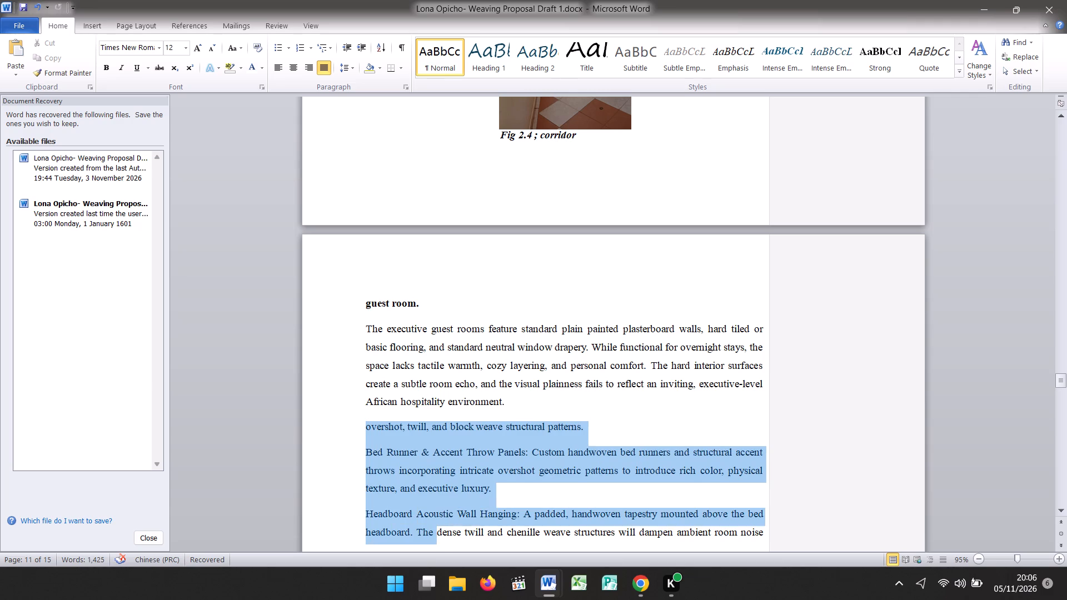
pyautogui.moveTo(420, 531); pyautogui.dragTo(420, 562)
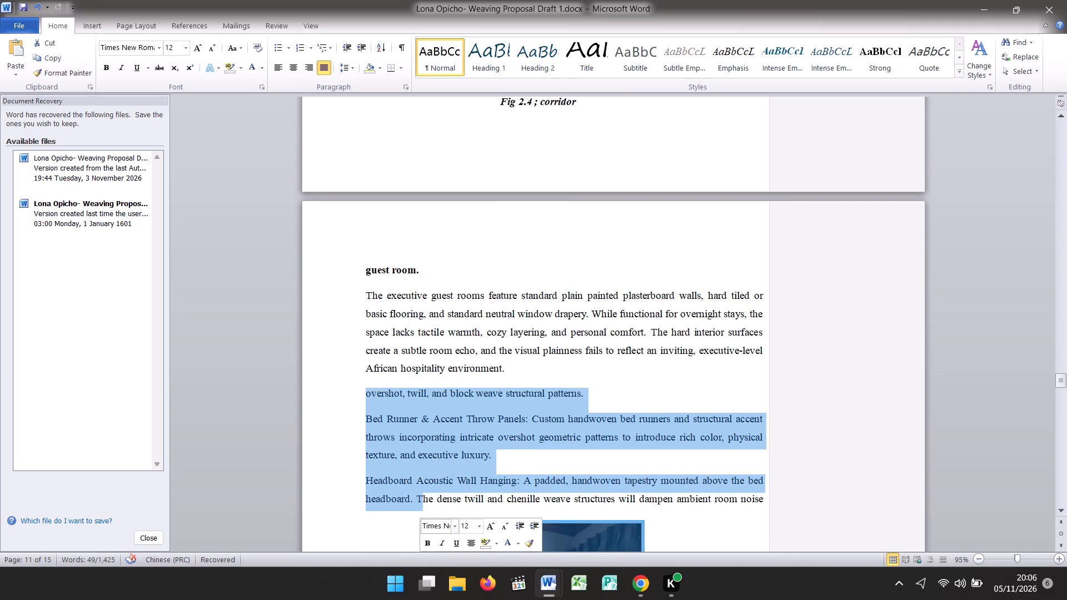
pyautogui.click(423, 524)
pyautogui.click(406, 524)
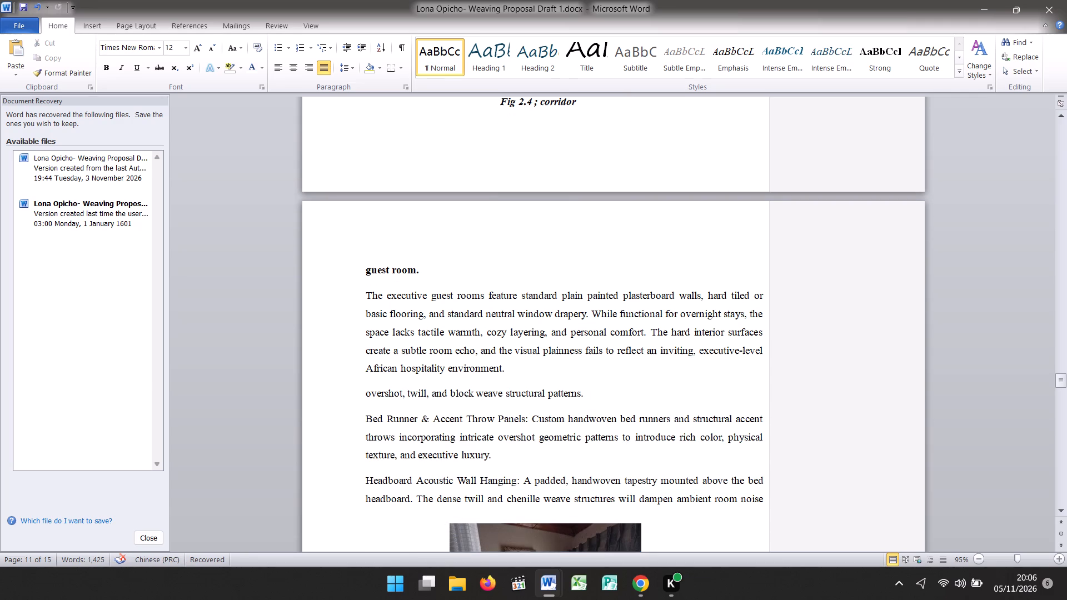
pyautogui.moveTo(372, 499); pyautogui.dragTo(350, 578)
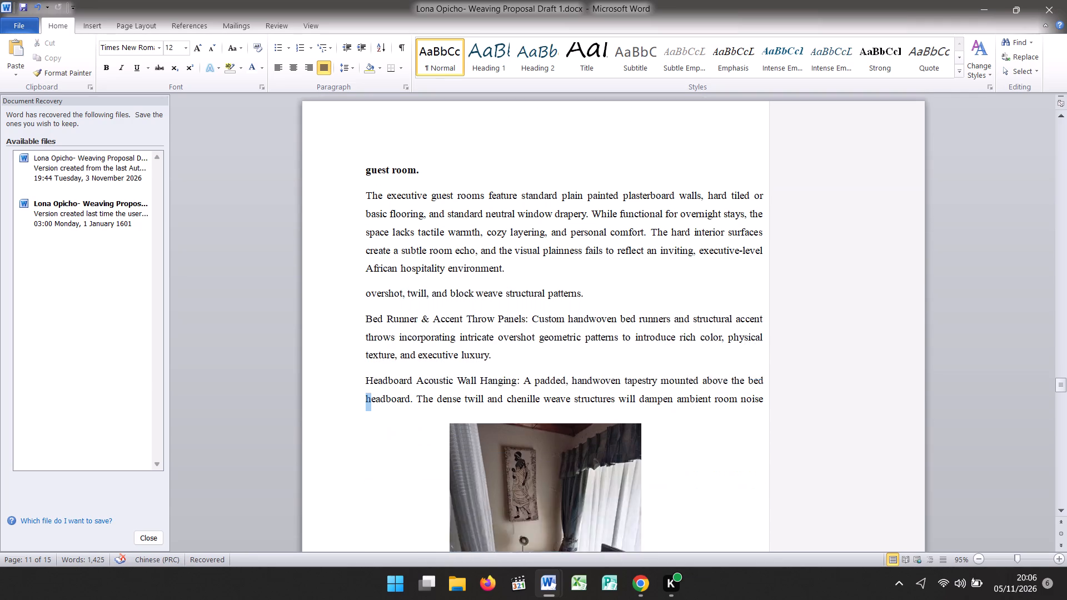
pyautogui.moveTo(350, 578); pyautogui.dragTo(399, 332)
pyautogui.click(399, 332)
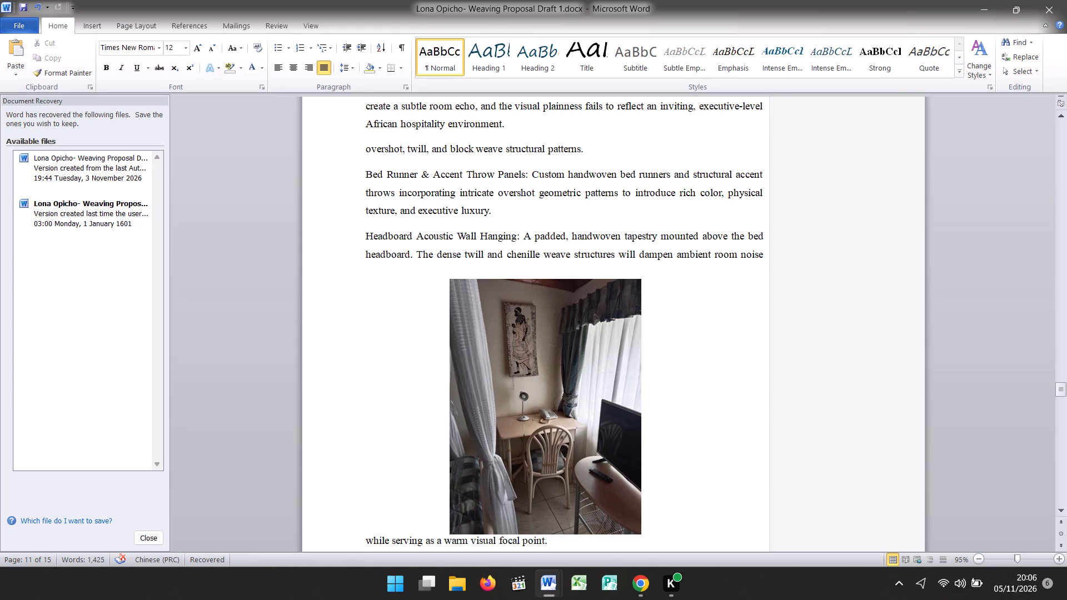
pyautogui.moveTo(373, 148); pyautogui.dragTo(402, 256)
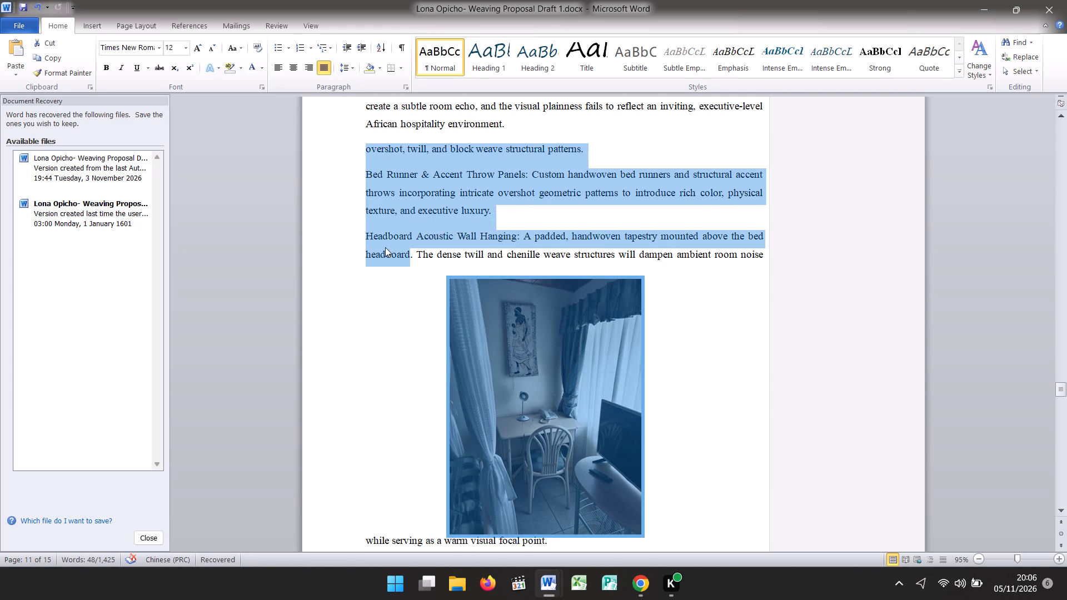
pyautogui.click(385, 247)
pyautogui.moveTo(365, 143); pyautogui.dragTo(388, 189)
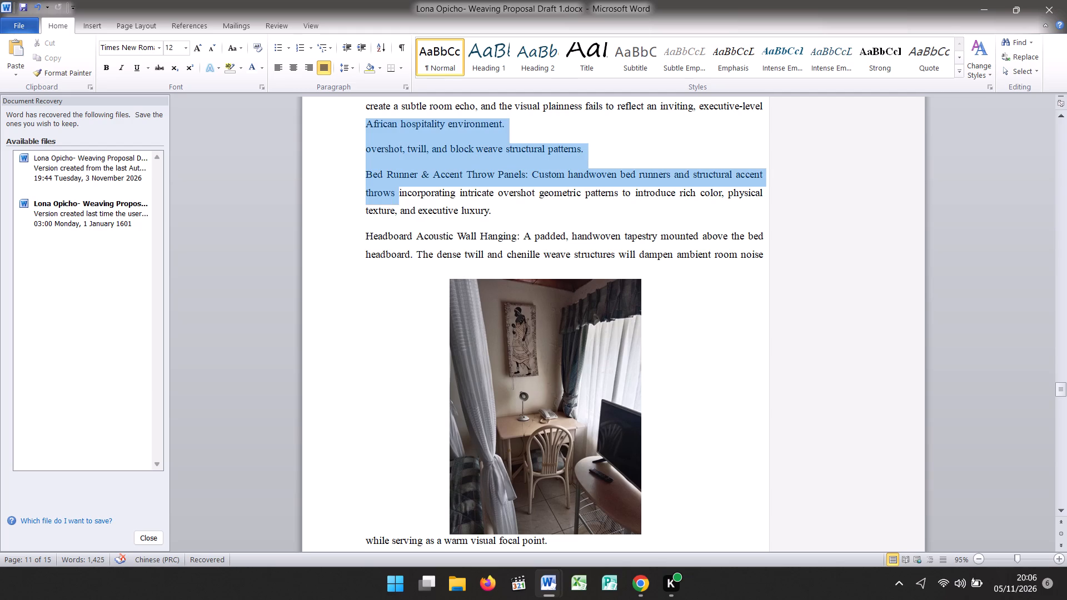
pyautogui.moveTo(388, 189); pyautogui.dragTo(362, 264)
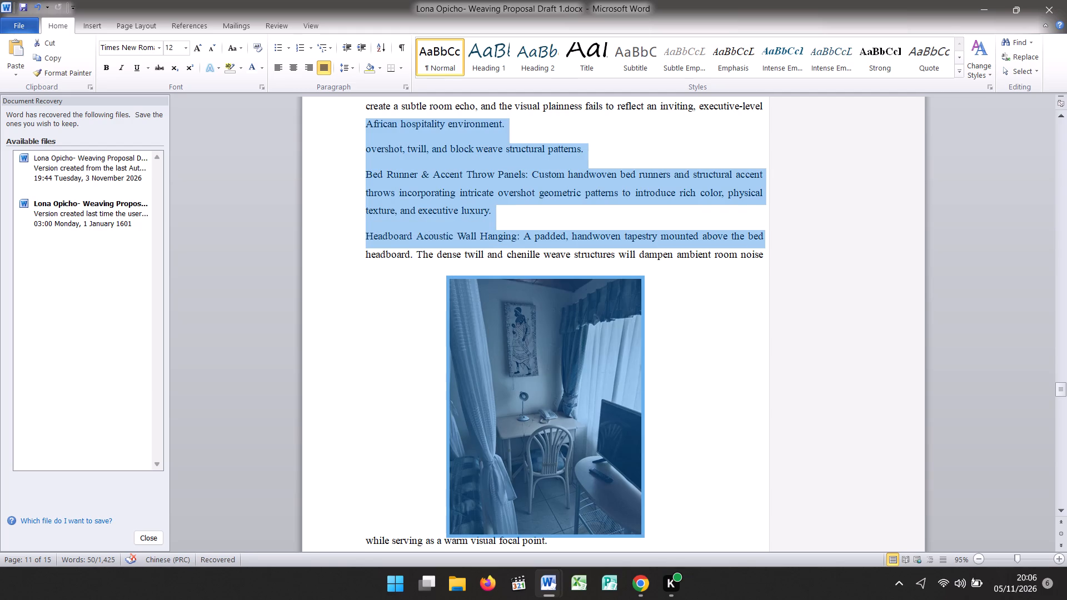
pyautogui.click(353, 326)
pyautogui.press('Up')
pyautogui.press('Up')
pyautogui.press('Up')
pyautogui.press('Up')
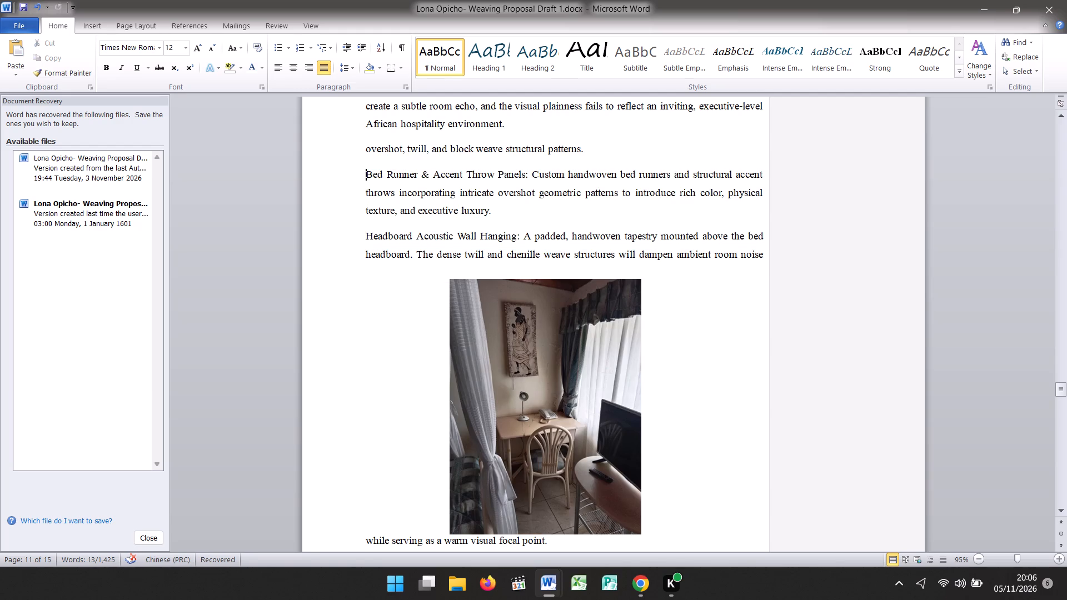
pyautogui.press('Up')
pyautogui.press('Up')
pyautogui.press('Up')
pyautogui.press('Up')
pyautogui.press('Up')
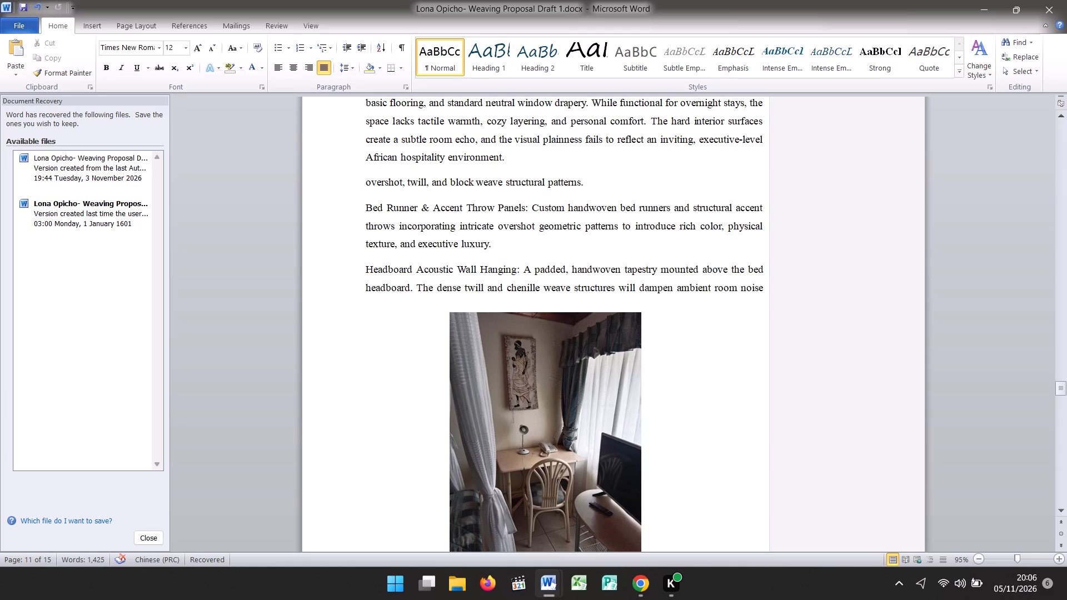
# Delete the Bed Runner & Accent Throw Panels paragraph and the leftover "overshot, twill, and block weave" line, including the empty line.
pyautogui.click(501, 239)
pyautogui.press('BackSpace')
pyautogui.press('BackSpace')
pyautogui.press('BackSpace')
pyautogui.press('BackSpace')
pyautogui.press('BackSpace')
pyautogui.press('BackSpace')
pyautogui.press('BackSpace')
pyautogui.press('BackSpace')
pyautogui.press('BackSpace')
pyautogui.press('BackSpace')
pyautogui.press('BackSpace')
pyautogui.press('BackSpace')
pyautogui.press('BackSpace')
pyautogui.press('BackSpace')
pyautogui.press('BackSpace')
pyautogui.press('BackSpace')
pyautogui.press('BackSpace')
pyautogui.press('BackSpace')
pyautogui.press('BackSpace')
pyautogui.press('BackSpace')
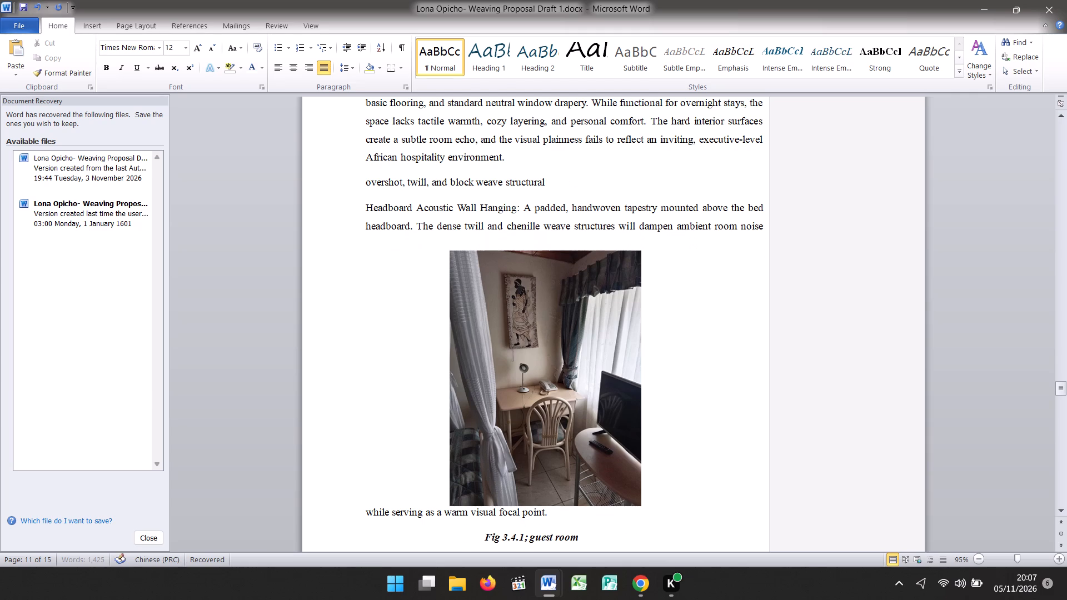
pyautogui.press('BackSpace')
pyautogui.press('BackSpace')
pyautogui.press('BackSpace')
pyautogui.press('BackSpace')
pyautogui.press('BackSpace')
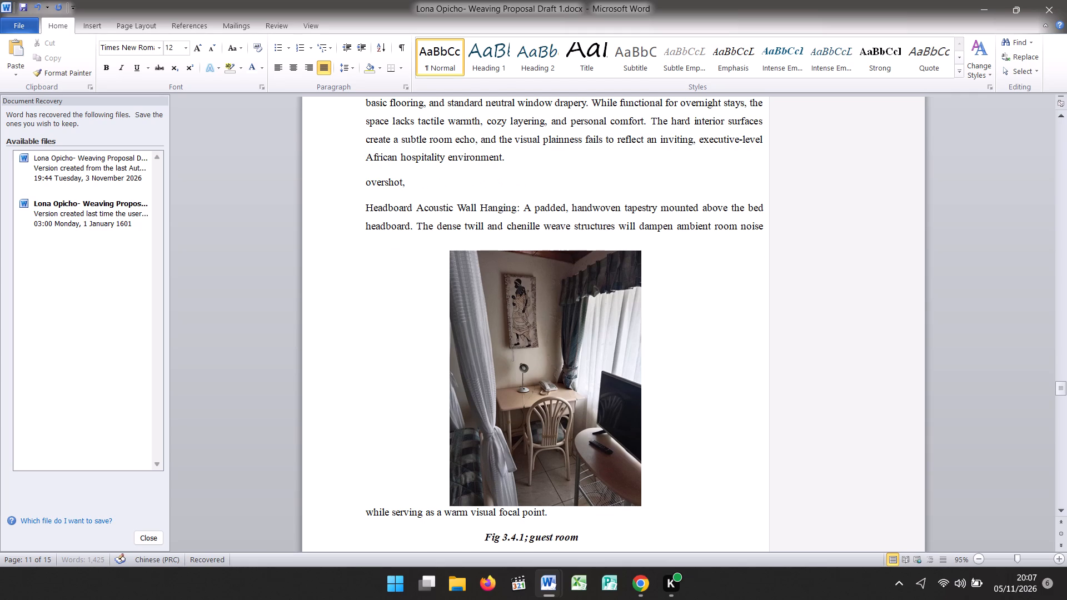
pyautogui.press('BackSpace')
pyautogui.press('BackSpace')
pyautogui.press('BackSpace')
pyautogui.press('BackSpace')
pyautogui.press('BackSpace')
pyautogui.press('BackSpace')
pyautogui.press('BackSpace')
pyautogui.press('BackSpace')
pyautogui.press('BackSpace')
pyautogui.press('BackSpace')
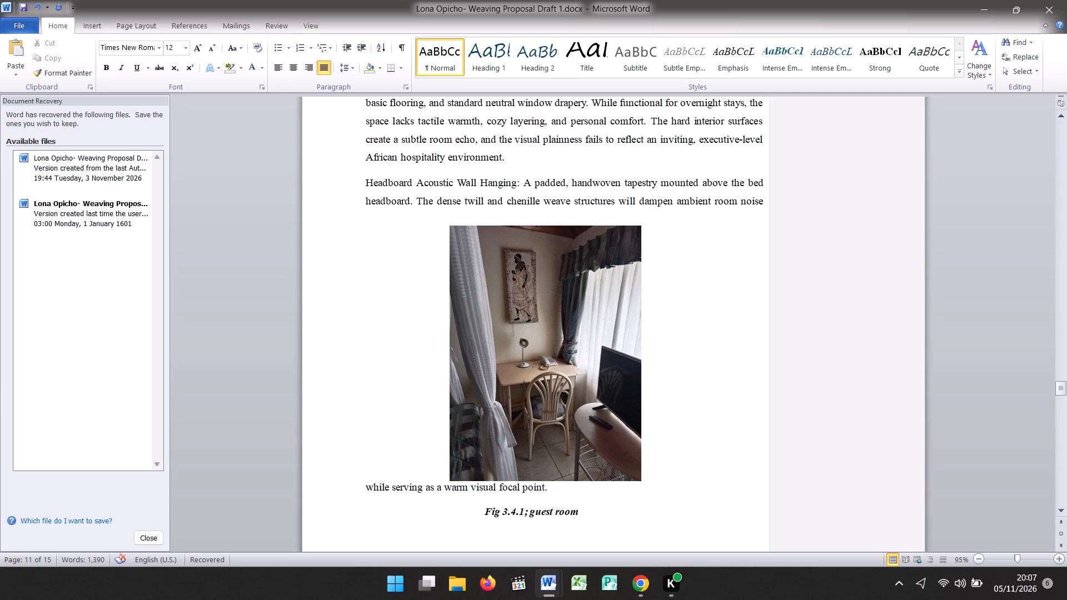
# Delete the Headboard Acoustic Wall Hanging paragraph, keeping one blank line between the executive guest rooms paragraph and the photo caption.
pyautogui.moveTo(363, 179); pyautogui.dragTo(383, 200)
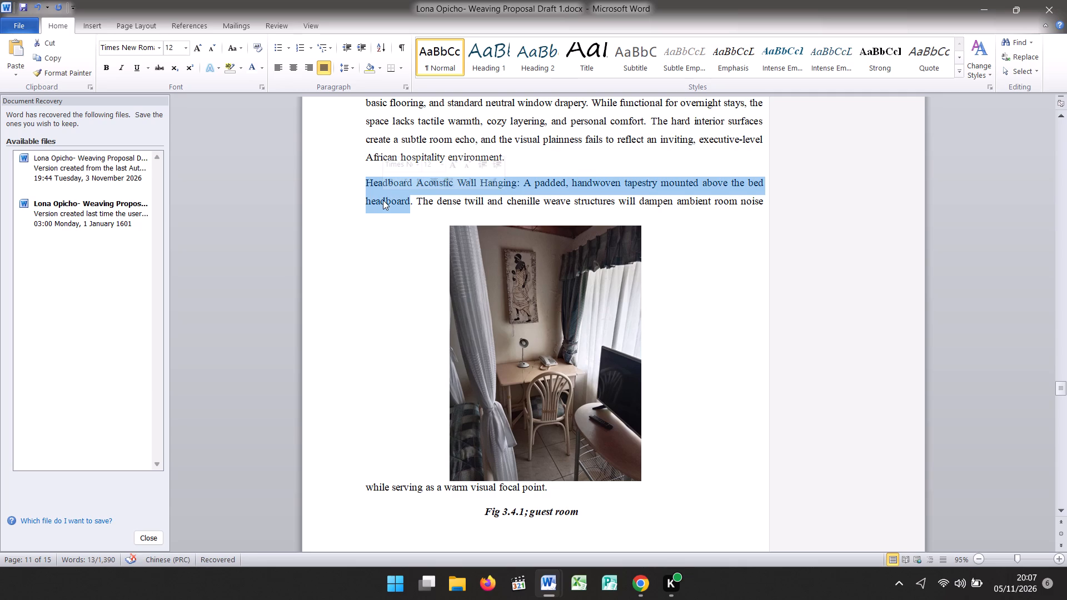
pyautogui.press('BackSpace')
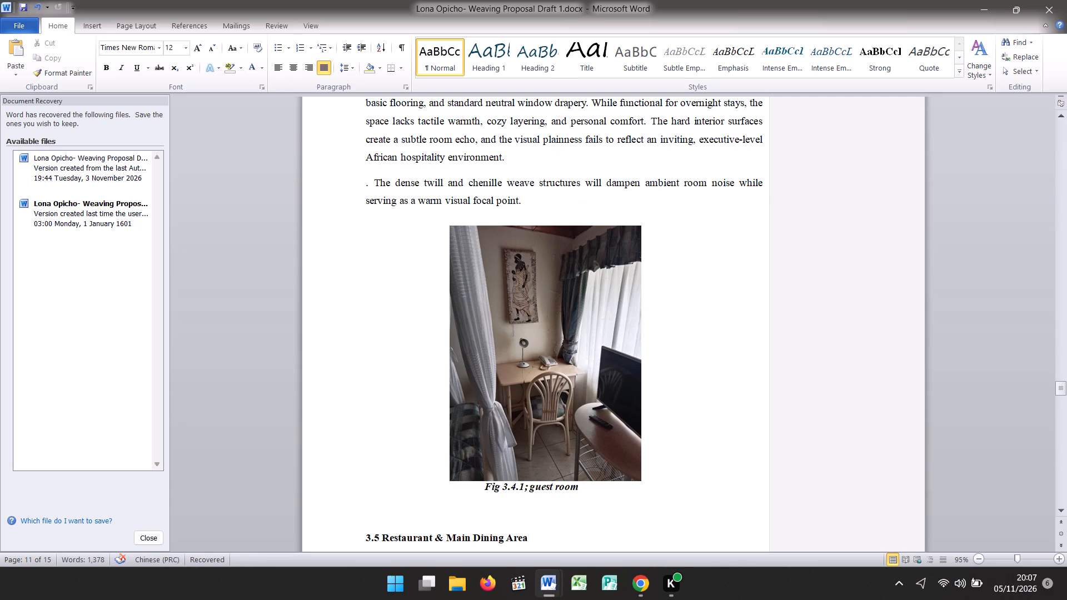
pyautogui.click(526, 198)
pyautogui.press('BackSpace')
pyautogui.press('BackSpace')
pyautogui.press('BackSpace')
pyautogui.press('BackSpace')
pyautogui.press('BackSpace')
pyautogui.press('BackSpace')
pyautogui.press('BackSpace')
pyautogui.press('BackSpace')
pyautogui.press('BackSpace')
pyautogui.press('BackSpace')
pyautogui.press('BackSpace')
pyautogui.press('BackSpace')
pyautogui.press('BackSpace')
pyautogui.press('BackSpace')
pyautogui.press('BackSpace')
pyautogui.press('BackSpace')
pyautogui.press('BackSpace')
pyautogui.press('BackSpace')
pyautogui.press('BackSpace')
pyautogui.press('BackSpace')
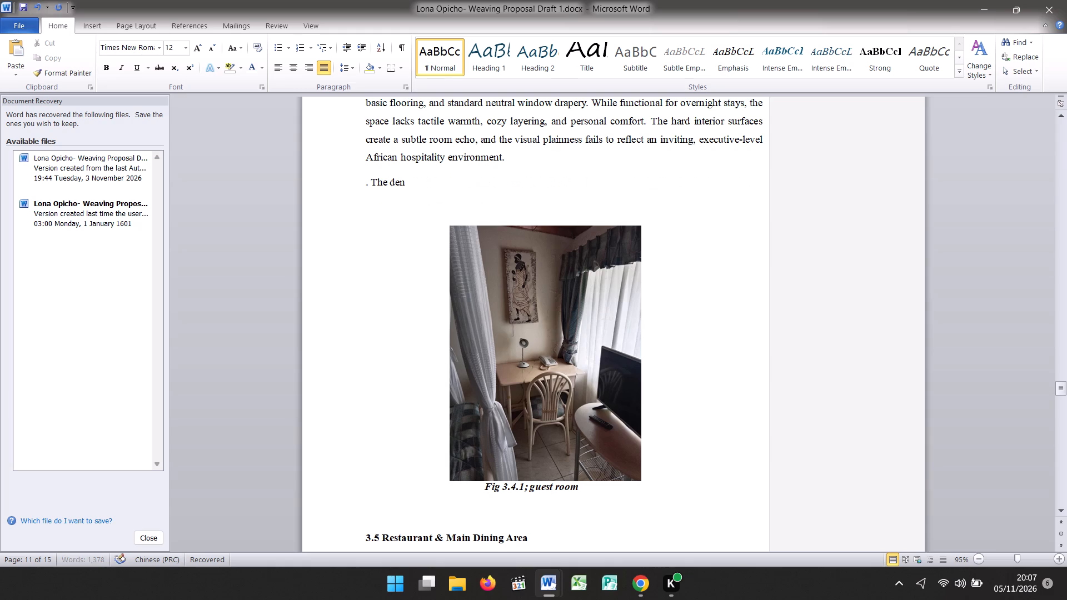
pyautogui.press('BackSpace')
pyautogui.press('BackSpace')
pyautogui.press('BackSpace')
pyautogui.press('BackSpace')
pyautogui.press('BackSpace')
pyautogui.press('BackSpace')
pyautogui.press('BackSpace')
pyautogui.press('BackSpace')
pyautogui.press('BackSpace')
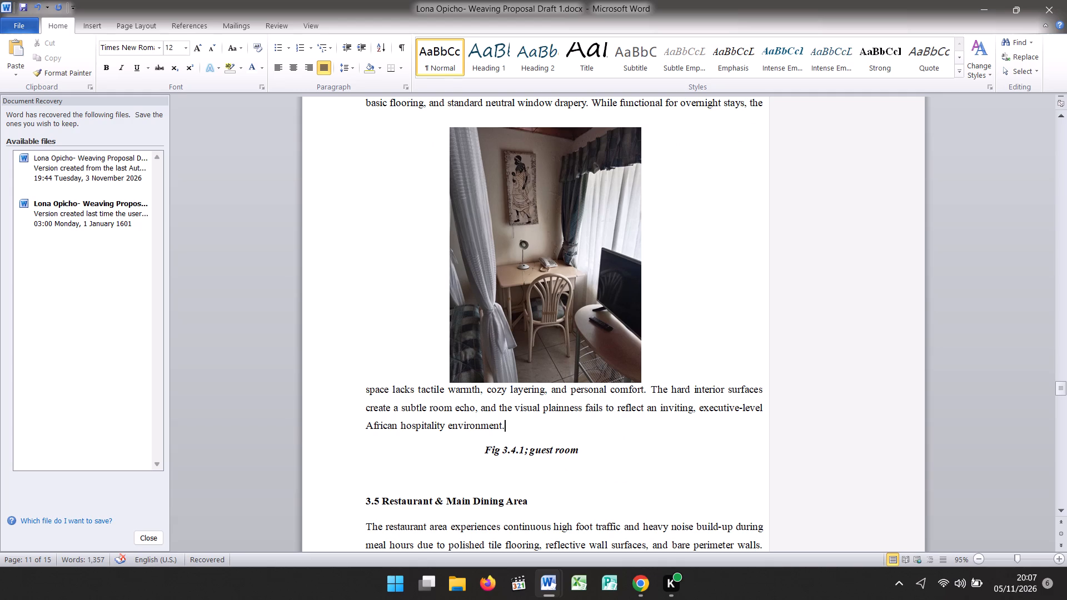
pyautogui.press('Return')
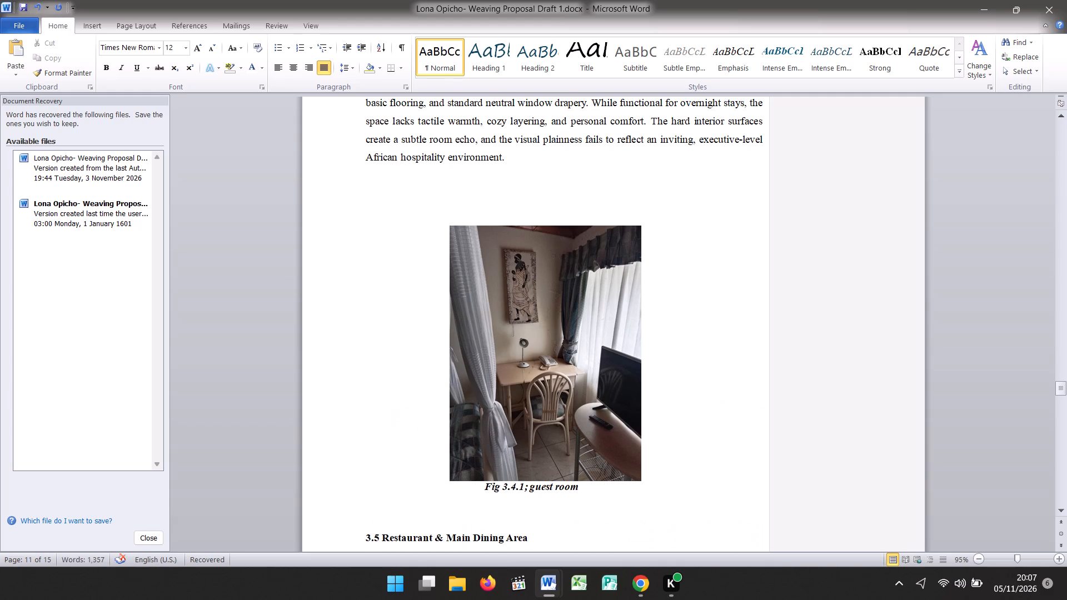
# Nudge the guest room photo up until it sits just below the last line of the executive guest rooms paragraph.
pyautogui.click(542, 276)
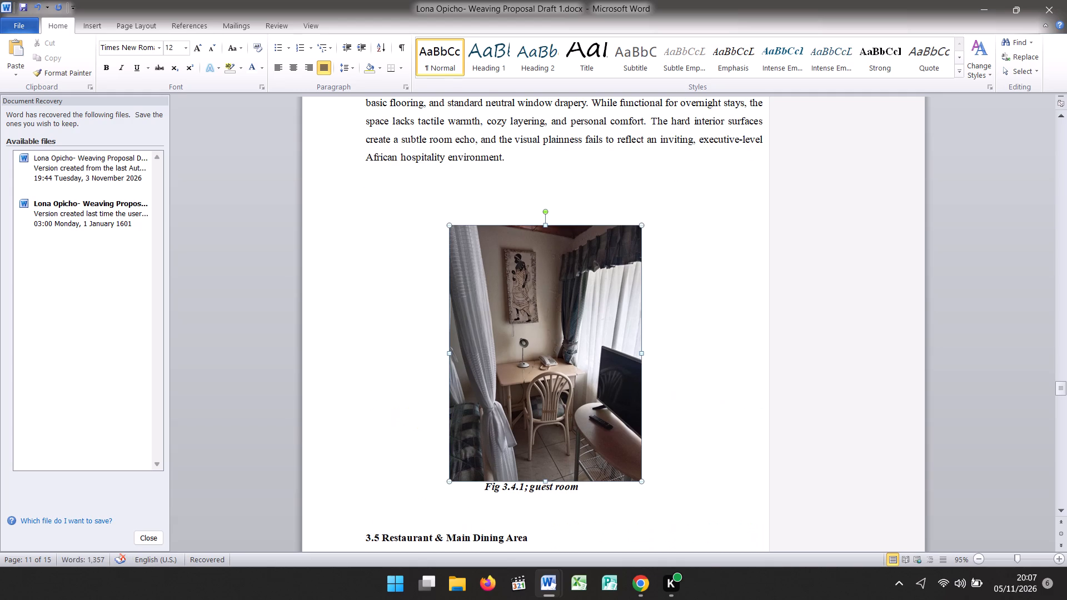
pyautogui.press('Up')
pyautogui.press('Up')
pyautogui.press('Up')
pyautogui.press('Up')
pyautogui.press('Up')
pyautogui.press('Up')
pyautogui.press('Up')
pyautogui.press('Up')
pyautogui.press('Up')
pyautogui.press('Up')
pyautogui.press('Up')
pyautogui.press('Up')
pyautogui.press('Up')
pyautogui.press('Up')
pyautogui.press('Up')
pyautogui.press('Up')
pyautogui.press('Up')
pyautogui.press('Up')
pyautogui.press('Up')
pyautogui.press('Up')
pyautogui.press('Up')
pyautogui.press('Up')
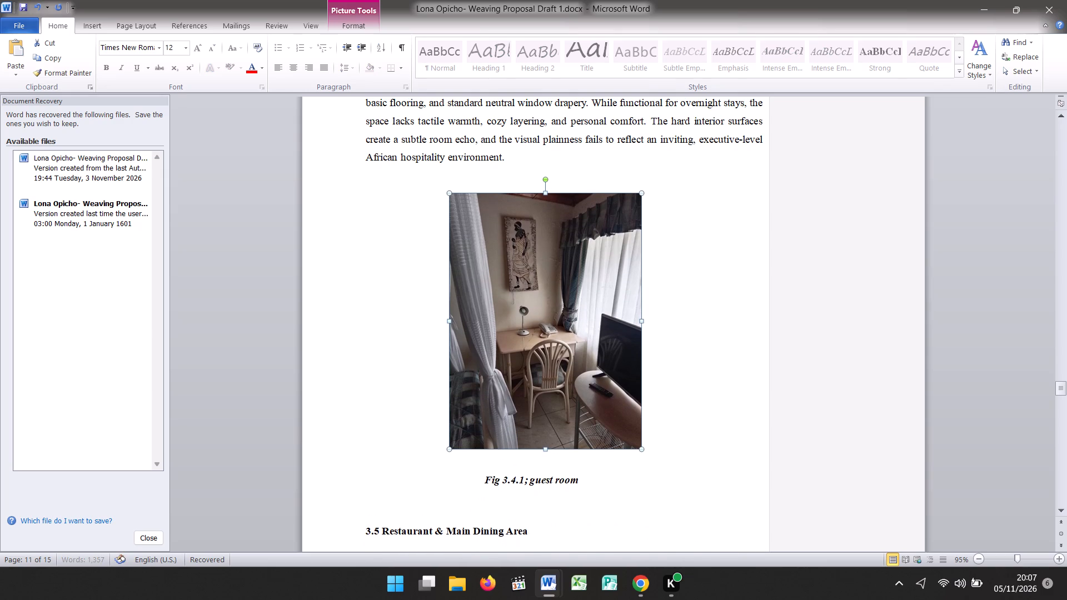
pyautogui.press('Up')
pyautogui.press('Up')
pyautogui.press('Up')
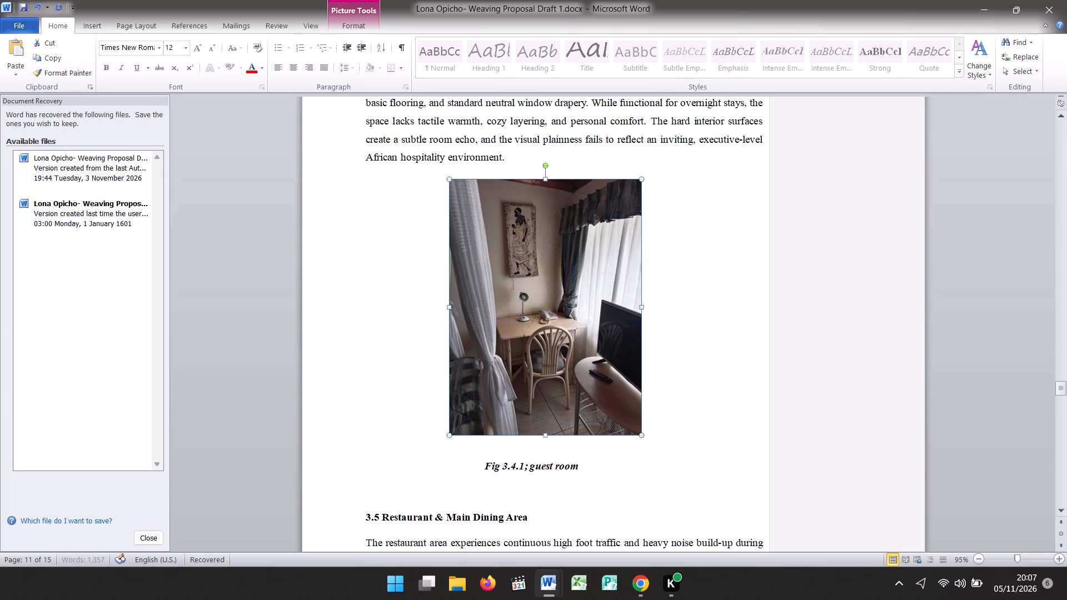
pyautogui.press('Up')
pyautogui.press('Up')
pyautogui.press('Up')
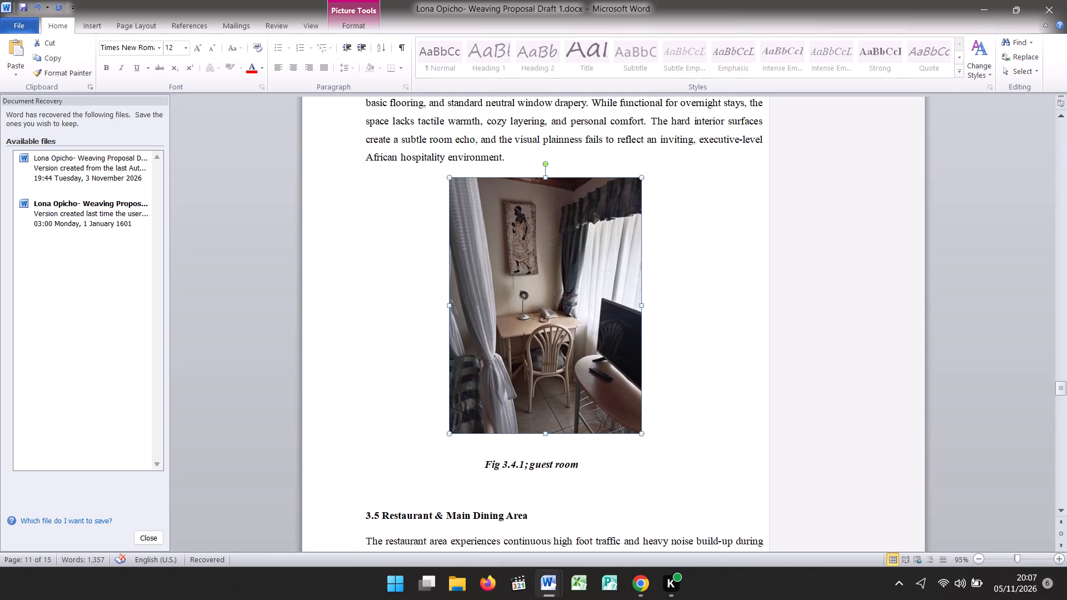
# Remove the blank space before the guest room caption and place the caption on its own line directly beneath the photo.
pyautogui.click(483, 464)
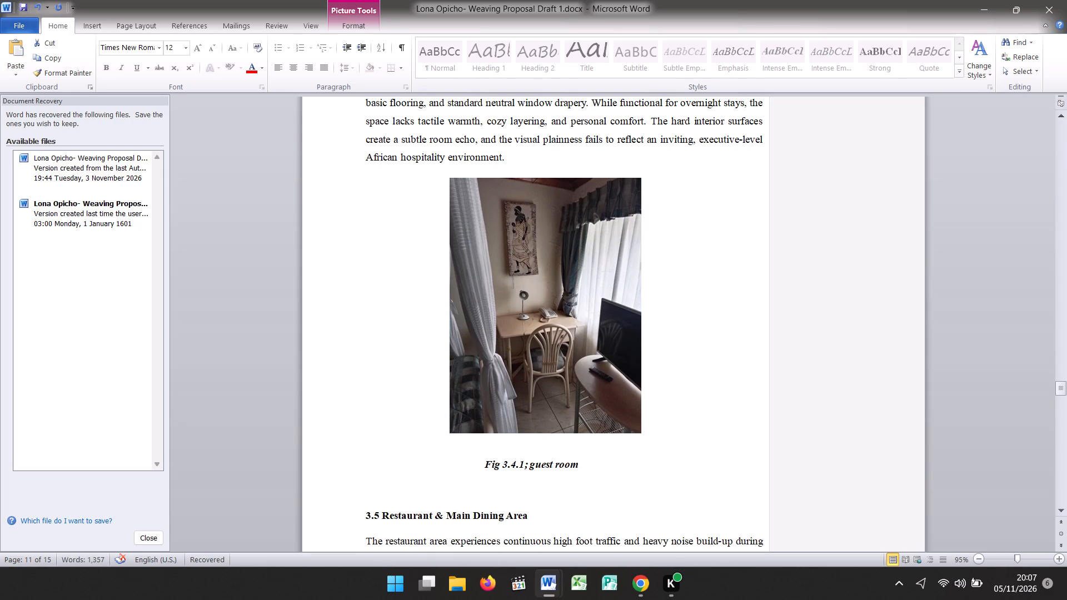
pyautogui.click(483, 464)
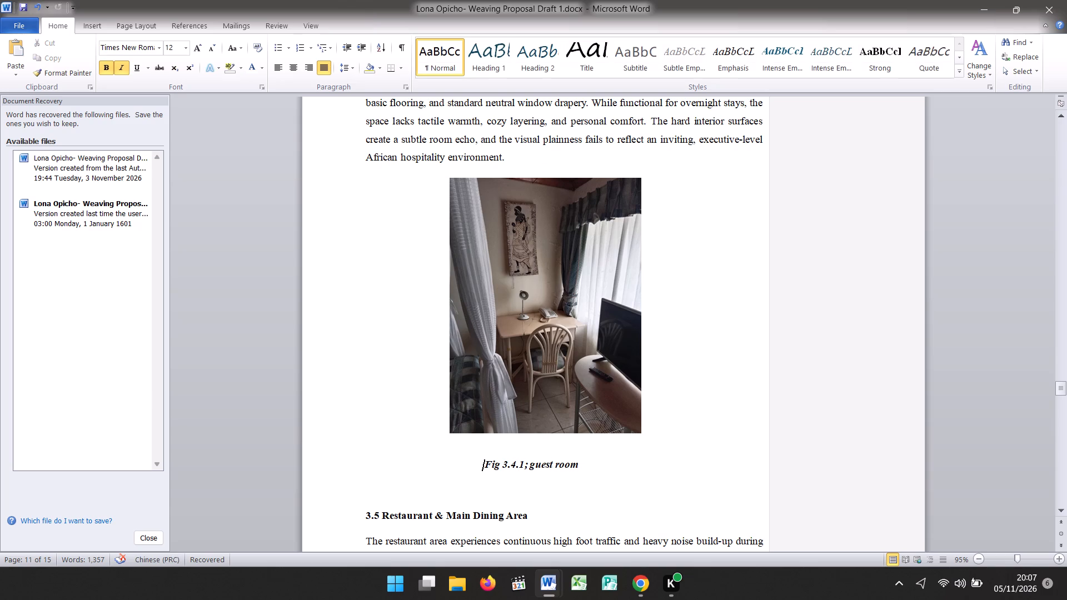
pyautogui.press('BackSpace')
pyautogui.press('BackSpace')
pyautogui.press('BackSpace')
pyautogui.press('BackSpace')
pyautogui.press('BackSpace')
pyautogui.press('BackSpace')
pyautogui.press('BackSpace')
pyautogui.press('BackSpace')
pyautogui.press('BackSpace')
pyautogui.press('BackSpace')
pyautogui.press('BackSpace')
pyautogui.press('BackSpace')
pyautogui.press('BackSpace')
pyautogui.press('BackSpace')
pyautogui.press('BackSpace')
pyautogui.press('BackSpace')
pyautogui.press('BackSpace')
pyautogui.press('BackSpace')
pyautogui.press('BackSpace')
pyautogui.press('BackSpace')
pyautogui.press('BackSpace')
pyautogui.press('BackSpace')
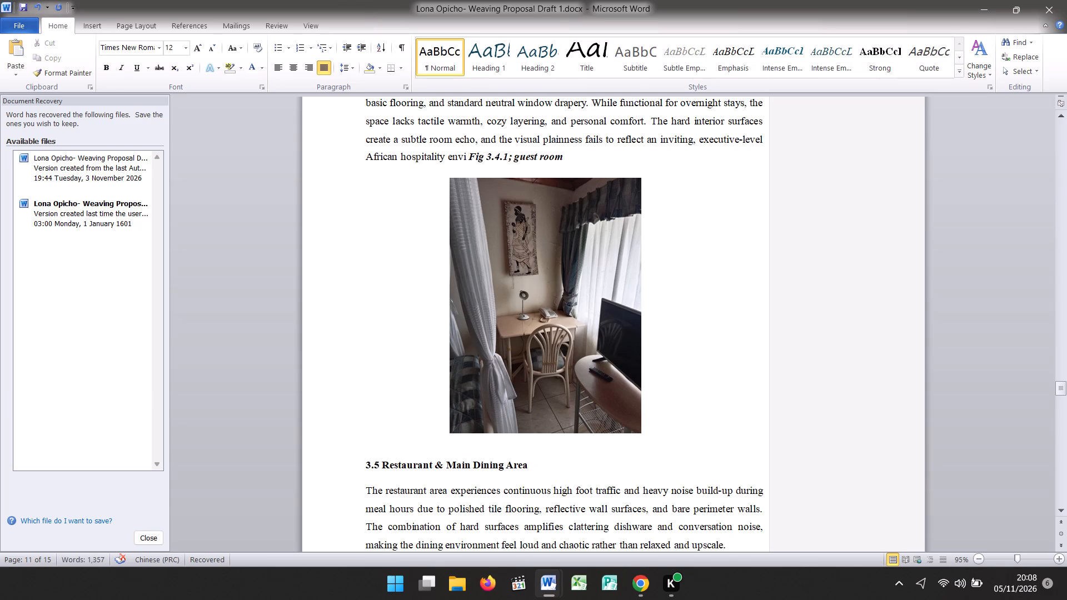
pyautogui.press('Return')
pyautogui.press('space')
pyautogui.press('space')
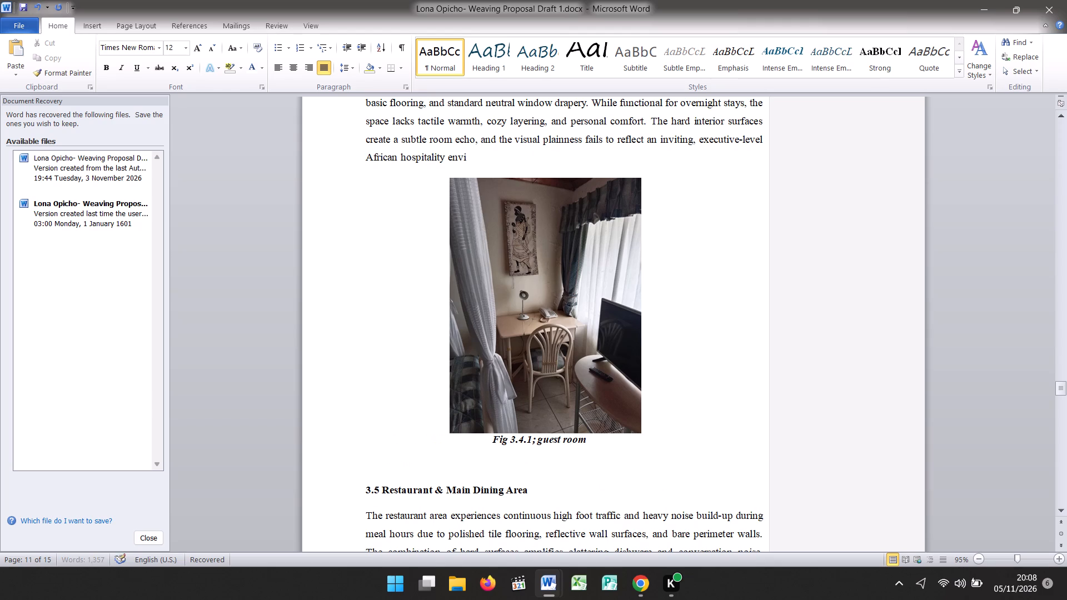
# Shift the guest room caption slightly to the right with four spaces so it sits more centrally beneath the photo.
pyautogui.press('space')
pyautogui.press('space')
pyautogui.press('space')
pyautogui.press('space')
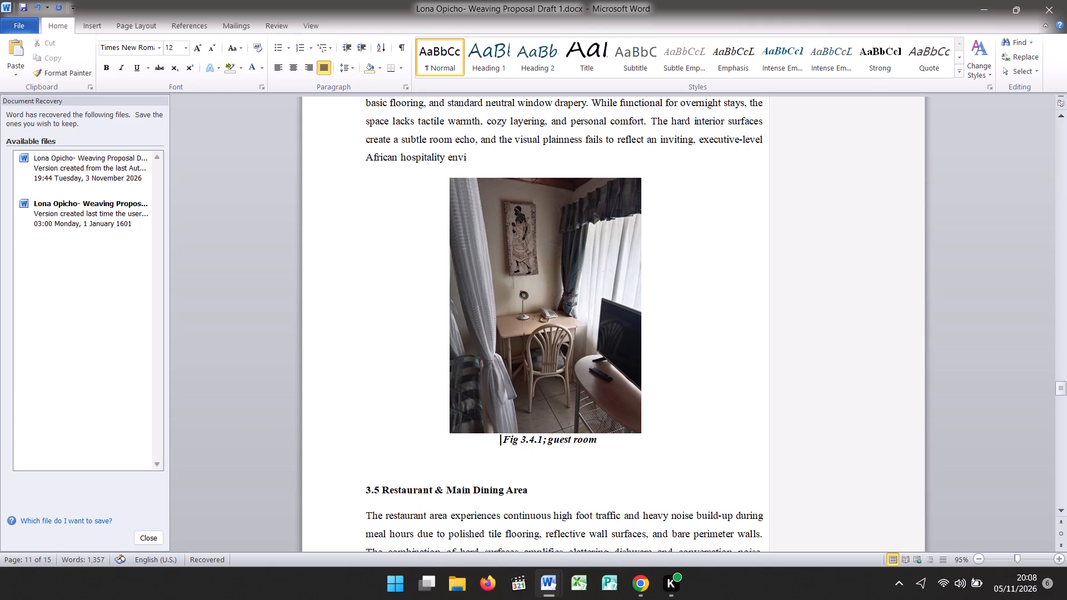
pyautogui.click(461, 473)
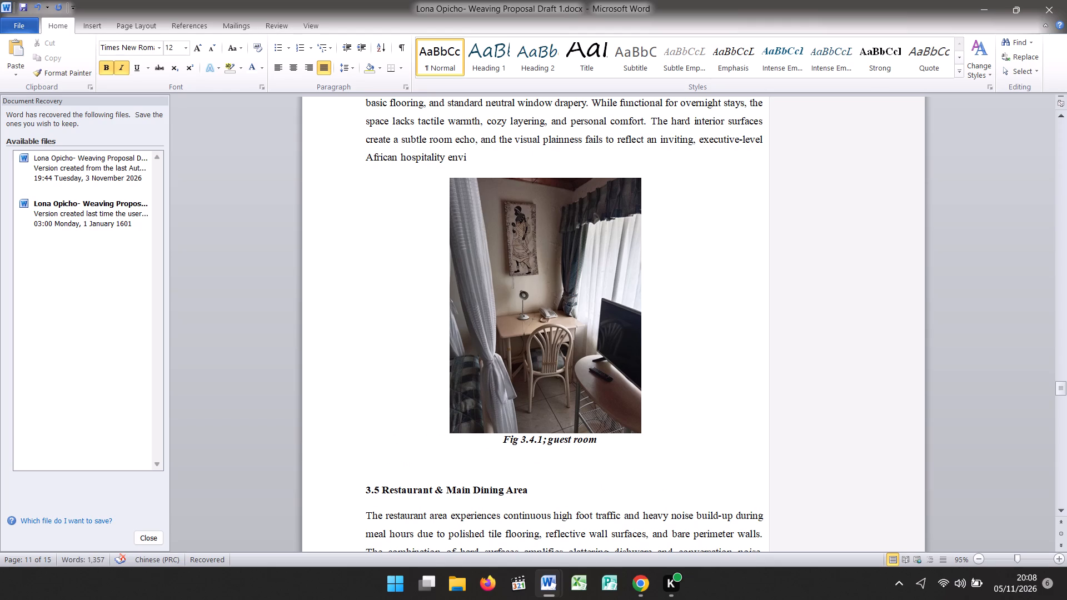
# Check the preceding corridor caption's number and renumber the guest room caption as Fig 2.5.
pyautogui.press('Up')
pyautogui.press('Up')
pyautogui.press('Up')
pyautogui.press('Up')
pyautogui.press('Up')
pyautogui.press('Up')
pyautogui.press('Up')
pyautogui.press('Up')
pyautogui.press('Up')
pyautogui.press('Up')
pyautogui.press('Up')
pyautogui.press('Up')
pyautogui.press('Up')
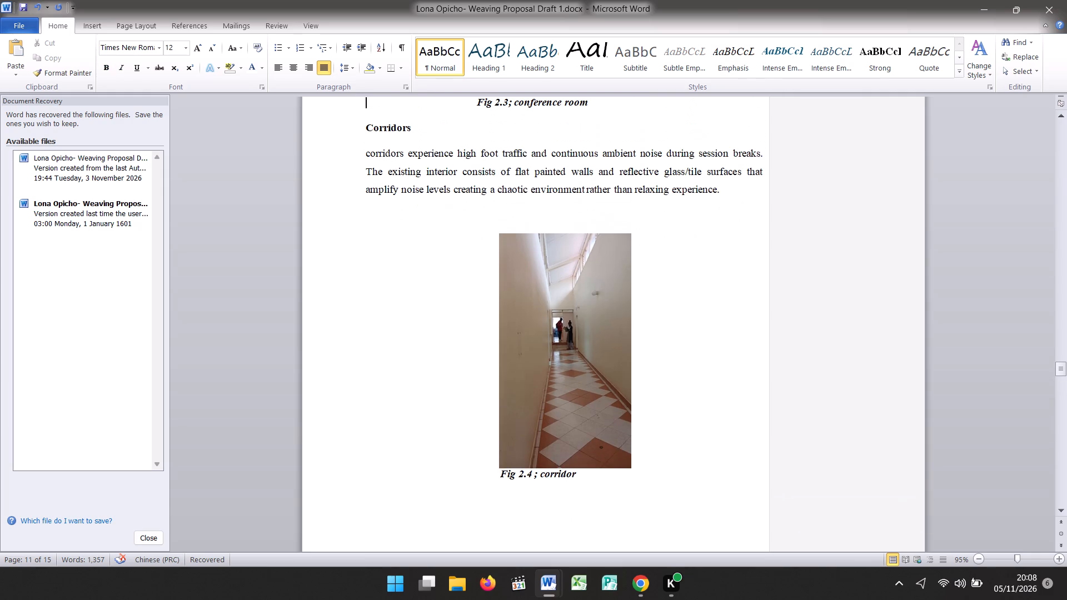
pyautogui.press('Down')
pyautogui.press('Down')
pyautogui.press('Down')
pyautogui.press('Down')
pyautogui.press('Down')
pyautogui.press('Down')
pyautogui.press('Down')
pyautogui.press('Down')
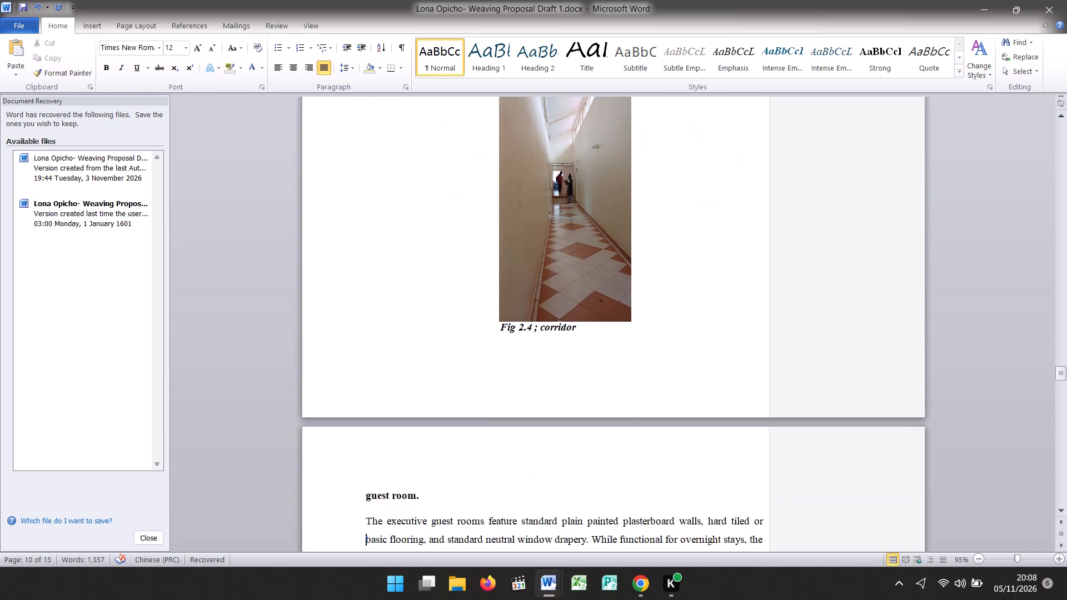
pyautogui.press('Down')
pyautogui.press('Down')
pyautogui.press('Down')
pyautogui.press('Down')
pyautogui.press('Down')
pyautogui.press('Down')
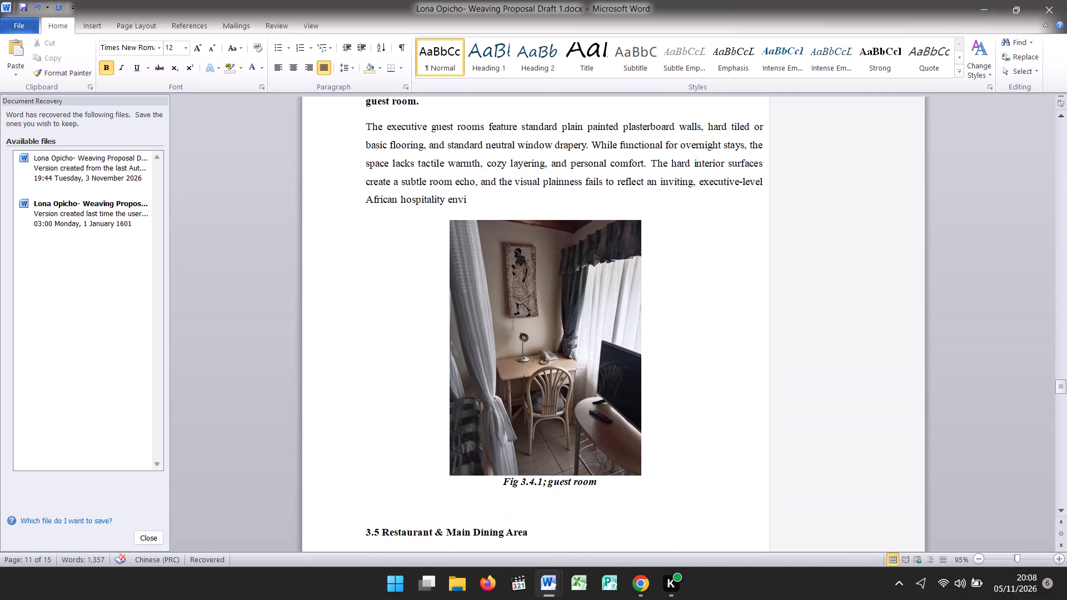
pyautogui.click(542, 484)
pyautogui.click(542, 484)
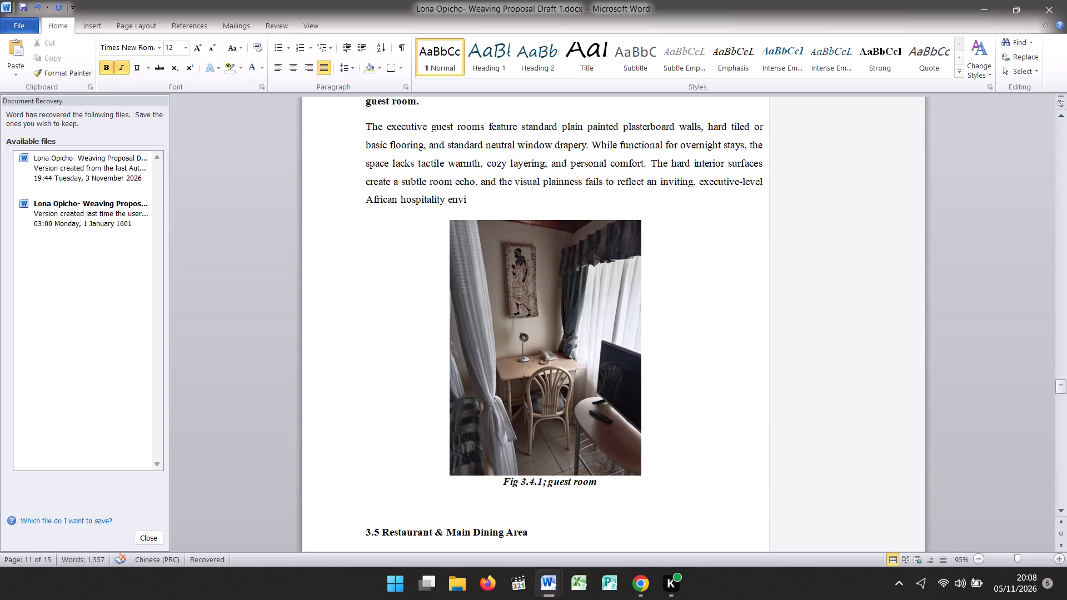
pyautogui.press('BackSpace')
pyautogui.press('BackSpace')
pyautogui.press('BackSpace')
pyautogui.press('BackSpace')
pyautogui.press('BackSpace')
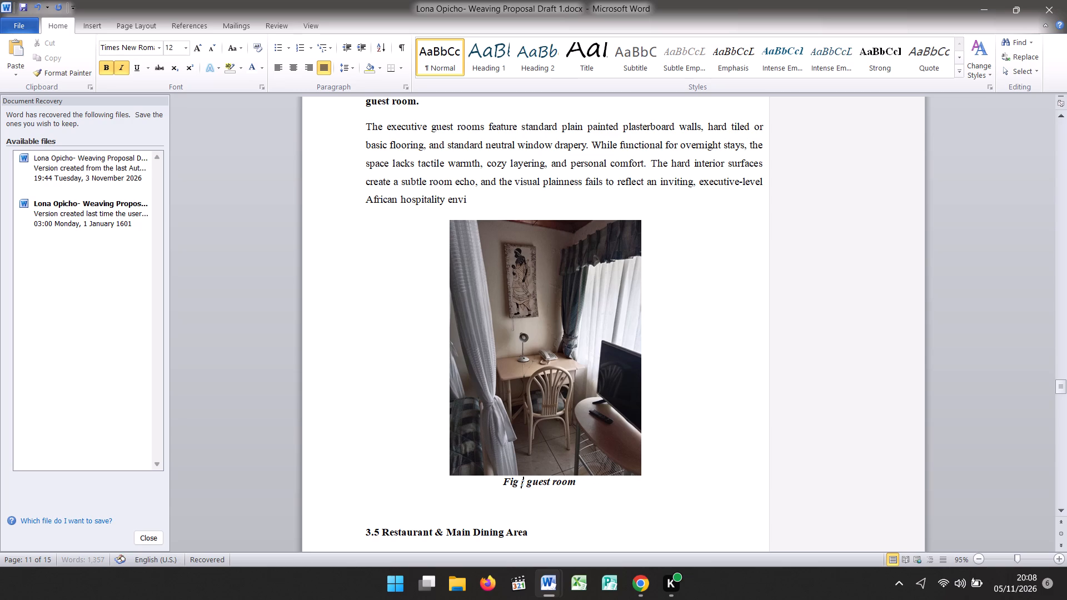
pyautogui.press('2')
pyautogui.write('.5')
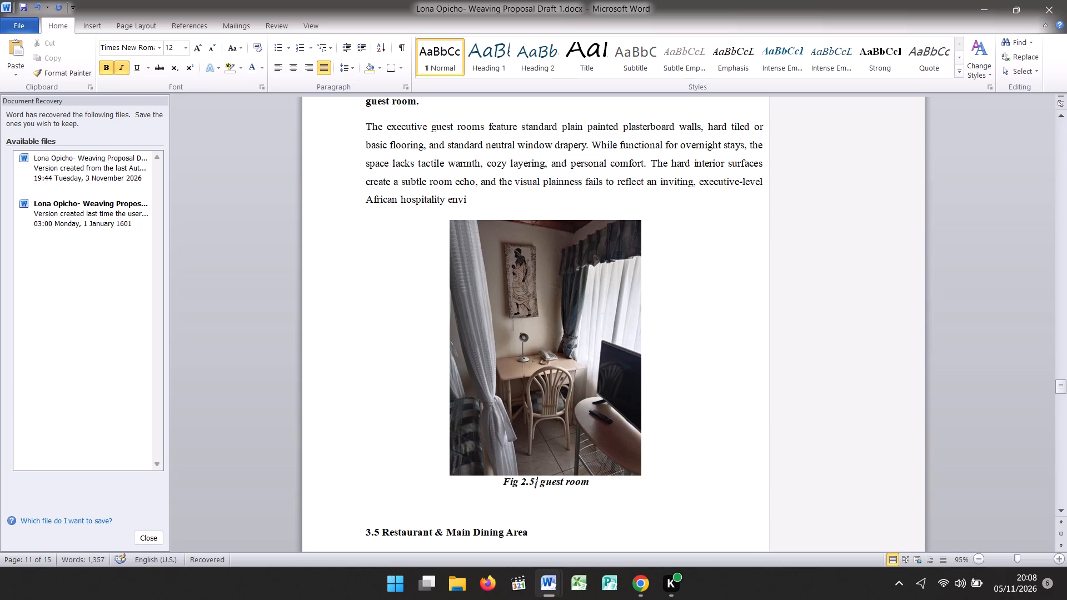
pyautogui.click(597, 483)
# Remove the number 3.5 from the Restaurant & Main Dining Area heading and delete the blank line above it.
pyautogui.click(380, 532)
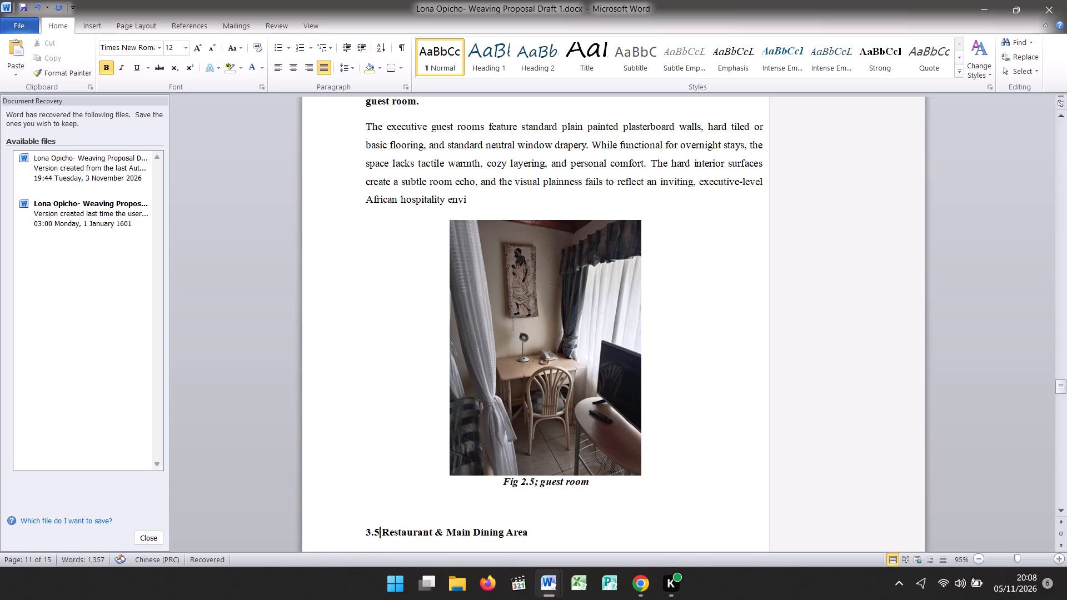
pyautogui.press('BackSpace')
pyautogui.press('BackSpace')
pyautogui.press('BackSpace')
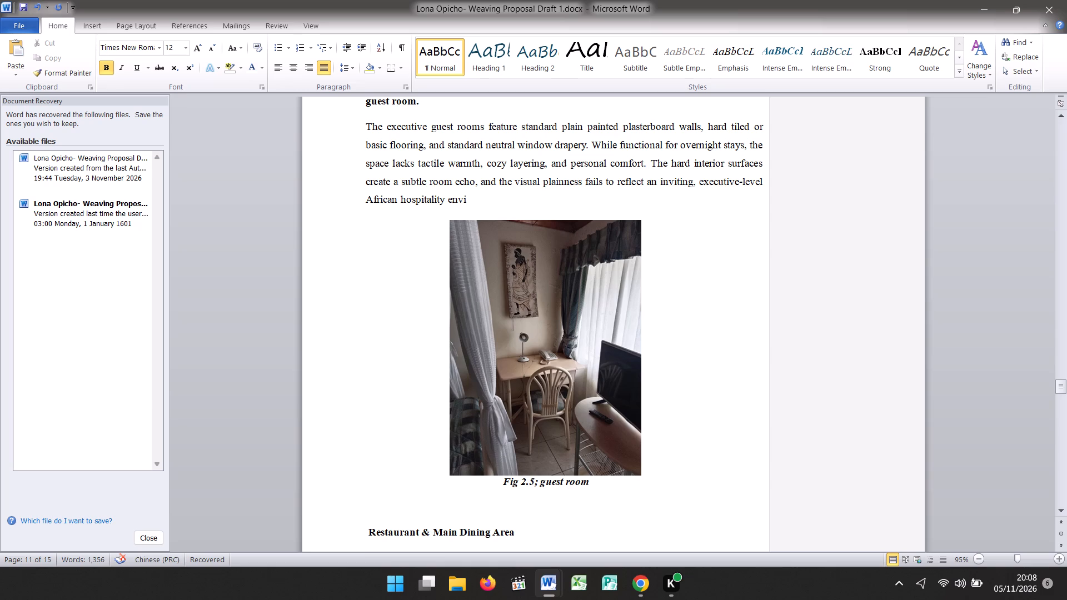
pyautogui.press('BackSpace')
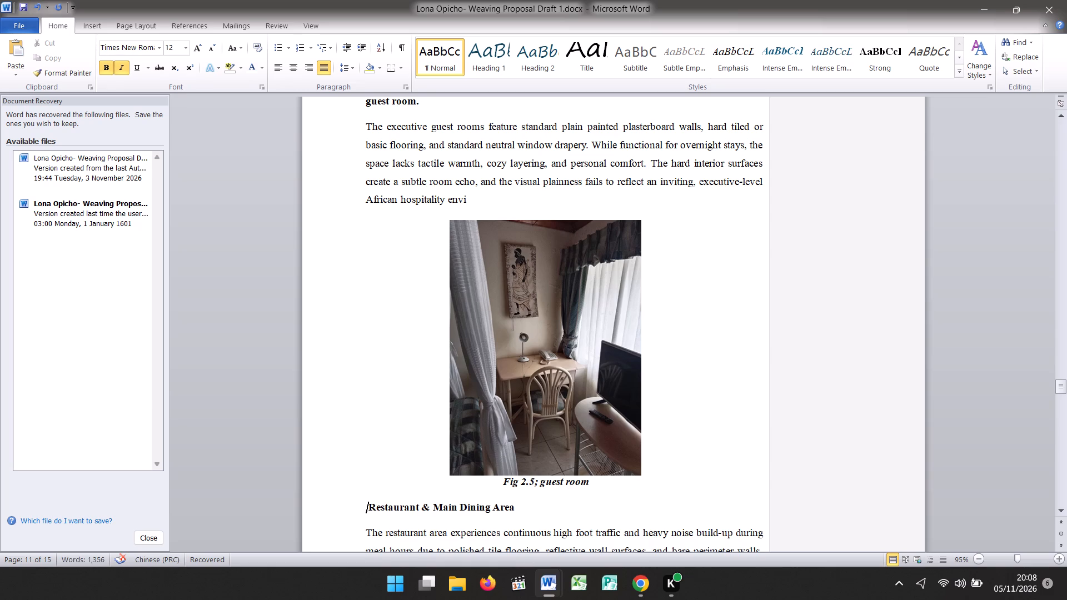
# Review the Restaurant & Main Dining Area section down to its Craft Materials & Media paragraph.
pyautogui.press('Down')
pyautogui.press('Down')
pyautogui.press('Down')
pyautogui.press('Down')
pyautogui.press('Down')
pyautogui.press('Down')
pyautogui.press('Down')
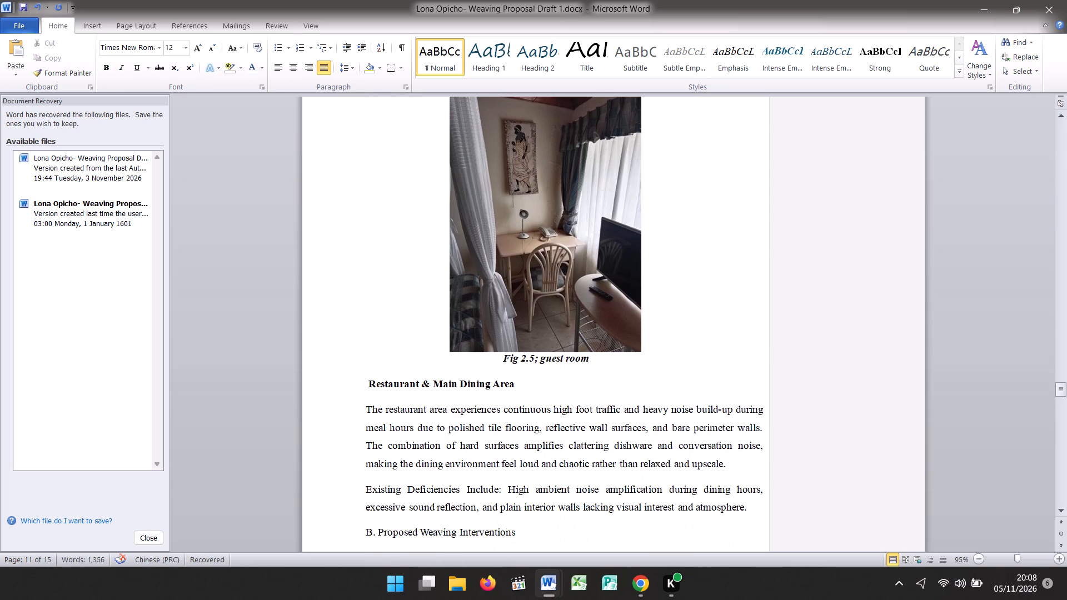
pyautogui.press('Down')
pyautogui.press('Down')
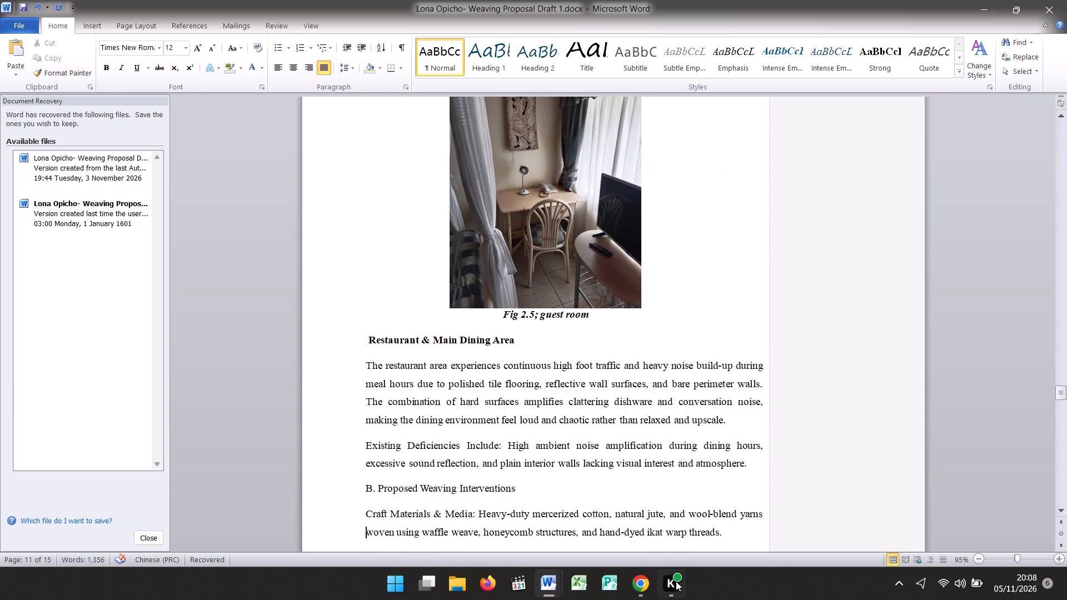
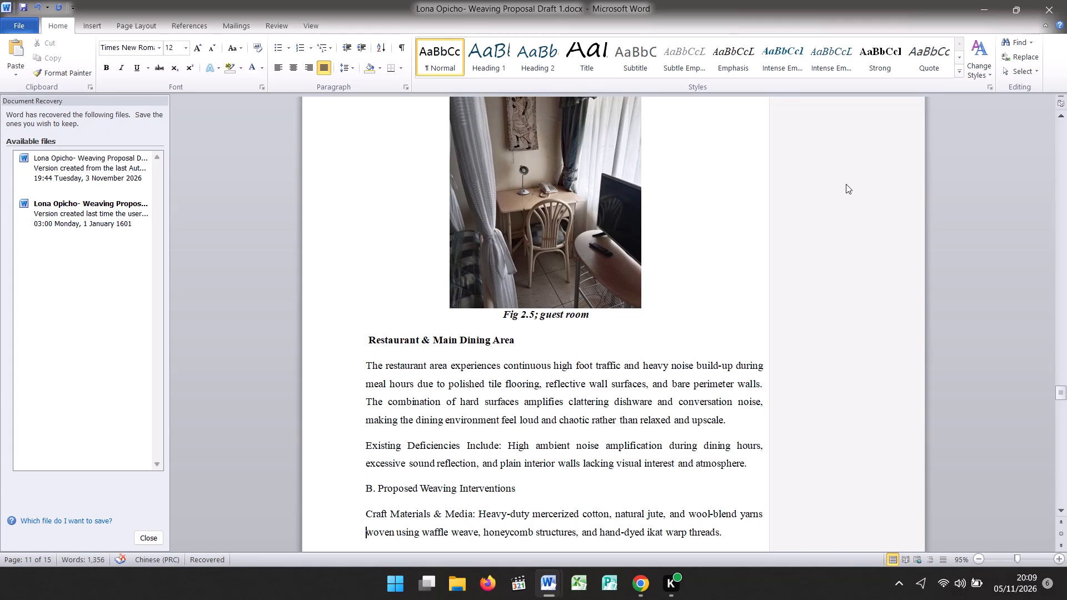
# Delete everything from Existing Deficiencies Include through the Perimeter Wall Tapestries paragraph in the Restaurant & Main Dining Area section, keeping only its opening paragraph.
pyautogui.press('Down')
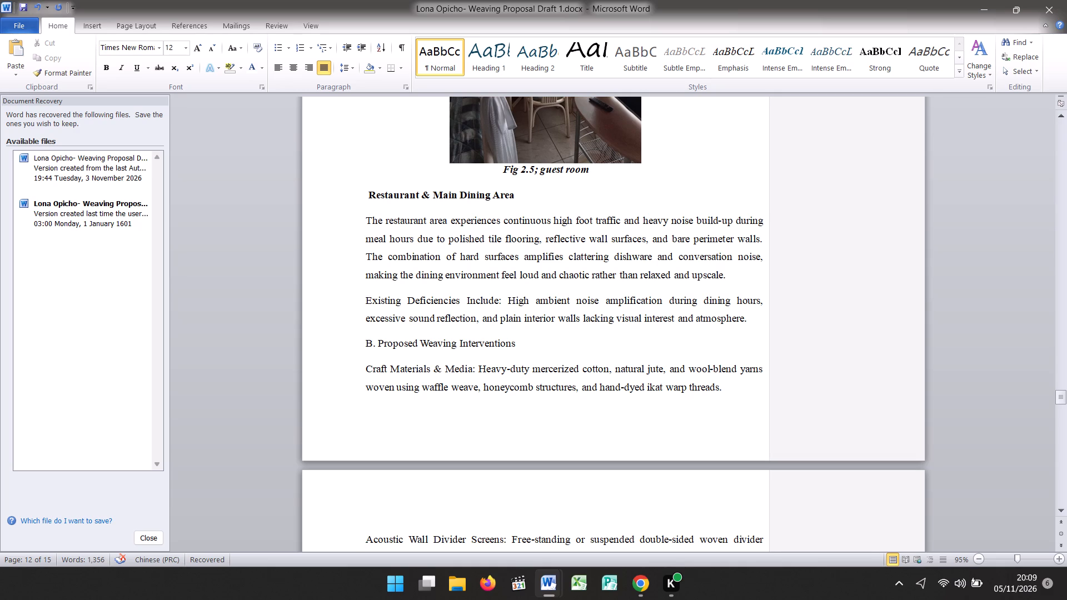
pyautogui.moveTo(364, 299); pyautogui.dragTo(396, 347)
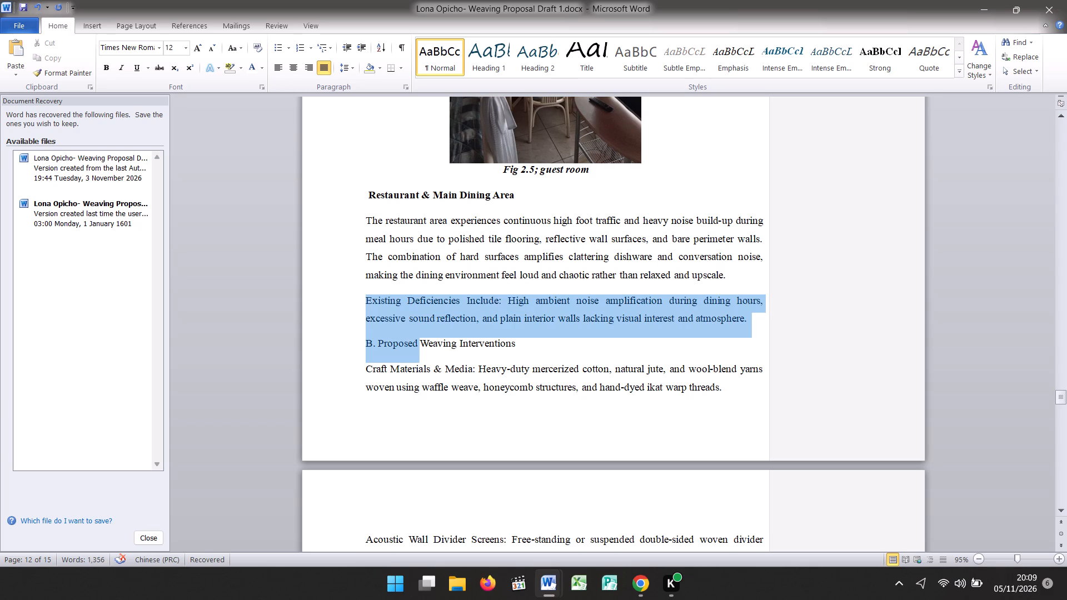
pyautogui.moveTo(396, 347); pyautogui.dragTo(416, 431)
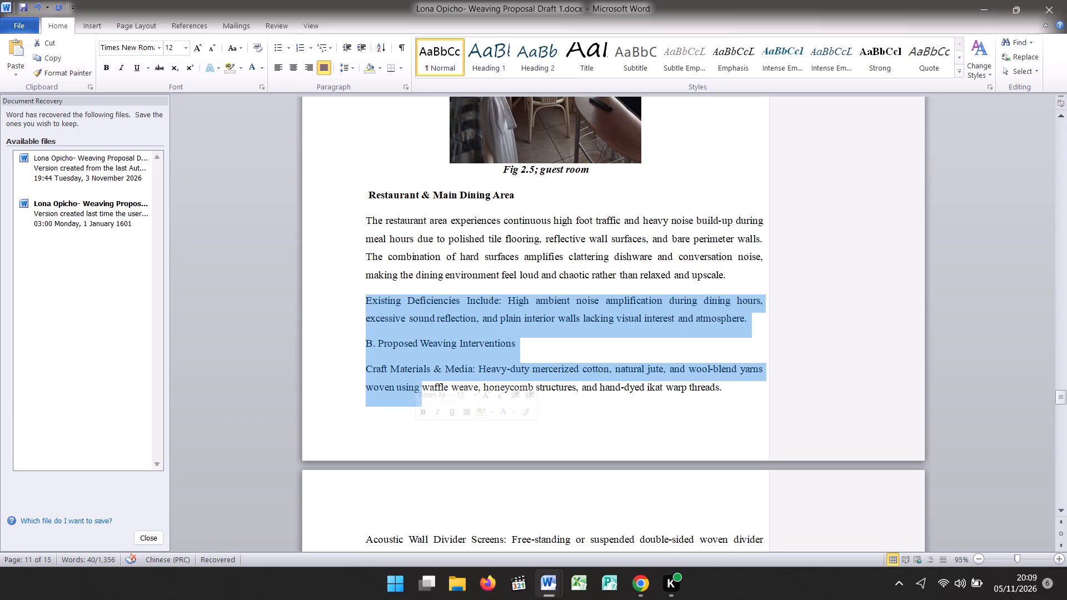
pyautogui.press('BackSpace')
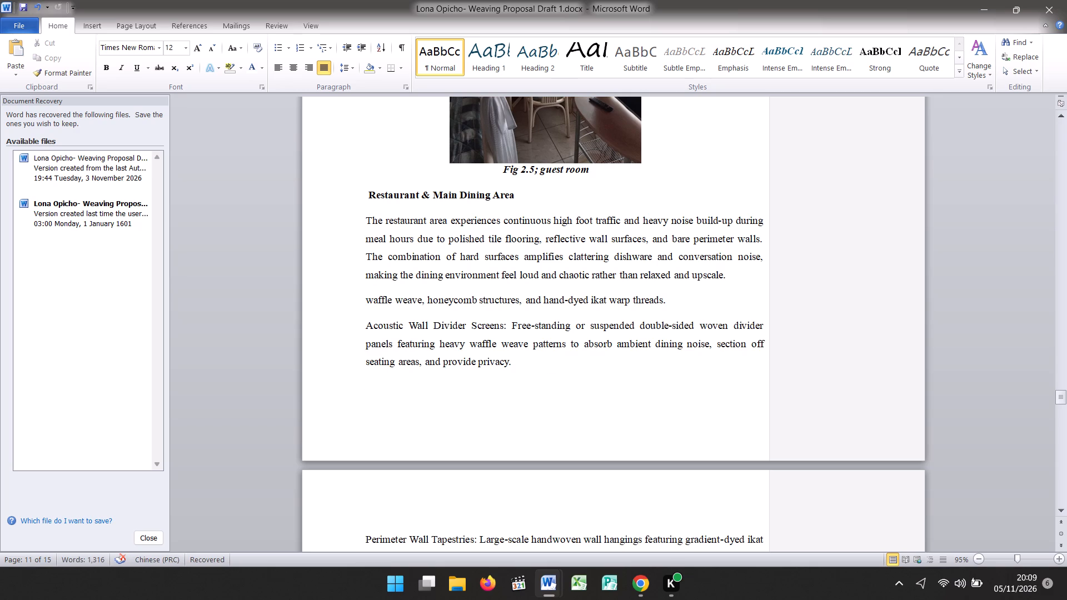
pyautogui.moveTo(366, 299); pyautogui.dragTo(411, 355)
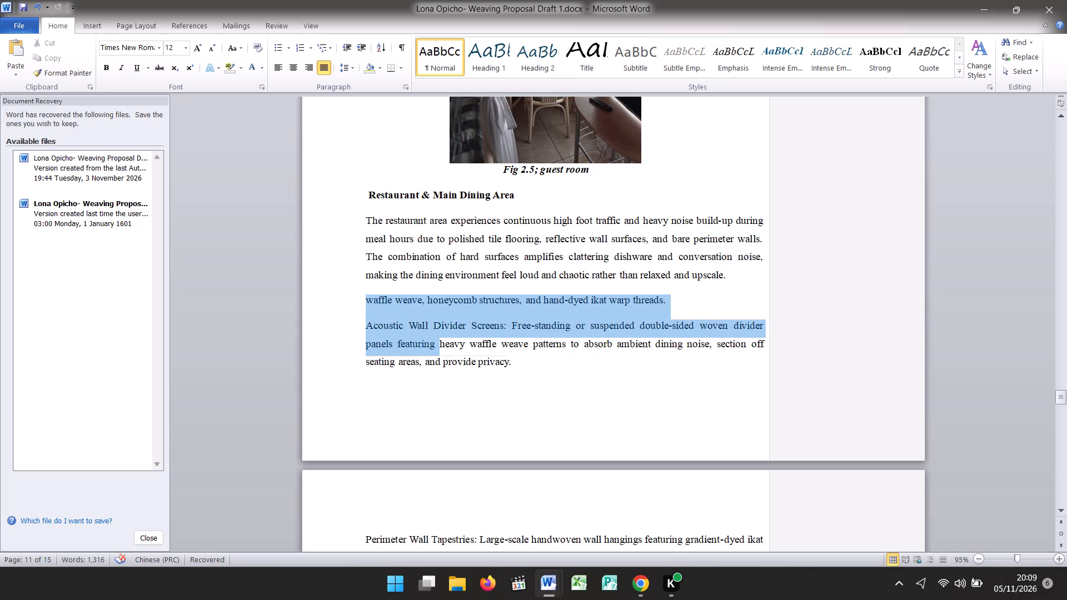
pyautogui.moveTo(411, 355); pyautogui.dragTo(414, 357)
pyautogui.press('BackSpace')
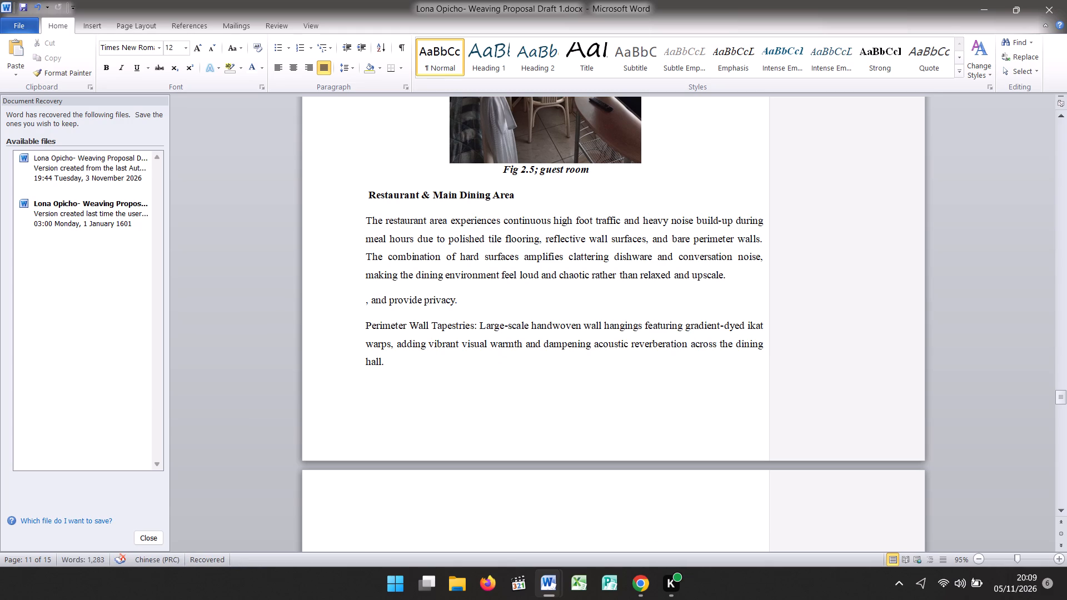
pyautogui.moveTo(362, 301); pyautogui.dragTo(407, 356)
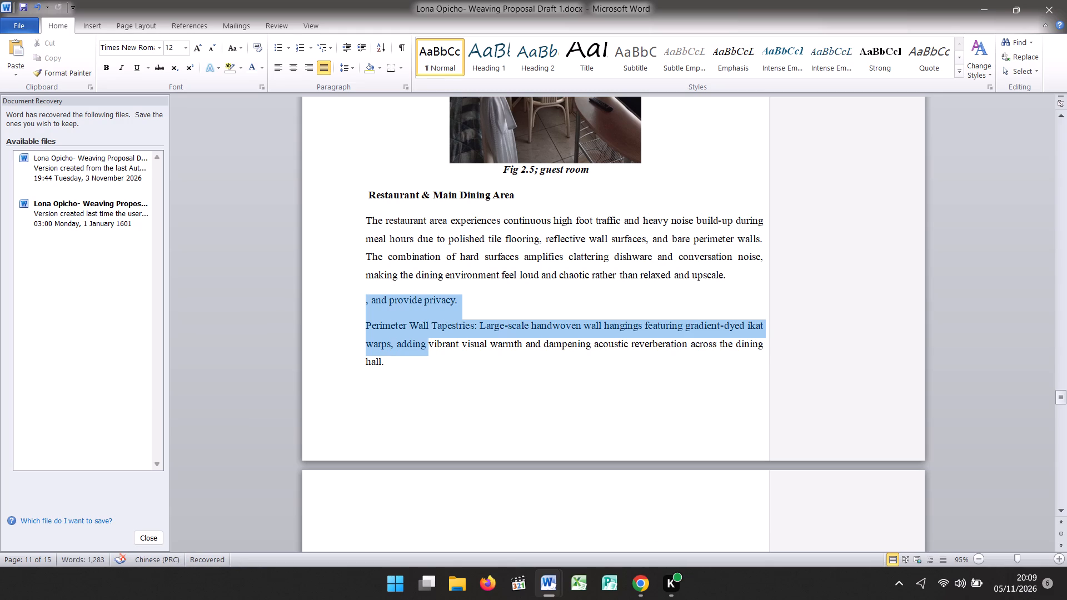
pyautogui.moveTo(407, 356); pyautogui.dragTo(418, 361)
pyautogui.press('BackSpace')
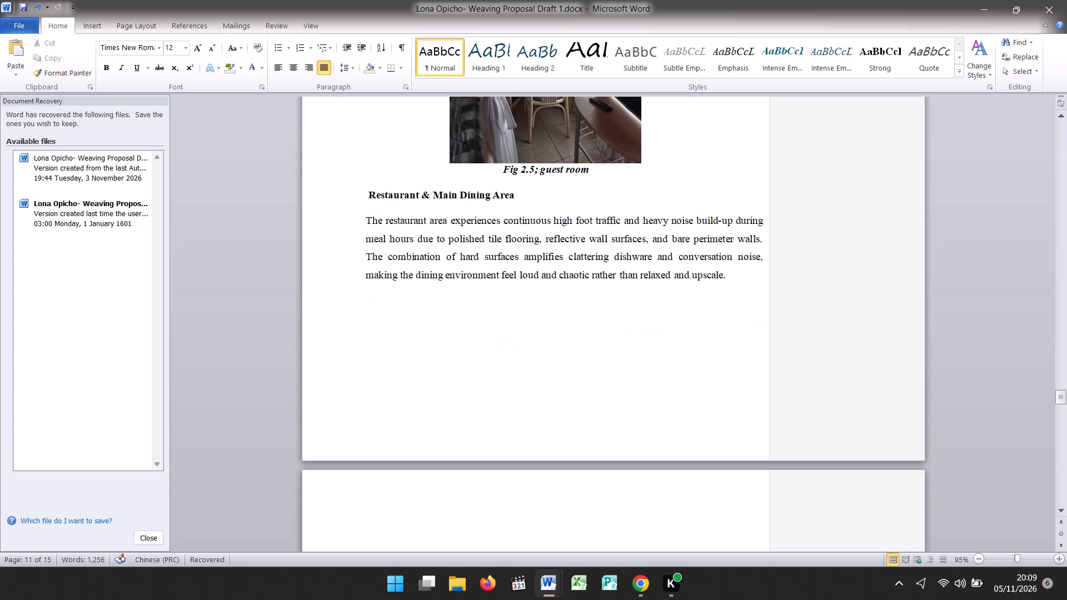
pyautogui.click(418, 361)
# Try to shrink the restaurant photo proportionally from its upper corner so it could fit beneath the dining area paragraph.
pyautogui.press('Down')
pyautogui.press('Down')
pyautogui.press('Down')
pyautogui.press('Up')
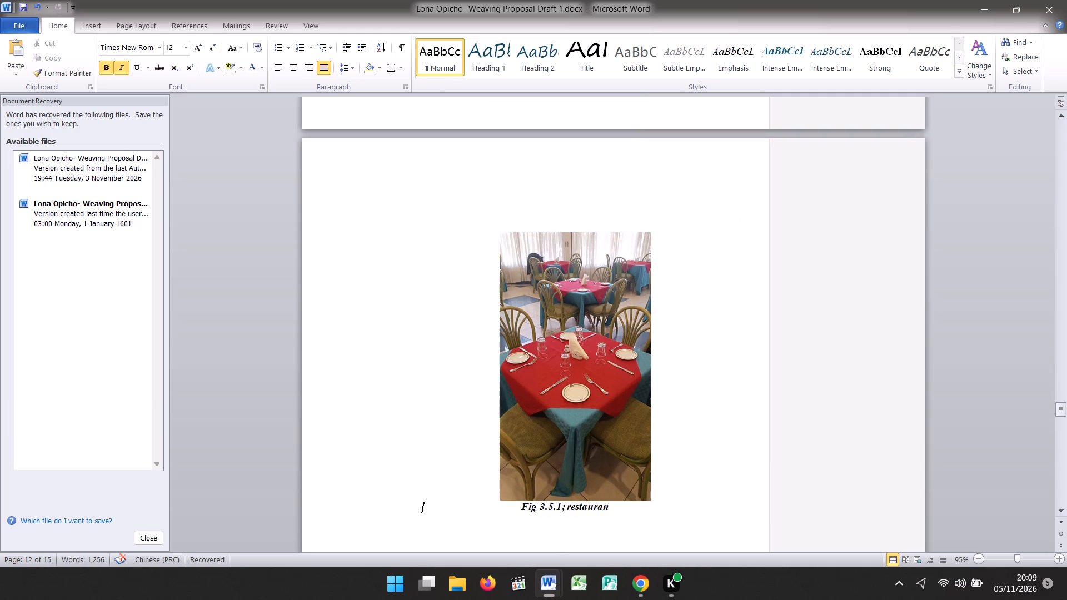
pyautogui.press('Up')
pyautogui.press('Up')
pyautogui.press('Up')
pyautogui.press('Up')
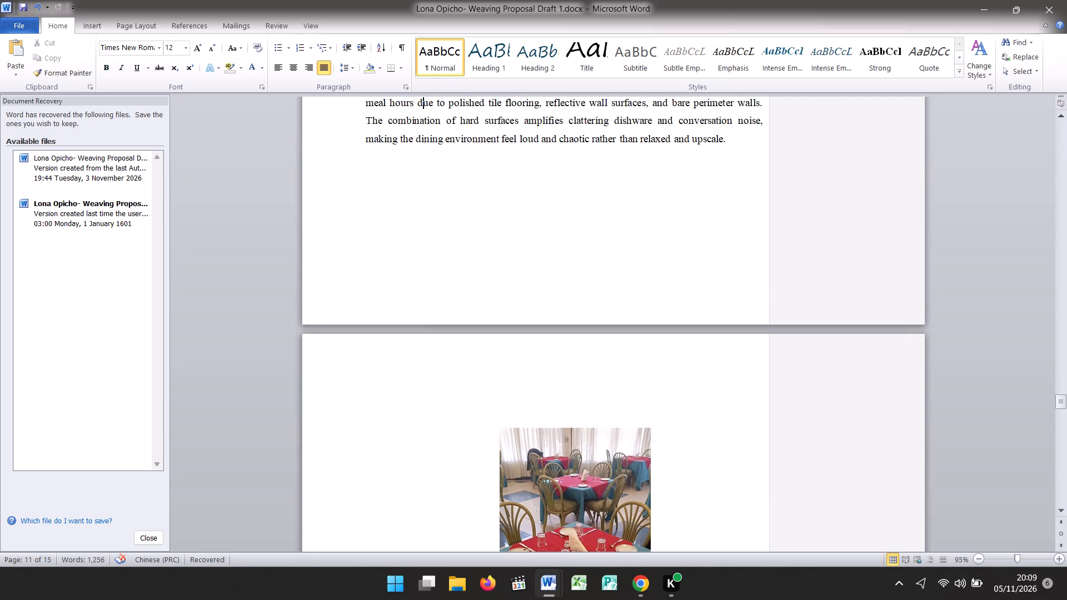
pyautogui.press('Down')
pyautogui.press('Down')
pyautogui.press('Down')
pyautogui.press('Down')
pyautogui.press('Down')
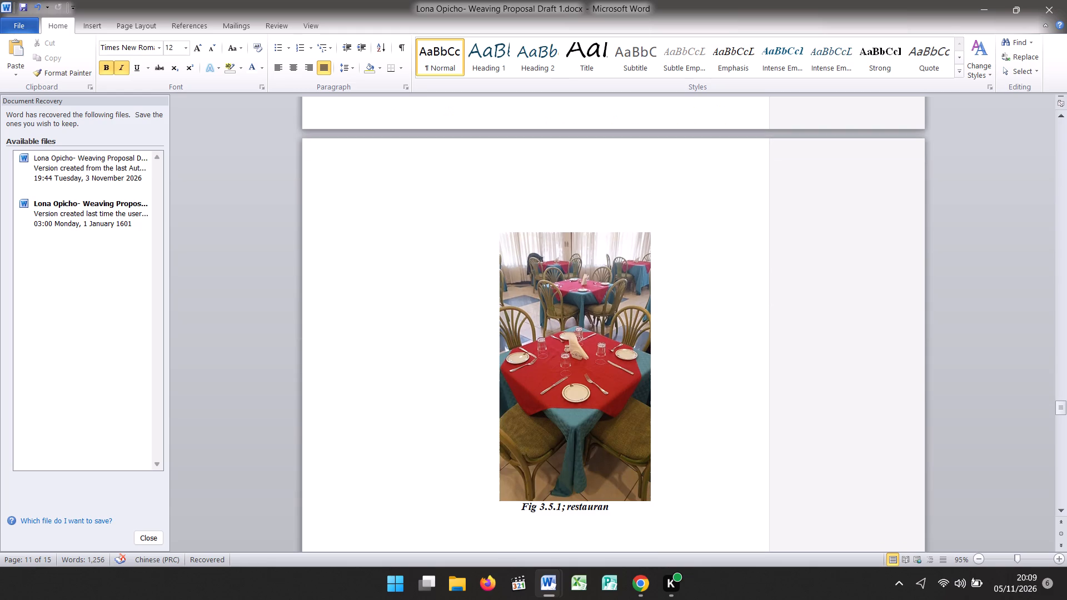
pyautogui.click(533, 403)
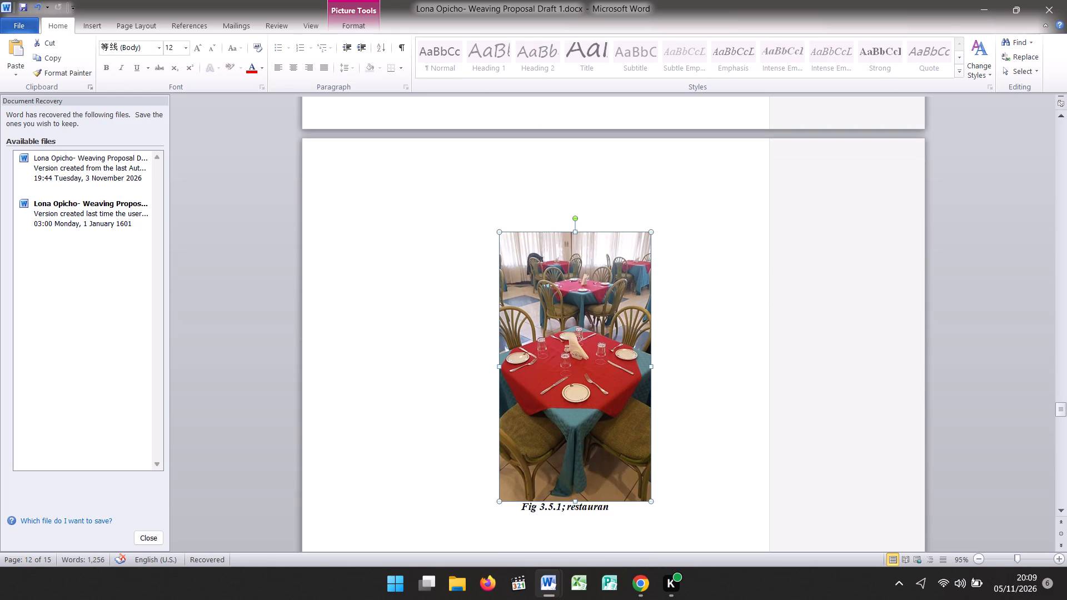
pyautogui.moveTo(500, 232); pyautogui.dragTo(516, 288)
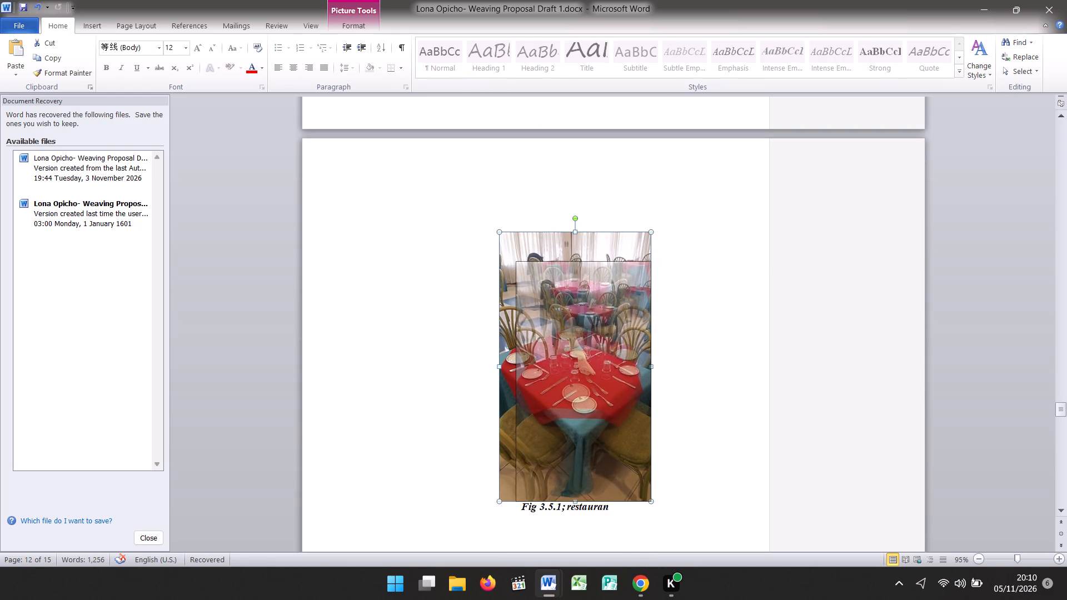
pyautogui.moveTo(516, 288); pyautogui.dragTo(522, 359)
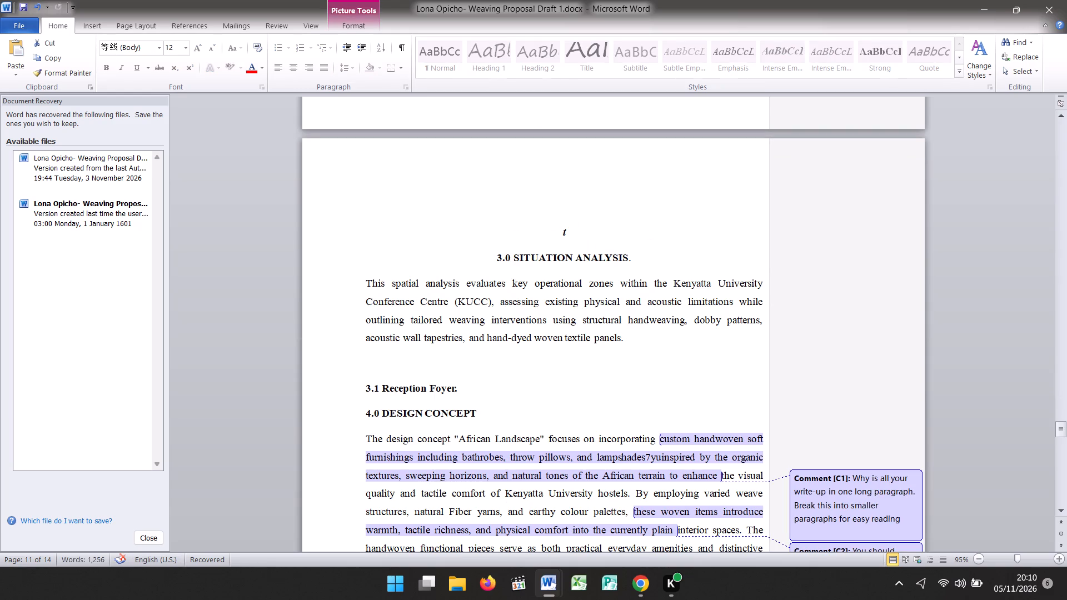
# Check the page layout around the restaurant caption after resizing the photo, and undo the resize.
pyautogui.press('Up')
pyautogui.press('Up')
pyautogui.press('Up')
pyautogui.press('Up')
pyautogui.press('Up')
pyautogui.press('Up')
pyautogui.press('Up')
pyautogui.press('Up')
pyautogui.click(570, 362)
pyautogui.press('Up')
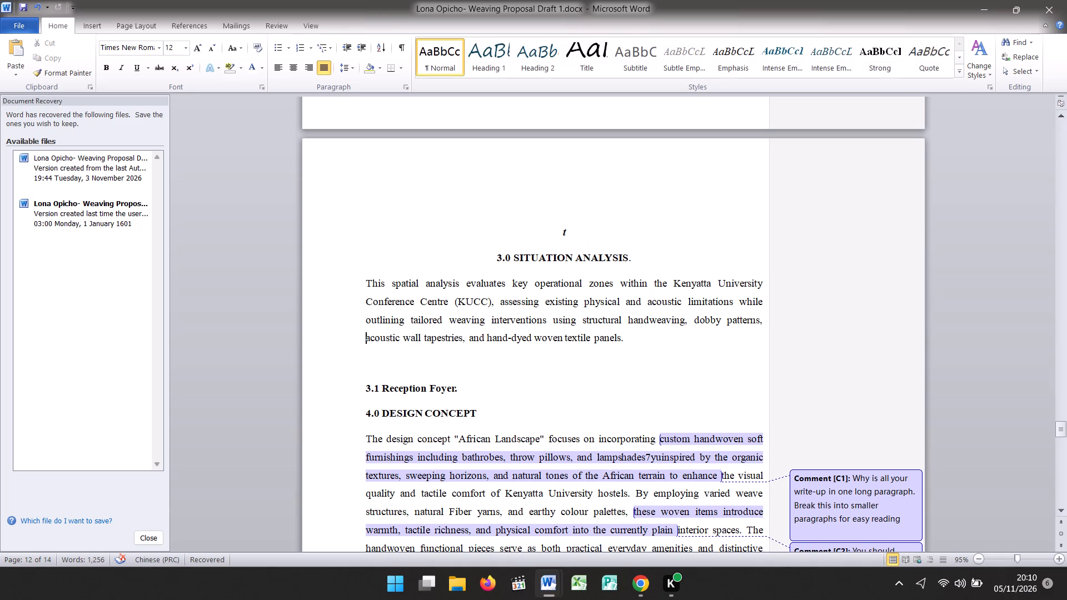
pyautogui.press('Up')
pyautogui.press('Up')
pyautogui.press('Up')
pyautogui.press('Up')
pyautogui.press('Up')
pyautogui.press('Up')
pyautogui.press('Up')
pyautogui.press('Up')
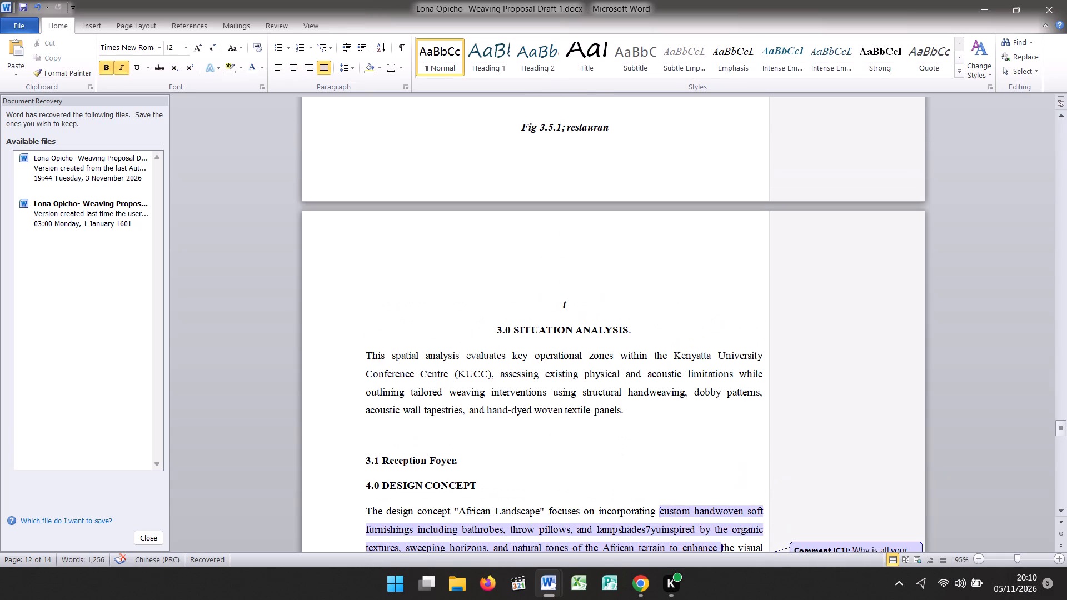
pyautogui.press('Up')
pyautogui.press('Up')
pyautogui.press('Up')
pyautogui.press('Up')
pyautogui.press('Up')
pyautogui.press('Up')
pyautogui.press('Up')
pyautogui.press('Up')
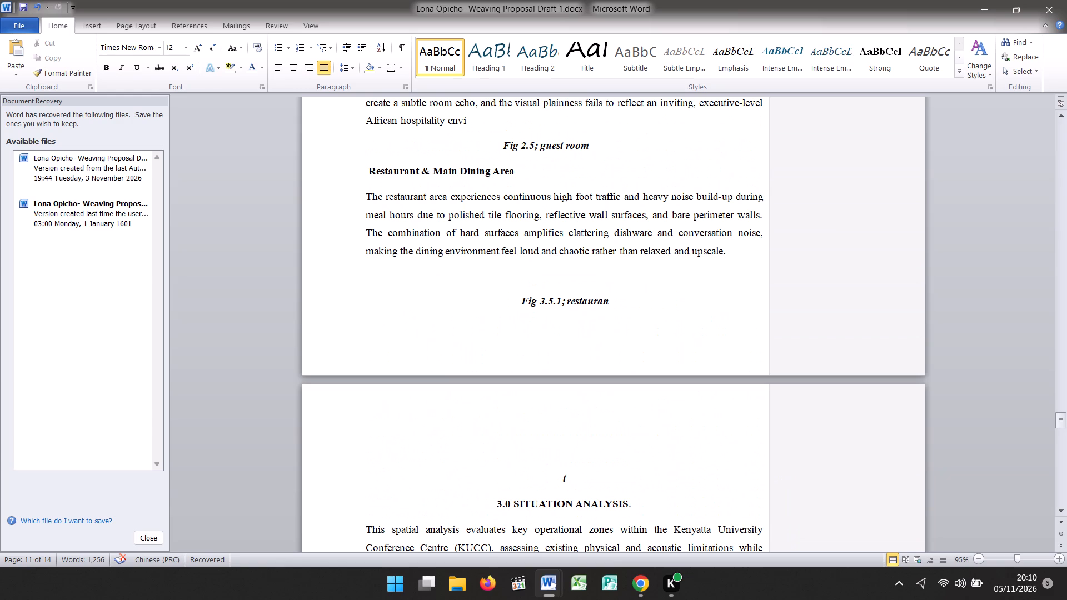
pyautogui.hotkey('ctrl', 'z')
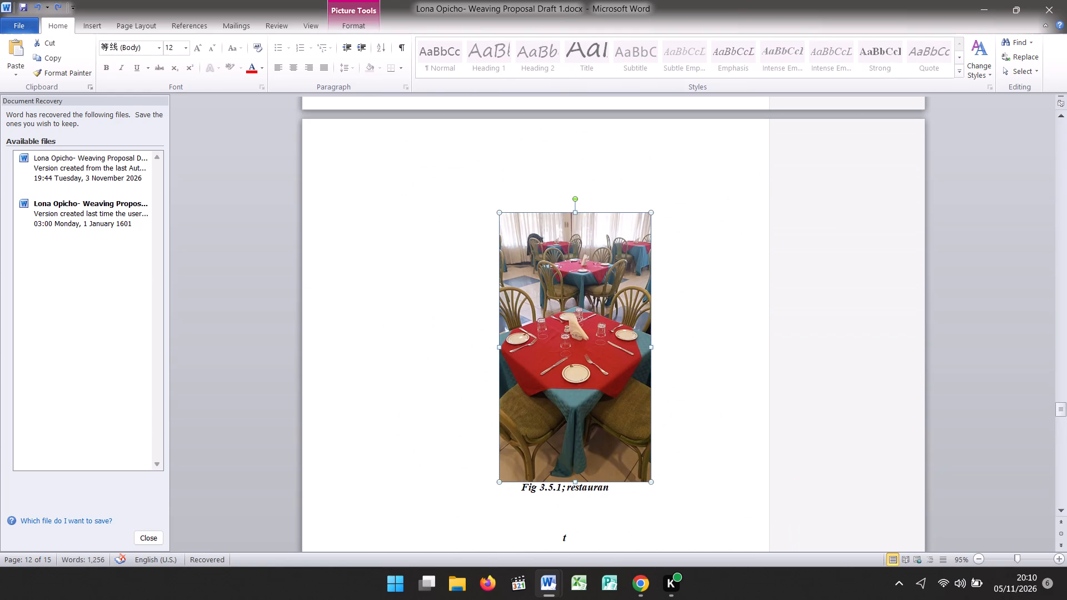
# Nudge the restaurant photo slightly upward on its page, above the restaurant caption.
pyautogui.click(481, 388)
pyautogui.press('Up')
pyautogui.press('Up')
pyautogui.press('Up')
pyautogui.press('Up')
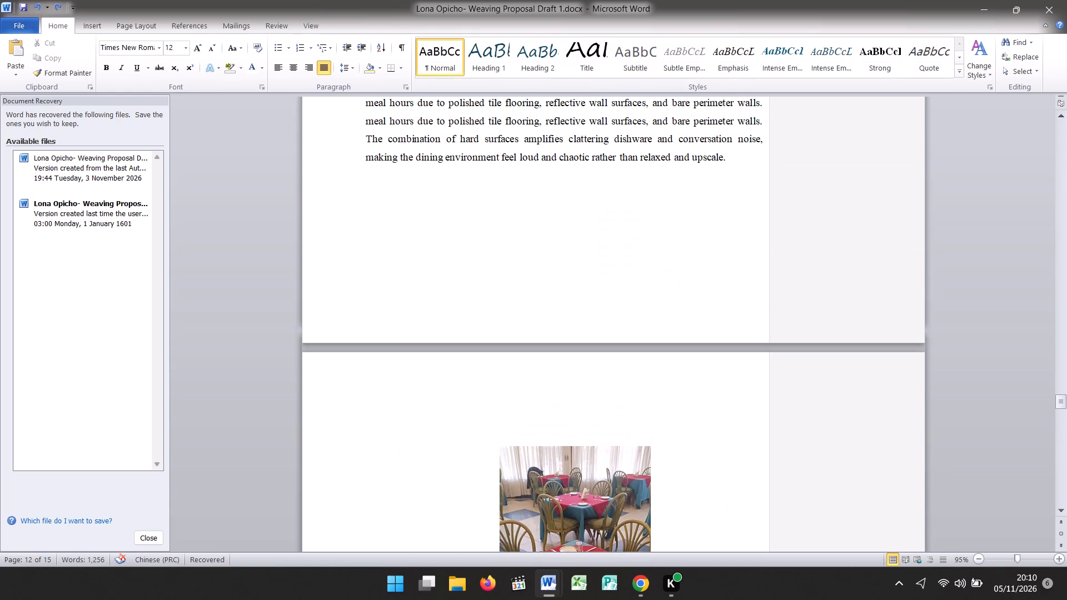
pyautogui.press('Up')
pyautogui.press('Up')
pyautogui.press('Down')
pyautogui.press('Down')
pyautogui.press('Down')
pyautogui.press('Down')
pyautogui.press('Down')
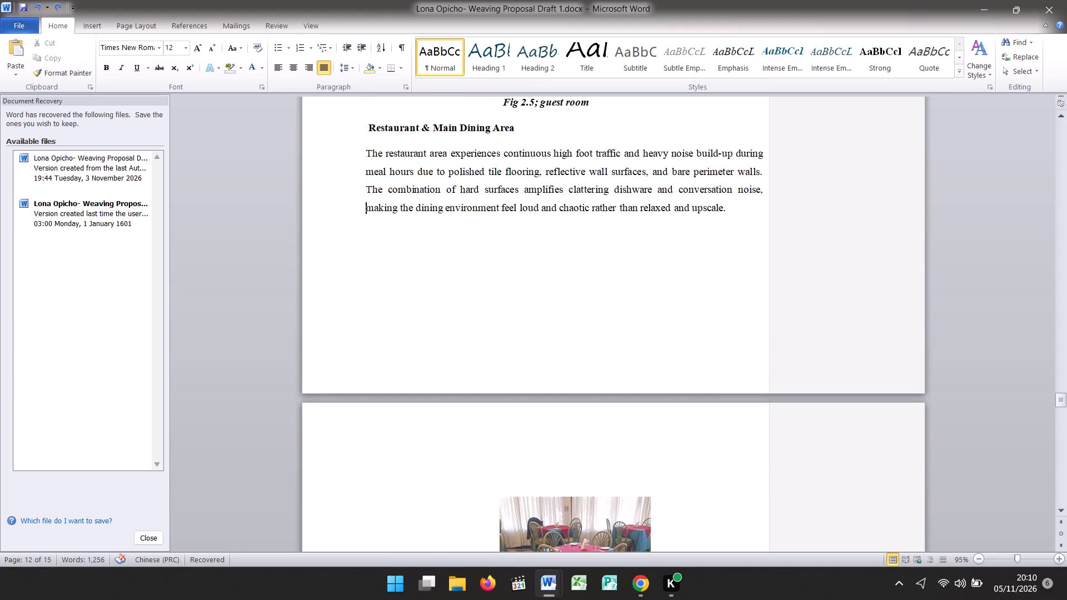
pyautogui.press('Down')
pyautogui.press('Down')
pyautogui.press('Down')
pyautogui.click(576, 365)
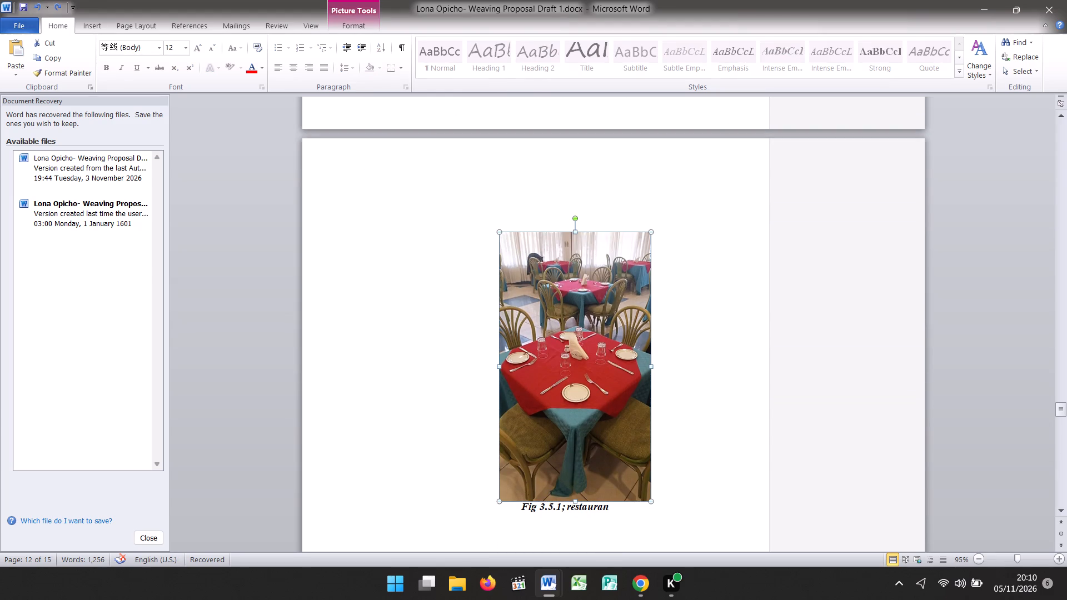
pyautogui.press('Up')
pyautogui.press('Up')
pyautogui.press('Up')
pyautogui.press('Up')
pyautogui.press('Up')
pyautogui.press('Up')
pyautogui.press('Up')
pyautogui.press('Up')
pyautogui.press('Up')
pyautogui.press('Up')
pyautogui.press('Up')
pyautogui.press('Up')
pyautogui.press('Up')
pyautogui.press('Up')
pyautogui.press('Up')
pyautogui.press('Up')
pyautogui.press('Up')
pyautogui.press('Up')
pyautogui.press('Up')
pyautogui.press('Up')
pyautogui.press('Up')
pyautogui.press('Up')
pyautogui.press('Up')
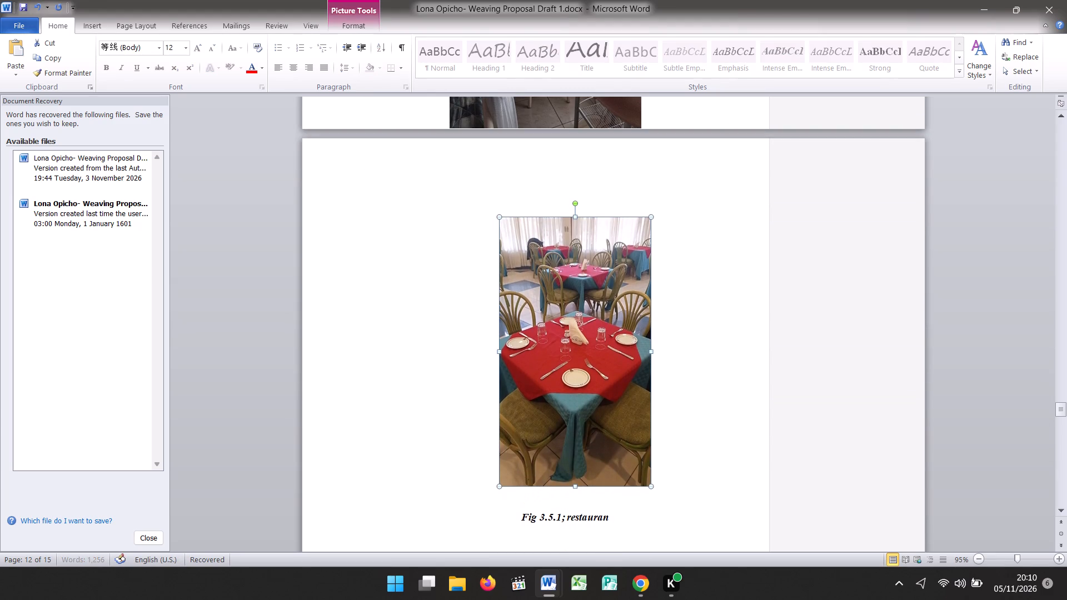
pyautogui.press('Up')
pyautogui.press('Up')
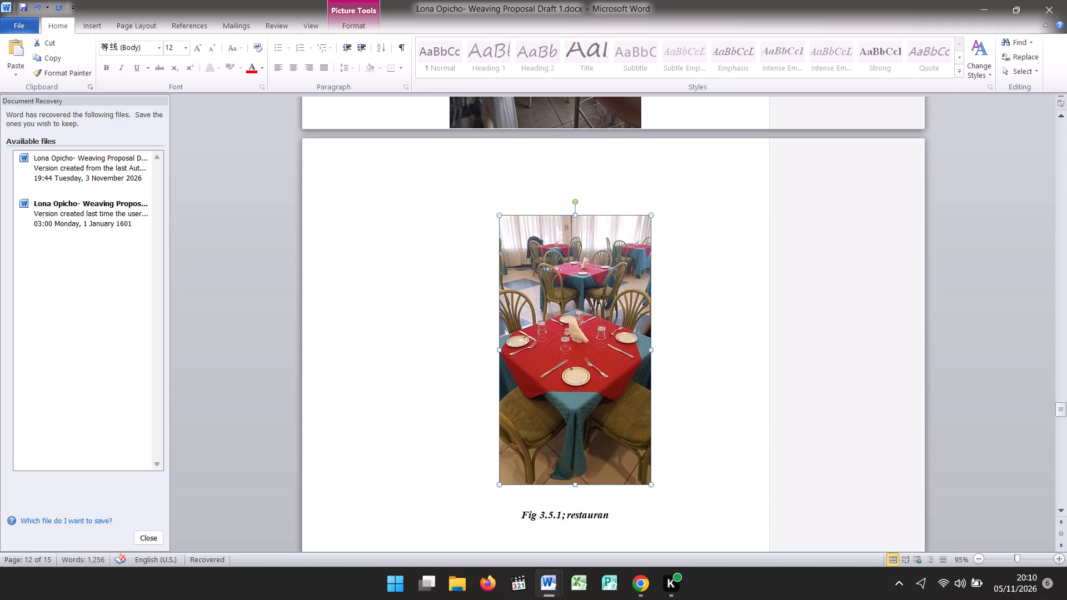
# Examine the placement of the photos and captions from the corridor through the guest room and restaurant sections.
pyautogui.click(462, 376)
pyautogui.press('Up')
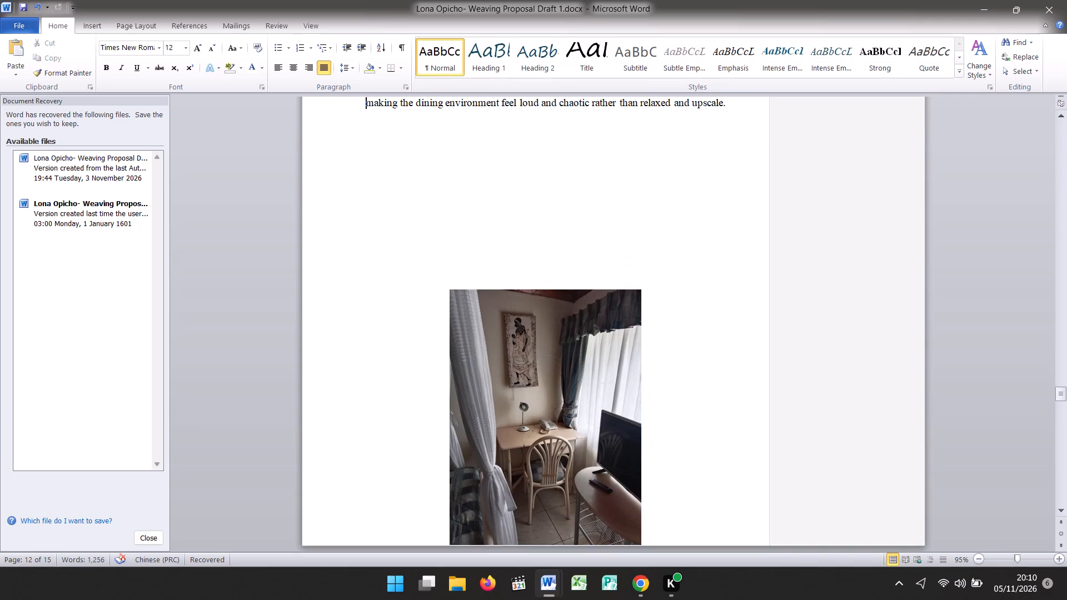
pyautogui.press('Up')
pyautogui.press('Up')
pyautogui.press('Up')
pyautogui.press('Up')
pyautogui.press('Up')
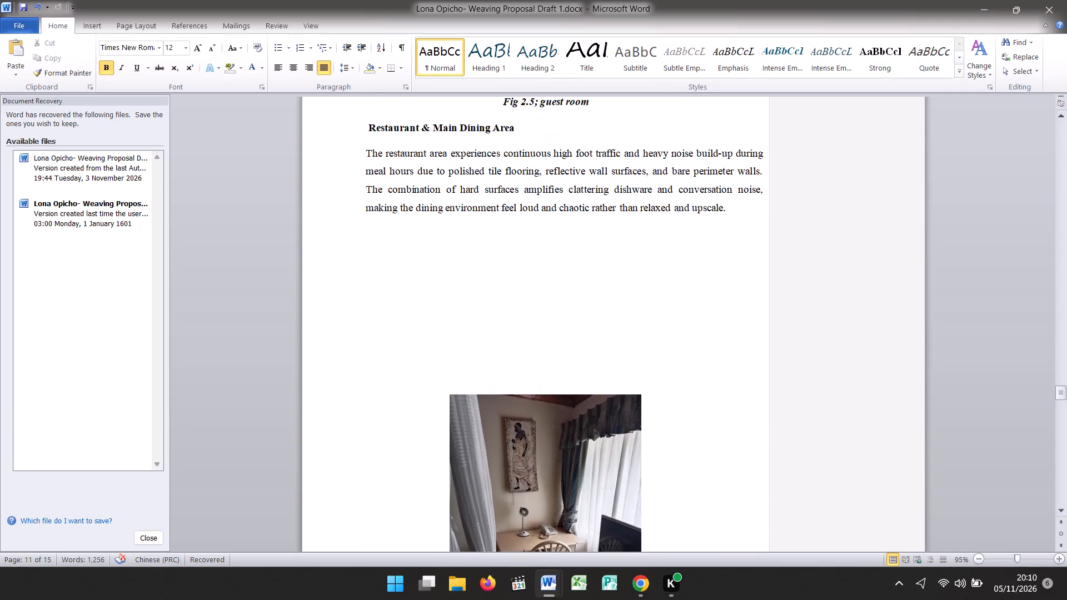
pyautogui.press('Up')
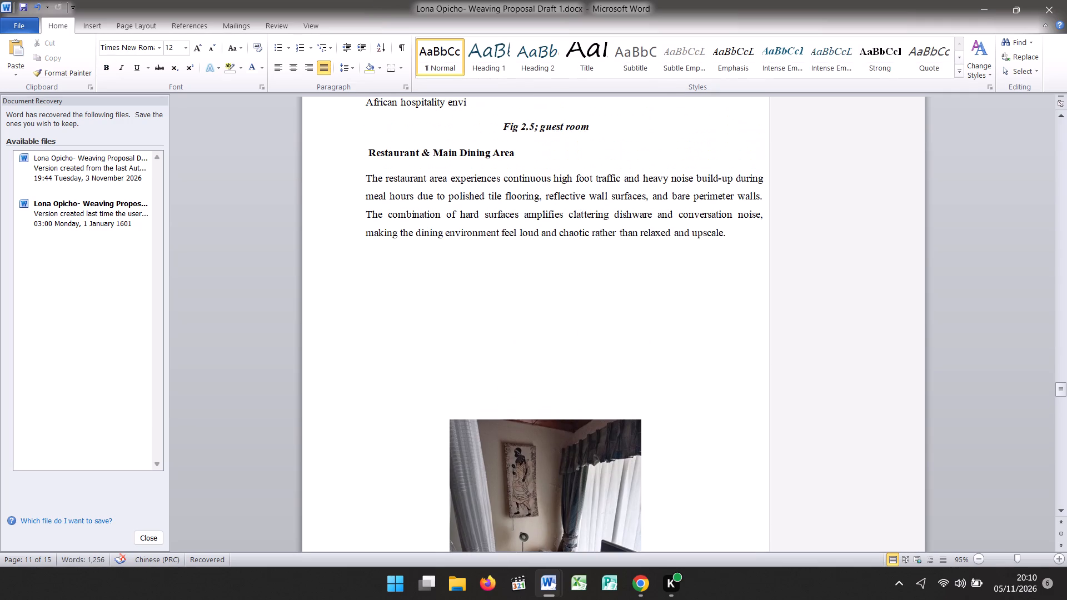
pyautogui.press('Up')
pyautogui.press('Up')
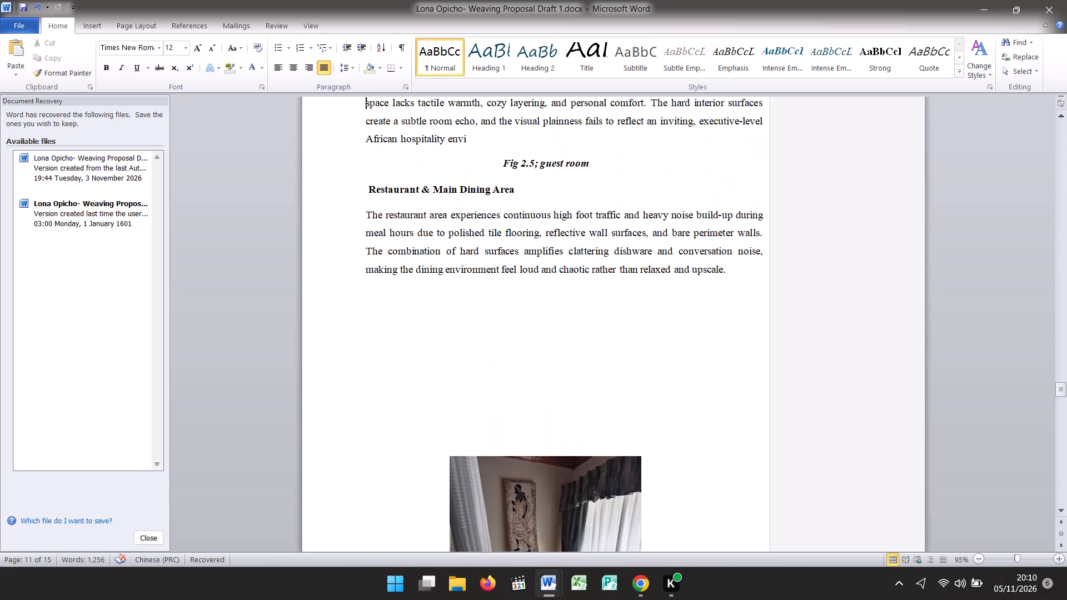
pyautogui.press('Up')
pyautogui.press('Up')
pyautogui.press('Up')
pyautogui.press('Up')
pyautogui.press('Up')
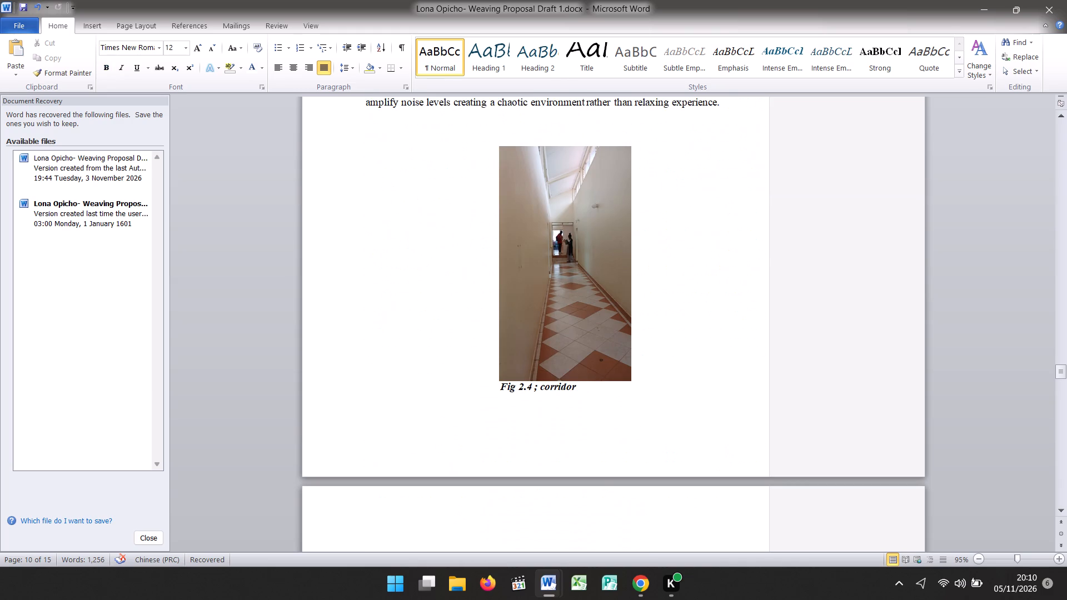
pyautogui.press('Up')
pyautogui.press('Down')
pyautogui.press('Down')
pyautogui.press('Down')
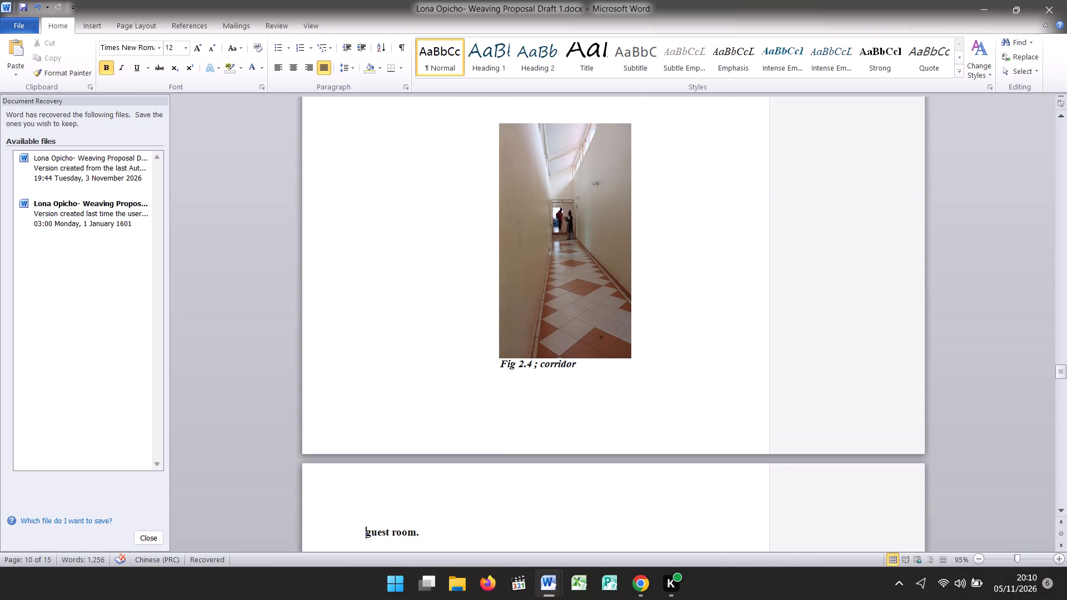
pyautogui.press('Down')
pyautogui.press('Down')
pyautogui.press('Down')
pyautogui.press('Down')
pyautogui.press('Down')
pyautogui.press('Down')
pyautogui.press('Down')
pyautogui.press('Down')
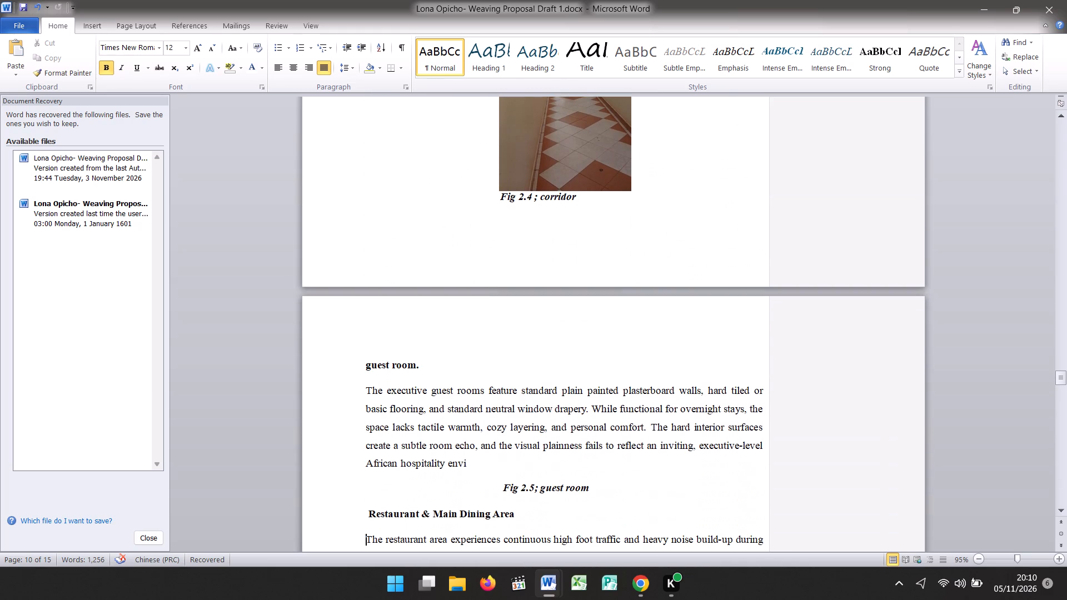
pyautogui.press('Down')
pyautogui.press('Down')
pyautogui.press('Down')
pyautogui.press('Down')
pyautogui.press('Down')
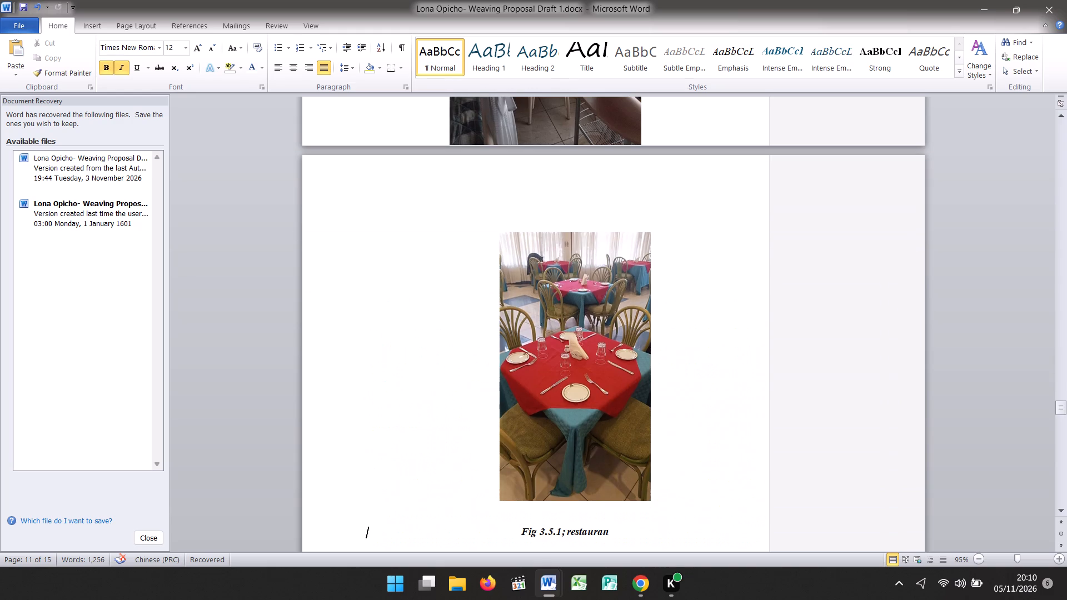
# Copy the guest room photo from below the dining area paragraph and paste it at the end of the guest room paragraph.
pyautogui.press('Up')
pyautogui.press('Up')
pyautogui.press('Up')
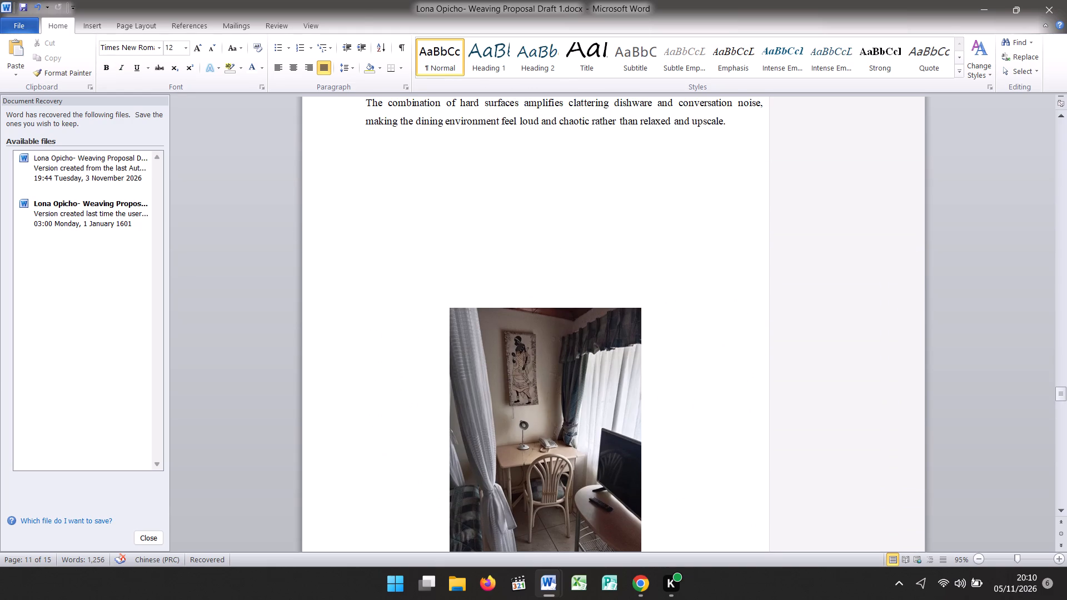
pyautogui.click(491, 381)
pyautogui.hotkey('ctrl', 'c')
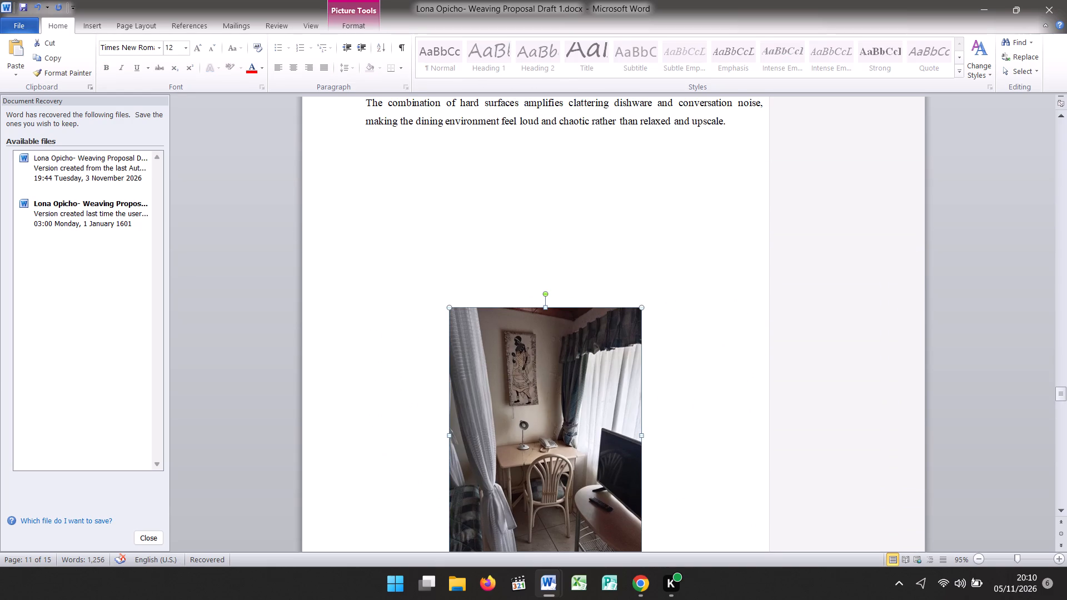
pyautogui.click(422, 355)
pyautogui.press('Up')
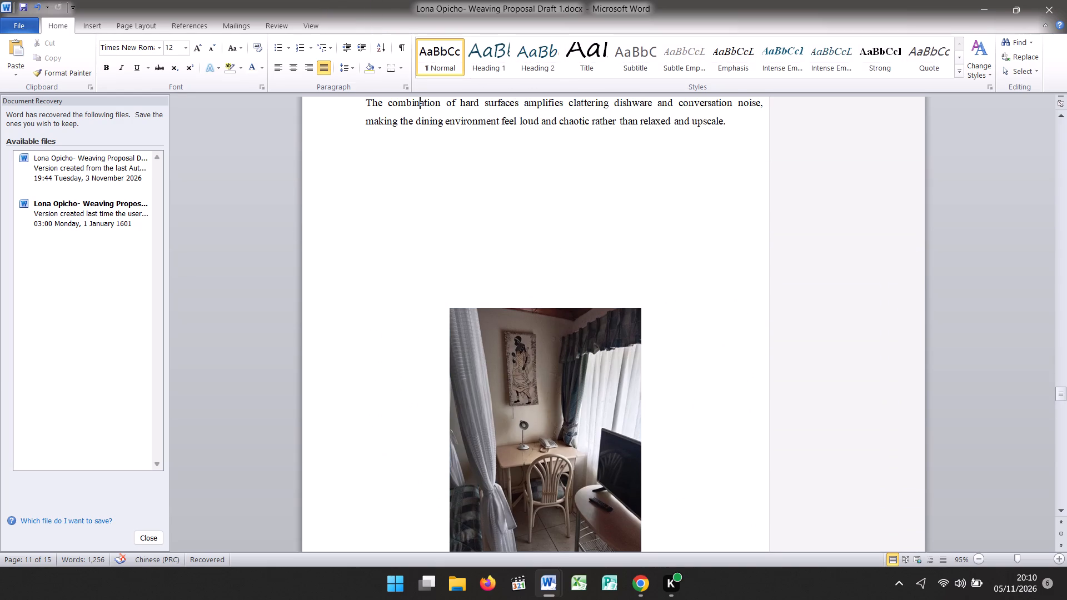
pyautogui.press('Up')
pyautogui.press('Up')
pyautogui.press('Up')
pyautogui.press('Up')
pyautogui.press('Up')
pyautogui.press('Up')
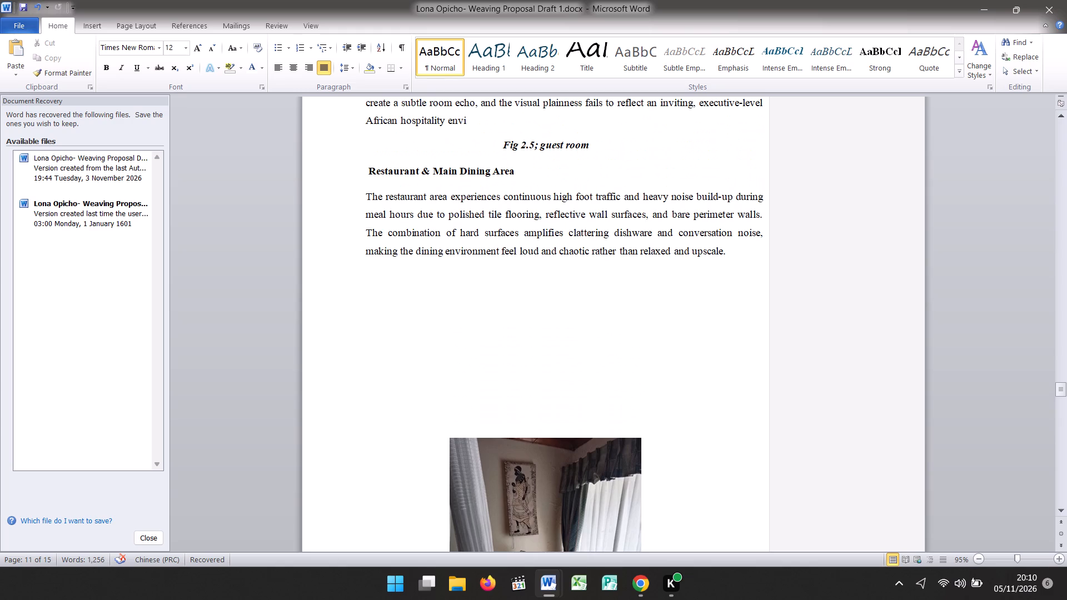
pyautogui.click(514, 127)
pyautogui.hotkey('ctrl', 'v')
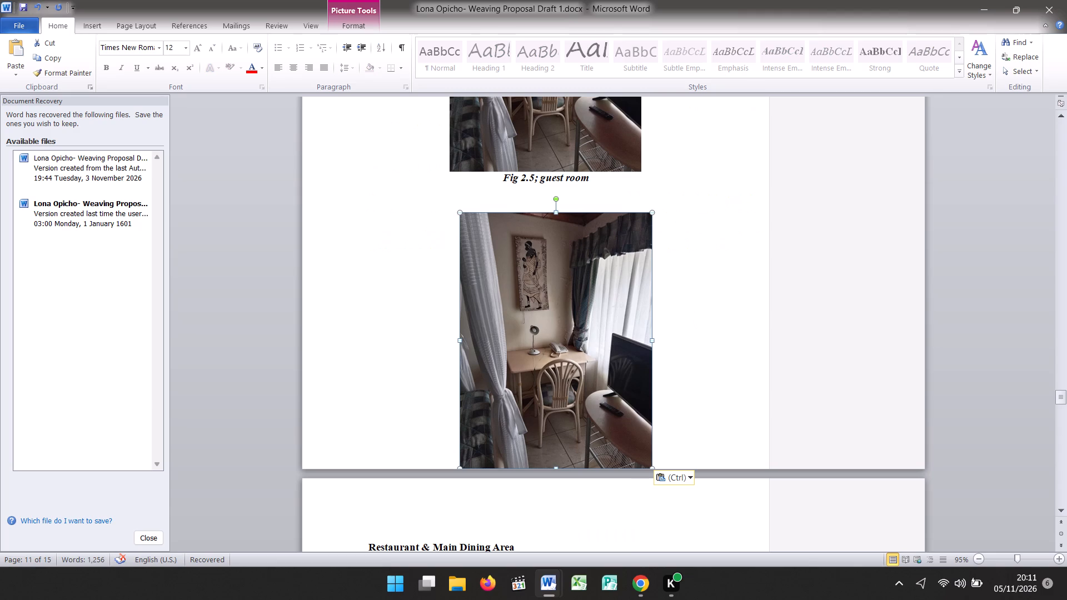
# Nudge the pasted guest room photo slightly upward, towards the Fig 2.5 guest room caption.
pyautogui.press('Up')
pyautogui.press('Up')
pyautogui.press('Up')
pyautogui.press('Up')
pyautogui.press('Up')
pyautogui.press('Up')
pyautogui.press('Up')
pyautogui.press('Up')
pyautogui.press('Up')
pyautogui.press('Up')
pyautogui.press('Up')
pyautogui.press('Up')
pyautogui.press('Up')
pyautogui.press('Up')
pyautogui.press('Up')
pyautogui.press('Up')
pyautogui.press('Up')
pyautogui.press('Up')
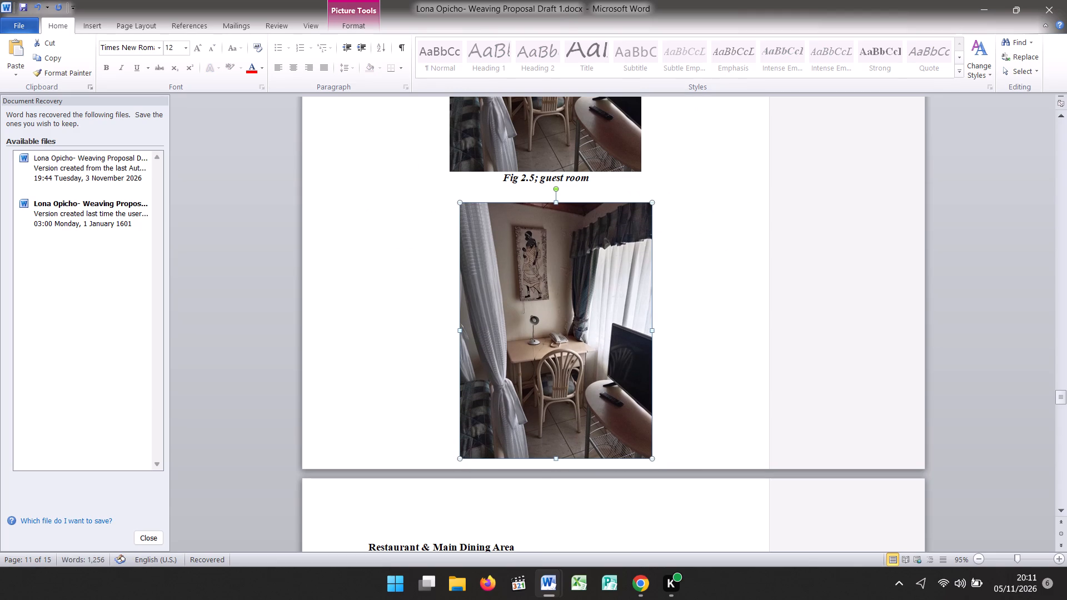
# Examine how the two guest room photos and the Fig 2.5 caption sit beneath the guest room paragraph.
pyautogui.click(353, 186)
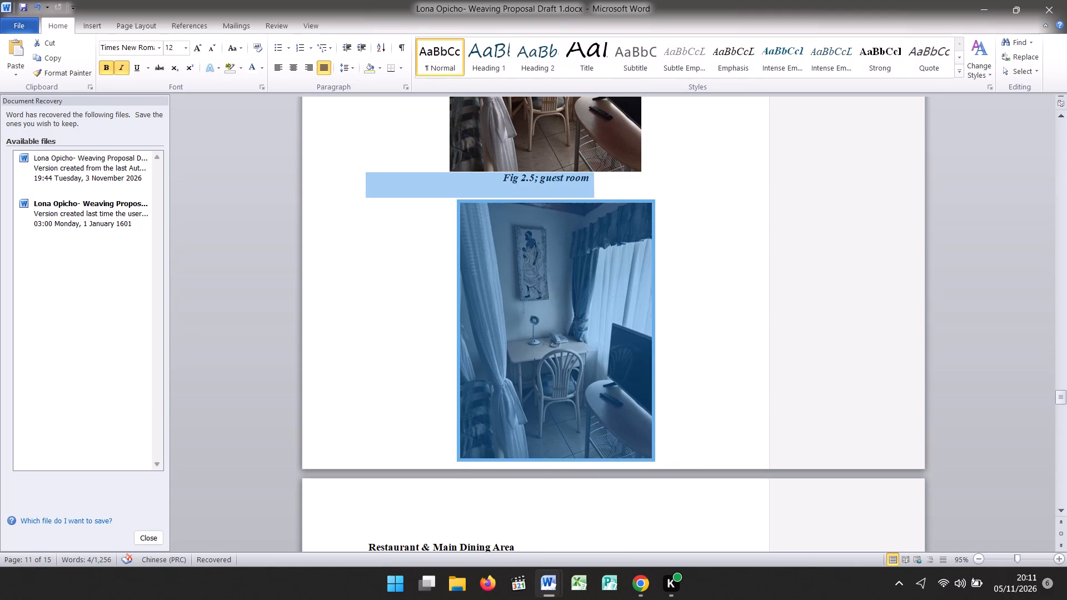
pyautogui.click(345, 234)
pyautogui.click(345, 234)
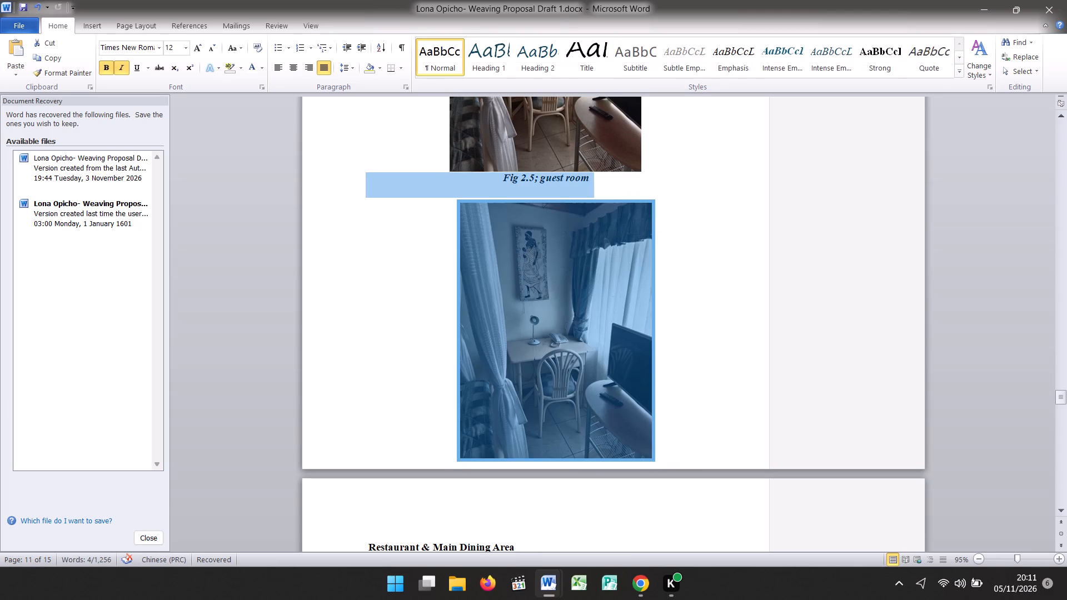
pyautogui.click(368, 259)
pyautogui.press('Up')
pyautogui.press('Up')
pyautogui.press('Up')
pyautogui.press('Up')
pyautogui.press('Up')
pyautogui.press('Up')
pyautogui.press('Up')
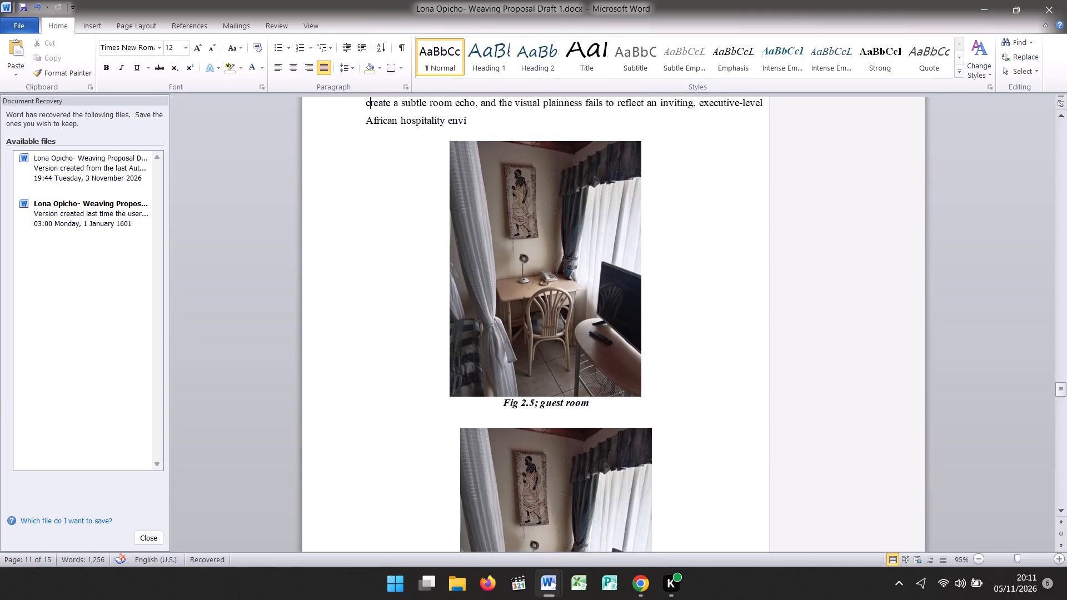
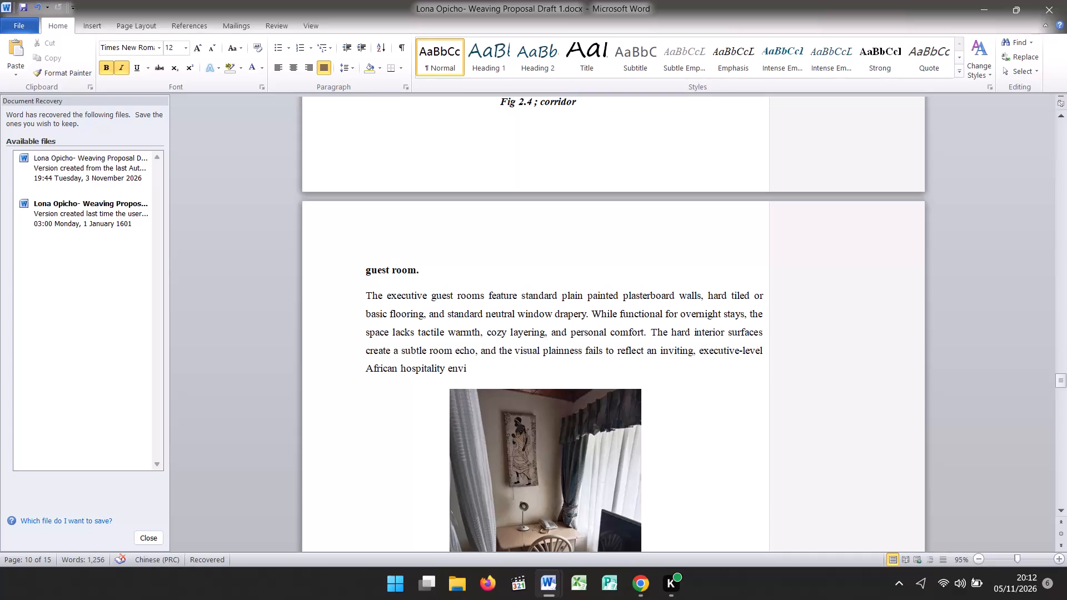
# Complete the cut-off last word of the guest room paragraph so it reads "environment.".
pyautogui.click(474, 372)
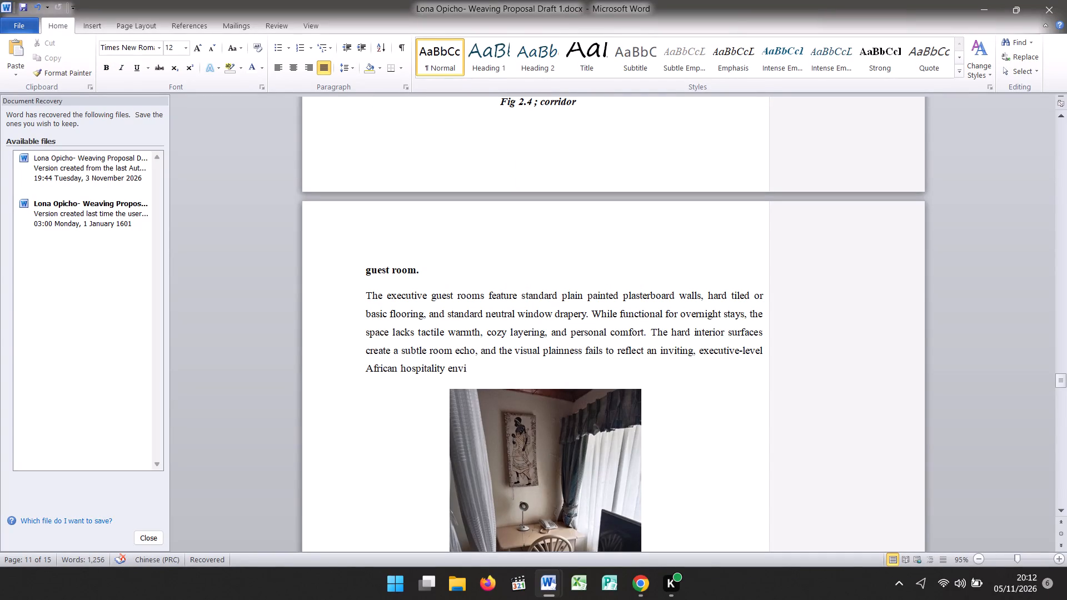
pyautogui.write('ronmr')
pyautogui.press('BackSpace')
pyautogui.write('ent')
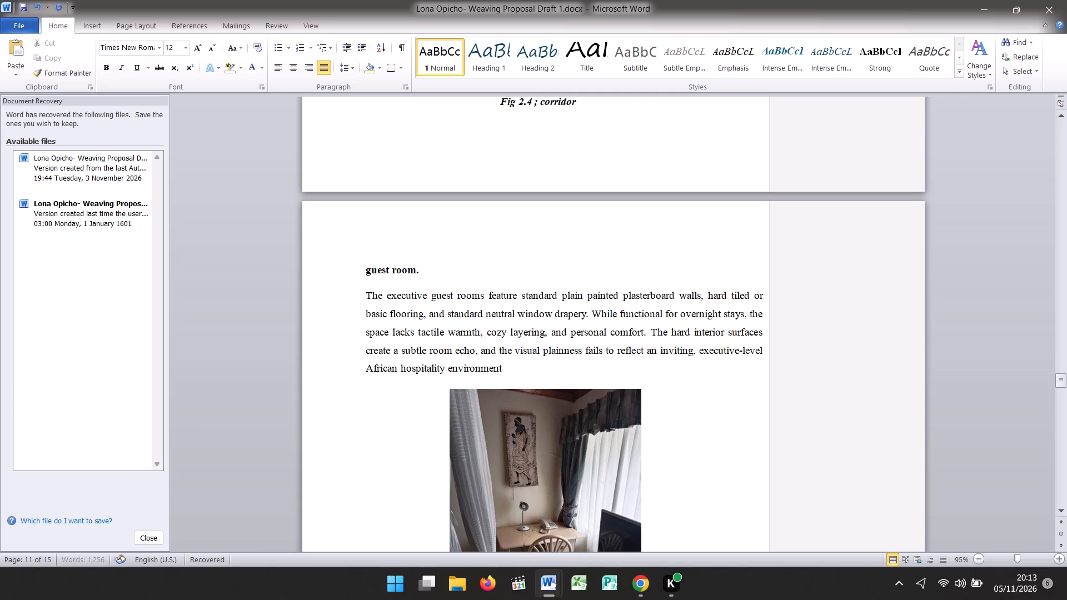
pyautogui.press('.')
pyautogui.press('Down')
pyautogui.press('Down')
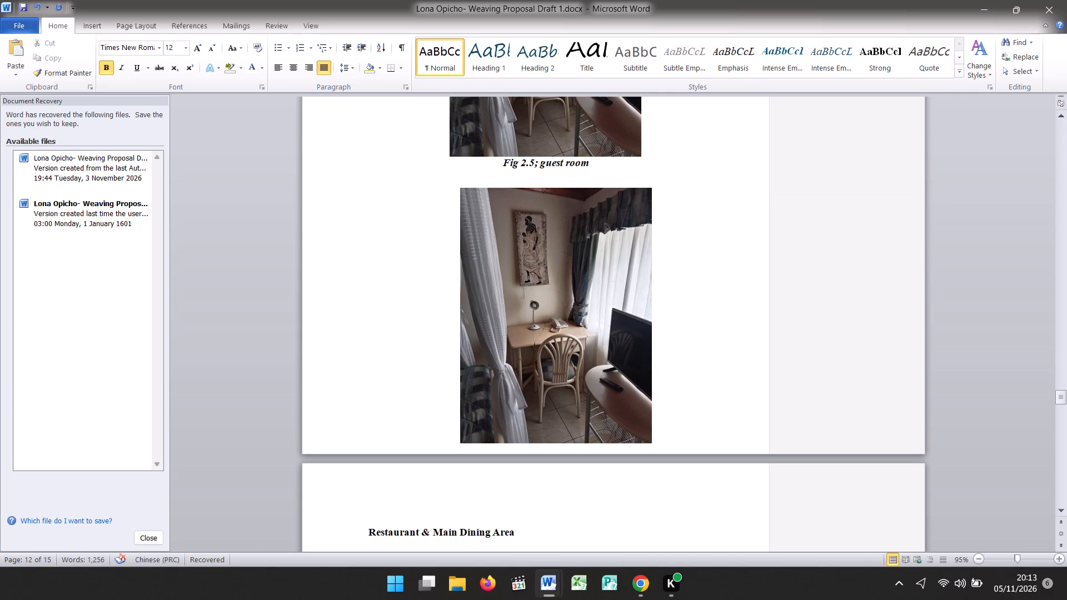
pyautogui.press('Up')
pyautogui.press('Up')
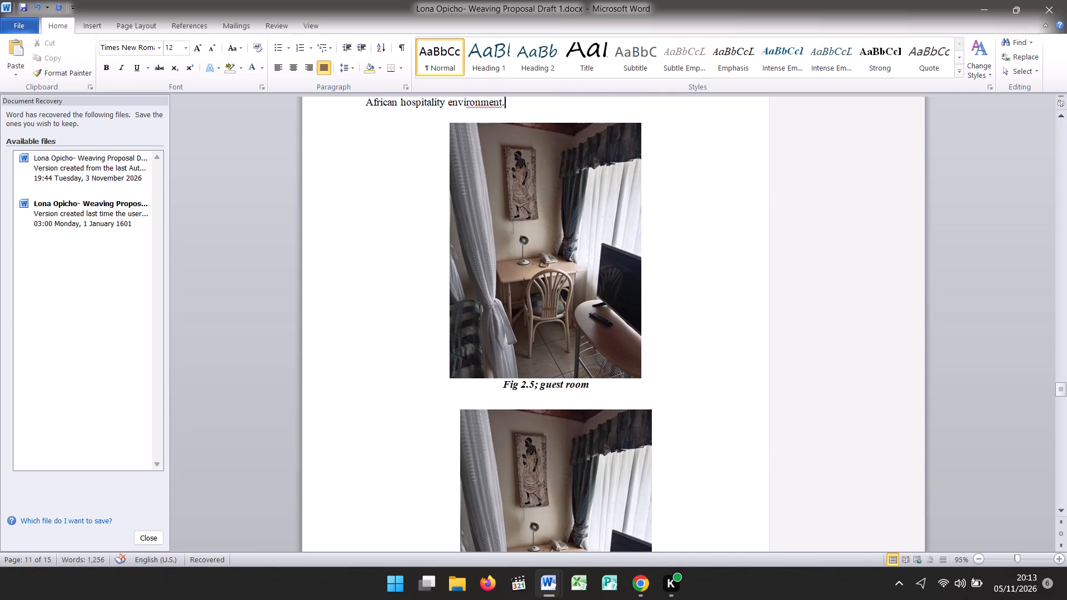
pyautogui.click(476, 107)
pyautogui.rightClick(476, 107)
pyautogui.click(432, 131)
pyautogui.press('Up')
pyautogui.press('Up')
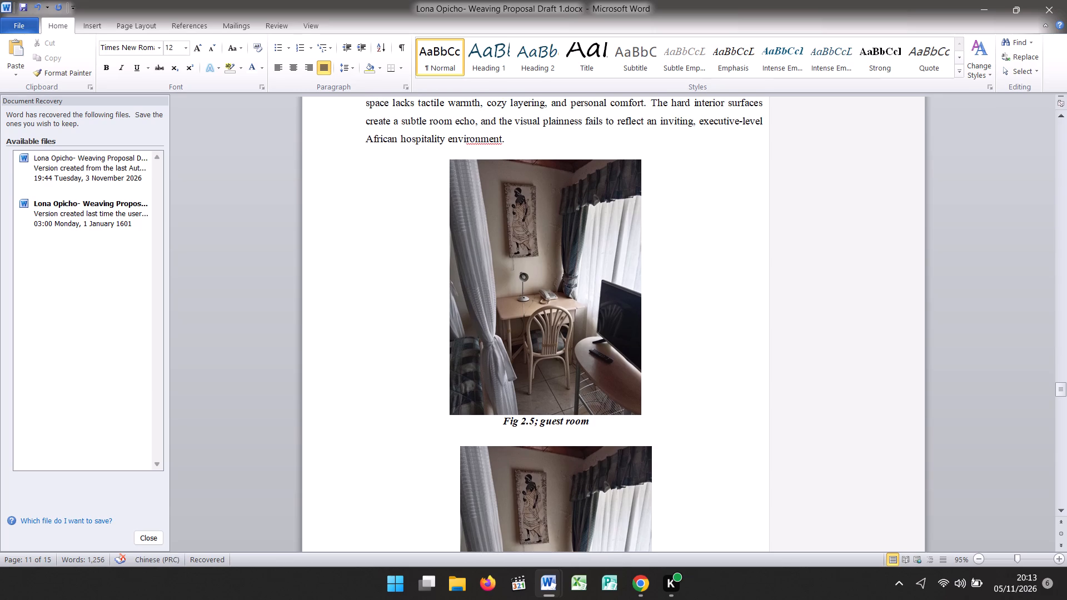
# Delete the duplicate guest room photo below the Fig 2.5 caption.
pyautogui.press('Down')
pyautogui.press('Down')
pyautogui.press('Down')
pyautogui.press('Down')
pyautogui.press('Down')
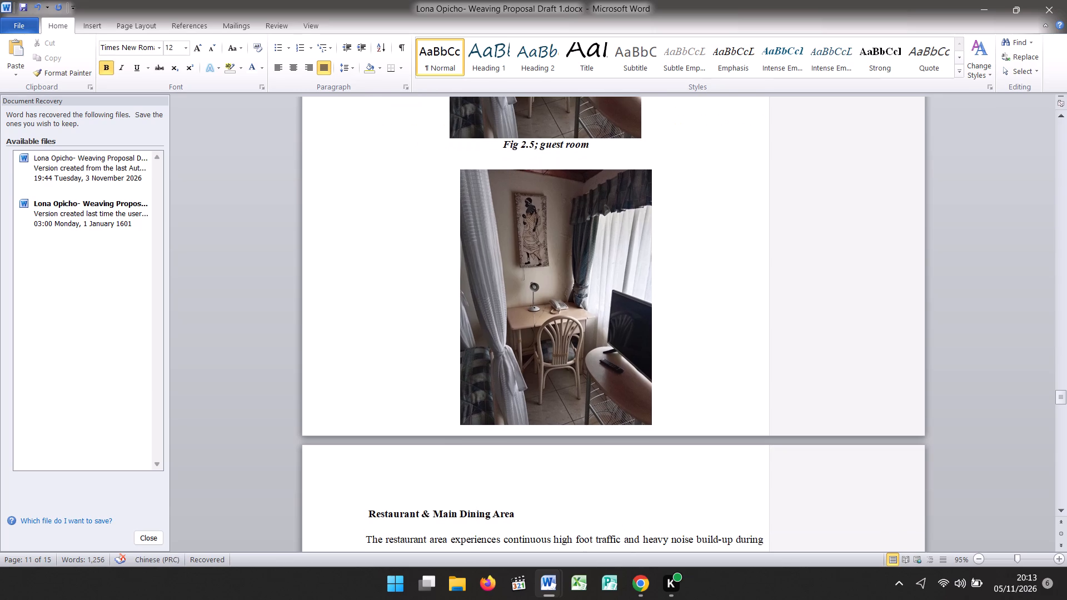
pyautogui.click(495, 169)
pyautogui.press('BackSpace')
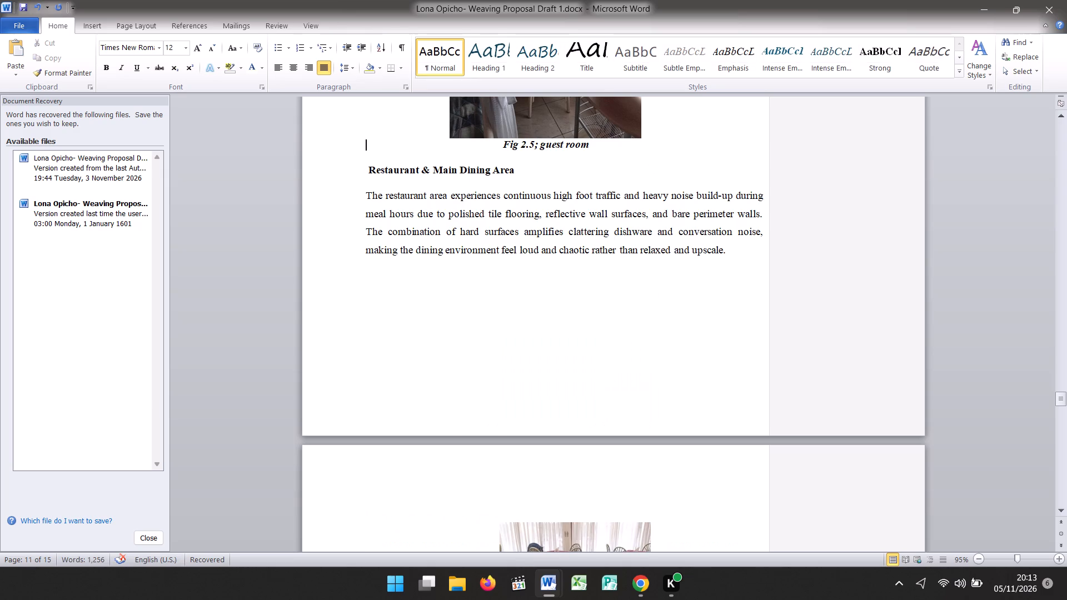
# Insert a blank line between the Fig 2.5 caption and the Restaurant & Main Dining Area heading.
pyautogui.click(365, 164)
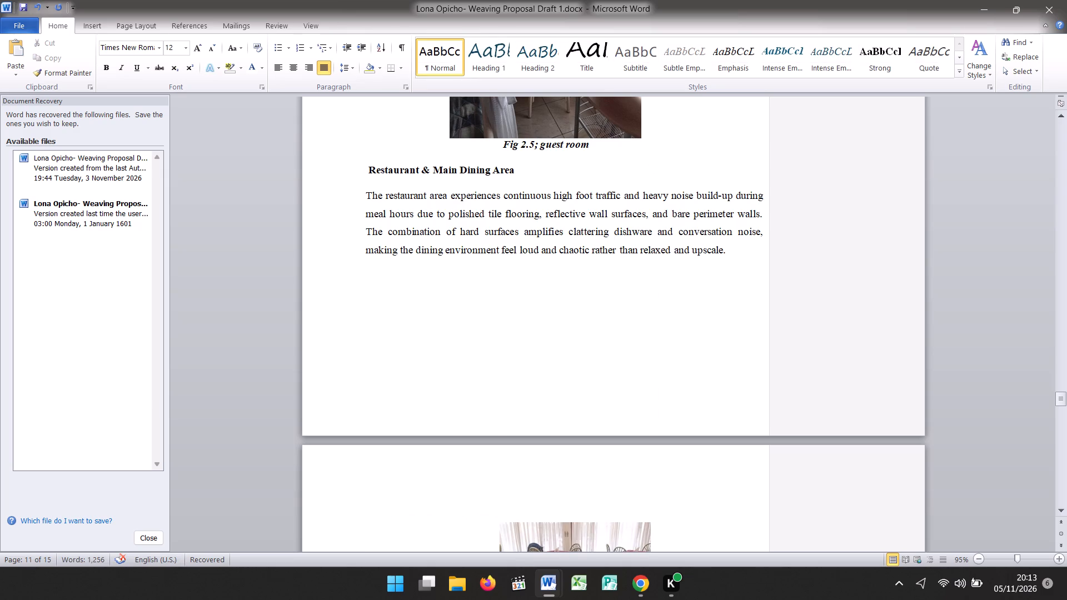
pyautogui.click(365, 167)
pyautogui.press('Return')
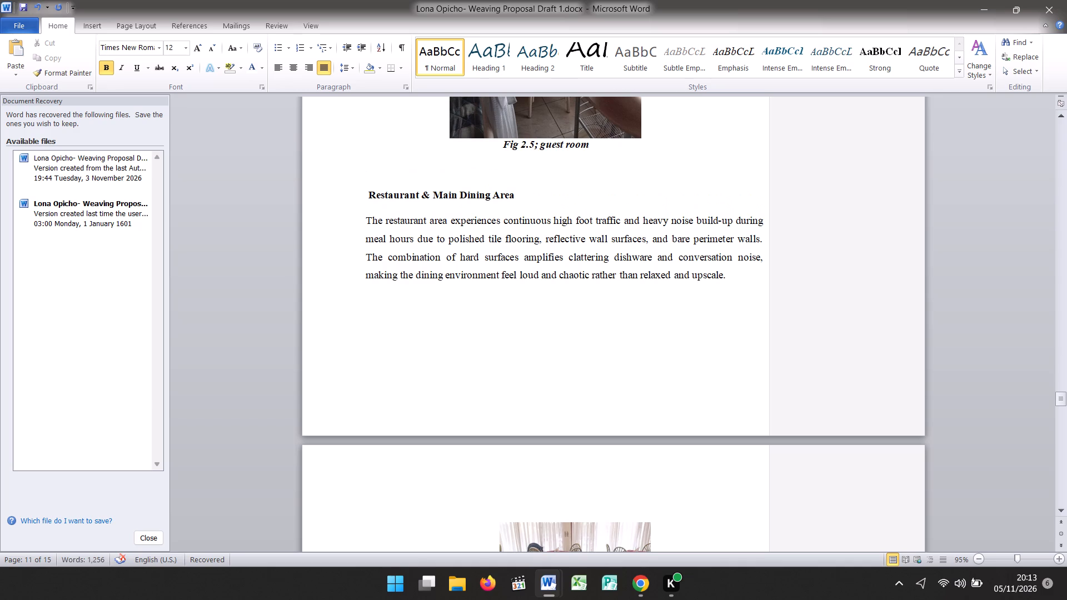
# Replace the figure number in the restaurant caption with the chapter prefix "2.".
pyautogui.press('Down')
pyautogui.press('Down')
pyautogui.press('Down')
pyautogui.press('Down')
pyautogui.press('Down')
pyautogui.press('Down')
pyautogui.press('Down')
pyautogui.press('Down')
pyautogui.press('Down')
pyautogui.press('Down')
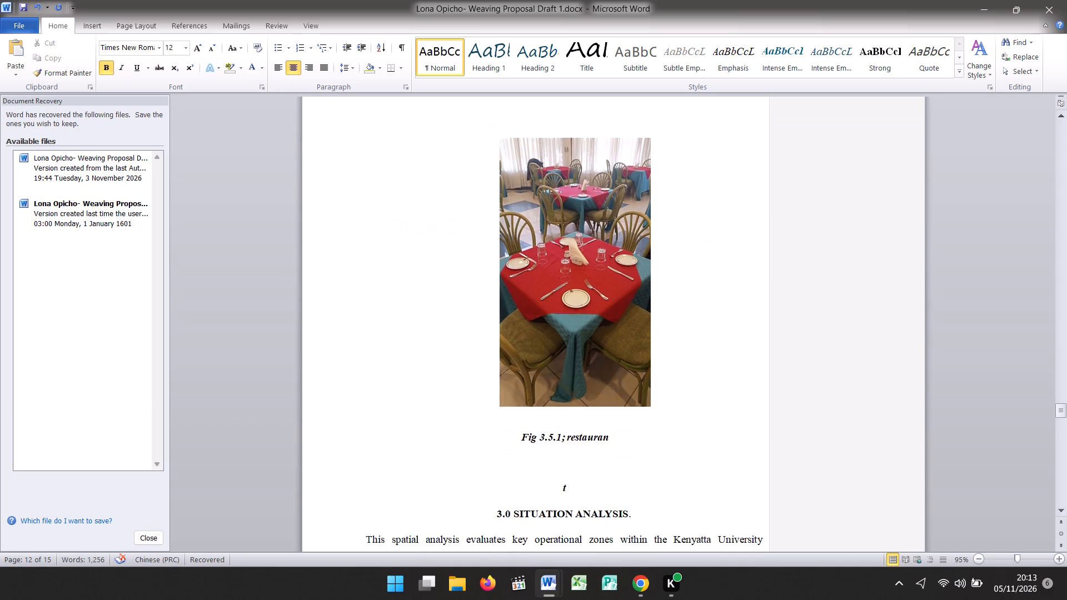
pyautogui.press('Down')
pyautogui.press('Down')
pyautogui.press('Down')
pyautogui.press('Down')
pyautogui.press('Down')
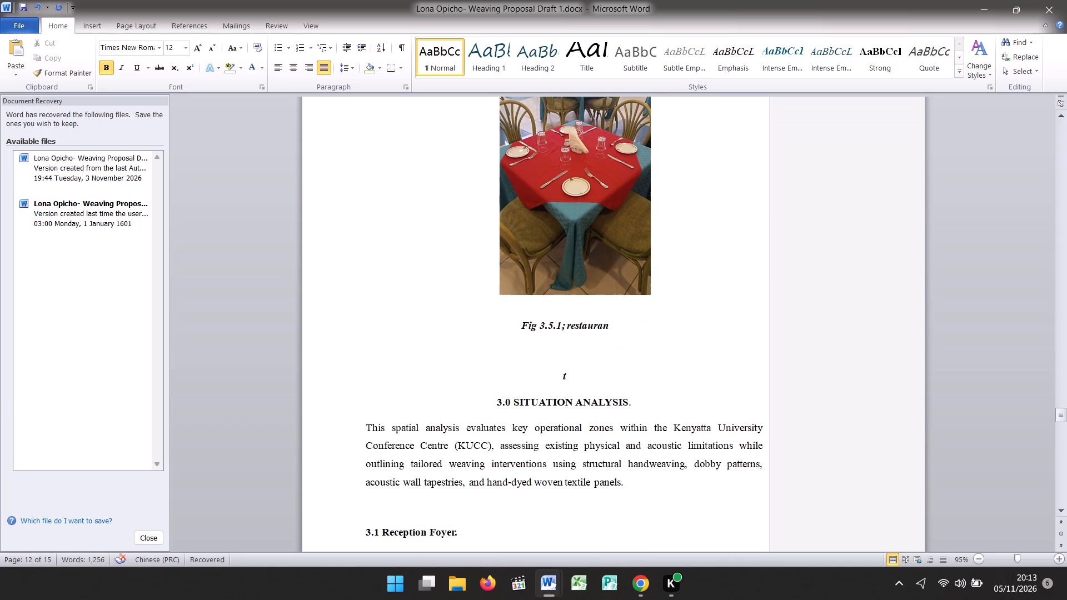
pyautogui.click(561, 327)
pyautogui.press('BackSpace')
pyautogui.press('BackSpace')
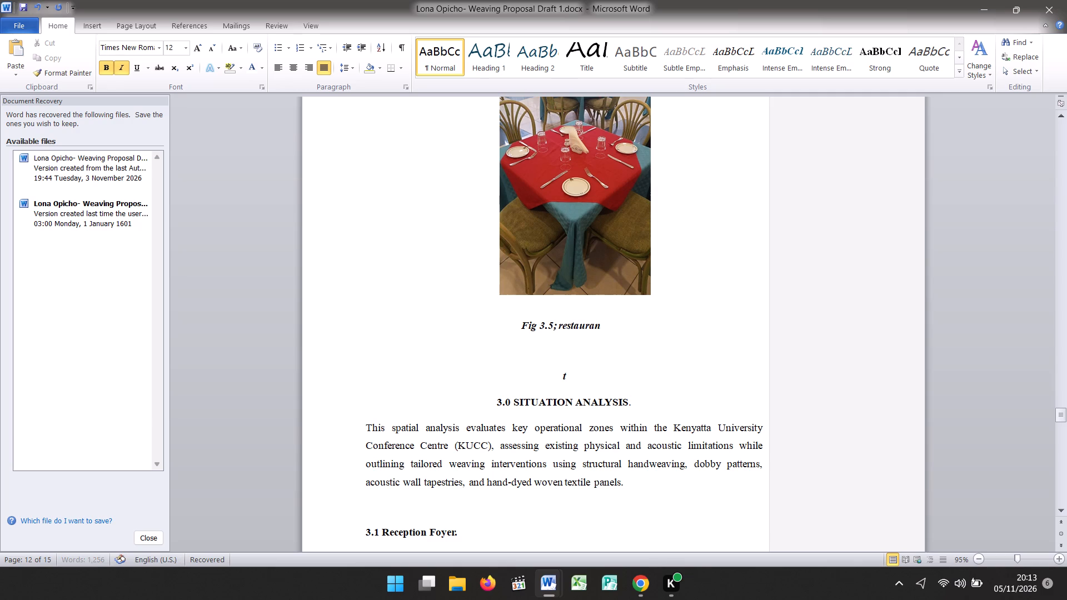
pyautogui.press('BackSpace')
pyautogui.press('BackSpace')
pyautogui.press('BackSpace')
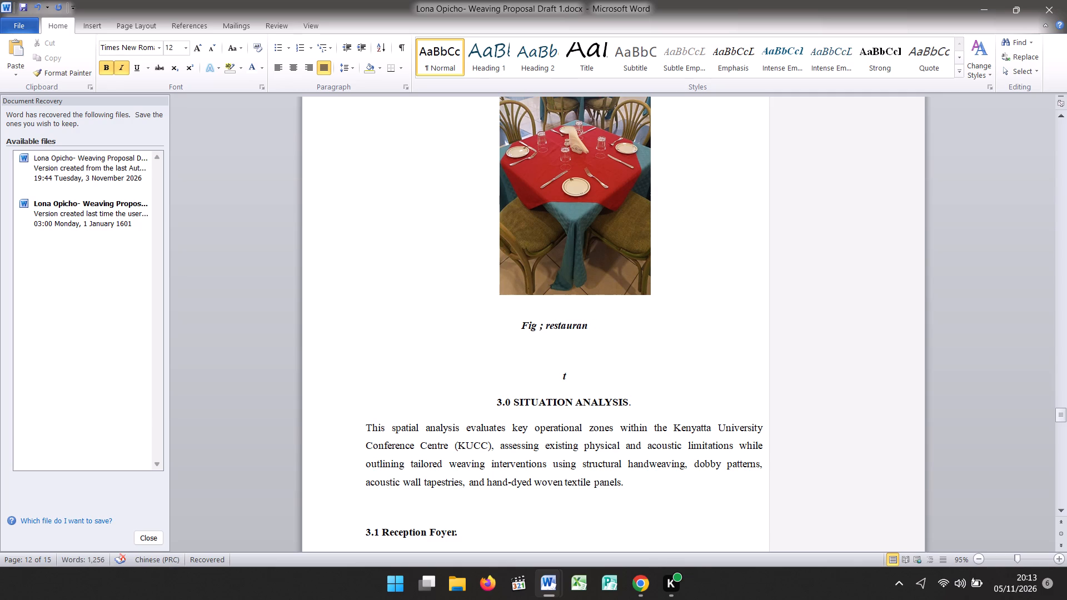
pyautogui.press('2')
pyautogui.press('.')
# Check the guest room caption's figure number and complete the restaurant caption's number as Fig 2.6.
pyautogui.press('Up')
pyautogui.press('Up')
pyautogui.press('Up')
pyautogui.press('Up')
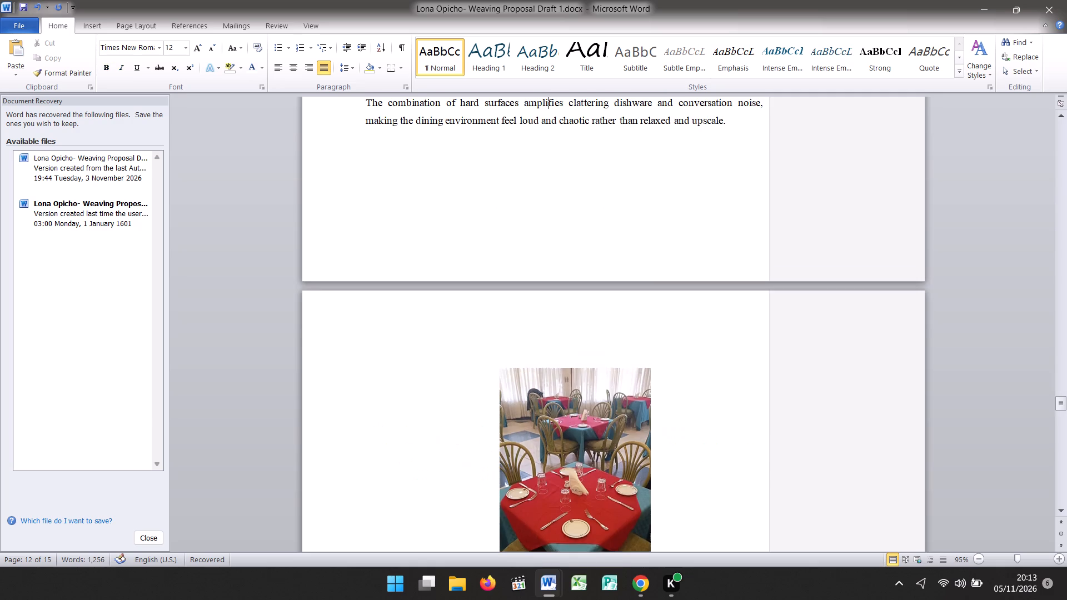
pyautogui.press('Up')
pyautogui.press('Up')
pyautogui.press('Up')
pyautogui.press('Up')
pyautogui.press('Up')
pyautogui.press('Down')
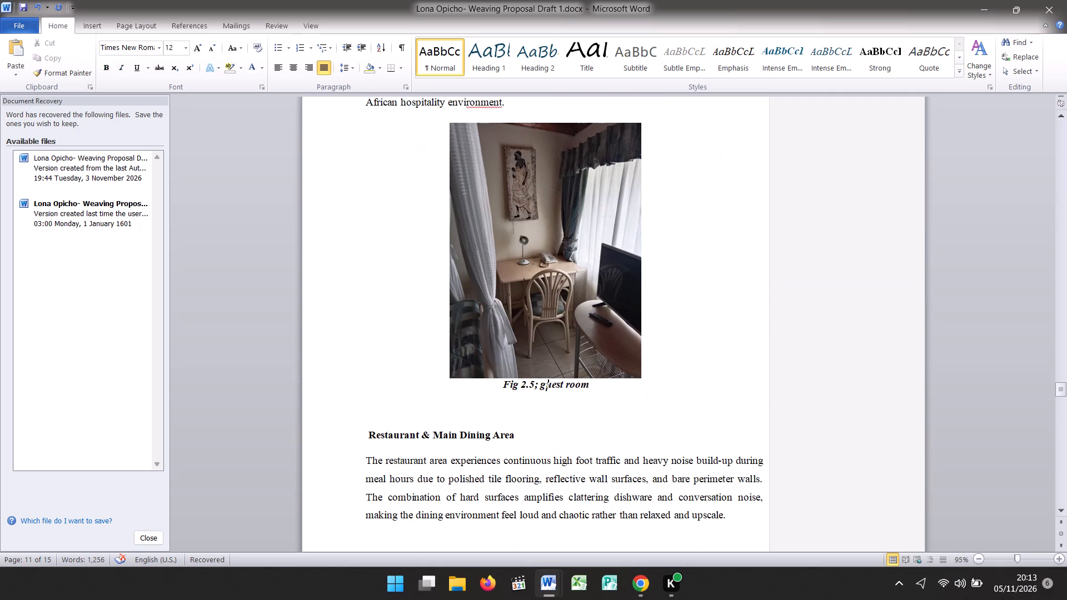
pyautogui.press('Down')
pyautogui.press('Down')
pyautogui.press('Down')
pyautogui.press('Down')
pyautogui.press('Down')
pyautogui.press('Down')
pyautogui.press('Down')
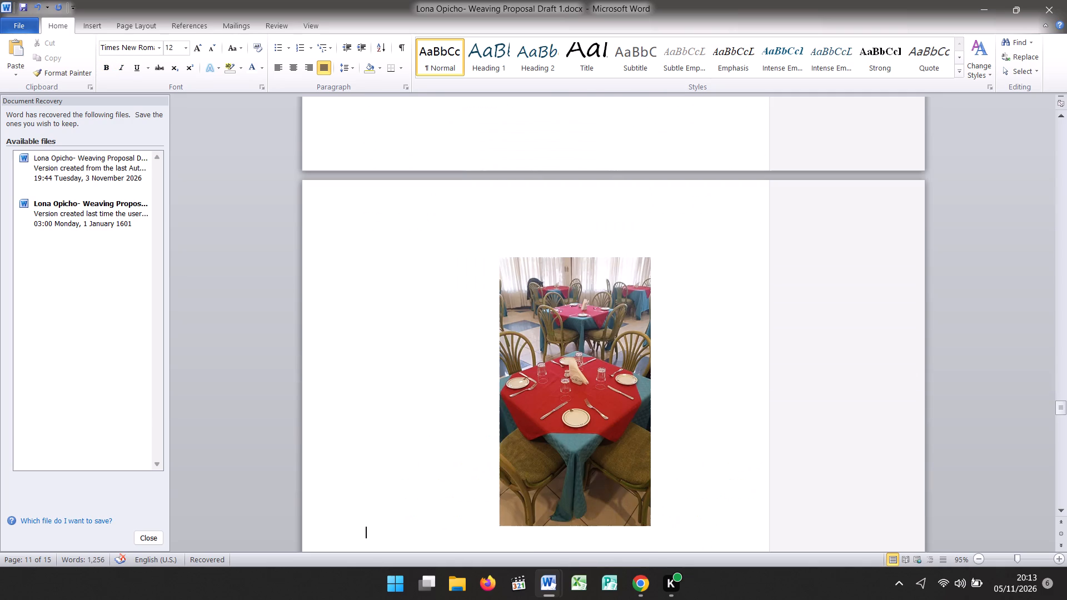
pyautogui.press('Down')
pyautogui.press('Down')
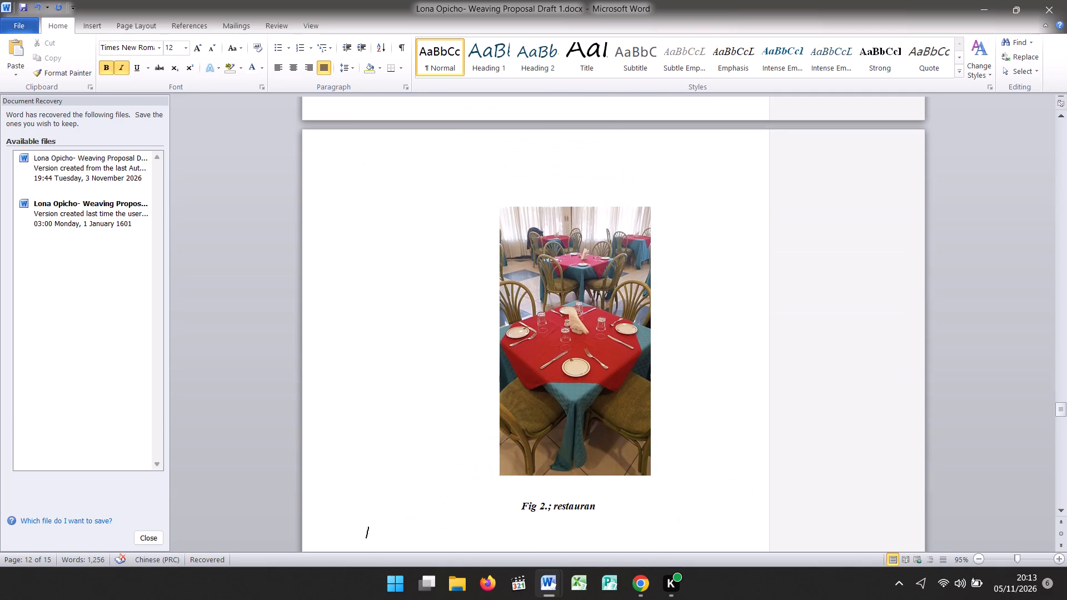
pyautogui.click(548, 507)
pyautogui.press('6')
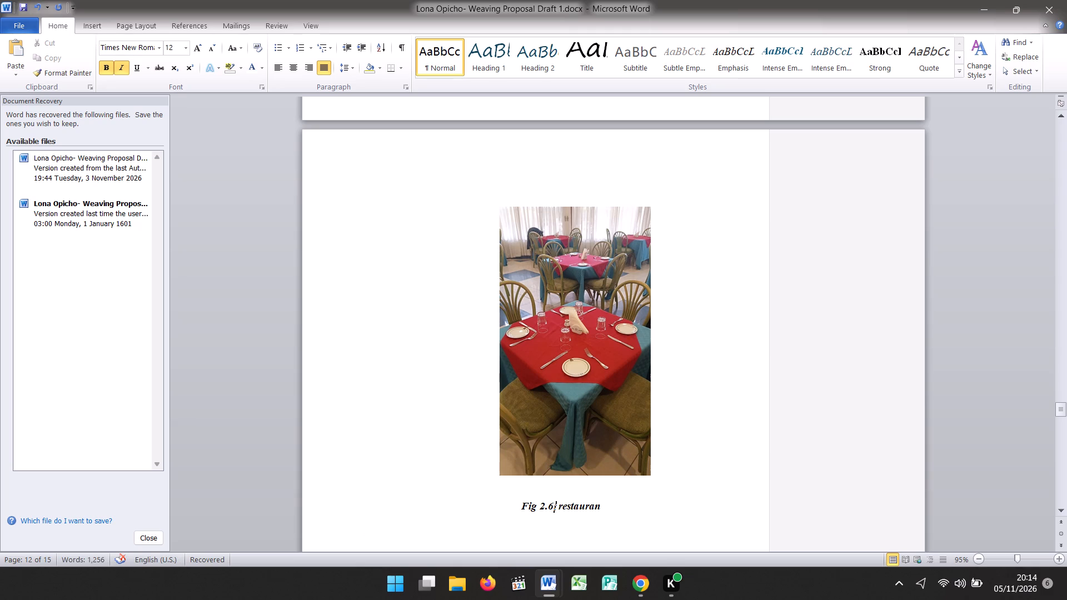
# Left-align the 3.0 SITUATION ANALYSIS heading and remove the stray "t" line above it.
pyautogui.press('Down')
pyautogui.press('Down')
pyautogui.press('Down')
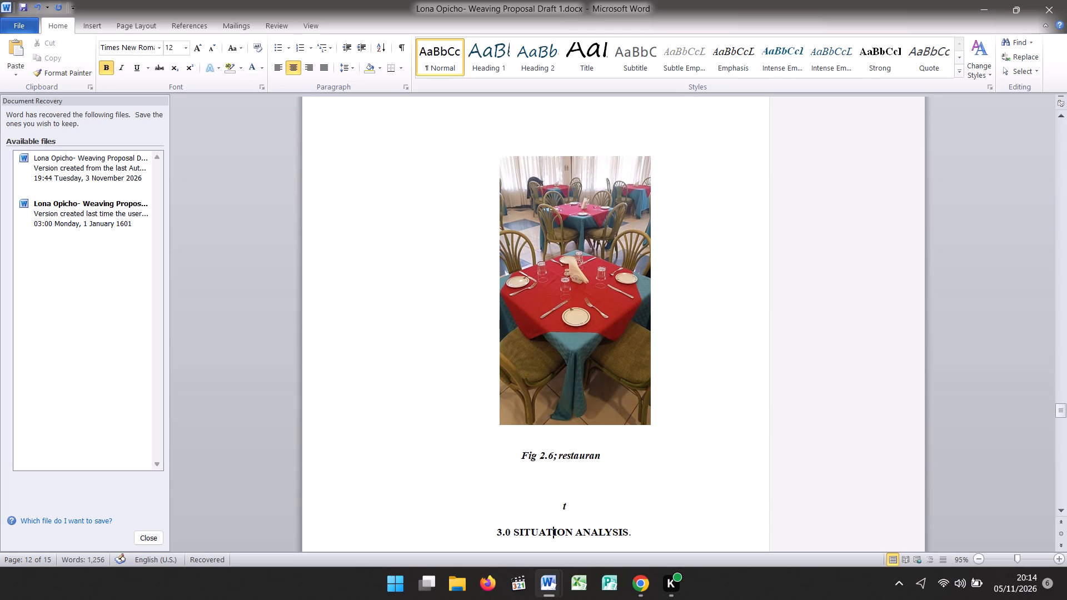
pyautogui.press('Down')
pyautogui.press('Down')
pyautogui.press('Down')
pyautogui.press('Down')
pyautogui.press('Down')
pyautogui.press('Down')
pyautogui.press('Down')
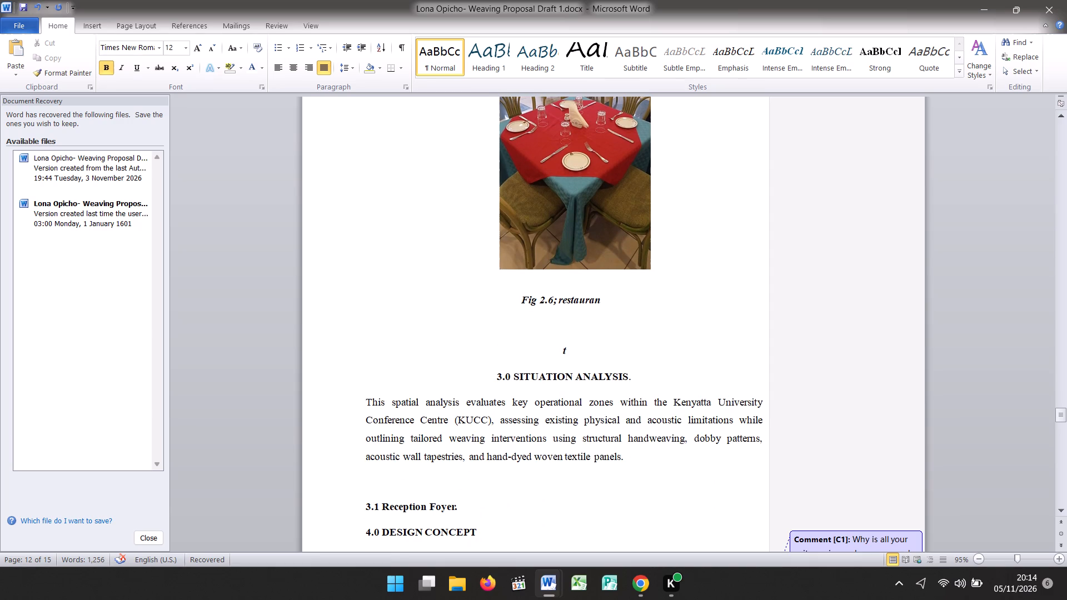
pyautogui.moveTo(642, 484); pyautogui.dragTo(553, 378)
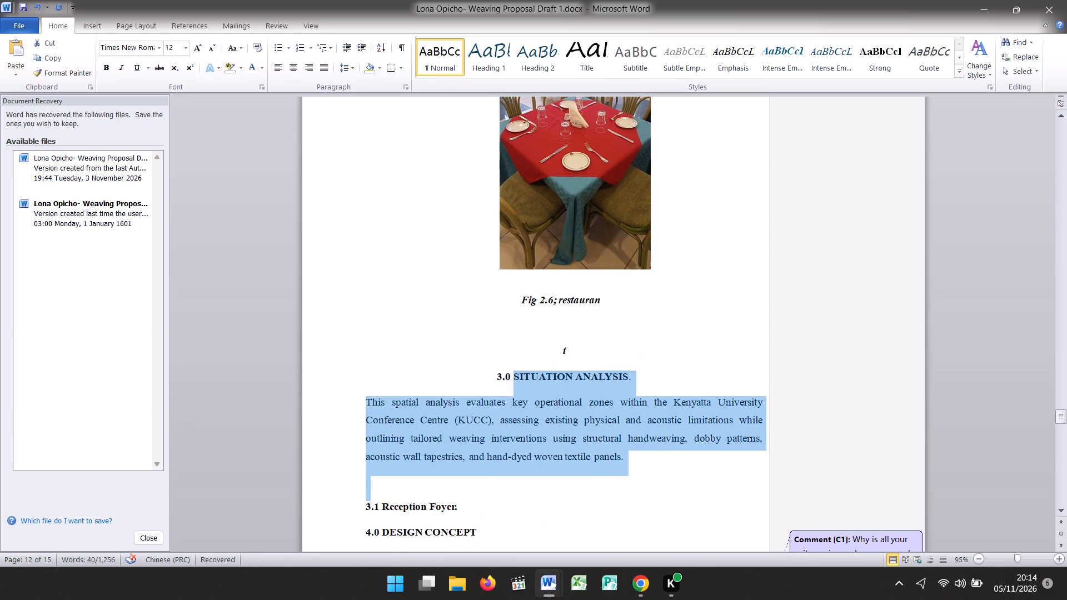
pyautogui.click(696, 508)
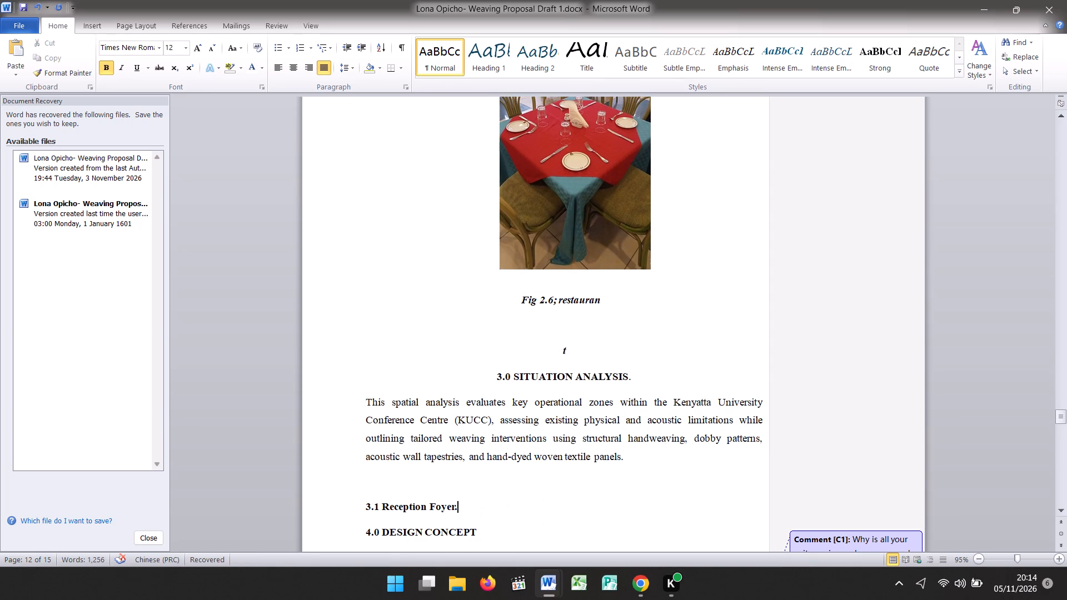
pyautogui.click(495, 376)
pyautogui.press('BackSpace')
pyautogui.press('BackSpace')
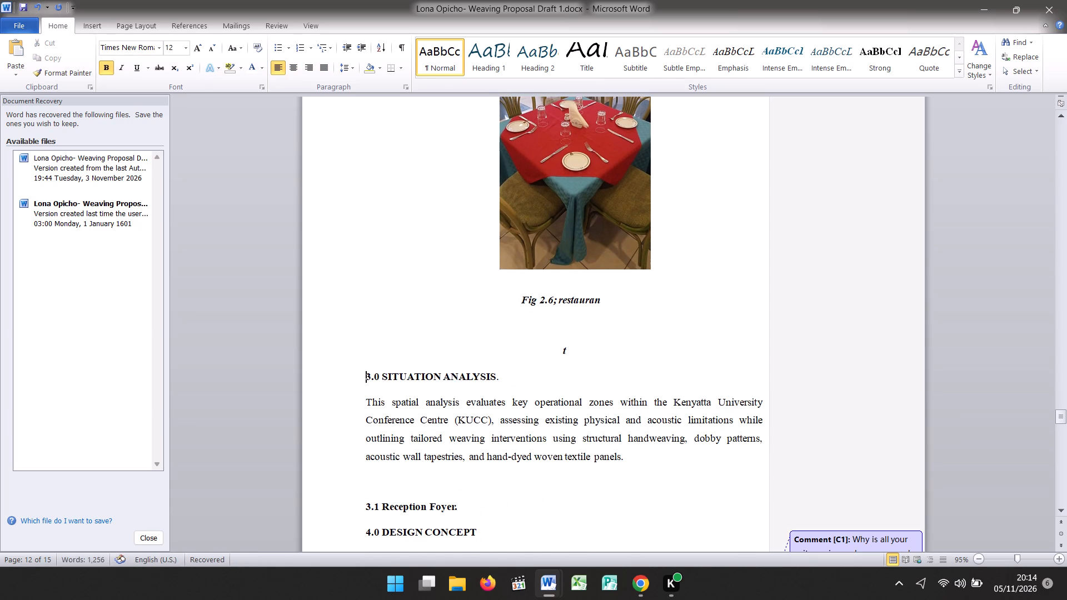
pyautogui.press('BackSpace')
pyautogui.press('BackSpace')
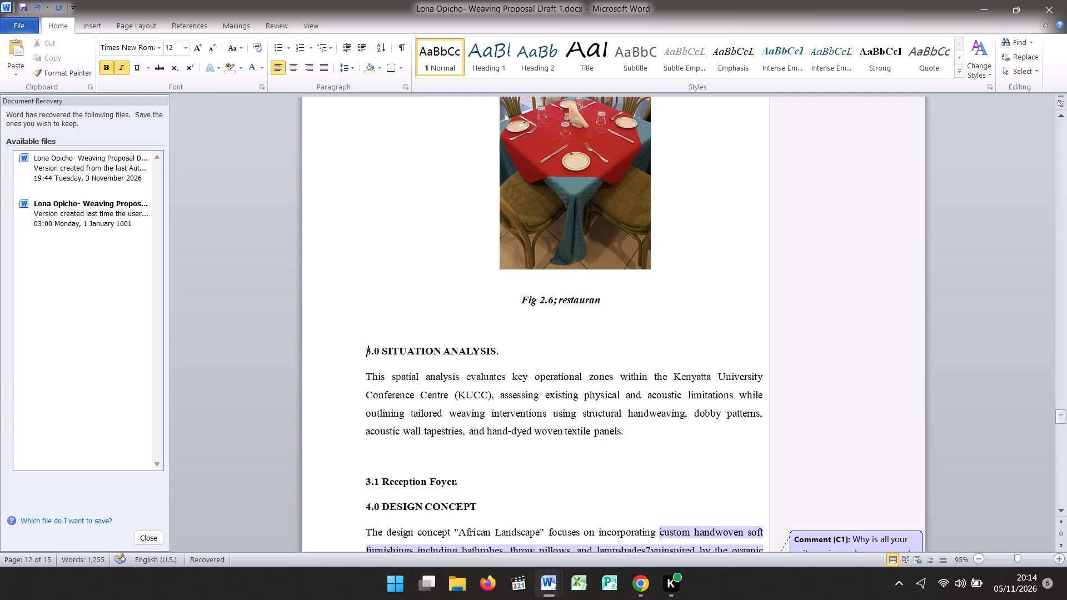
# Examine the Situation Analysis section from its heading down to the start of the Design Concept text.
pyautogui.click(533, 347)
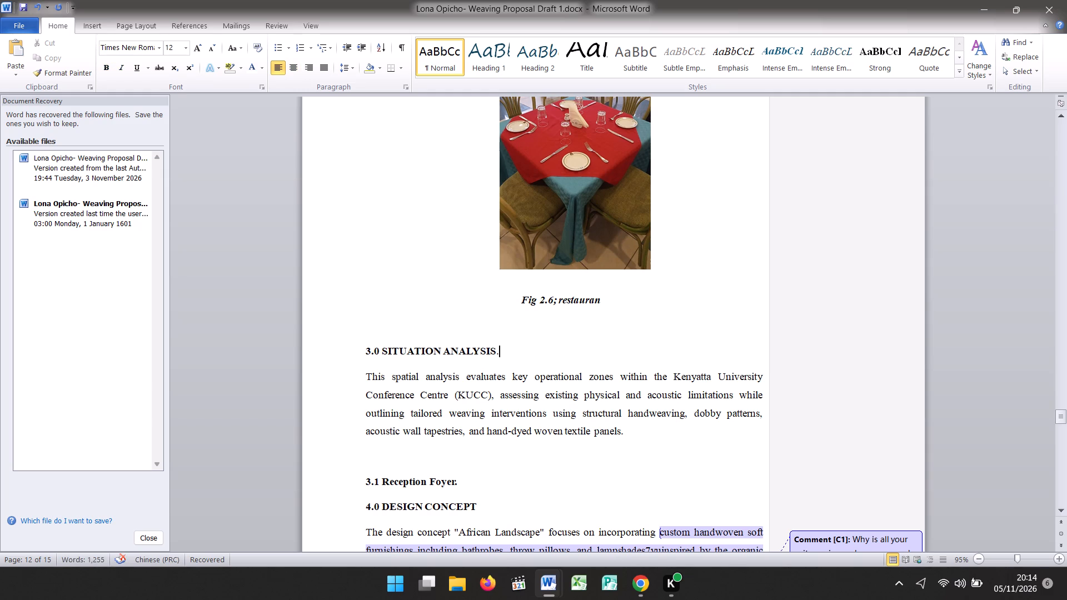
pyautogui.press('Left')
pyautogui.press('Left')
pyautogui.press('Left')
pyautogui.press('Left')
pyautogui.press('Left')
pyautogui.press('Left')
pyautogui.press('Left')
pyautogui.press('Left')
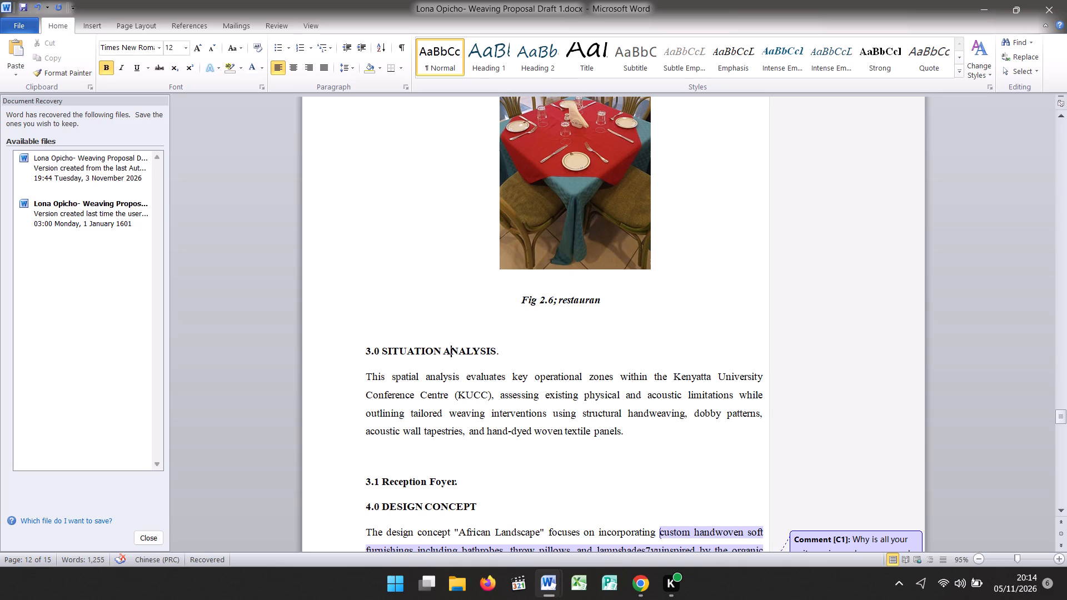
pyautogui.press('Down')
pyautogui.press('Down')
pyautogui.press('Down')
pyautogui.press('Down')
pyautogui.press('Down')
pyautogui.press('Down')
pyautogui.press('Down')
pyautogui.press('Down')
# Delete the "3.1 Reception Foyer." heading, including its full stop and leftover empty line, above the 4.0 DESIGN CONCEPT heading.
pyautogui.press('Down')
pyautogui.press('Down')
pyautogui.press('Down')
pyautogui.press('Down')
pyautogui.press('Down')
pyautogui.press('Down')
pyautogui.press('Down')
pyautogui.press('Down')
pyautogui.press('Down')
pyautogui.press('Down')
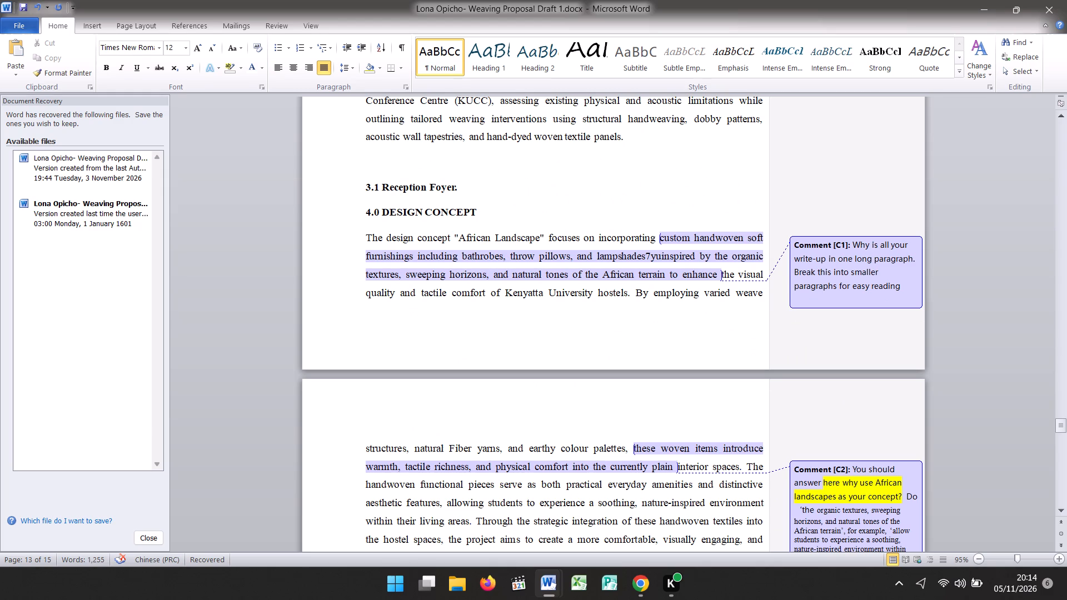
pyautogui.moveTo(364, 187); pyautogui.dragTo(445, 186)
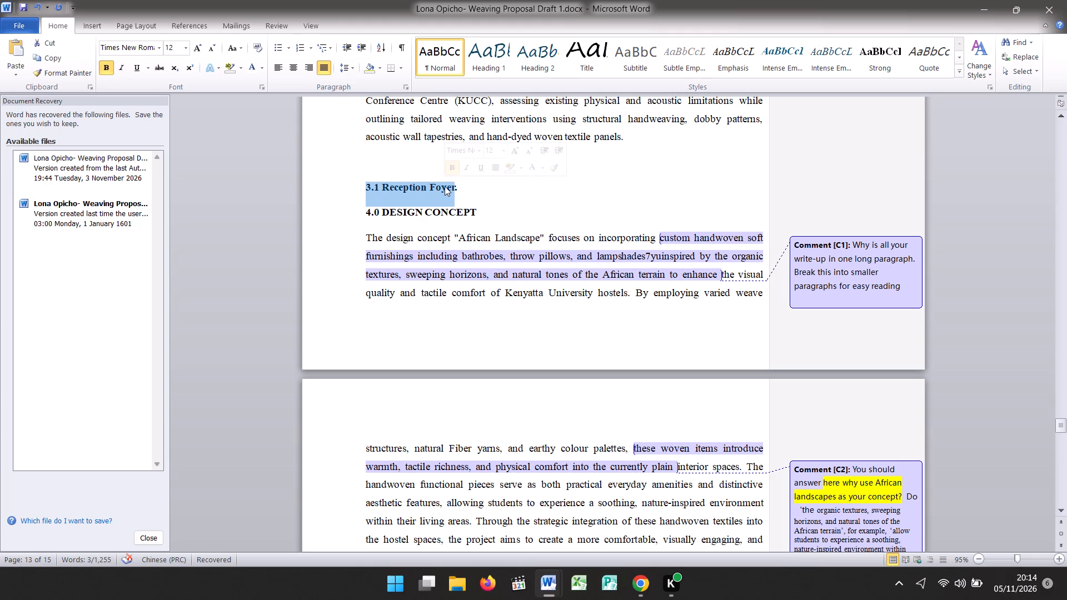
pyautogui.press('BackSpace')
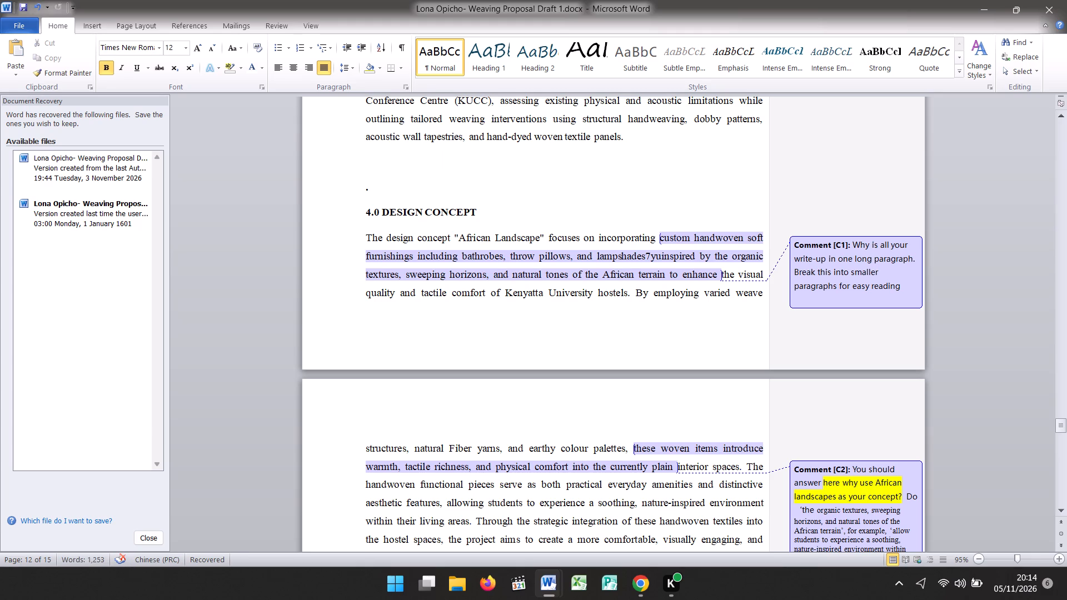
pyautogui.click(446, 186)
pyautogui.press('BackSpace')
pyautogui.press('BackSpace')
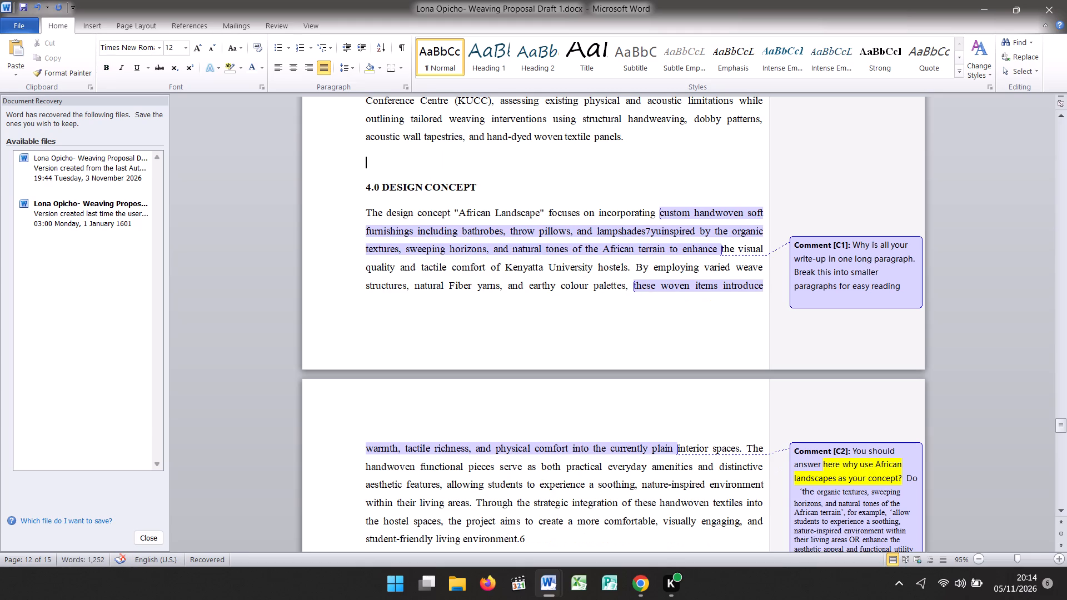
pyautogui.press('BackSpace')
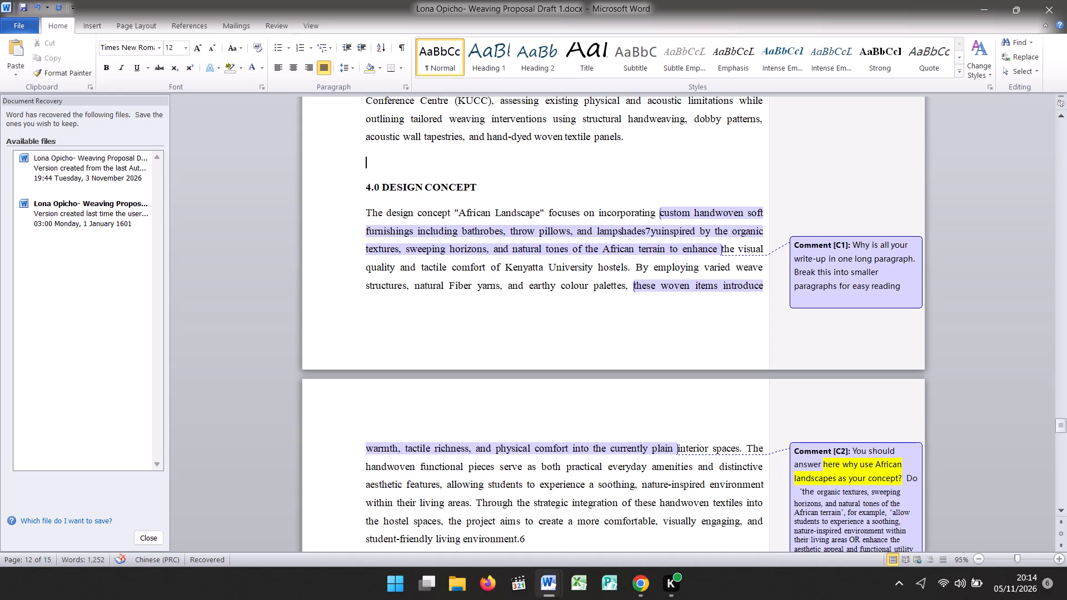
# Look back from the Situation Analysis through the restaurant section up to the guest room photo and its caption.
pyautogui.press('Up')
pyautogui.press('Up')
pyautogui.press('Up')
pyautogui.press('Up')
pyautogui.press('Up')
pyautogui.press('Up')
pyautogui.press('Up')
pyautogui.press('Up')
pyautogui.press('Up')
pyautogui.press('Up')
pyautogui.press('Up')
pyautogui.press('Up')
pyautogui.press('Up')
pyautogui.press('Up')
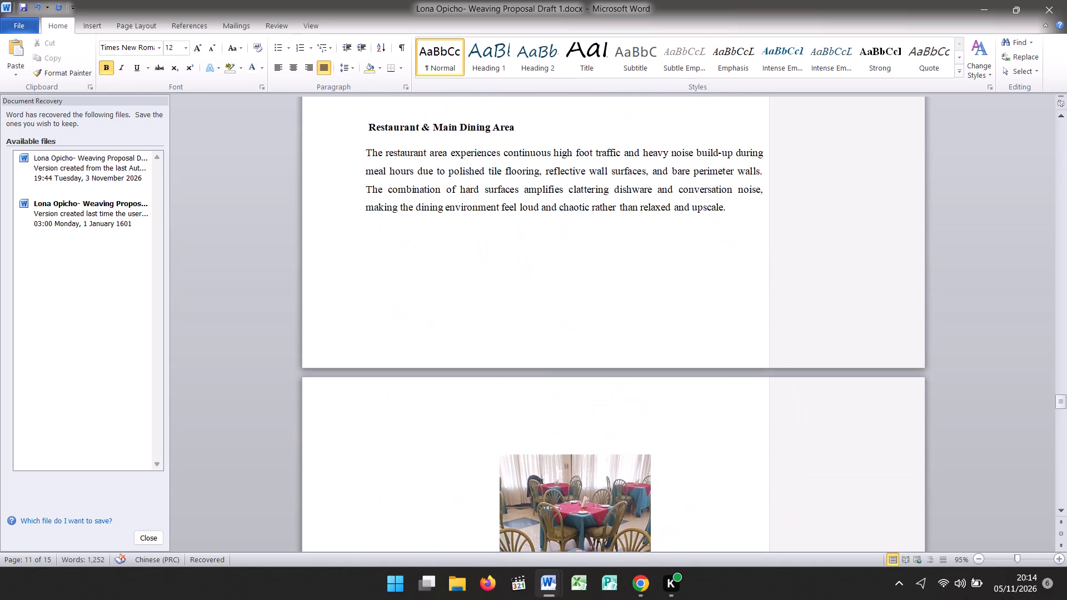
pyautogui.press('Up')
pyautogui.press('Up')
pyautogui.press('Down')
pyautogui.press('Down')
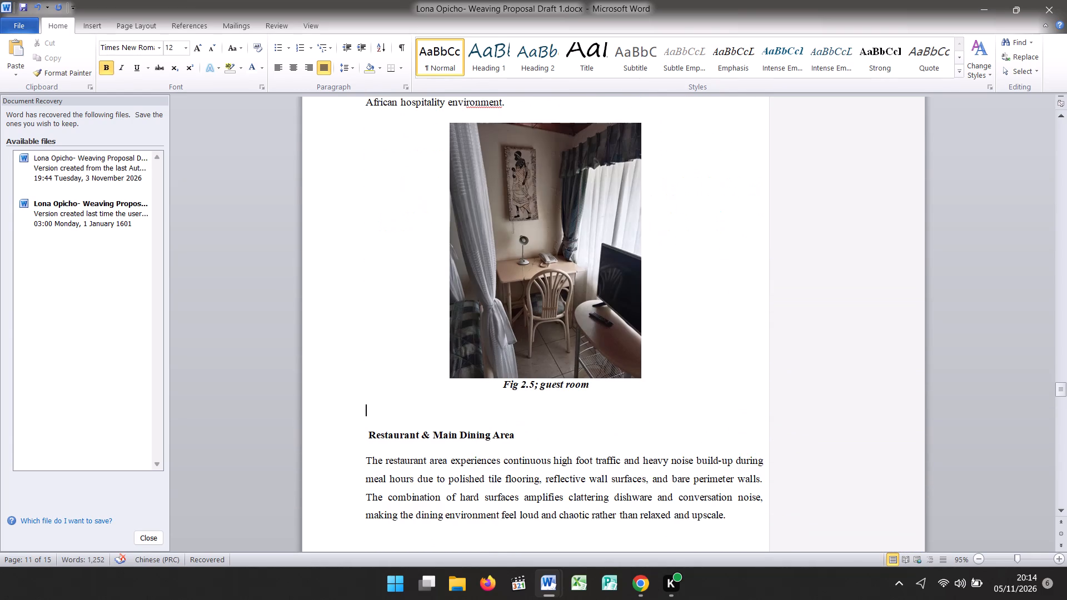
# Examine the pages from the Restaurant & Main Dining Area text through the Situation Analysis and into the commented Design Concept paragraph.
pyautogui.press('Down')
pyautogui.press('Down')
pyautogui.press('Down')
pyautogui.press('Down')
pyautogui.press('Down')
pyautogui.press('Down')
pyautogui.press('Down')
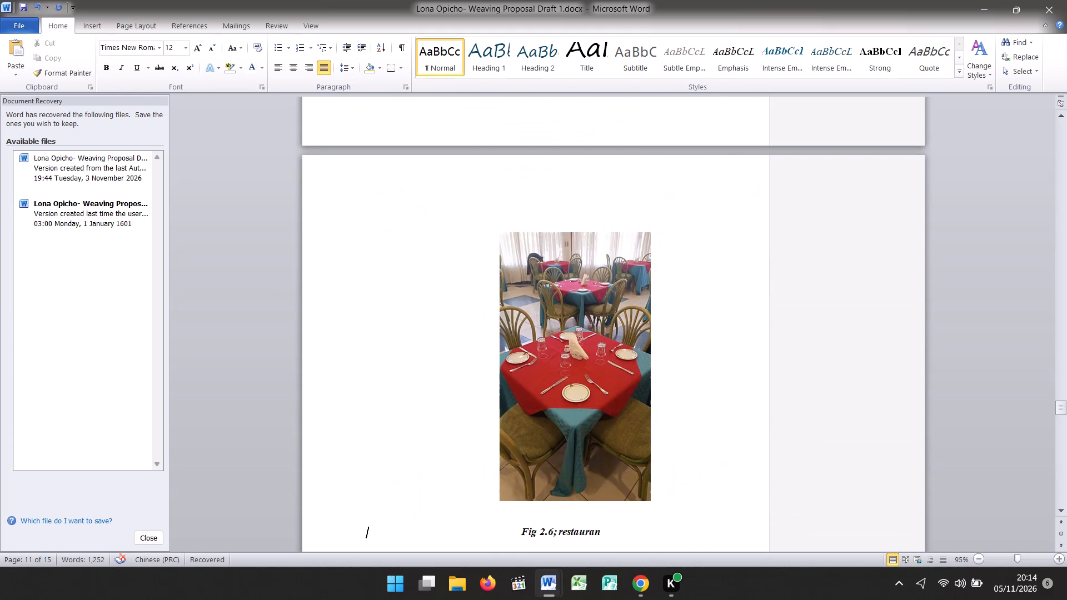
pyautogui.press('Down')
pyautogui.press('Down')
pyautogui.press('Down')
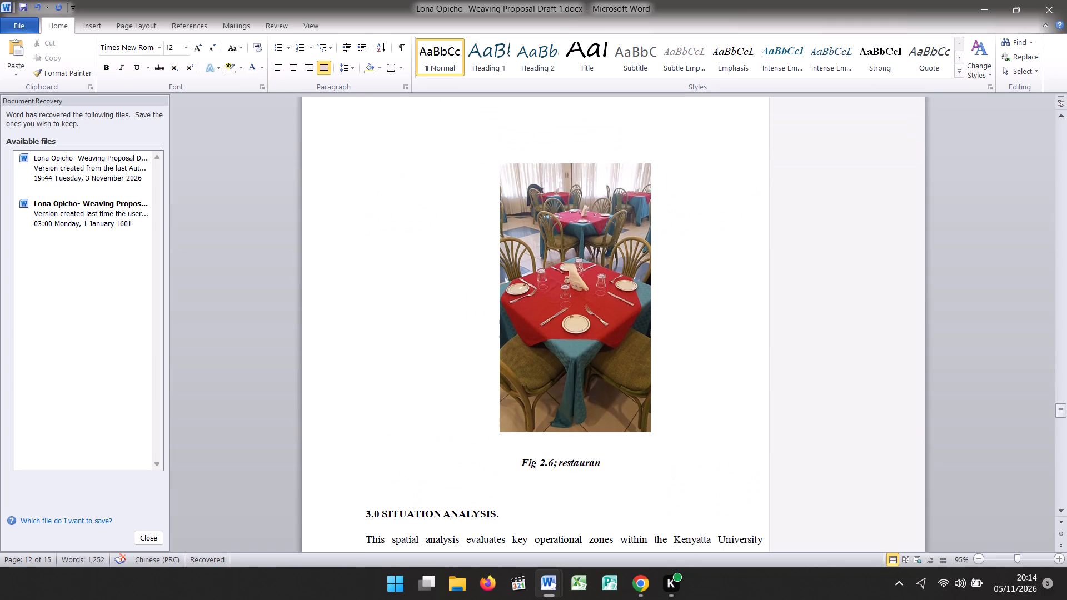
pyautogui.press('Down')
pyautogui.press('Down')
pyautogui.press('Down')
pyautogui.press('Down')
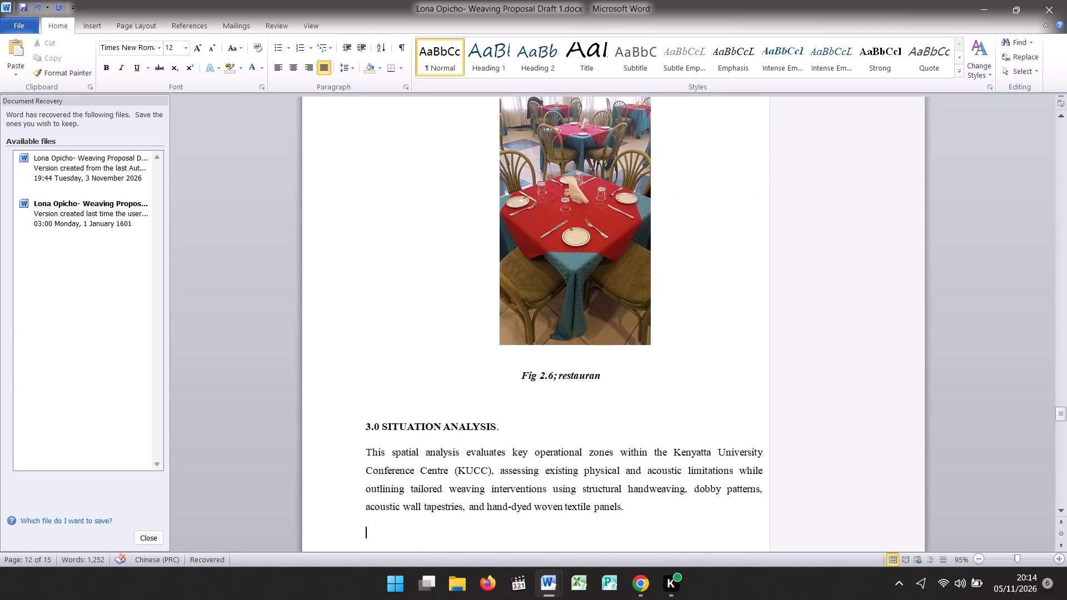
pyautogui.press('Down')
pyautogui.press('Down')
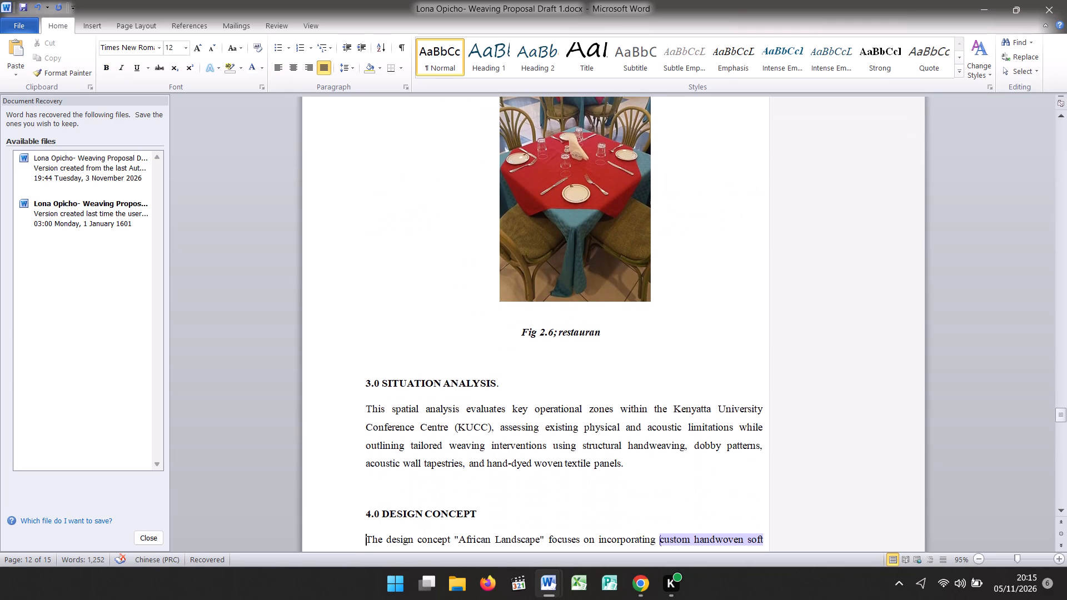
pyautogui.press('Down')
pyautogui.press('Down')
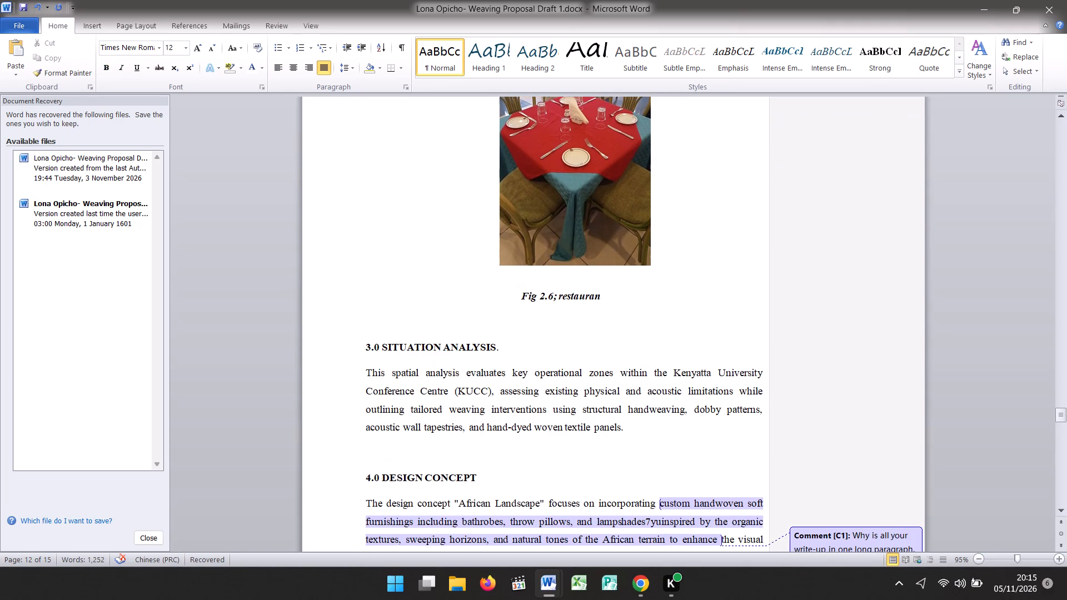
pyautogui.press('Down')
pyautogui.press('Down')
pyautogui.press('Down')
pyautogui.press('Down')
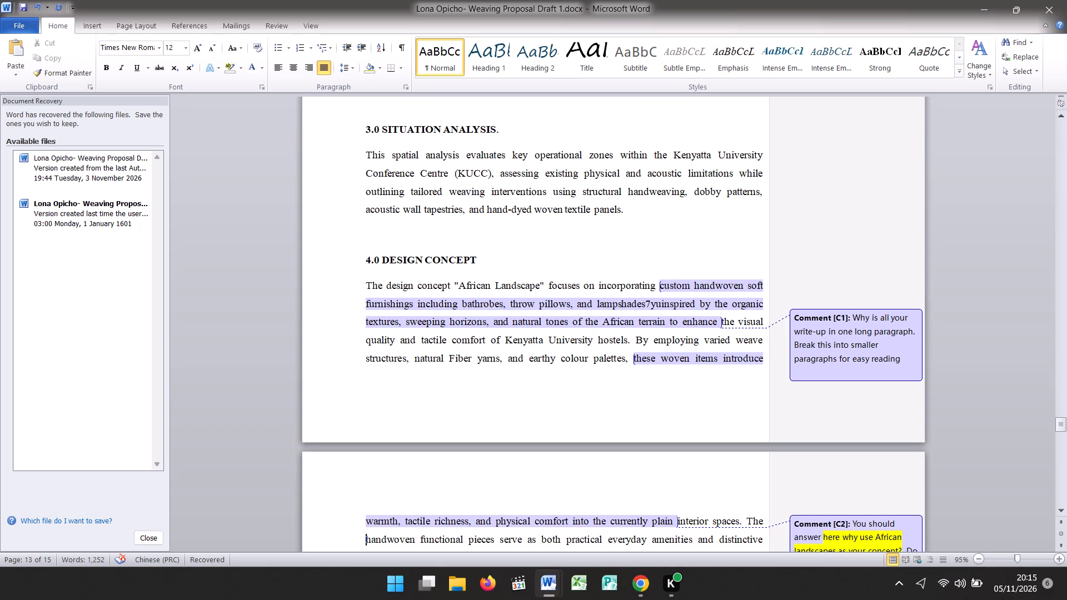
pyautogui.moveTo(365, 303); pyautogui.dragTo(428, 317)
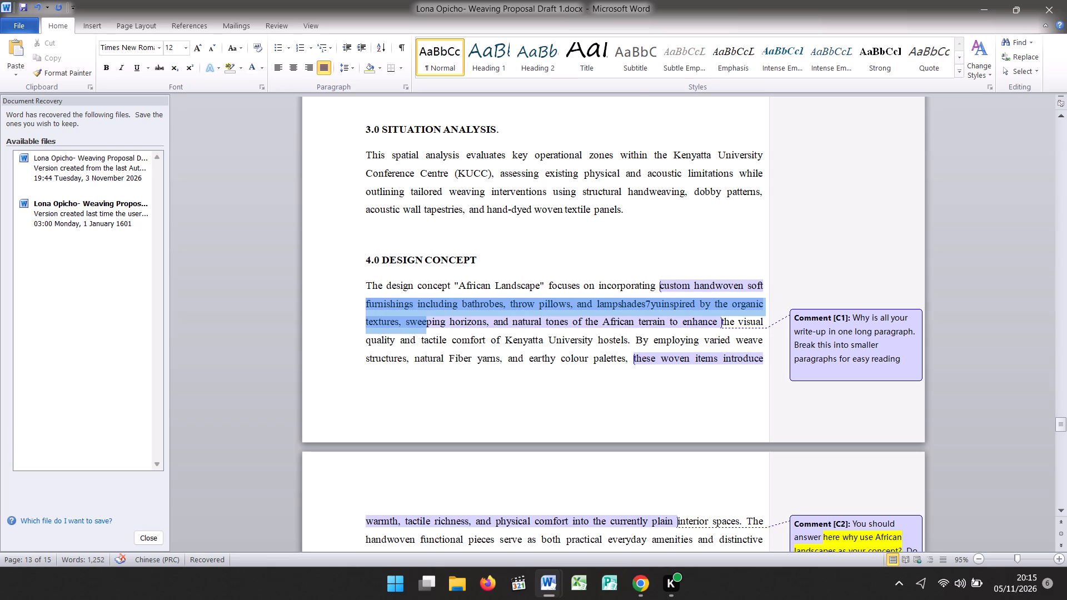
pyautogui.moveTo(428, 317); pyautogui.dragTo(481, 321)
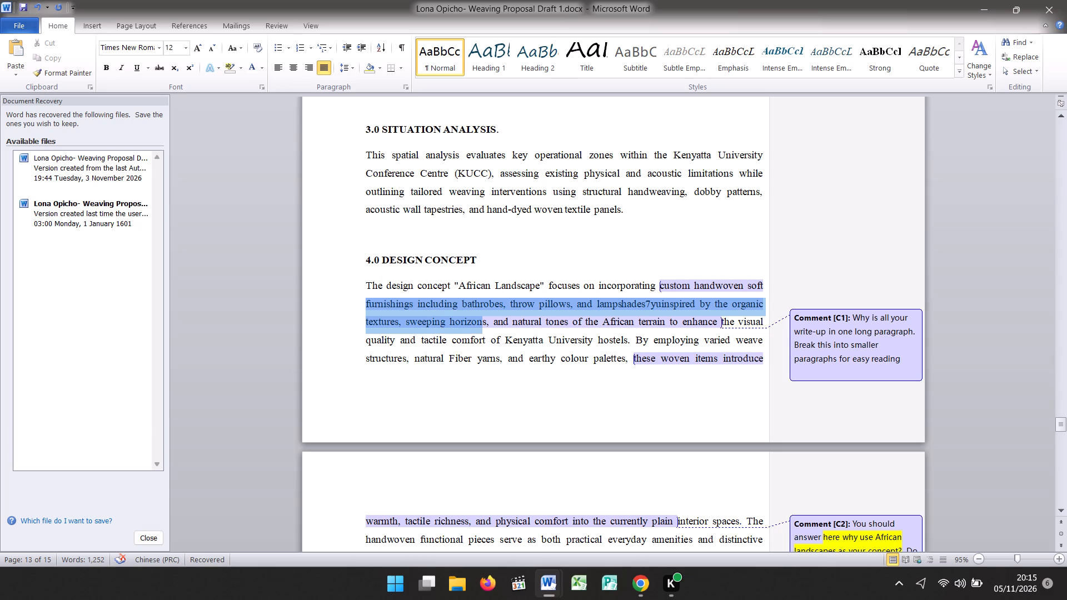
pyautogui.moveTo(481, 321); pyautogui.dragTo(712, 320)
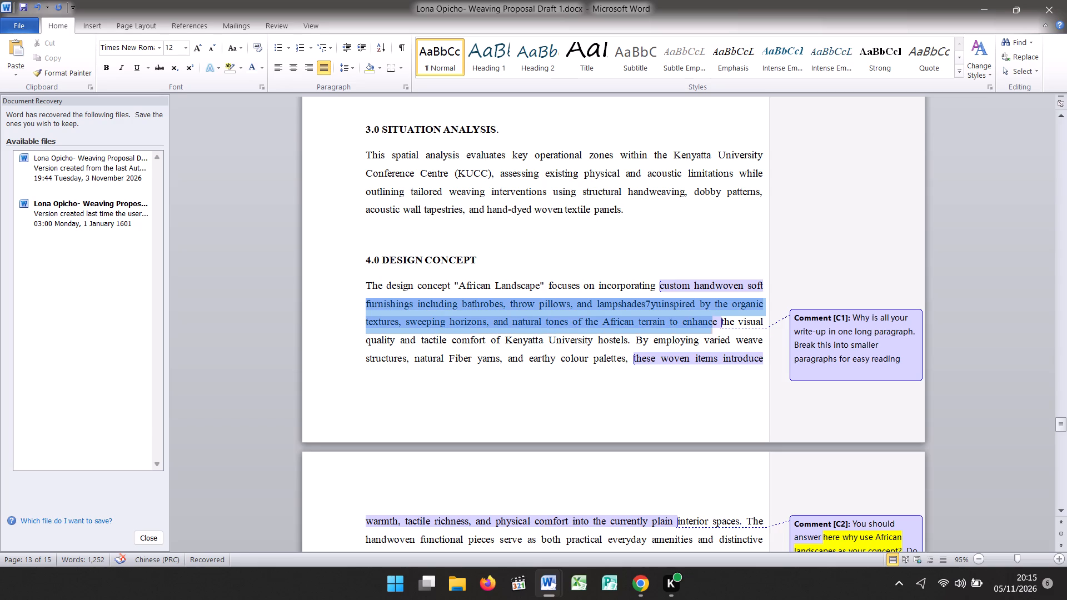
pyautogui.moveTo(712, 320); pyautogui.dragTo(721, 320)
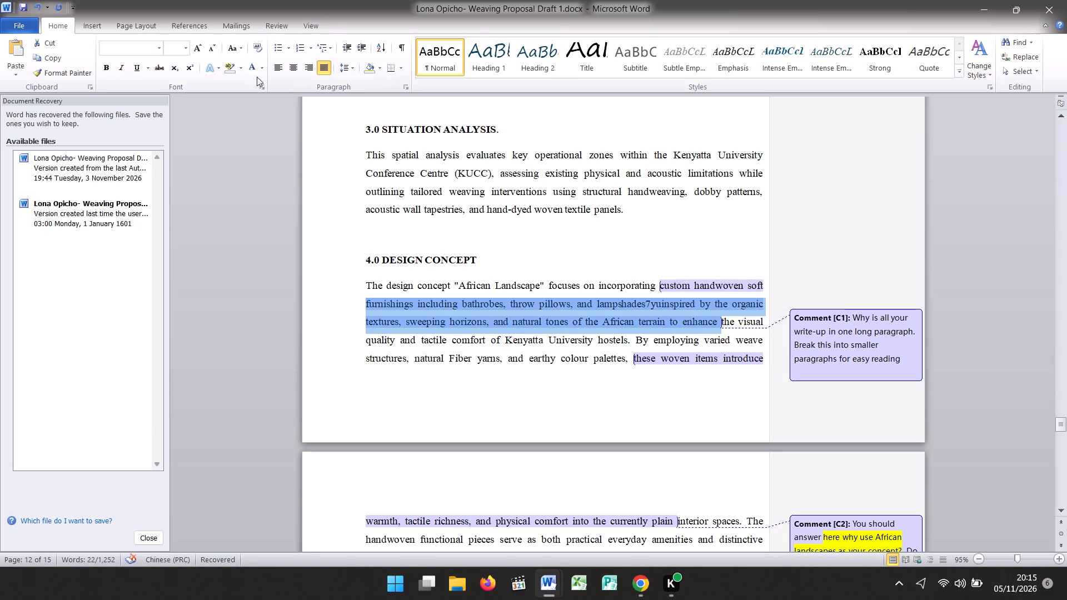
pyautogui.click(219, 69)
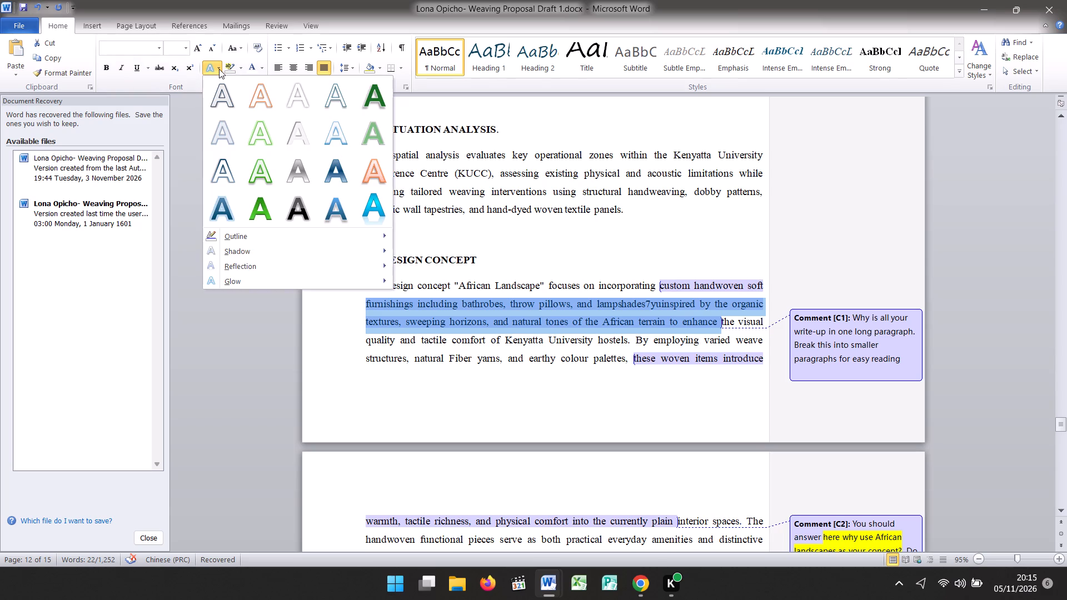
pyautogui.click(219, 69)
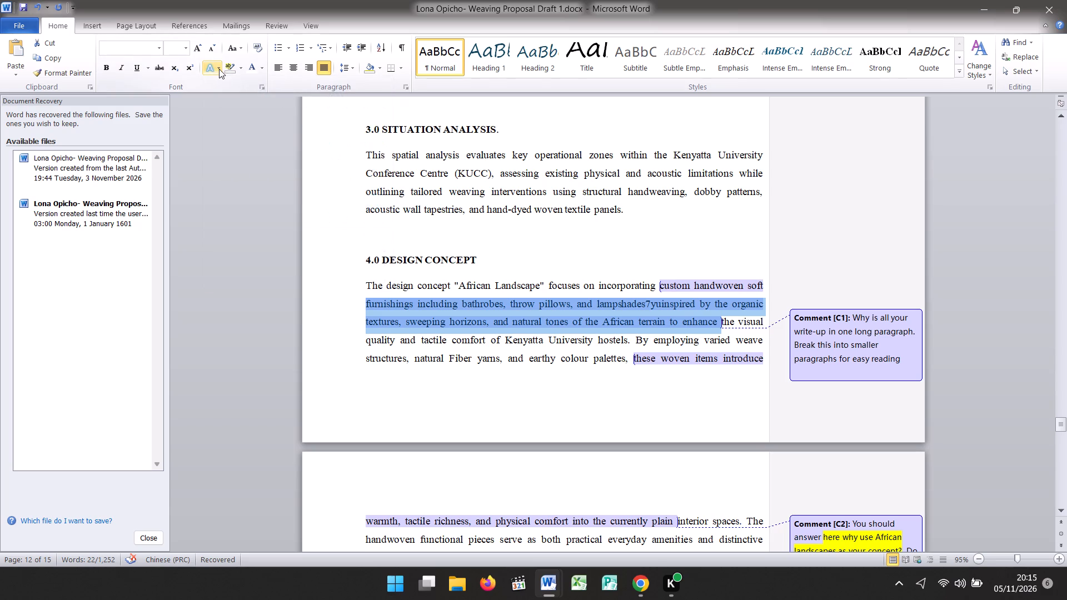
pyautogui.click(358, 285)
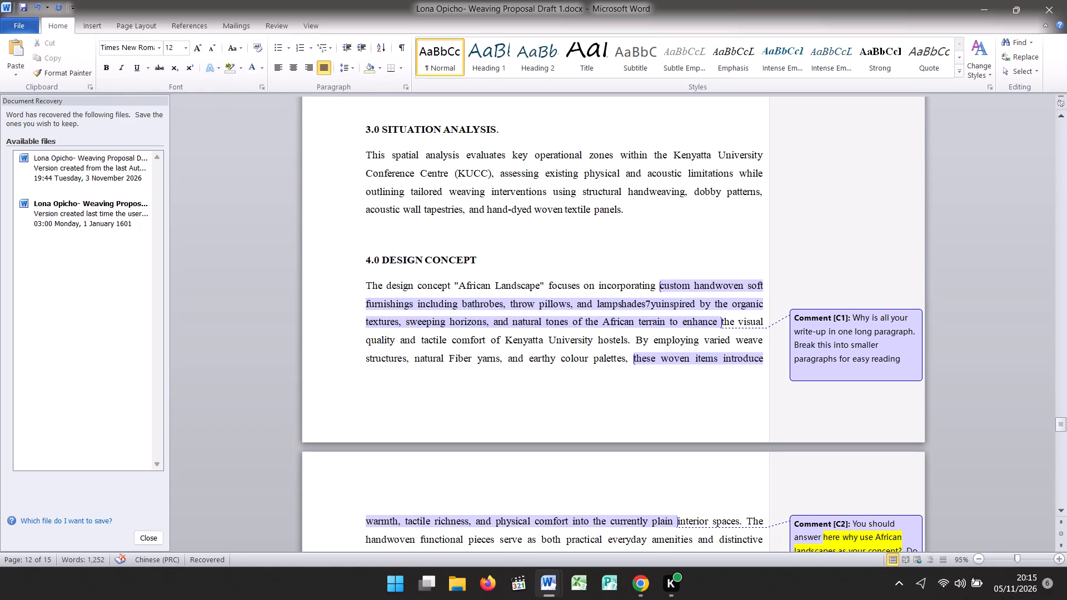
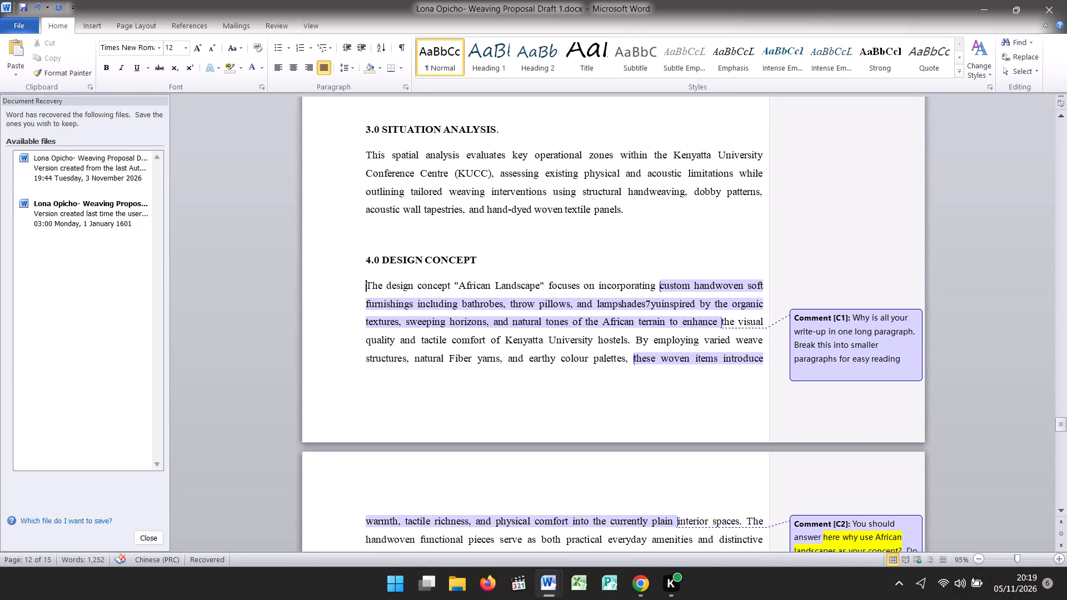
# Correct the garbled text before "inspired" in the first Design Concept sentence so it reads "lampshade inspired".
pyautogui.click(660, 304)
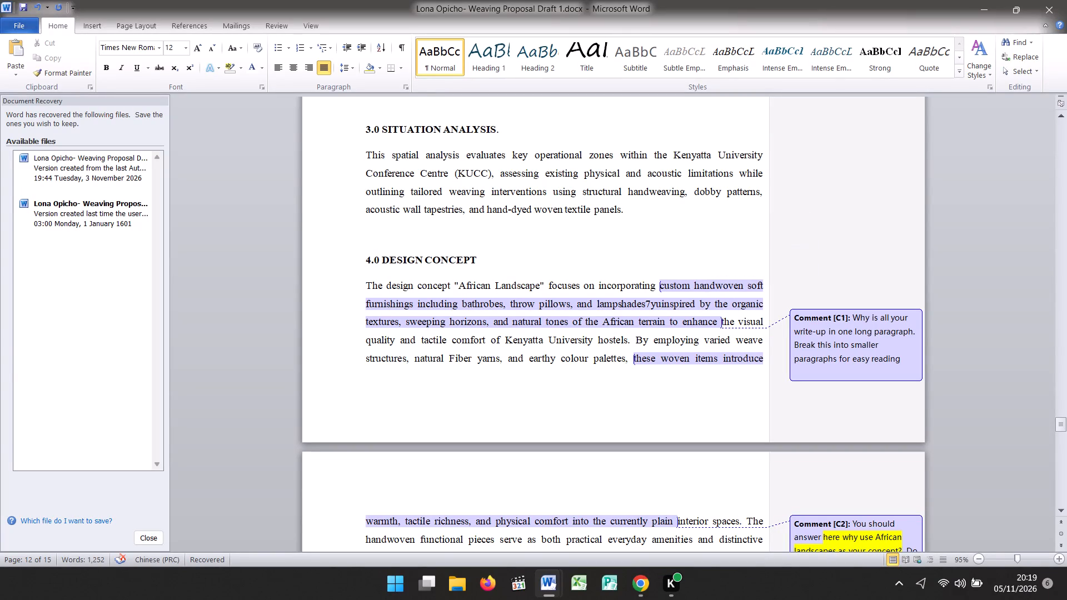
pyautogui.click(660, 304)
pyautogui.press('BackSpace')
pyautogui.press('BackSpace')
pyautogui.press('BackSpace')
pyautogui.press('BackSpace')
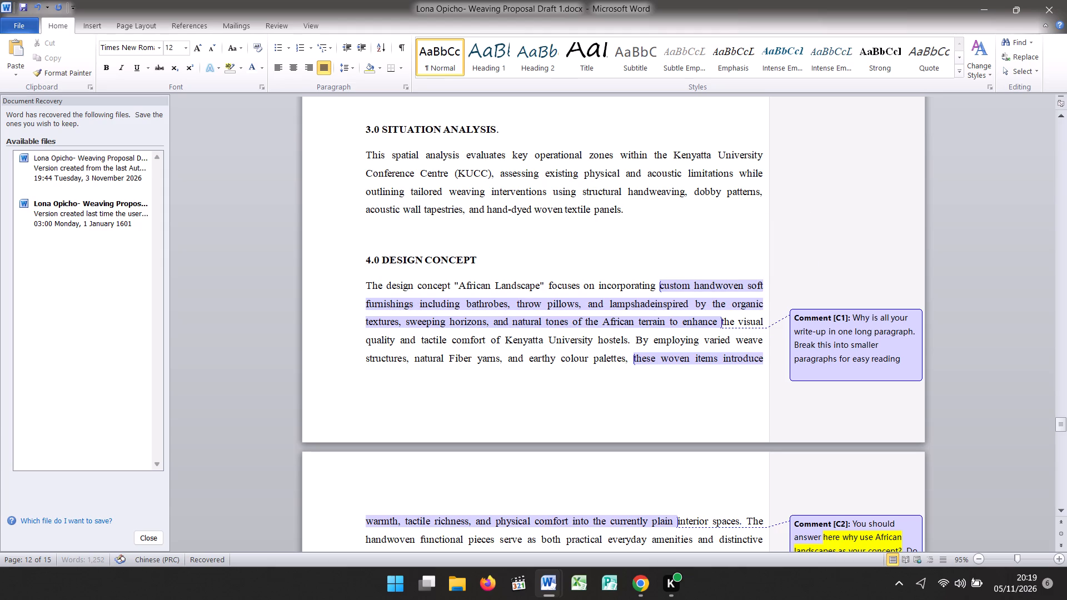
pyautogui.press('space')
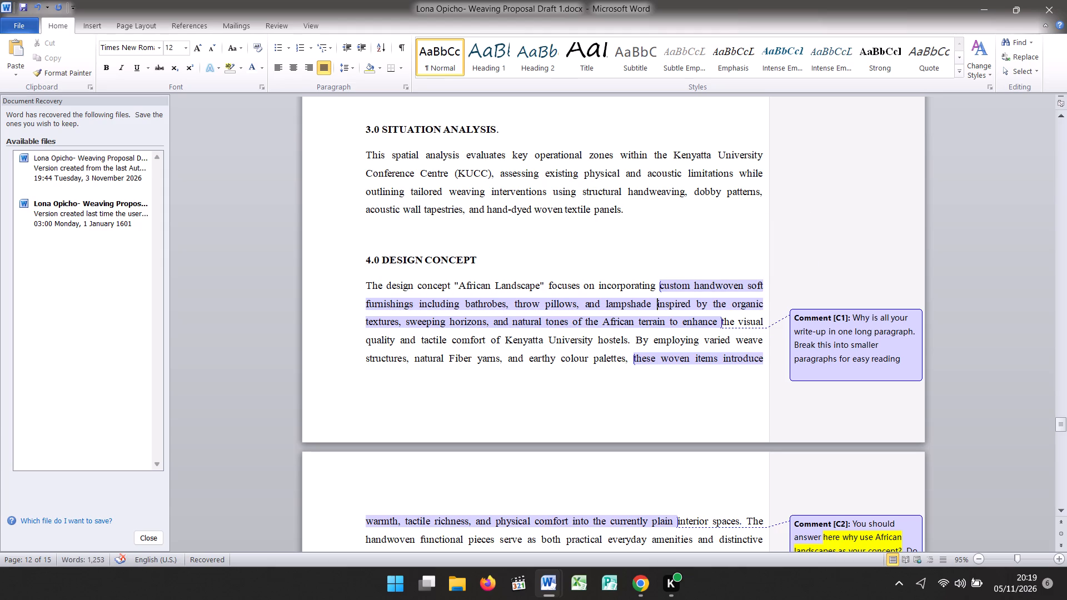
pyautogui.click(659, 304)
# Replace "hostels" after "Kenyatta University" in the Design Concept paragraph with "conference centre", ending the sentence with a full stop.
pyautogui.click(629, 341)
pyautogui.press('BackSpace')
pyautogui.press('BackSpace')
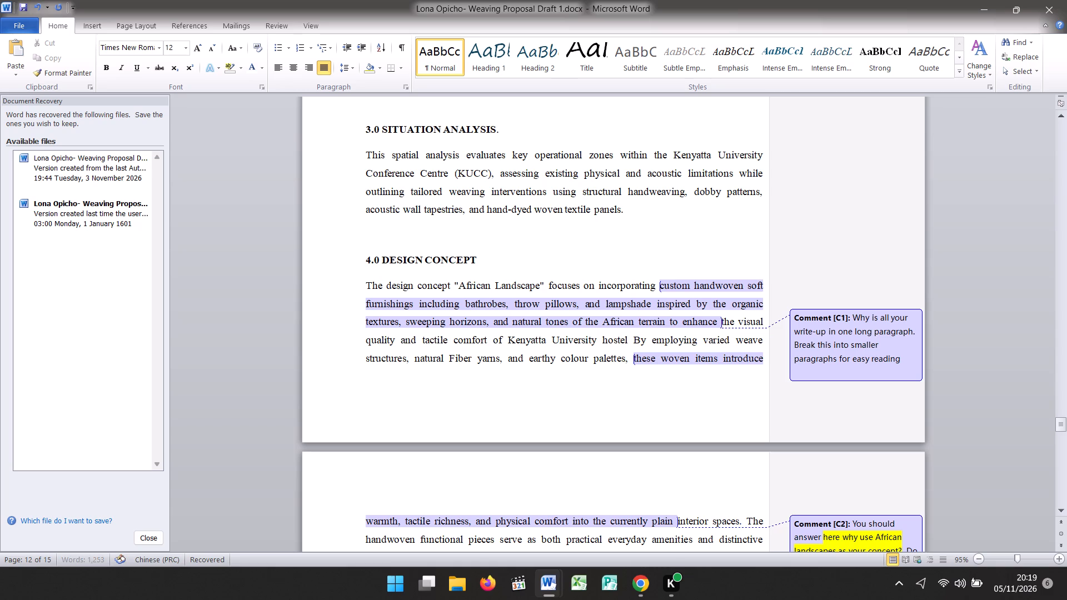
pyautogui.press('BackSpace')
pyautogui.press('BackSpace')
pyautogui.press('BackSpace')
pyautogui.press('BackSpace')
pyautogui.press('BackSpace')
pyautogui.press('BackSpace')
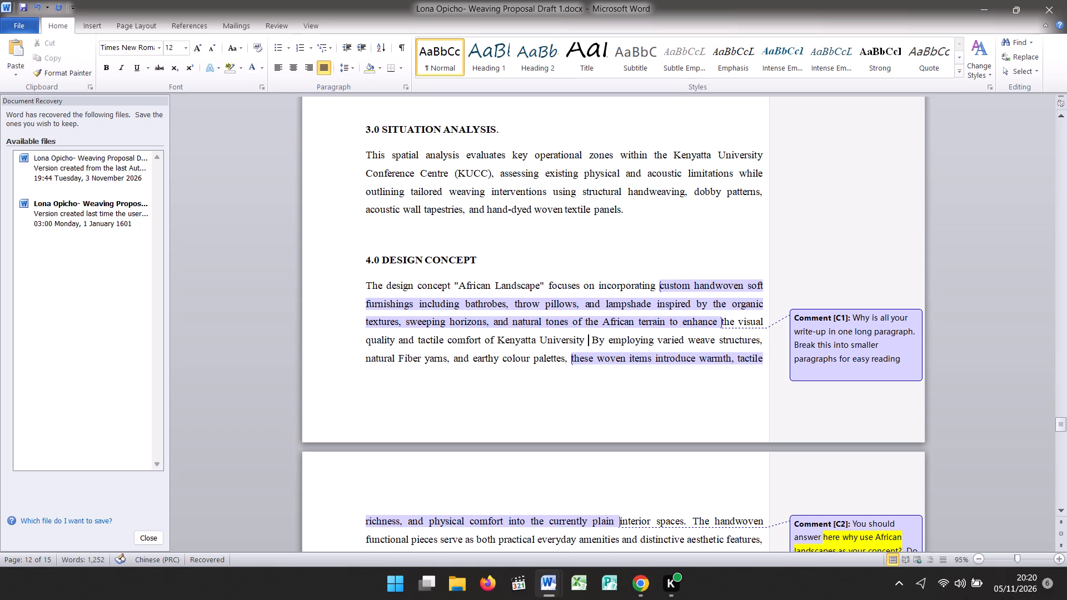
pyautogui.press('c')
pyautogui.press('i')
pyautogui.press('BackSpace')
pyautogui.write('onference')
pyautogui.press('space')
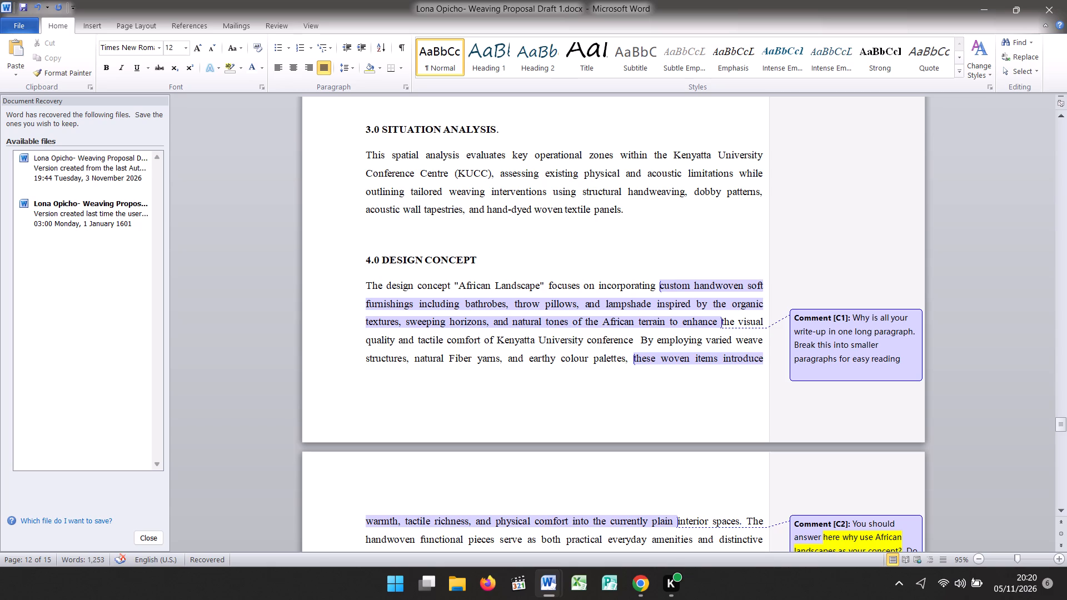
pyautogui.write('centre')
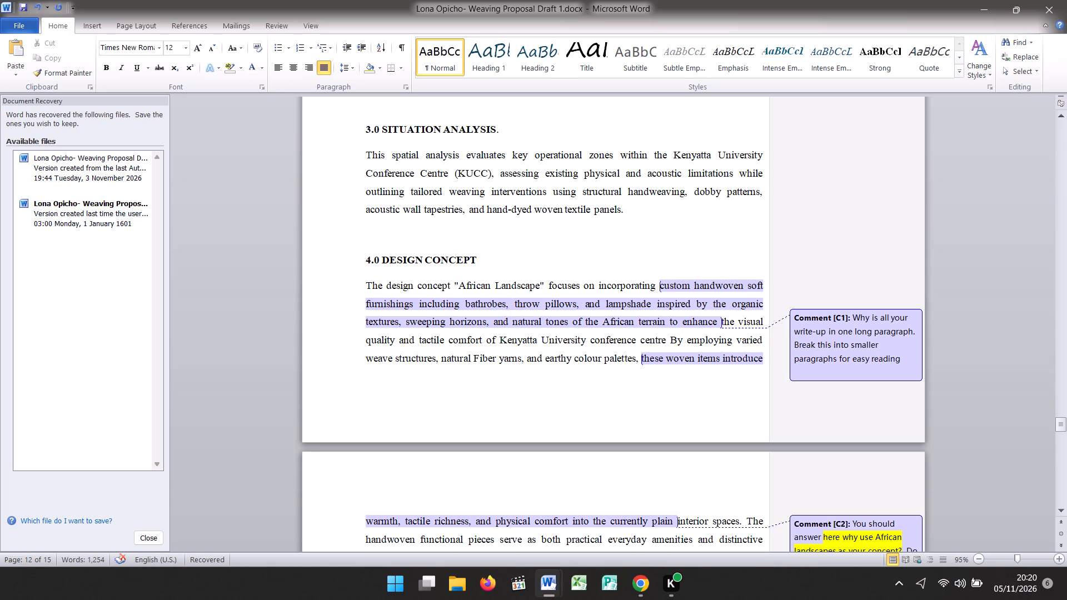
pyautogui.press('.')
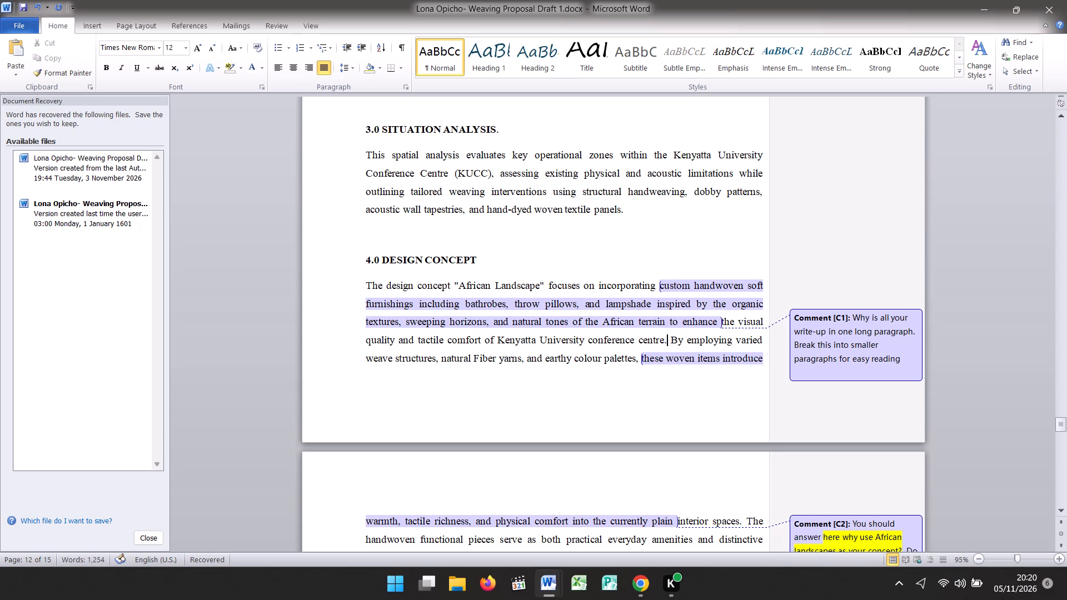
# Examine the rest of the Design Concept, its inspiration pictures, the Objectives of Study, and the Justification and Rationale with their comments.
pyautogui.press('Down')
pyautogui.press('Down')
pyautogui.press('Down')
pyautogui.press('Down')
pyautogui.press('Down')
pyautogui.press('Down')
pyautogui.press('Down')
pyautogui.press('Down')
pyautogui.press('Down')
pyautogui.press('Down')
pyautogui.press('Down')
pyautogui.press('Down')
pyautogui.press('Down')
pyautogui.press('Down')
pyautogui.press('Down')
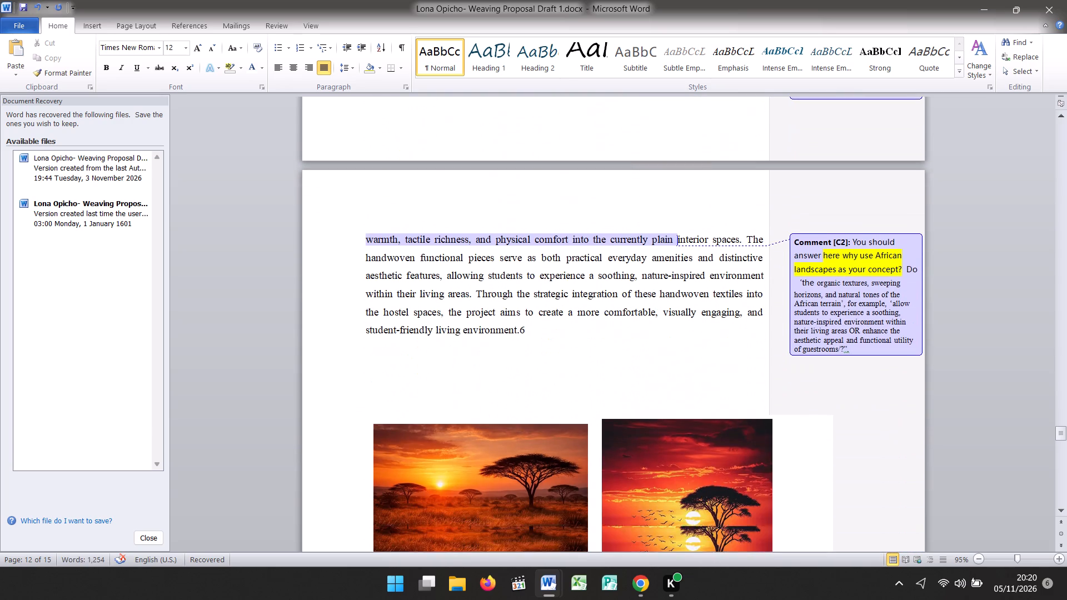
pyautogui.press('Down')
pyautogui.press('Down')
pyautogui.press('Down')
pyautogui.press('Down')
pyautogui.press('Down')
pyautogui.press('Down')
pyautogui.press('Down')
pyautogui.press('Down')
pyautogui.press('Down')
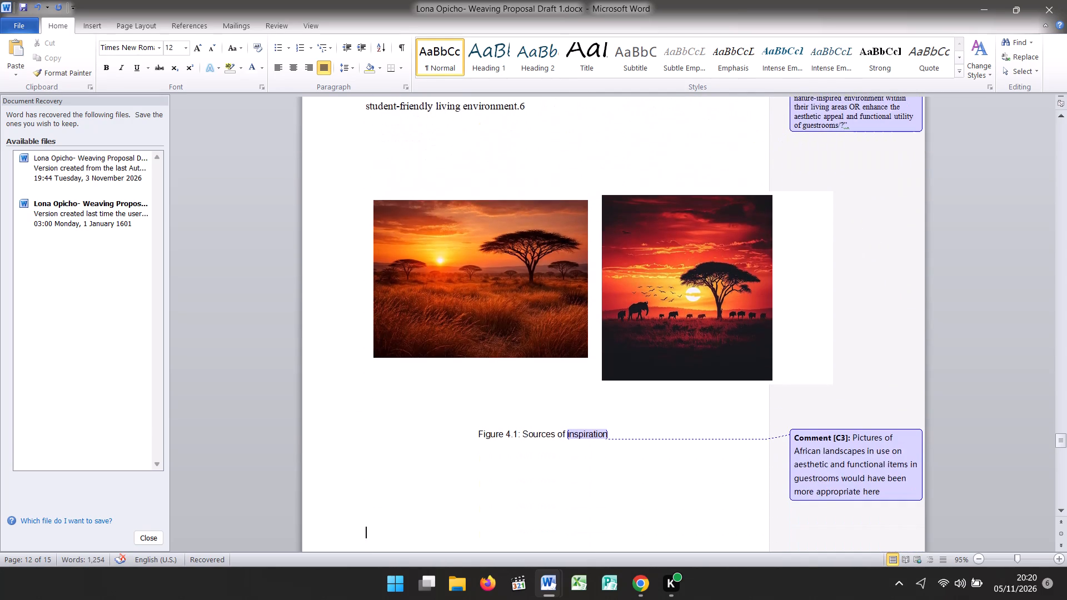
pyautogui.press('Down')
pyautogui.press('Down')
pyautogui.press('Down')
pyautogui.press('Down')
pyautogui.press('Down')
pyautogui.press('Down')
pyautogui.press('Down')
pyautogui.press('Down')
pyautogui.press('Down')
pyautogui.press('Down')
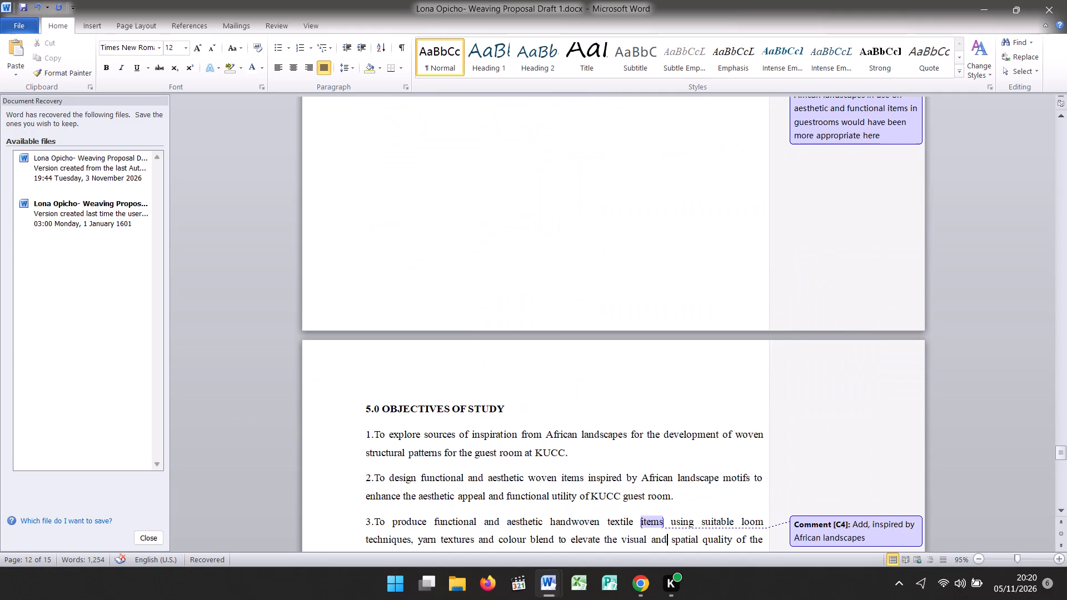
pyautogui.press('Down')
pyautogui.press('Down')
pyautogui.press('Down')
pyautogui.press('Down')
pyautogui.press('Down')
pyautogui.press('Down')
pyautogui.press('Down')
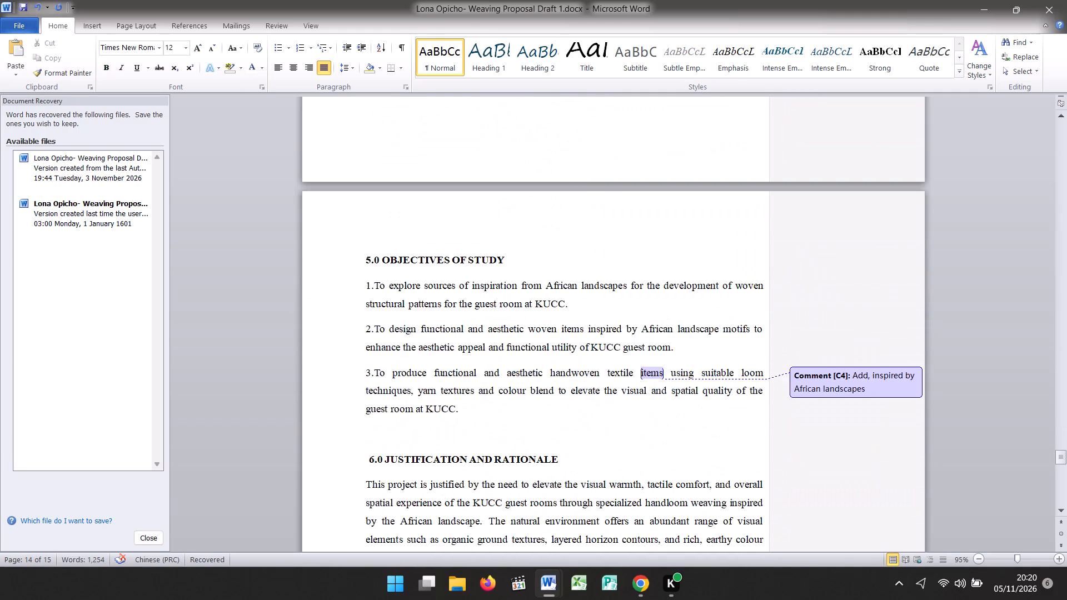
pyautogui.press('Down')
pyautogui.press('Down')
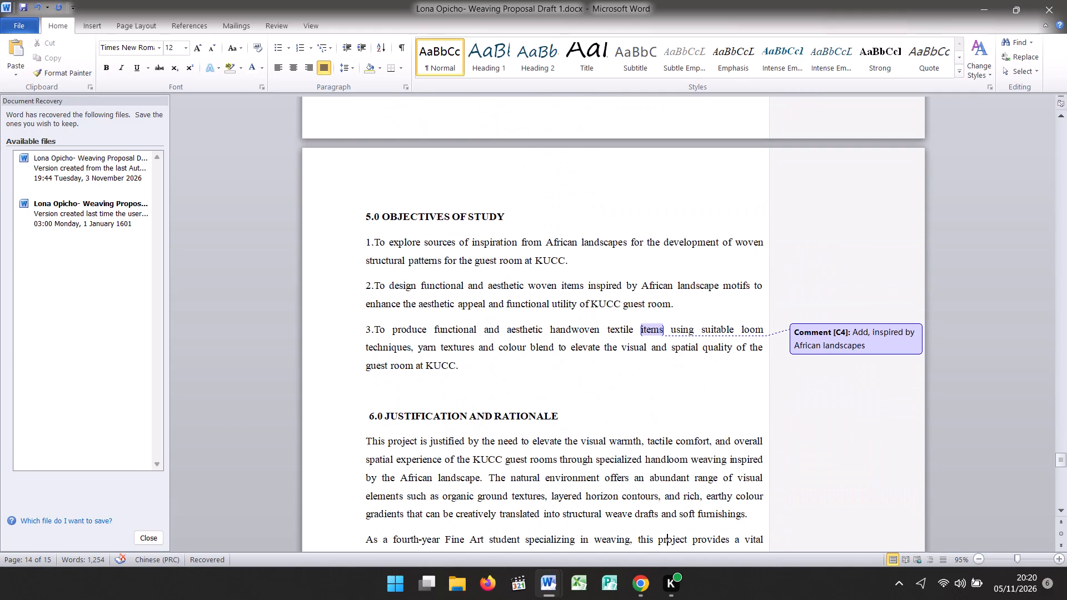
pyautogui.press('Down')
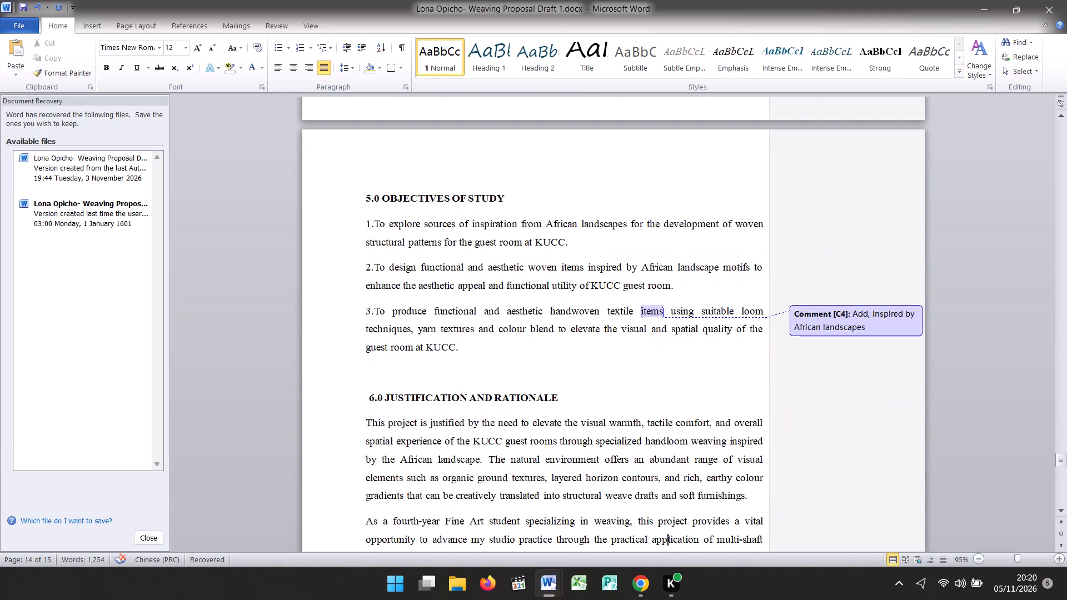
pyautogui.press('Down')
pyautogui.press('Down')
pyautogui.press('Down')
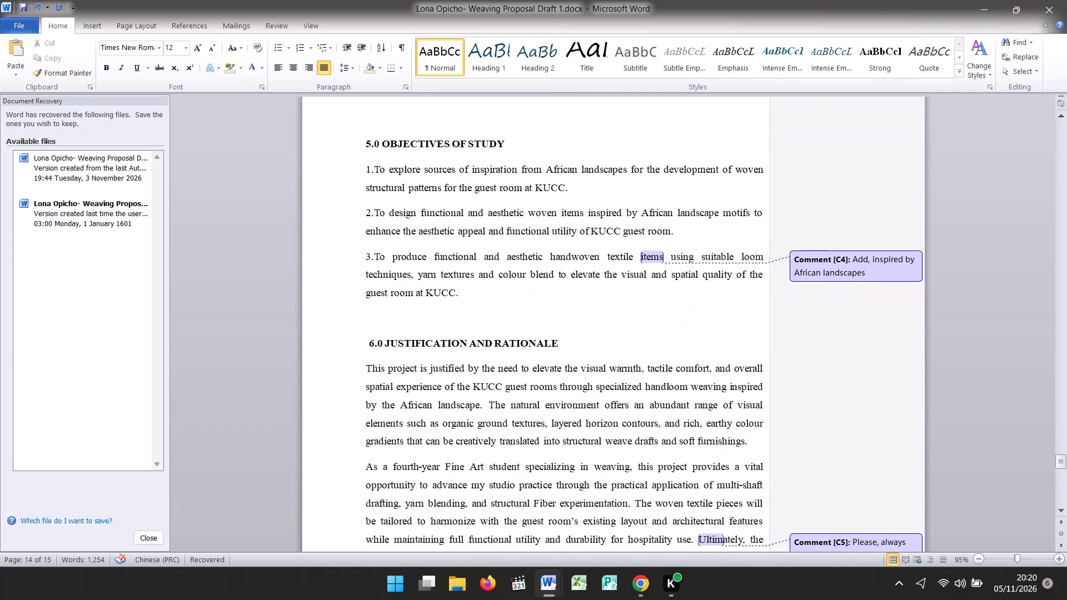
pyautogui.press('Down')
pyautogui.press('Down')
pyautogui.press('Down')
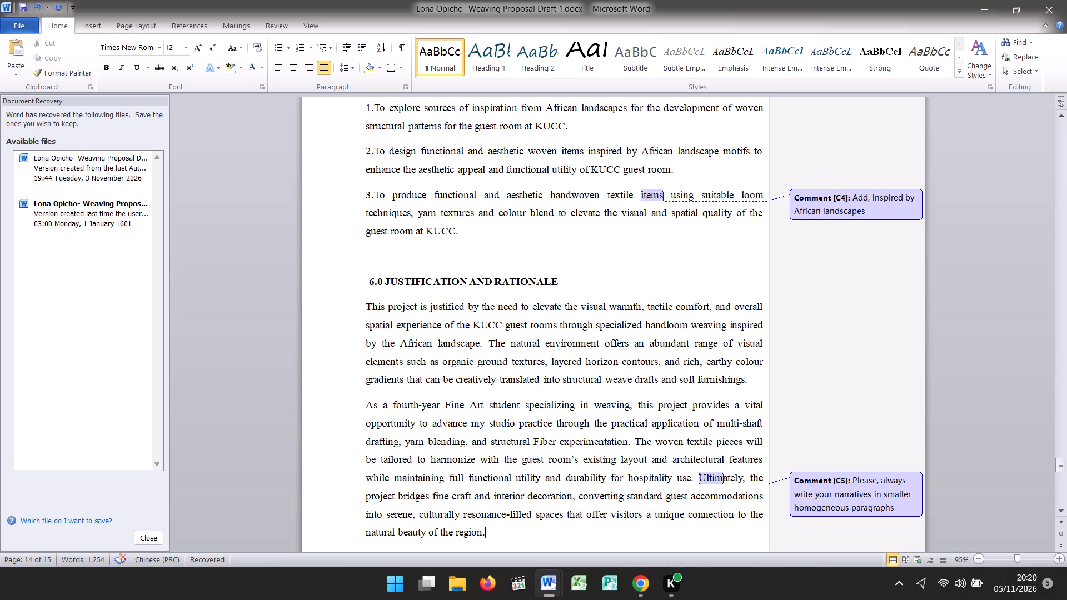
pyautogui.press('Down')
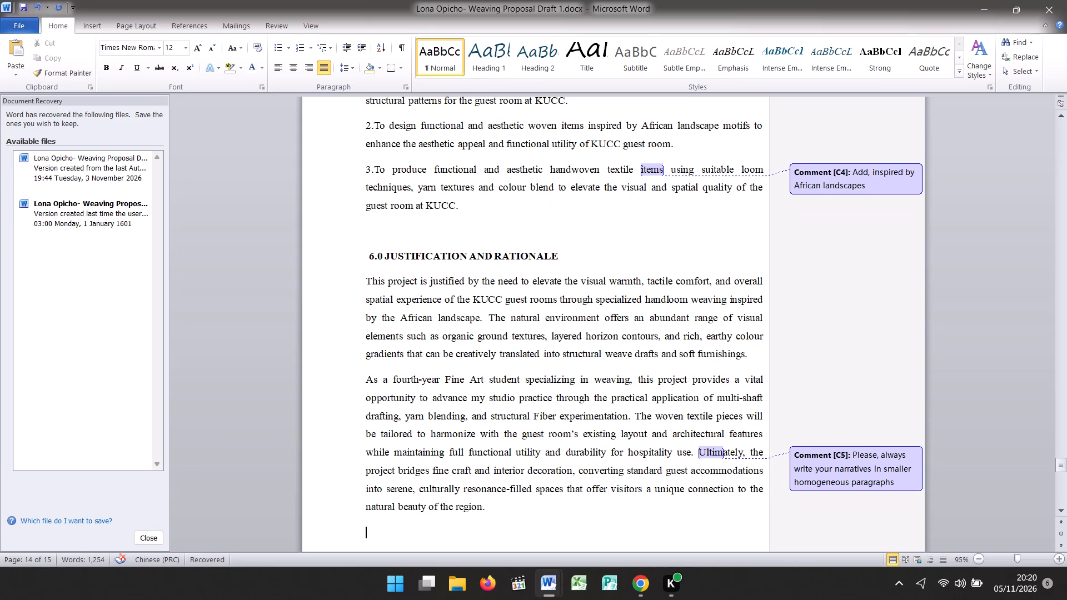
# Split the second Justification and Rationale paragraph so the sentence beginning "Ultimately" starts a new paragraph.
pyautogui.click(694, 452)
pyautogui.press('Return')
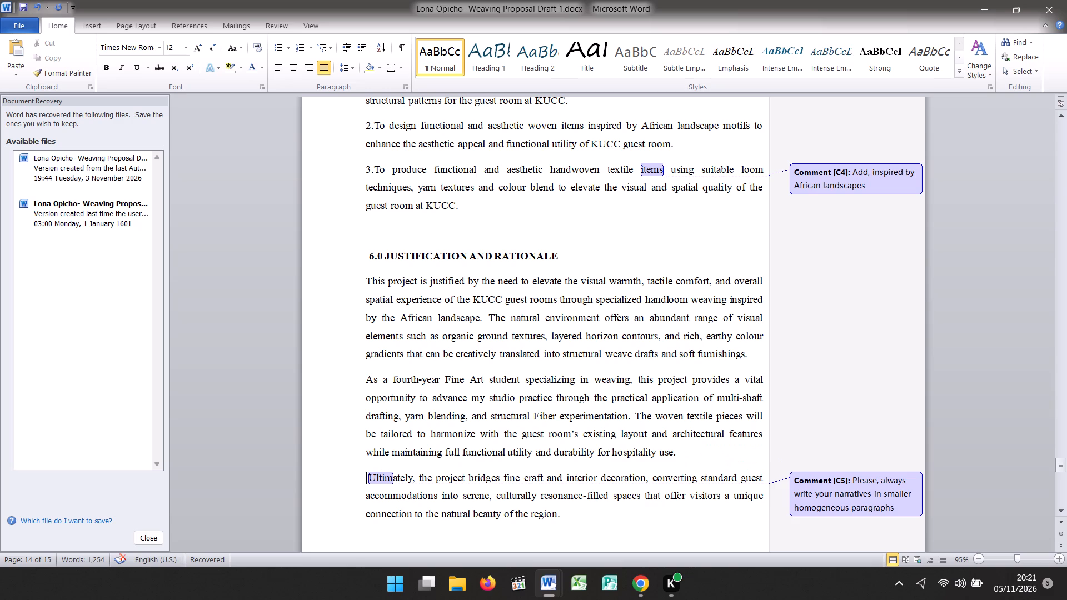
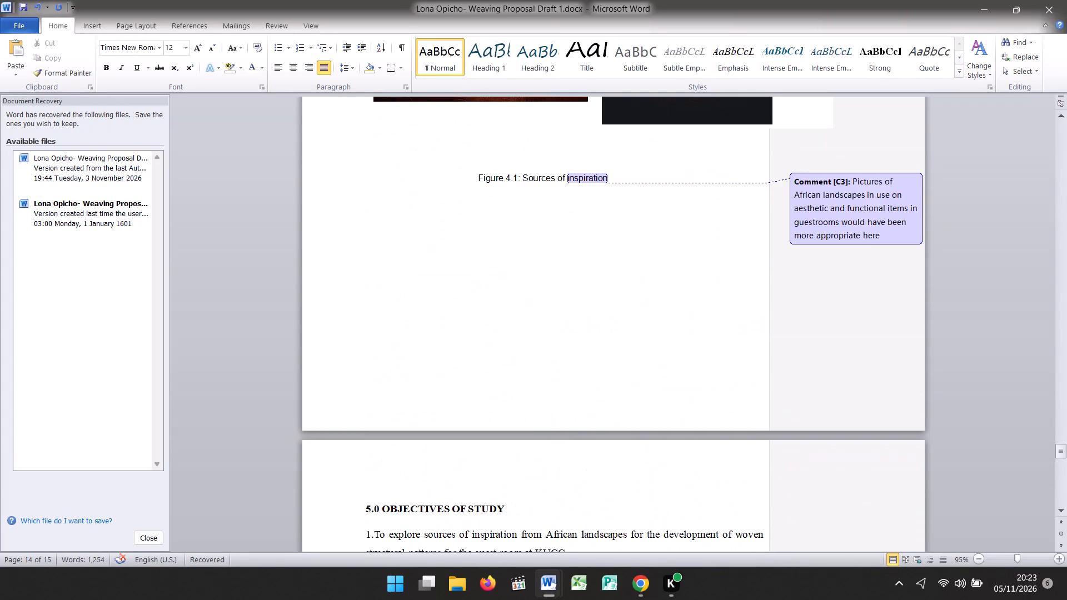
# Review the document from the Restaurant & Main Dining Area section and its picture through Situation Analysis to the commented Design Concept paragraph.
pyautogui.press('Up')
pyautogui.press('Up')
pyautogui.press('Up')
pyautogui.press('Up')
pyautogui.press('Up')
pyautogui.press('Up')
pyautogui.press('Up')
pyautogui.press('Up')
pyautogui.press('Up')
pyautogui.press('Up')
pyautogui.press('Up')
pyautogui.press('Up')
pyautogui.press('Up')
pyautogui.press('Up')
pyautogui.press('Up')
pyautogui.press('Up')
pyautogui.press('Up')
pyautogui.press('Up')
pyautogui.press('Up')
pyautogui.press('Up')
pyautogui.press('Up')
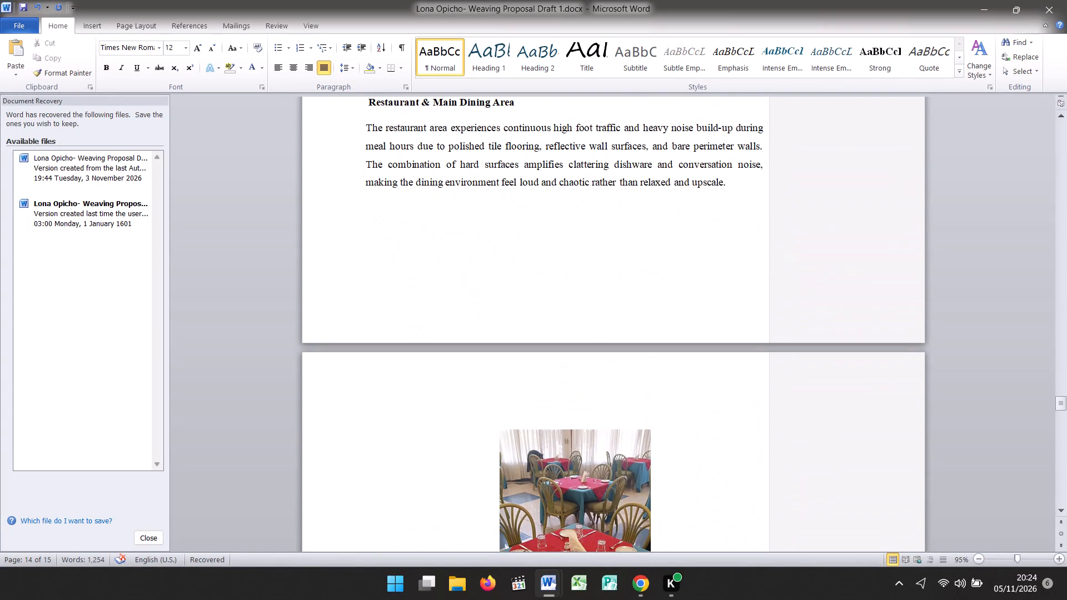
pyautogui.press('Down')
pyautogui.press('Down')
pyautogui.press('Down')
pyautogui.press('Down')
pyautogui.press('Down')
pyautogui.press('Down')
pyautogui.press('Down')
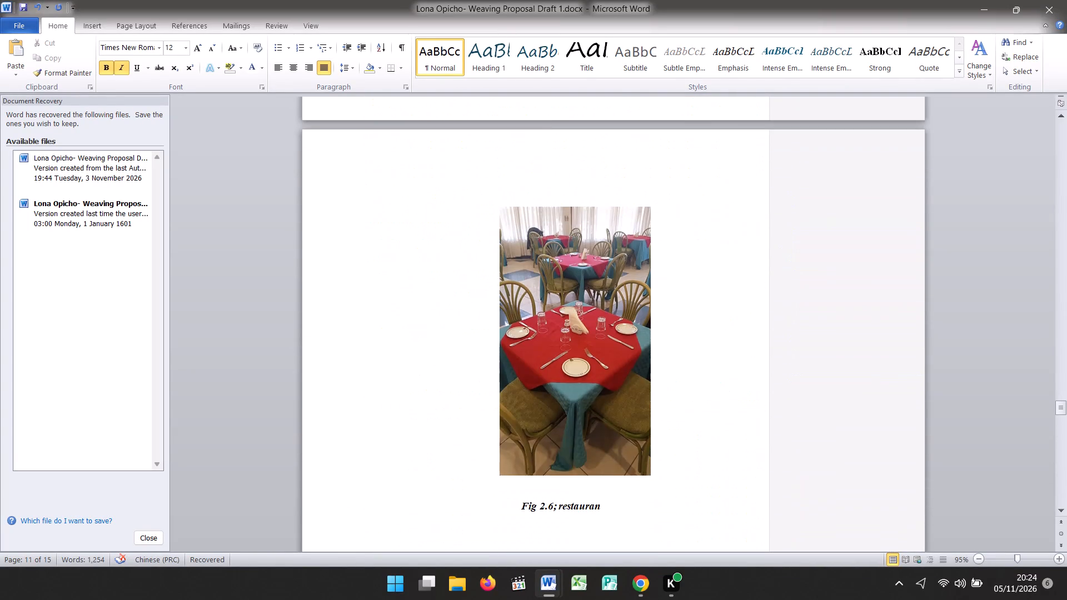
pyautogui.press('Down')
pyautogui.press('Down')
pyautogui.press('Down')
pyautogui.press('Down')
pyautogui.press('Down')
pyautogui.press('Down')
pyautogui.press('Down')
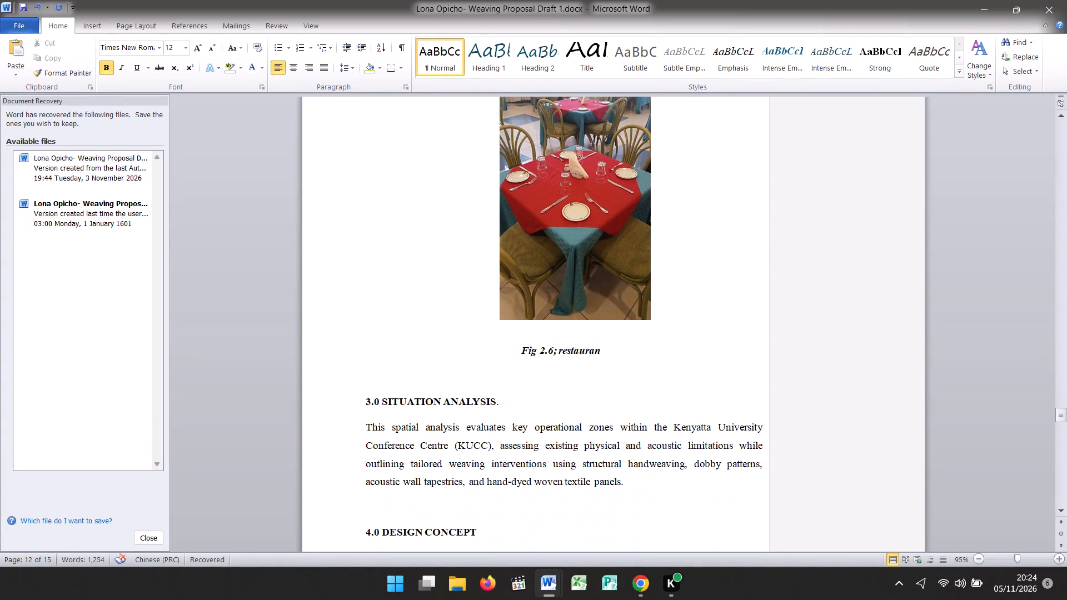
pyautogui.press('Down')
pyautogui.press('Down')
pyautogui.press('Down')
pyautogui.press('Down')
pyautogui.press('Down')
pyautogui.press('Down')
pyautogui.press('Down')
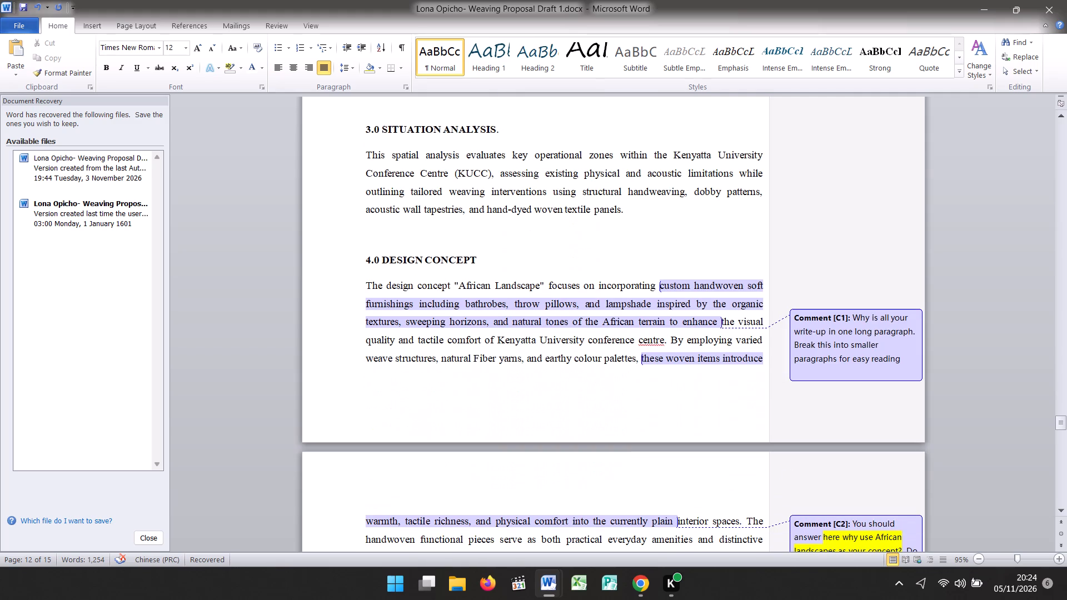
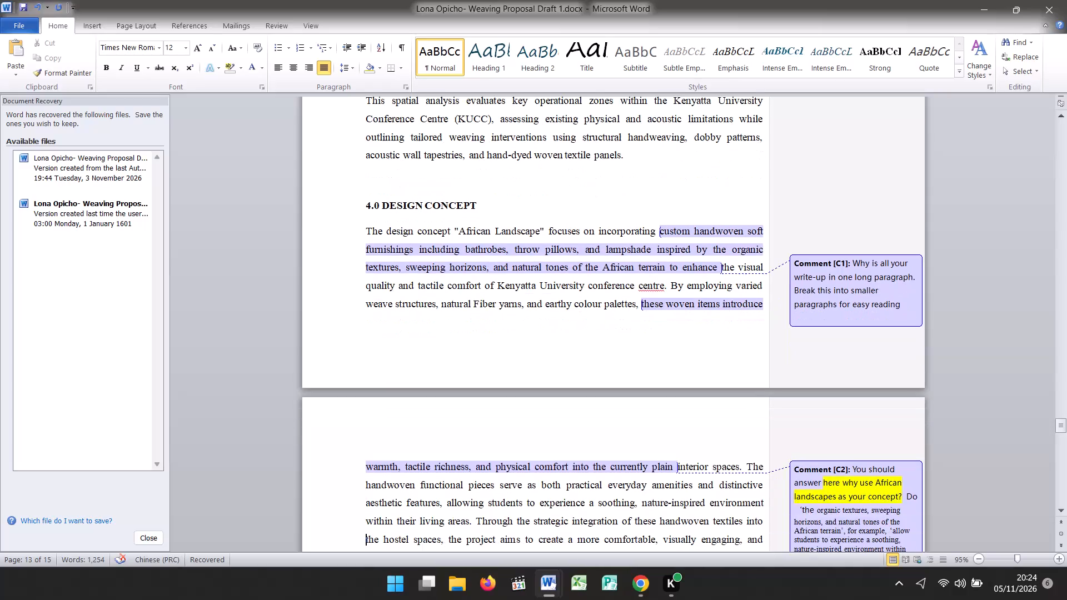
# Review the rest of the Design Concept section, its inspiration pictures and reviewer comments, through to the Objectives of Study.
pyautogui.press('Down')
pyautogui.press('Down')
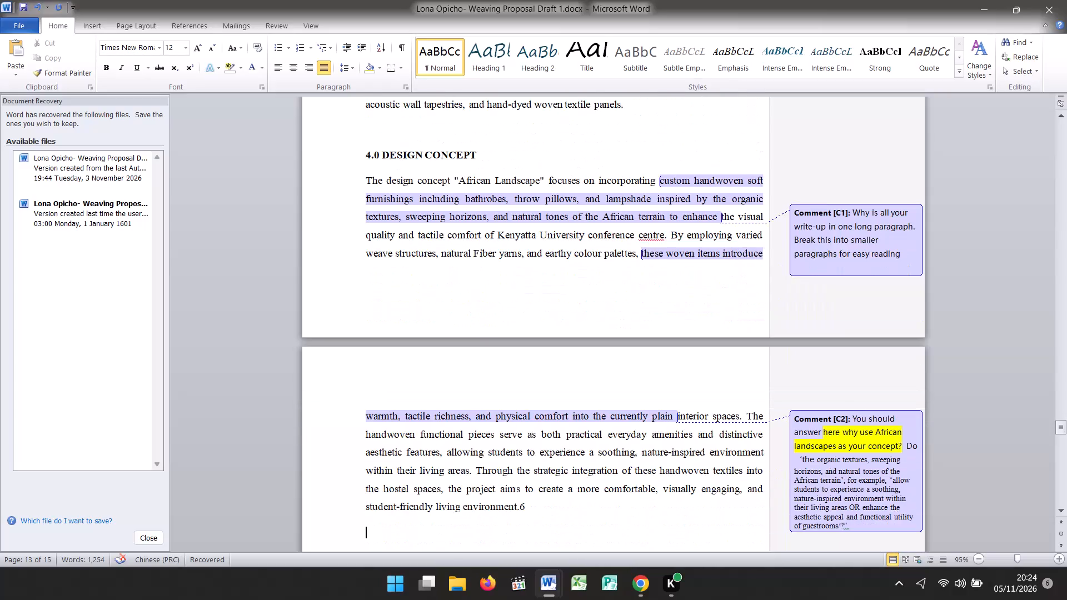
pyautogui.press('Down')
pyautogui.press('Down')
pyautogui.press('Down')
pyautogui.press('Down')
pyautogui.press('Down')
pyautogui.press('Down')
pyautogui.press('Down')
pyautogui.press('Down')
pyautogui.press('Down')
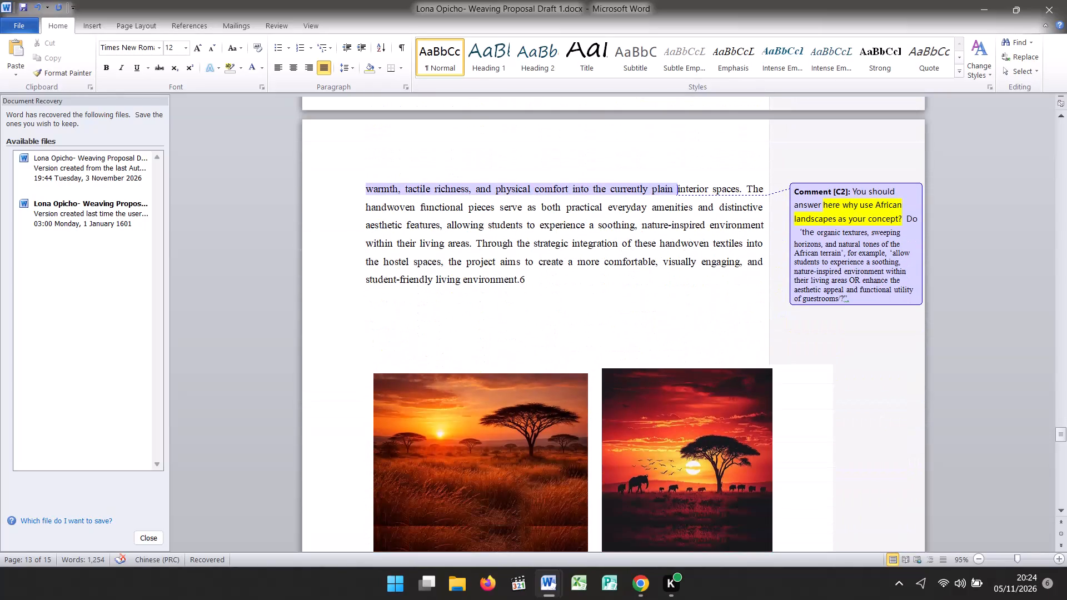
pyautogui.press('Down')
pyautogui.press('Down')
pyautogui.press('Down')
pyautogui.press('Down')
pyautogui.press('Down')
pyautogui.press('Down')
pyautogui.press('Down')
pyautogui.press('Down')
pyautogui.press('Down')
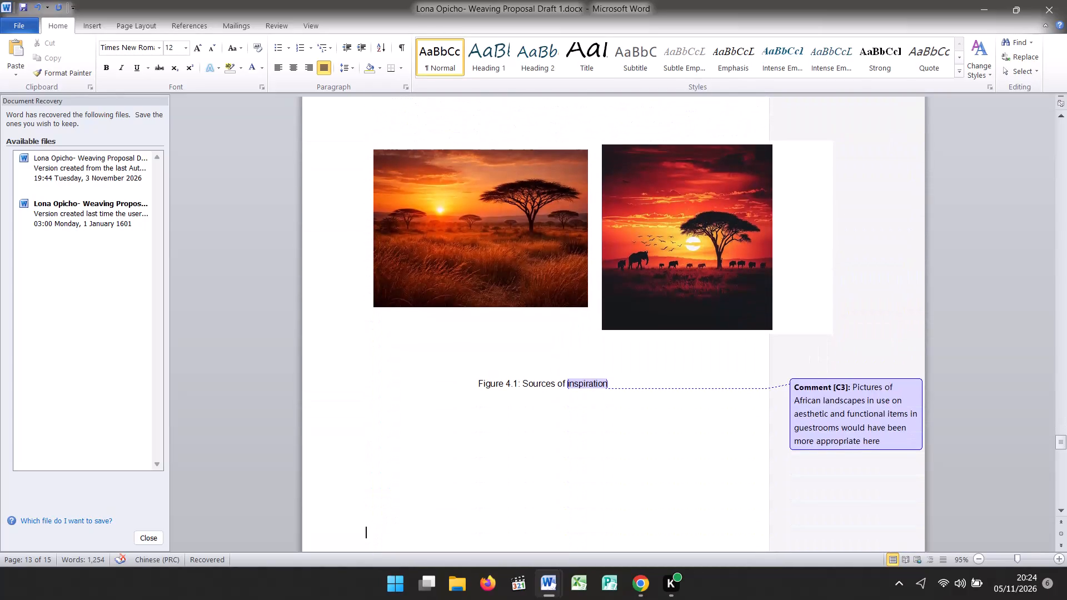
pyautogui.press('Down')
pyautogui.press('Down')
pyautogui.press('Down')
pyautogui.press('Down')
pyautogui.press('Down')
pyautogui.press('Down')
pyautogui.press('Down')
pyautogui.press('Down')
pyautogui.press('Down')
pyautogui.press('Down')
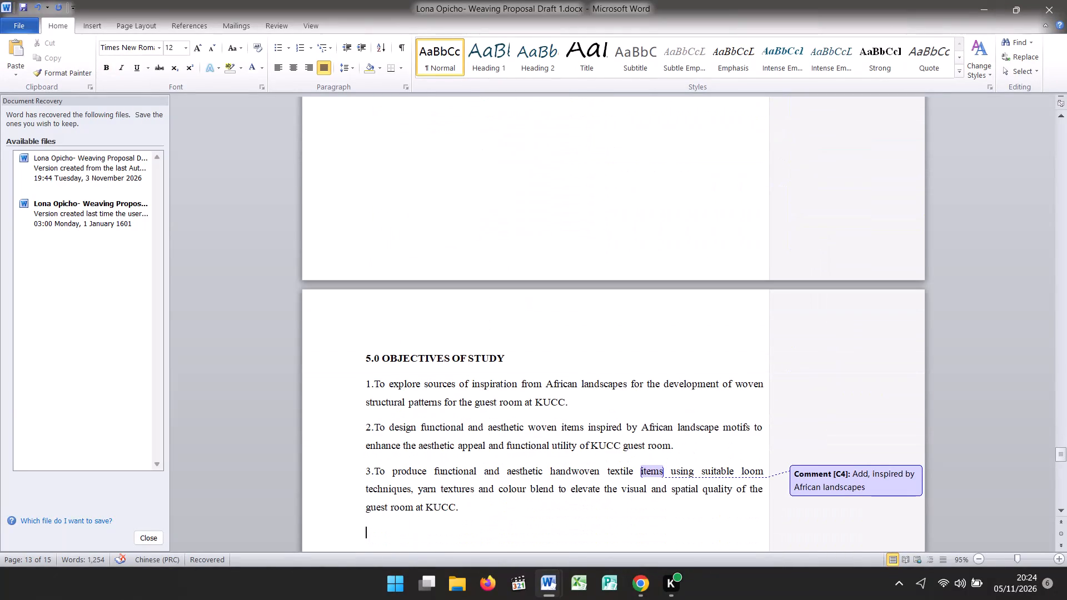
pyautogui.press('Down')
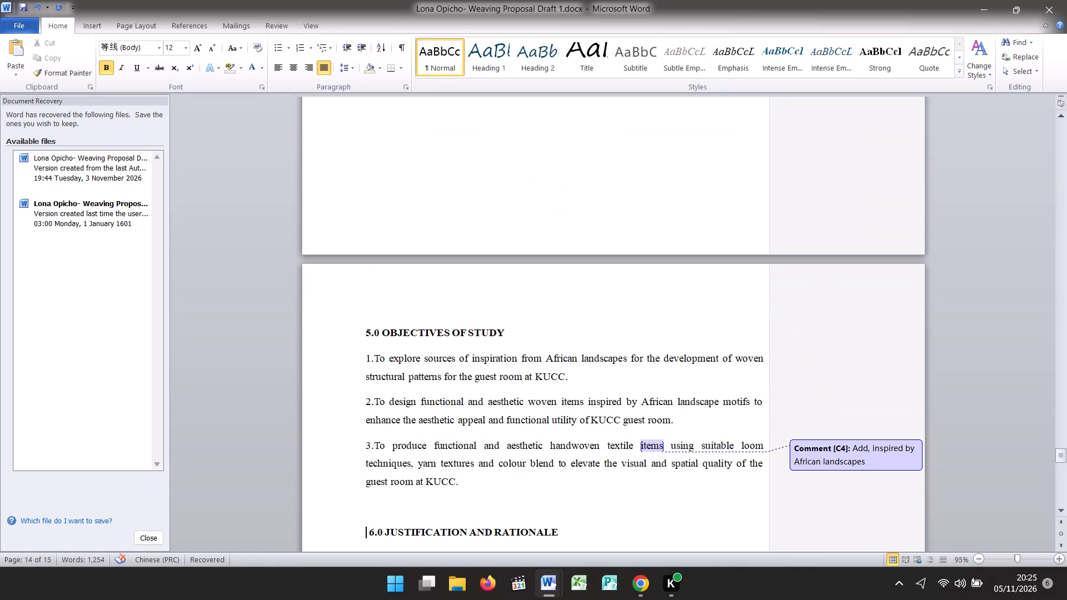
# Insert "inspired by African landscape" after "items" in the third objective, as the reviewer comment asks.
pyautogui.click(664, 447)
pyautogui.press('space')
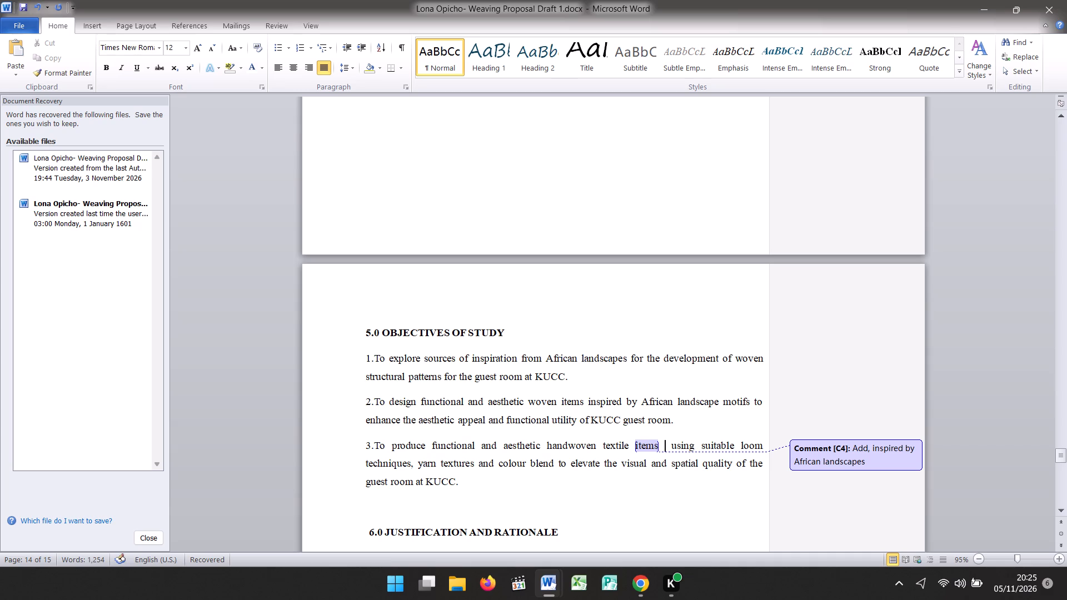
pyautogui.write('inspired')
pyautogui.press('space')
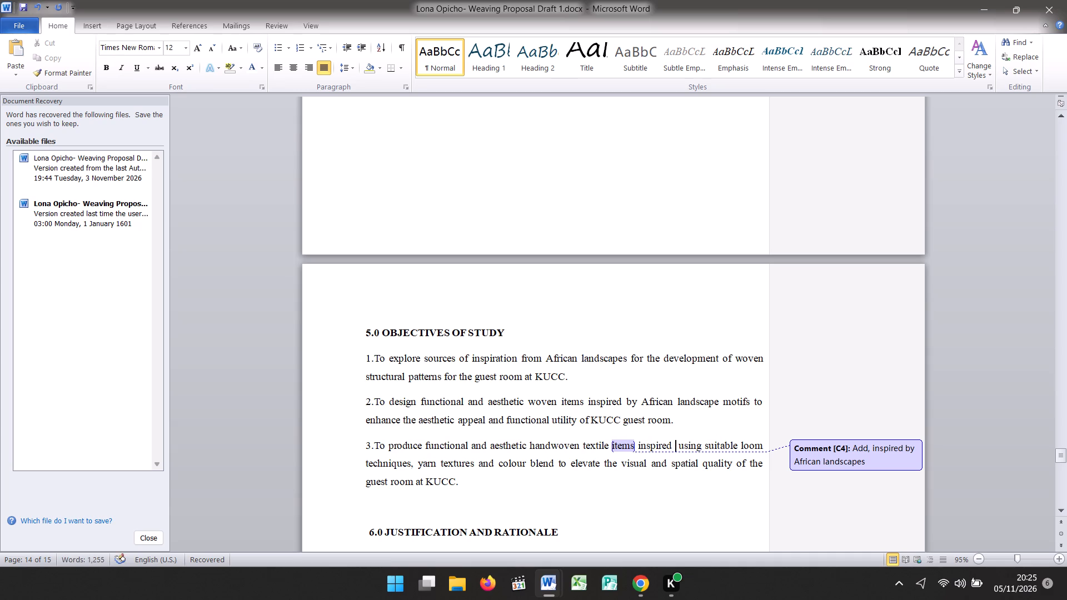
pyautogui.write('bt')
pyautogui.press('BackSpace')
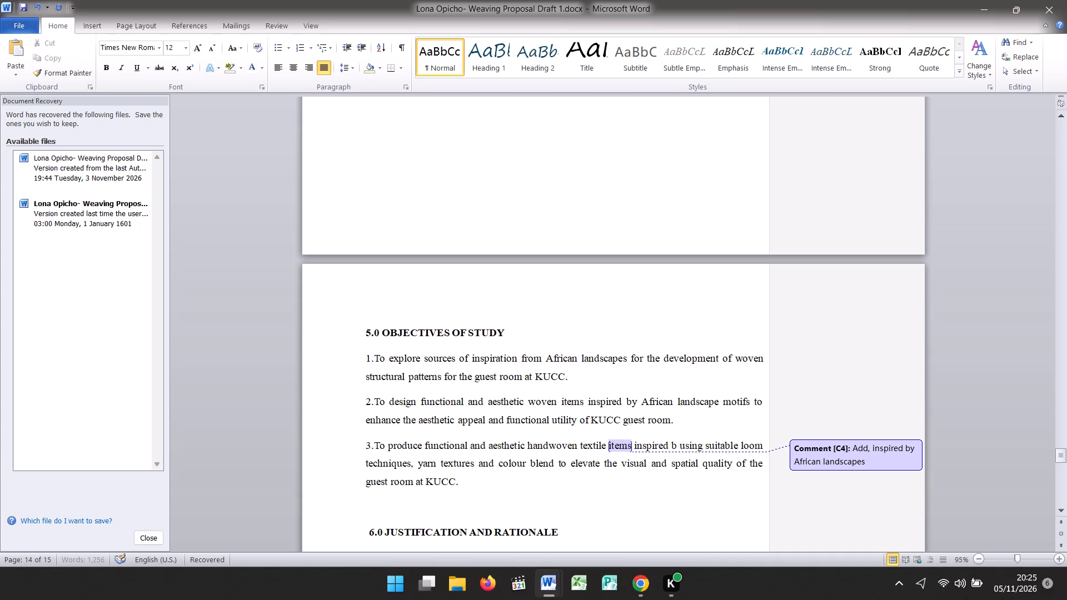
pyautogui.write('y african landscape')
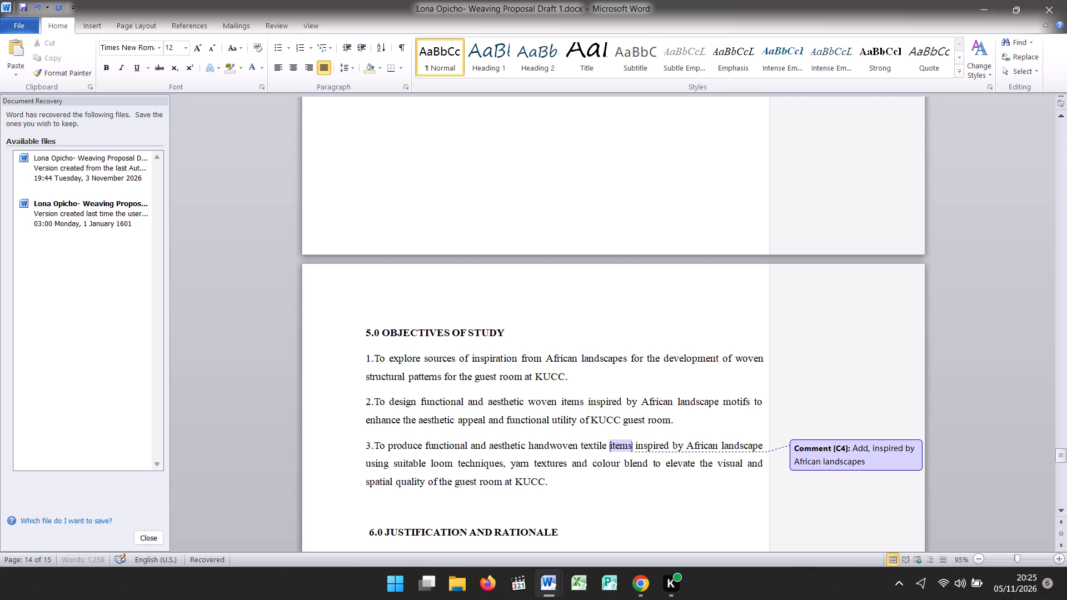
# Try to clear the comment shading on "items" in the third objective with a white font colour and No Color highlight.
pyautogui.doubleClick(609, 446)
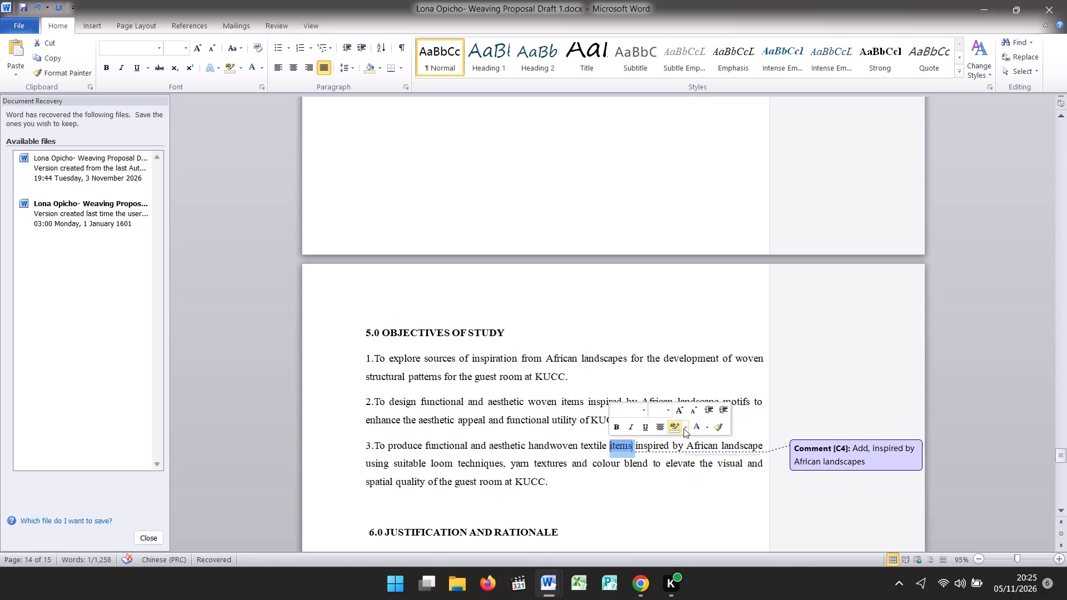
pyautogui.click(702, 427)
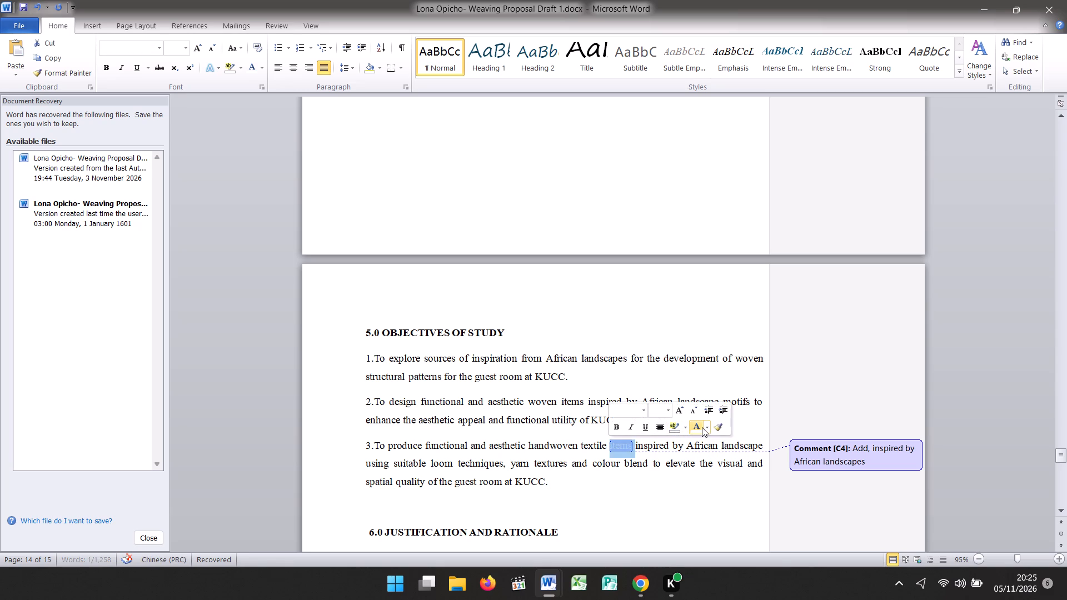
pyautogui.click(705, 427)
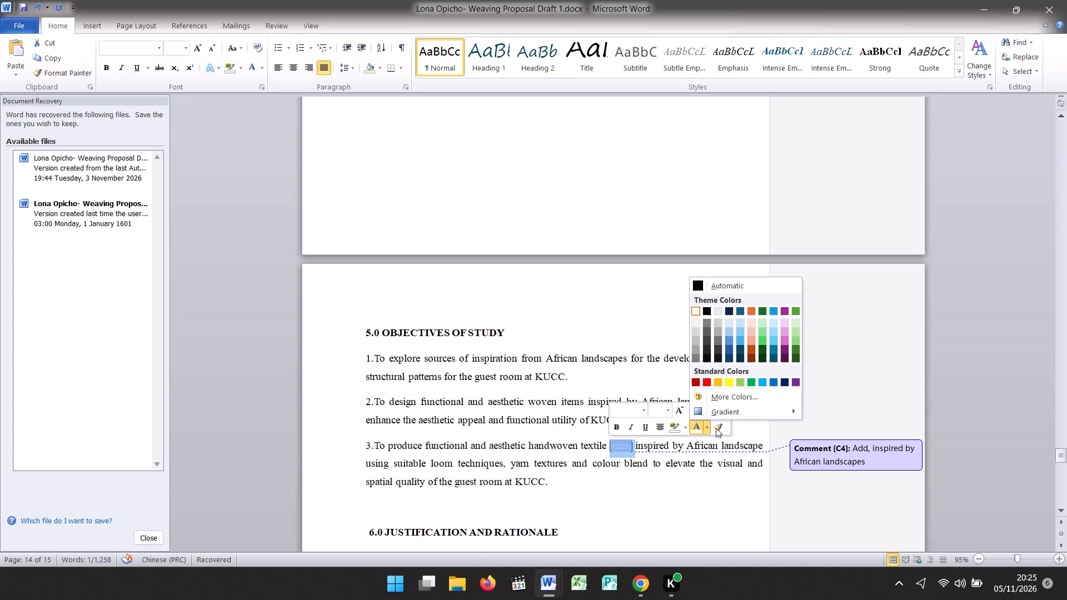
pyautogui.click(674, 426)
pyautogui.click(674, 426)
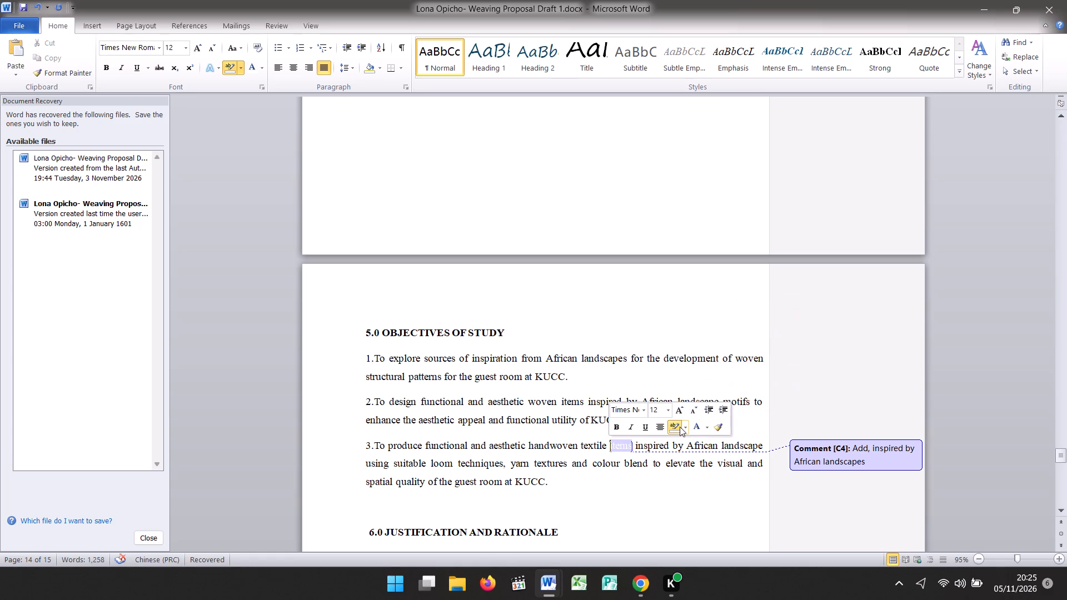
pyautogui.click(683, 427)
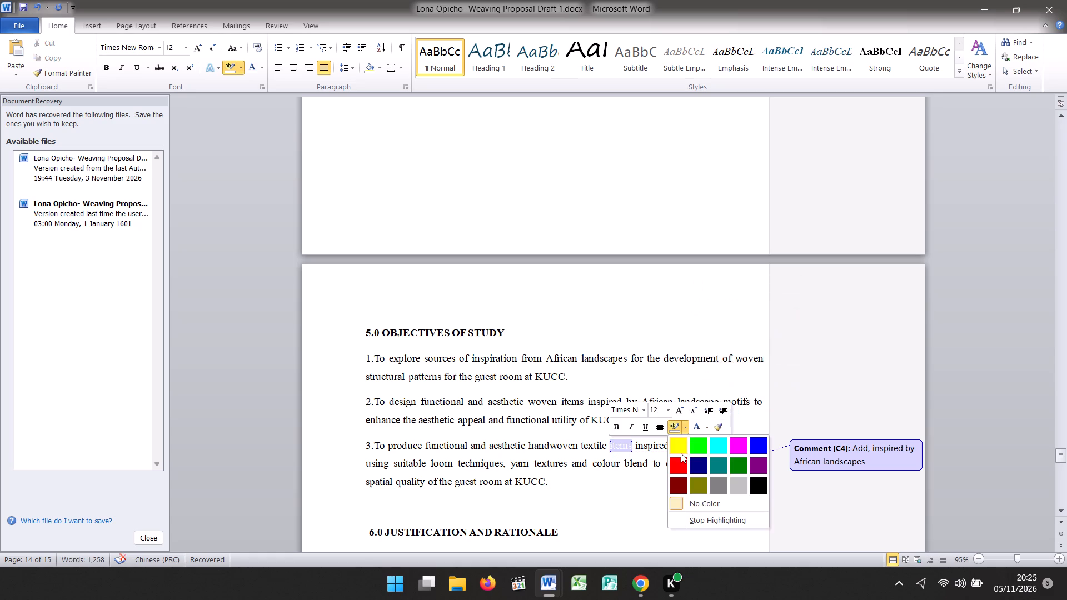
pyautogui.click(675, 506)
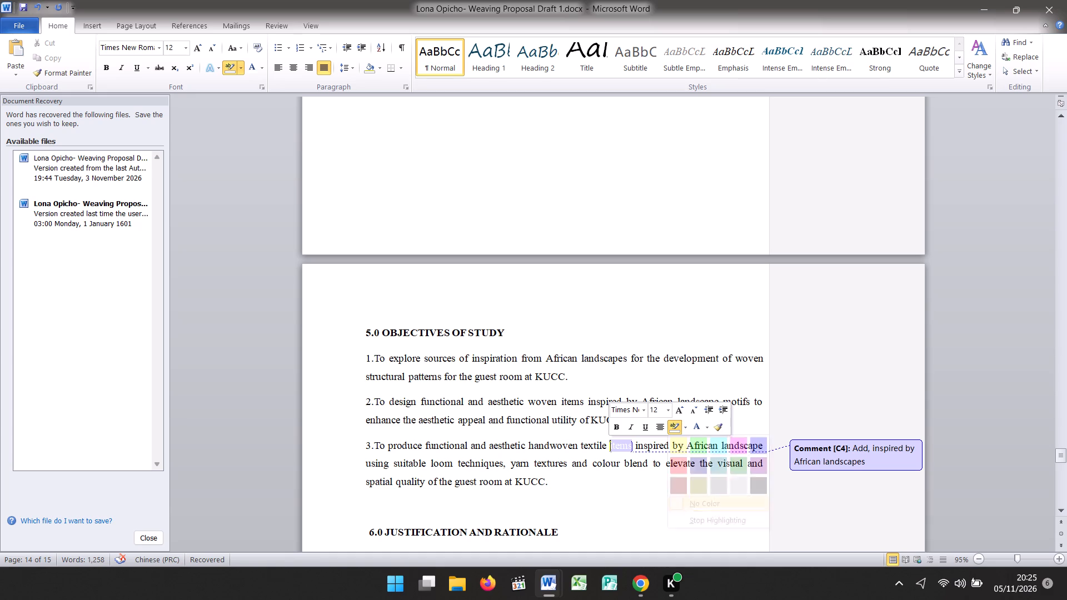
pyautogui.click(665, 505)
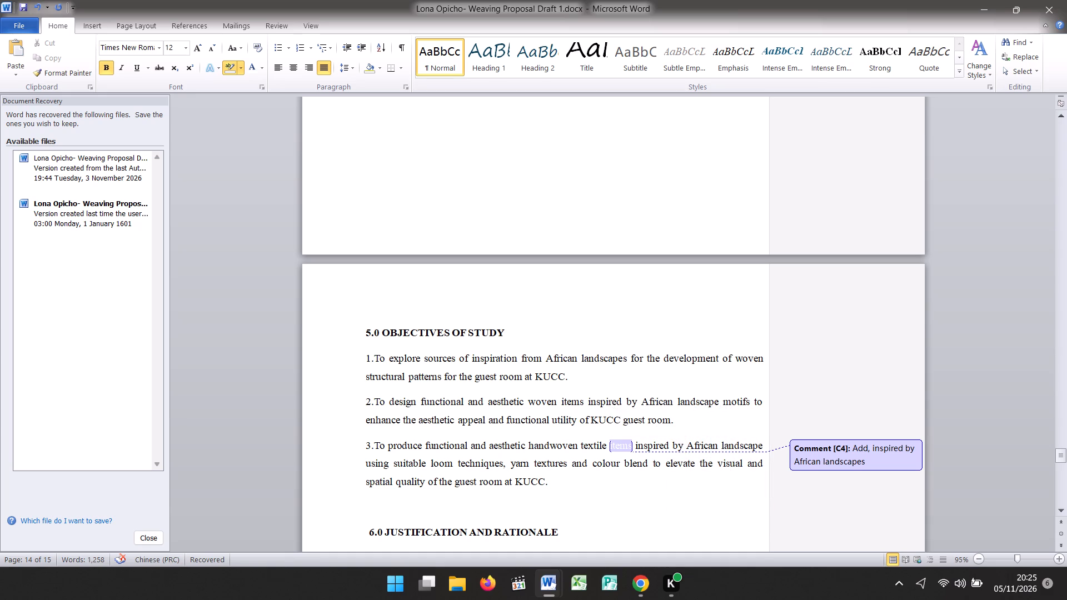
# Delete the commented word "items" from the third objective so that its attached reviewer comment is removed too.
pyautogui.doubleClick(624, 443)
pyautogui.doubleClick(624, 443)
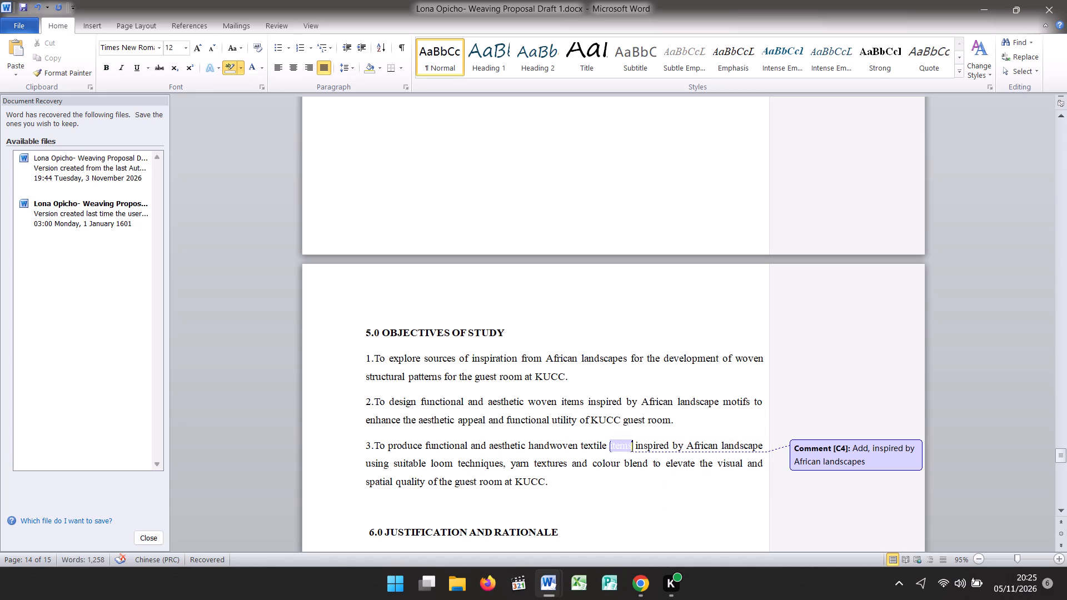
pyautogui.click(624, 443)
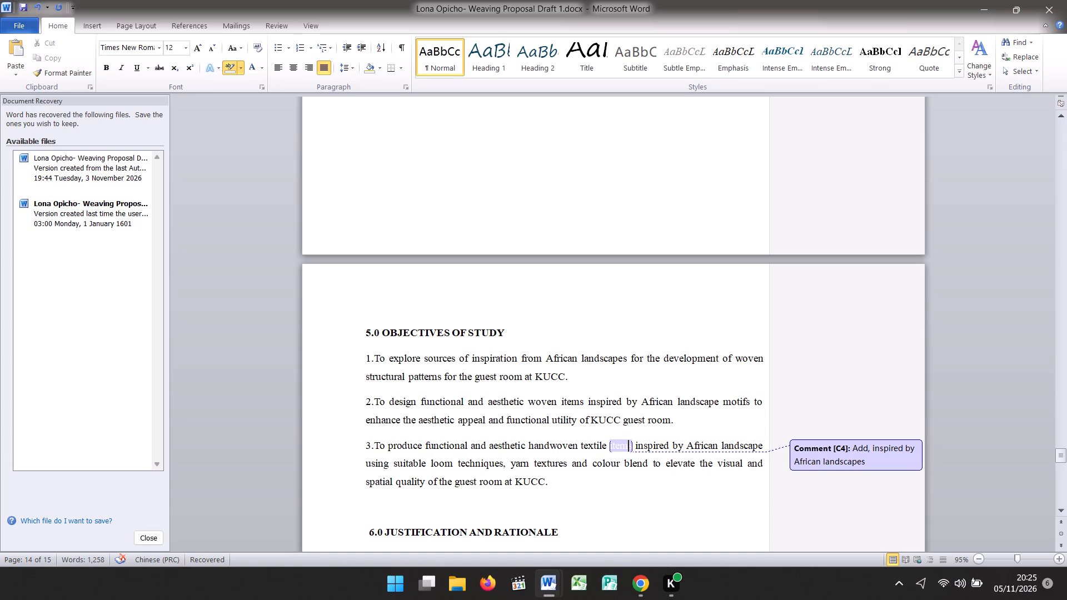
pyautogui.click(641, 440)
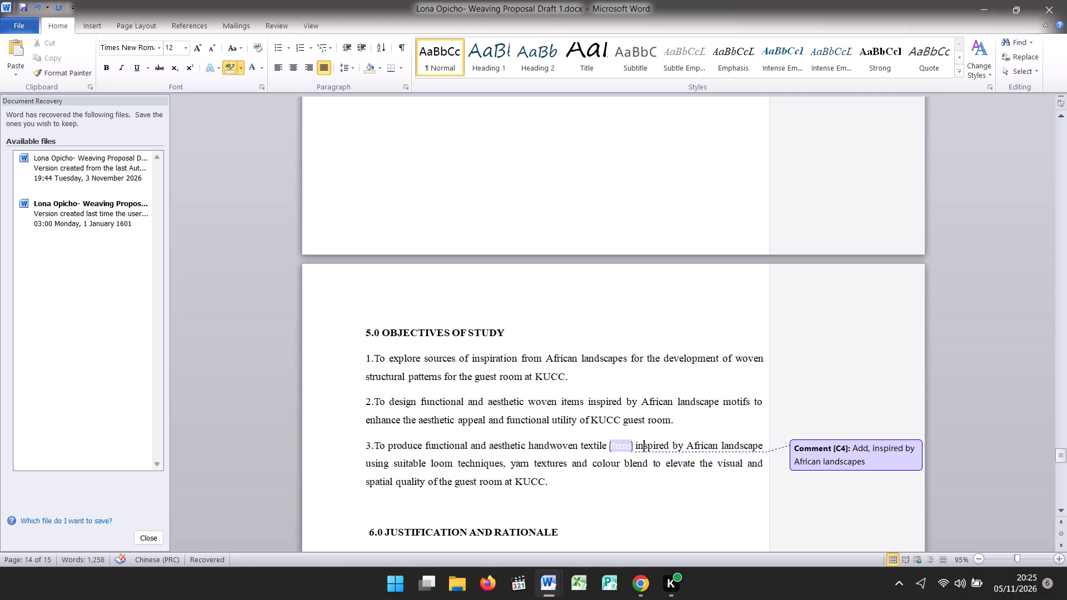
pyautogui.click(636, 441)
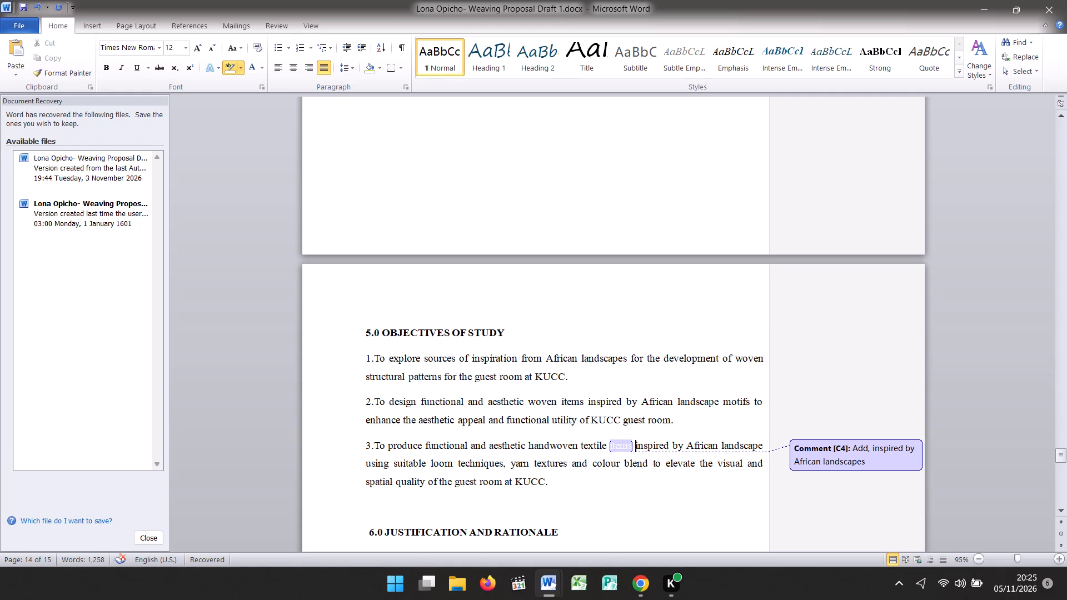
pyautogui.doubleClick(636, 441)
pyautogui.doubleClick(636, 441)
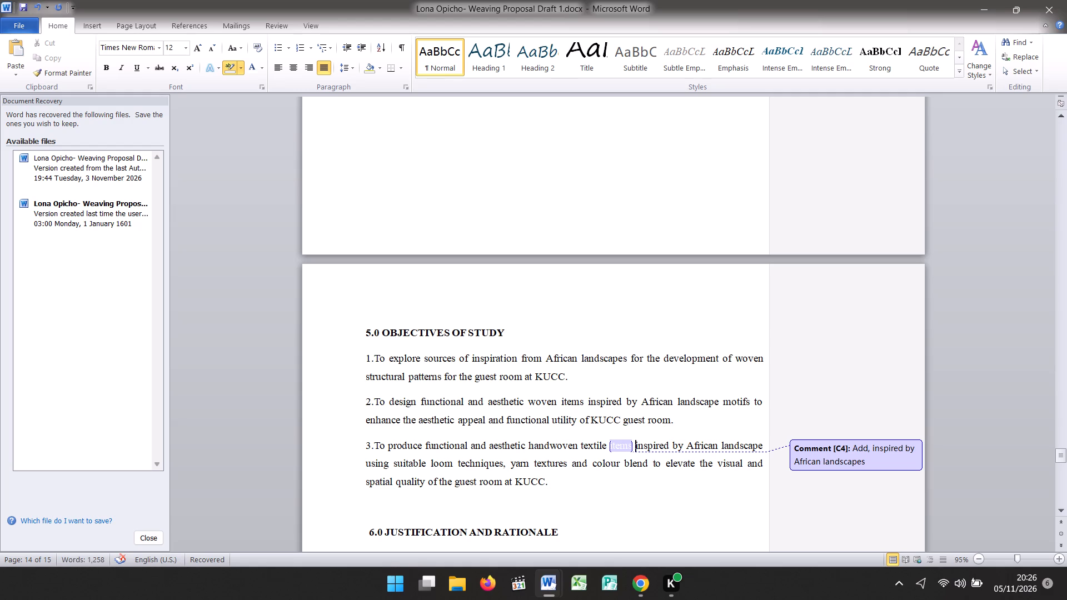
pyautogui.doubleClick(629, 440)
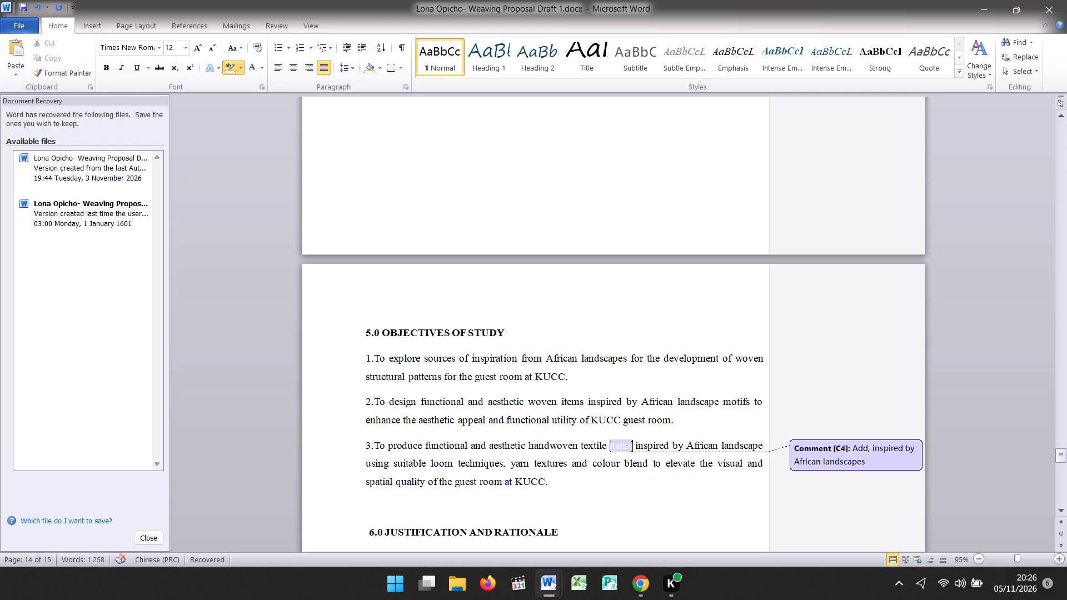
pyautogui.doubleClick(617, 442)
pyautogui.doubleClick(617, 442)
pyautogui.press('BackSpace')
pyautogui.press('BackSpace')
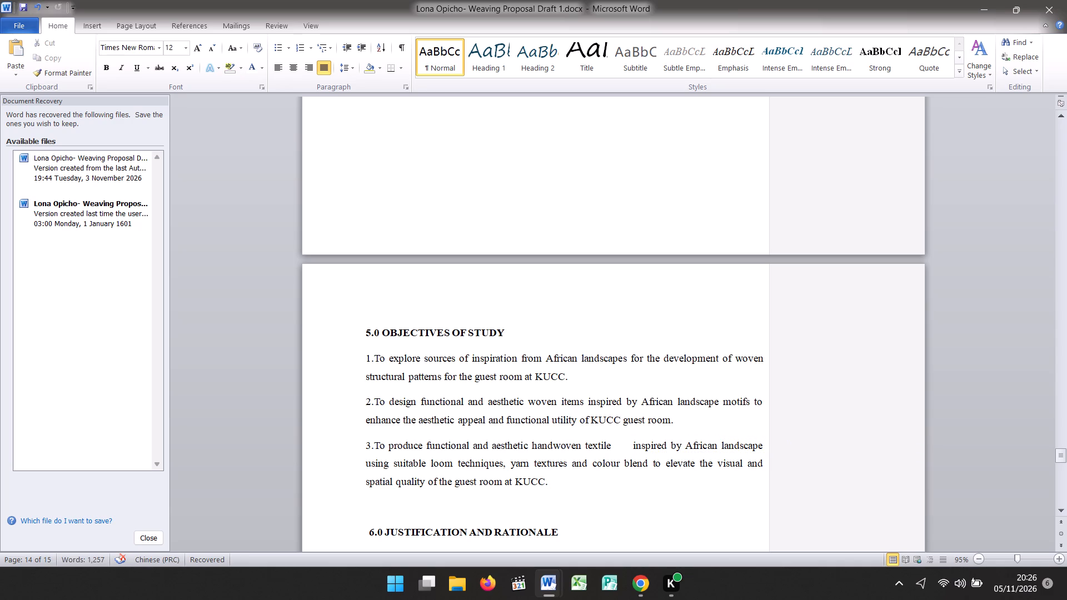
# Retype "items" after "textile" in the third objective, leaving a single space before "inspired".
pyautogui.click(614, 443)
pyautogui.press('i')
pyautogui.write('te')
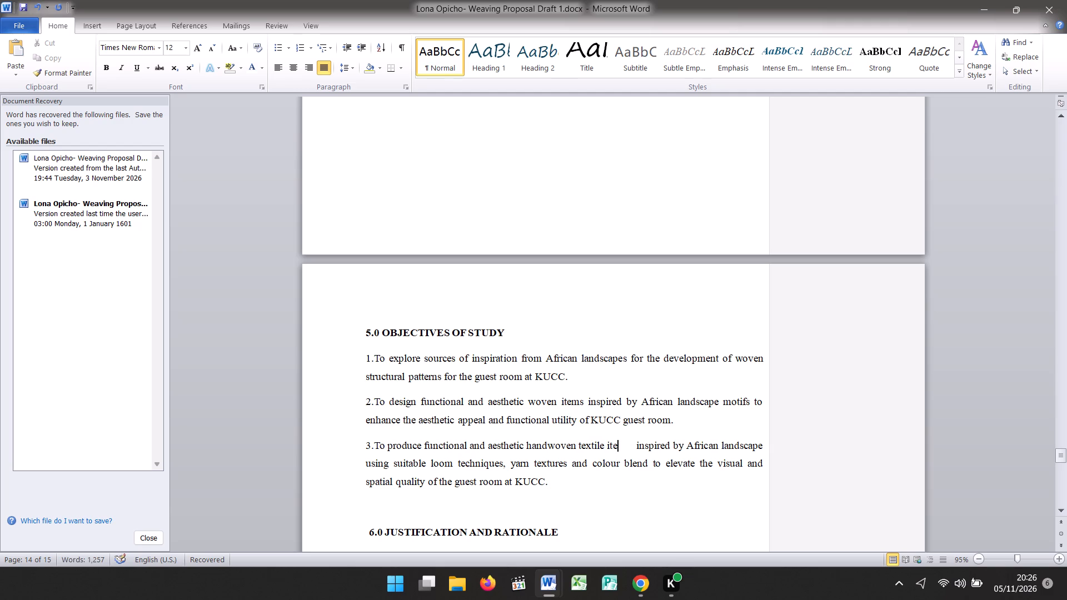
pyautogui.write('ms')
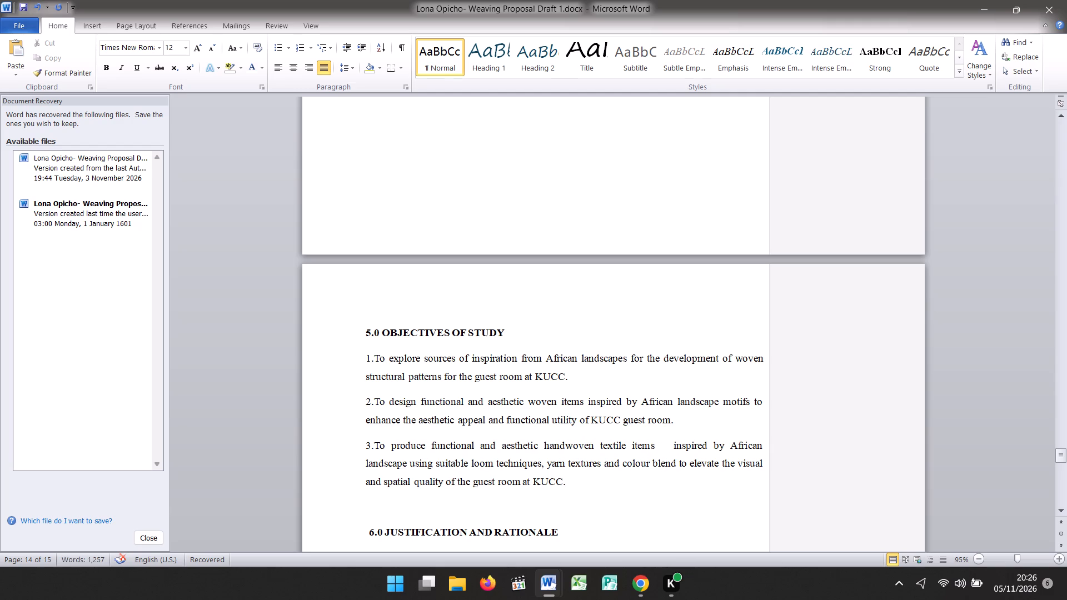
pyautogui.click(669, 445)
pyautogui.press('BackSpace')
pyautogui.press('BackSpace')
pyautogui.press('BackSpace')
pyautogui.press('BackSpace')
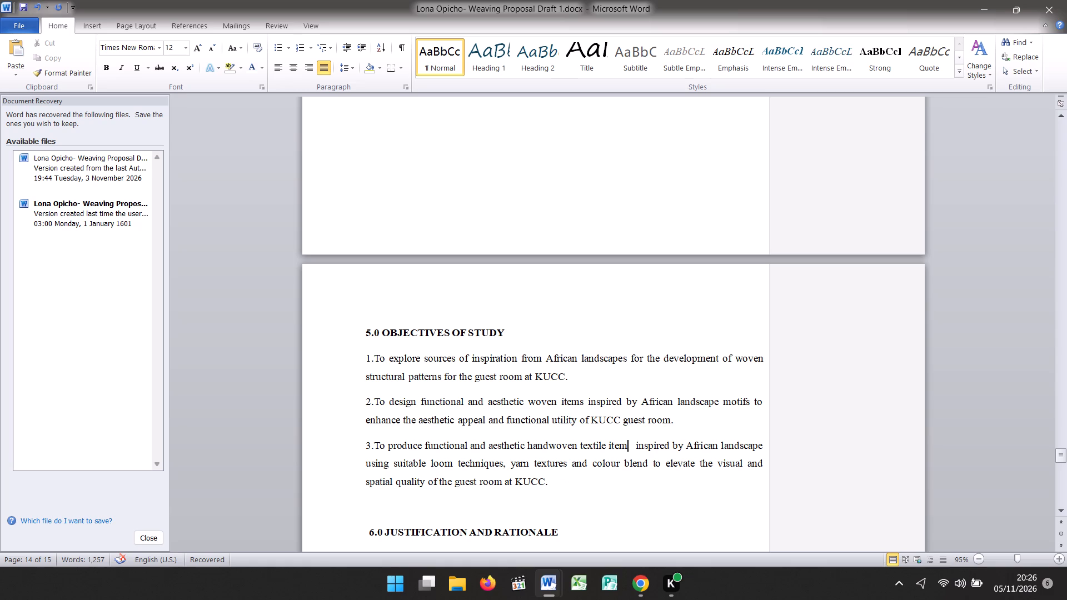
pyautogui.press('s')
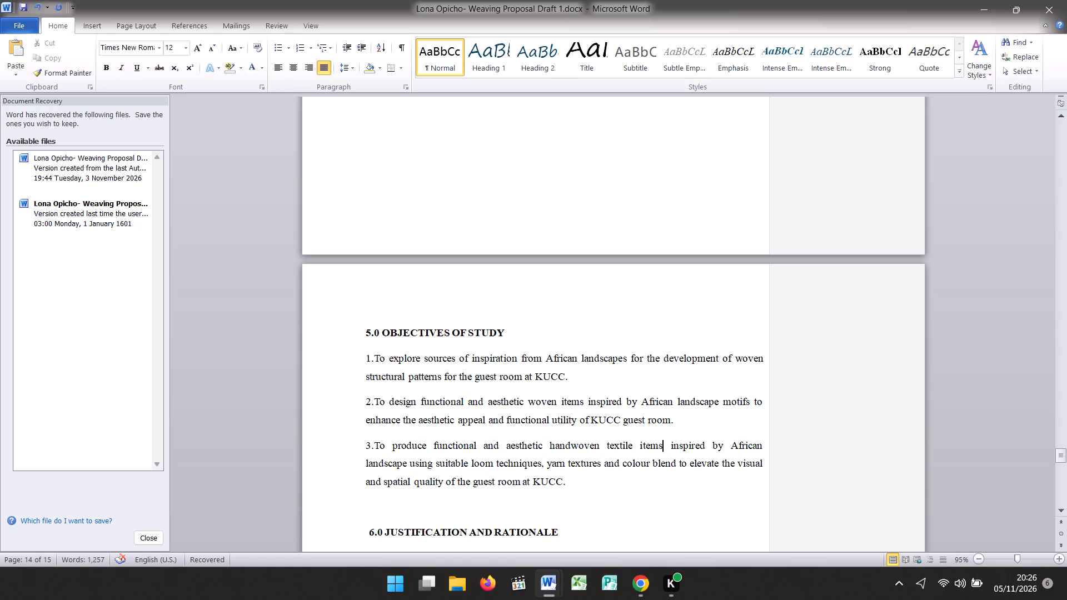
pyautogui.click(668, 444)
pyautogui.press('BackSpace')
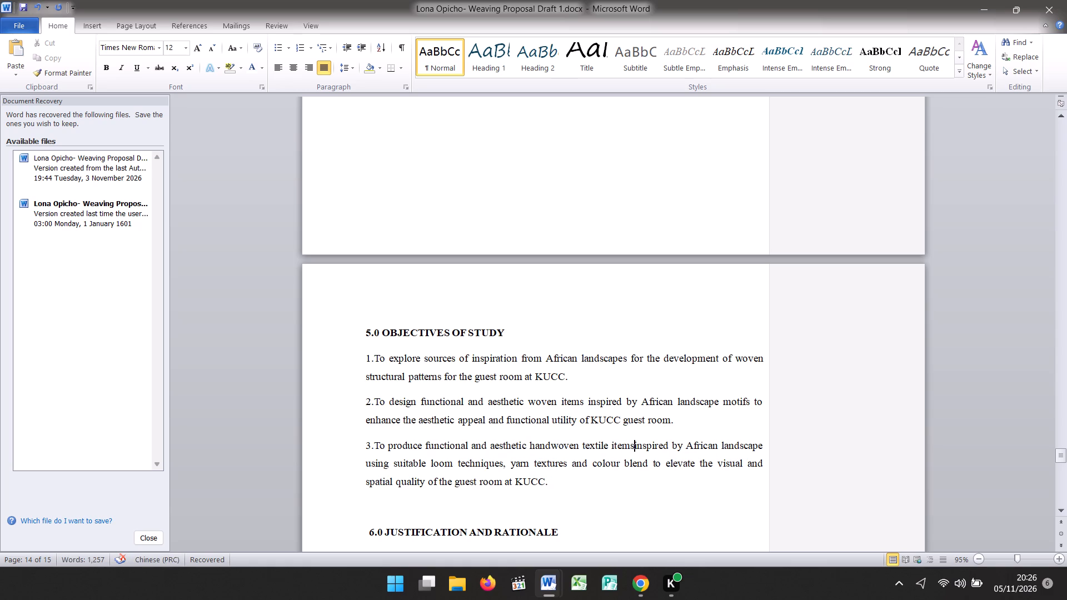
pyautogui.press('space')
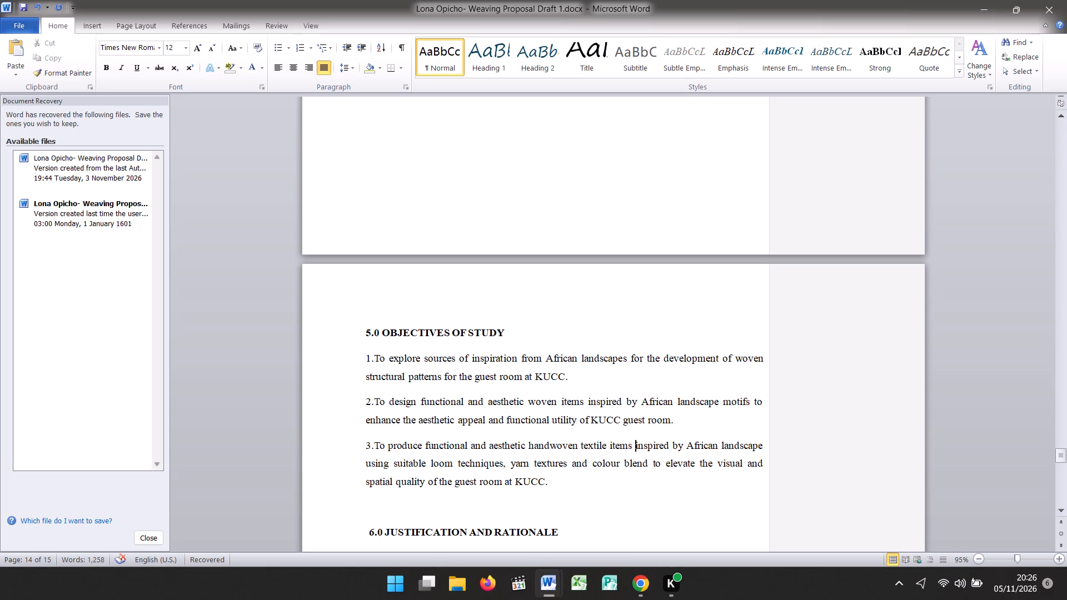
# Change "blend" to "blends" after "colour" in the third objective.
pyautogui.press('Down')
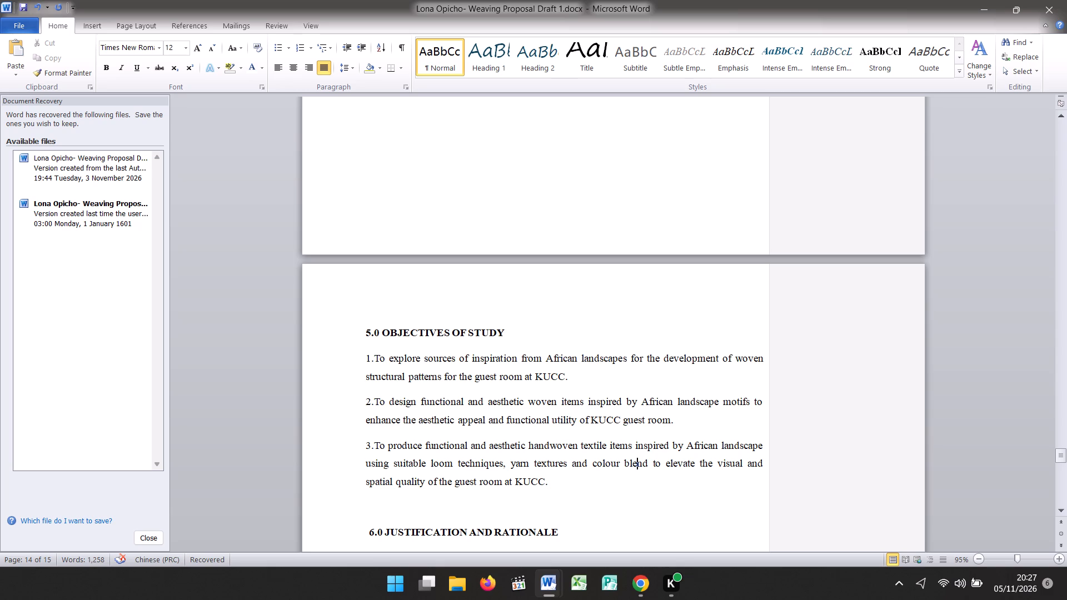
pyautogui.click(649, 462)
pyautogui.click(649, 462)
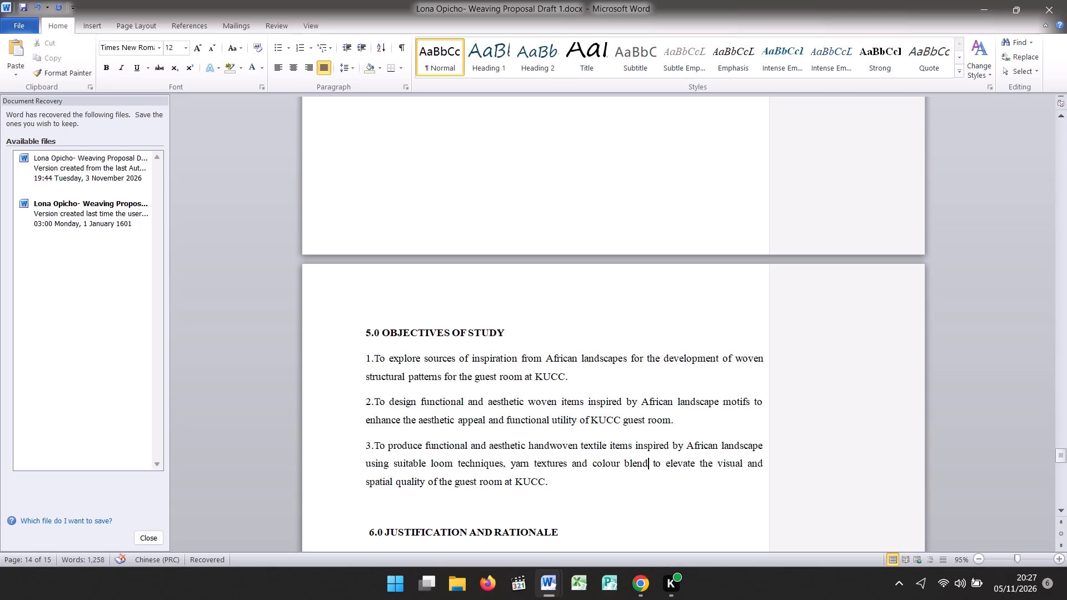
pyautogui.press('s')
pyautogui.tripleClick(649, 462)
pyautogui.press('s')
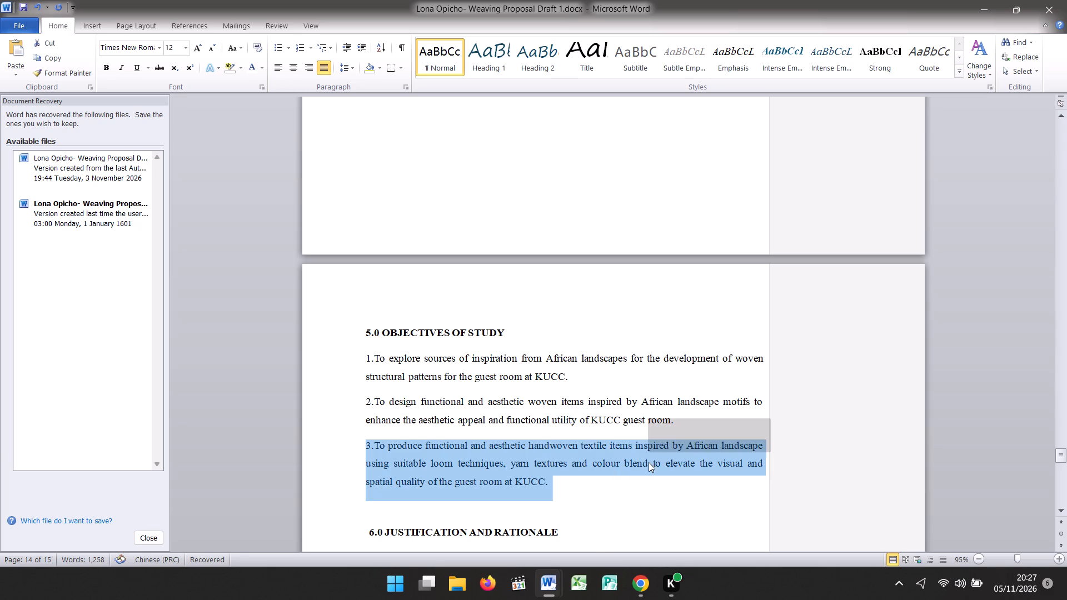
pyautogui.click(646, 482)
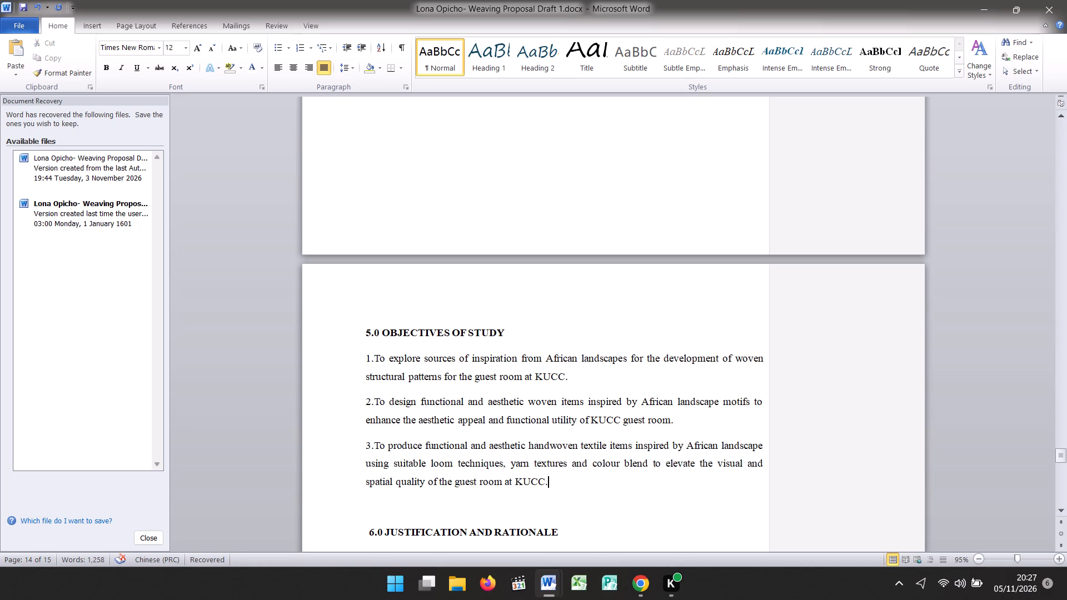
pyautogui.click(649, 468)
pyautogui.press('s')
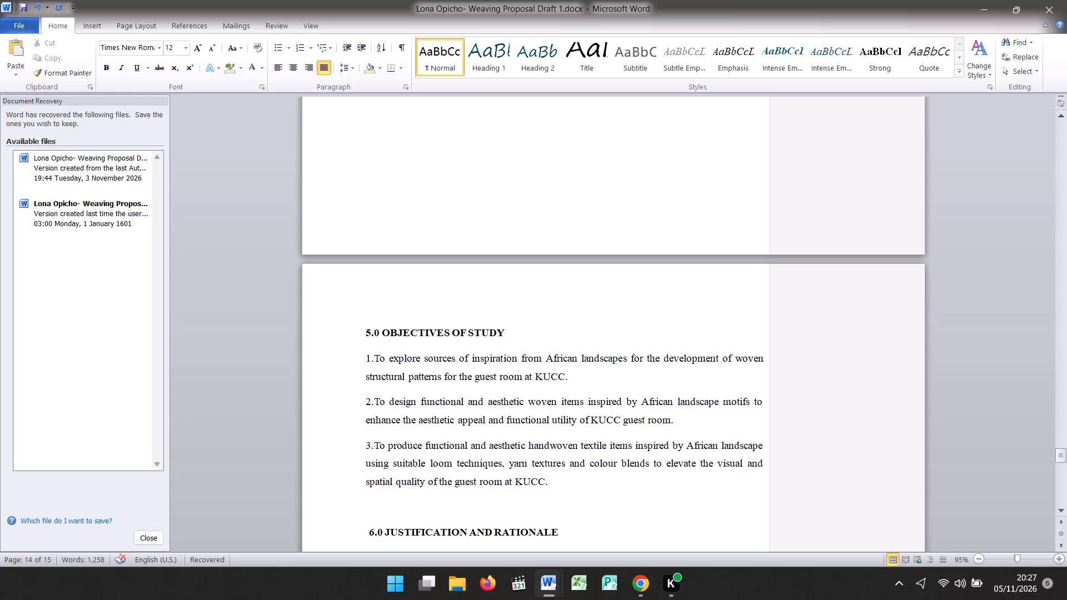
# In the last Justification and Rationale paragraph, replace ", culturally resonance-filled spaces" after "serene" with "spaces rich in culturally expression".
pyautogui.press('Down')
pyautogui.press('Down')
pyautogui.press('Down')
pyautogui.press('Down')
pyautogui.press('Down')
pyautogui.press('Down')
pyautogui.press('Down')
pyautogui.press('Down')
pyautogui.press('Down')
pyautogui.press('Down')
pyautogui.press('Down')
pyautogui.press('Down')
pyautogui.press('Down')
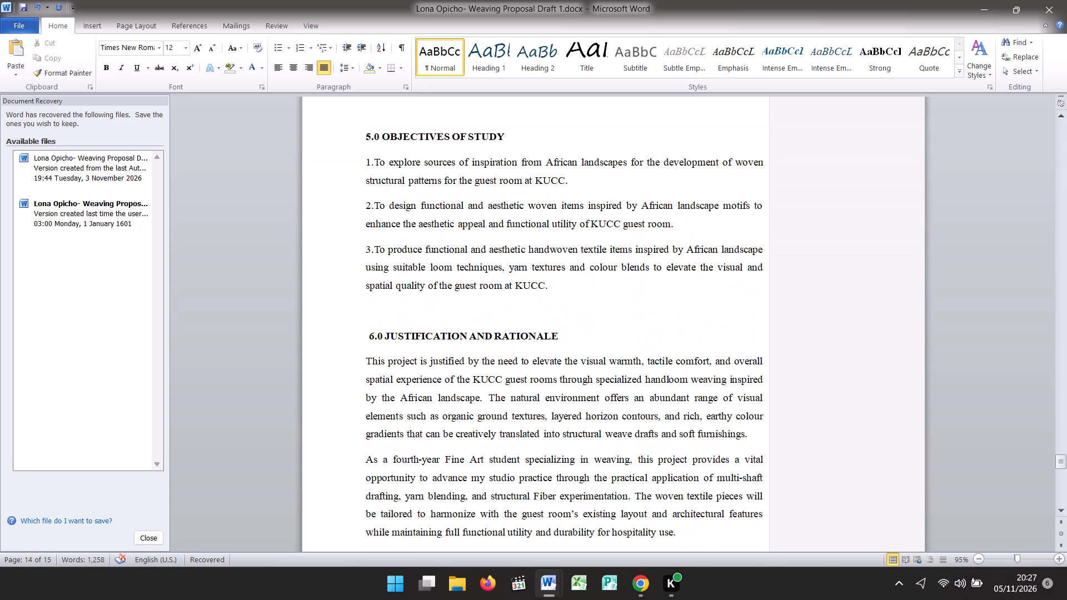
pyautogui.press('Down')
pyautogui.press('Down')
pyautogui.press('Down')
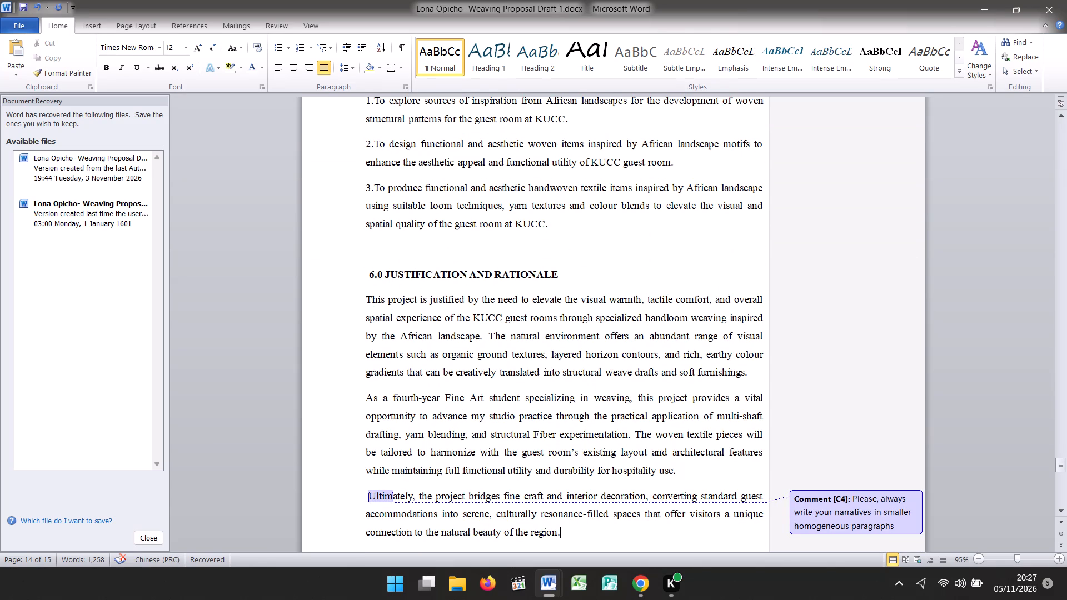
pyautogui.press('Down')
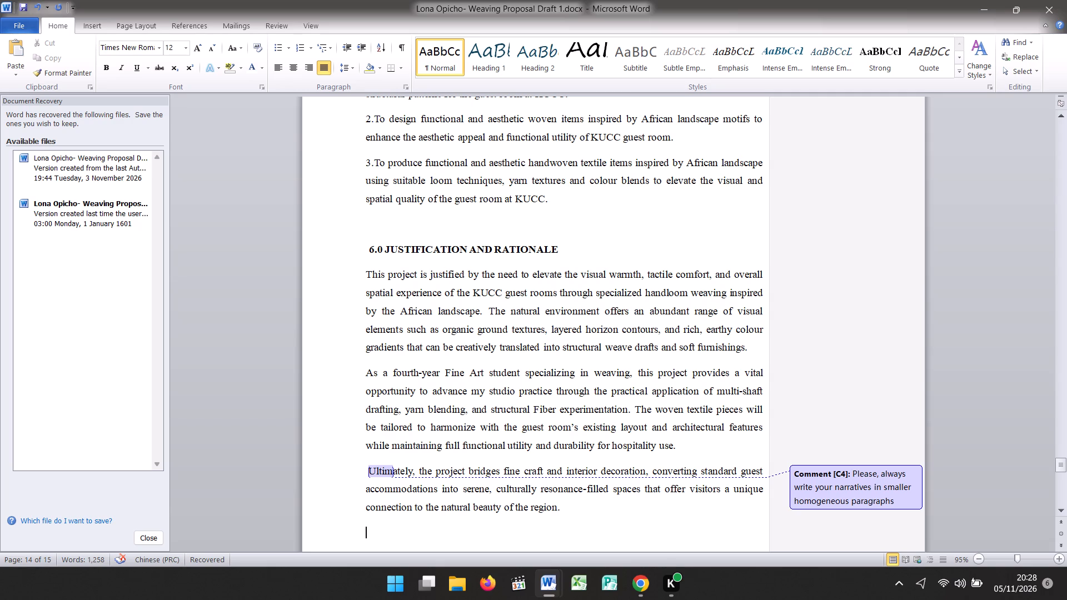
pyautogui.click(621, 498)
pyautogui.click(641, 489)
pyautogui.press('BackSpace')
pyautogui.press('BackSpace')
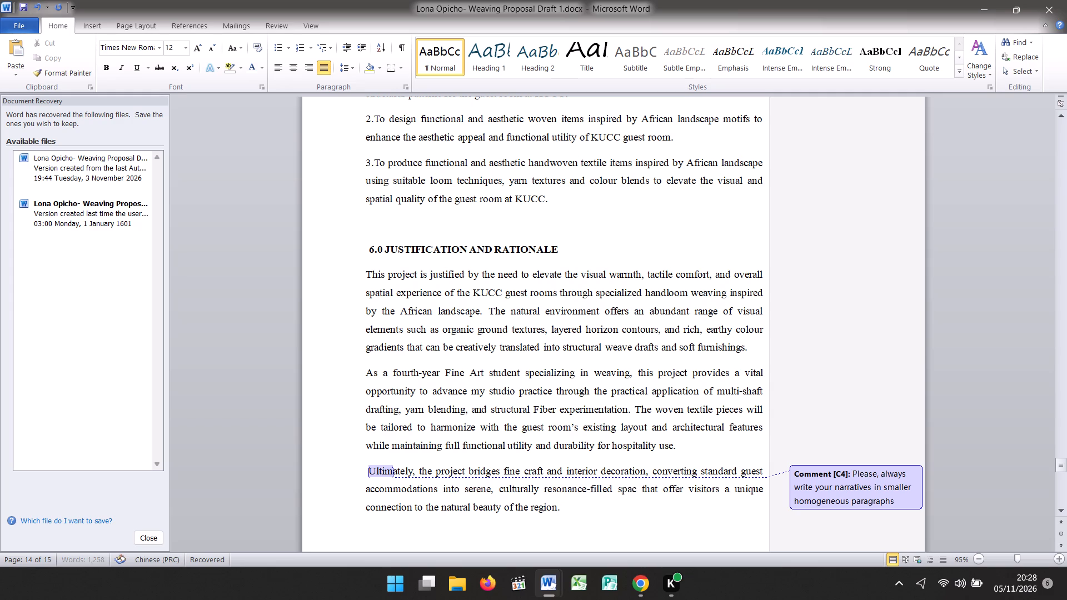
pyautogui.press('BackSpace')
pyautogui.press('BackSpace')
pyautogui.press('BackSpace')
pyautogui.press('BackSpace')
pyautogui.press('BackSpace')
pyautogui.press('BackSpace')
pyautogui.press('BackSpace')
pyautogui.press('BackSpace')
pyautogui.press('BackSpace')
pyautogui.press('BackSpace')
pyautogui.press('BackSpace')
pyautogui.press('BackSpace')
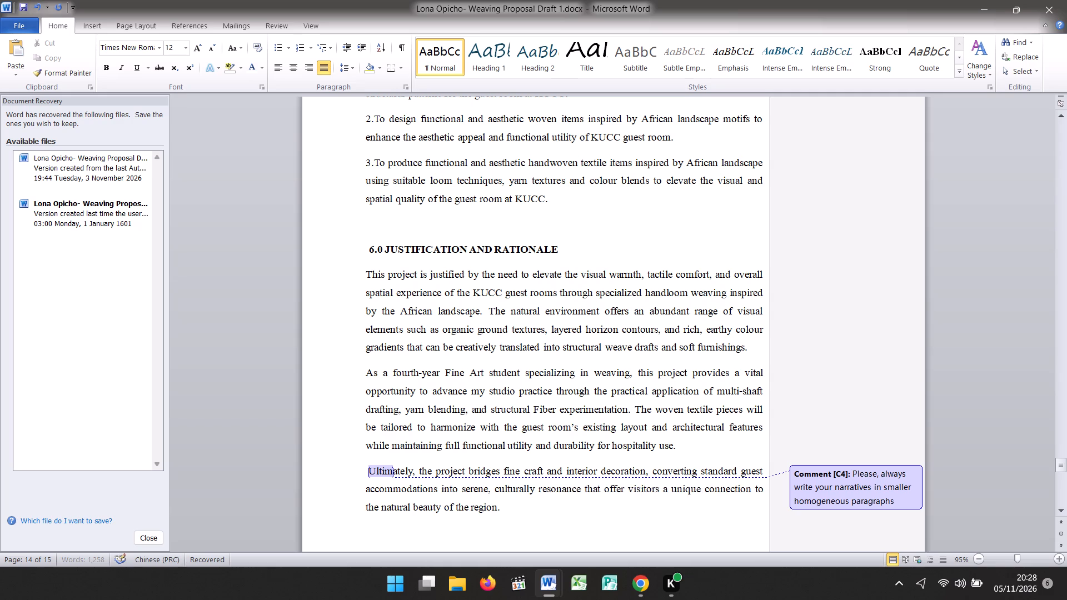
pyautogui.press('BackSpace')
pyautogui.press('BackSpace')
pyautogui.press('BackSpace')
pyautogui.press('BackSpace')
pyautogui.press('BackSpace')
pyautogui.press('BackSpace')
pyautogui.press('BackSpace')
pyautogui.press('BackSpace')
pyautogui.press('BackSpace')
pyautogui.press('BackSpace')
pyautogui.press('BackSpace')
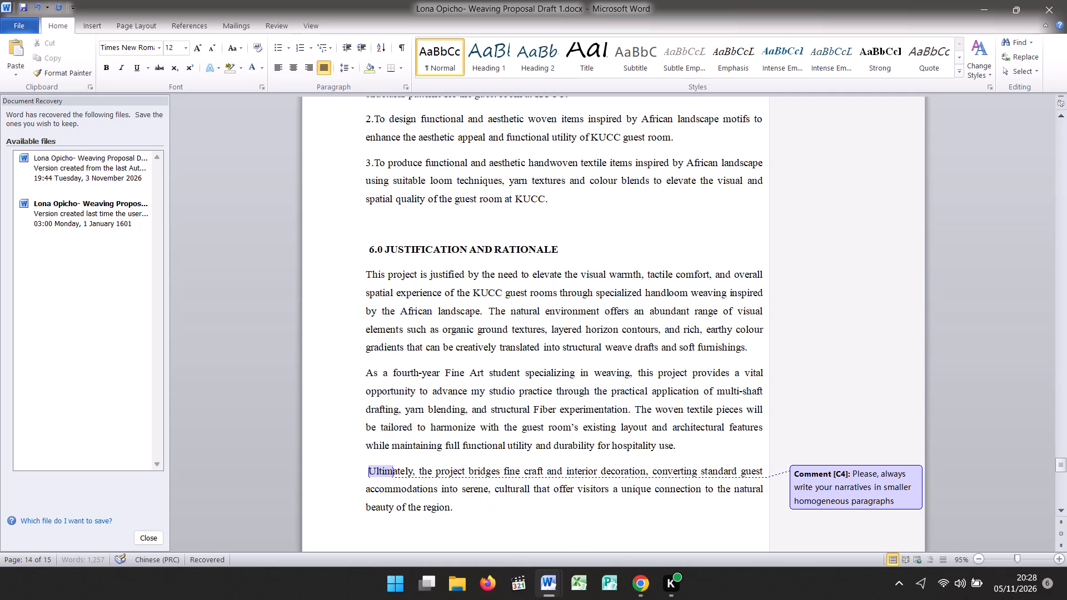
pyautogui.press('BackSpace')
pyautogui.press('BackSpace')
pyautogui.press('BackSpace')
pyautogui.press('BackSpace')
pyautogui.press('BackSpace')
pyautogui.press('BackSpace')
pyautogui.press('BackSpace')
pyautogui.press('BackSpace')
pyautogui.press('BackSpace')
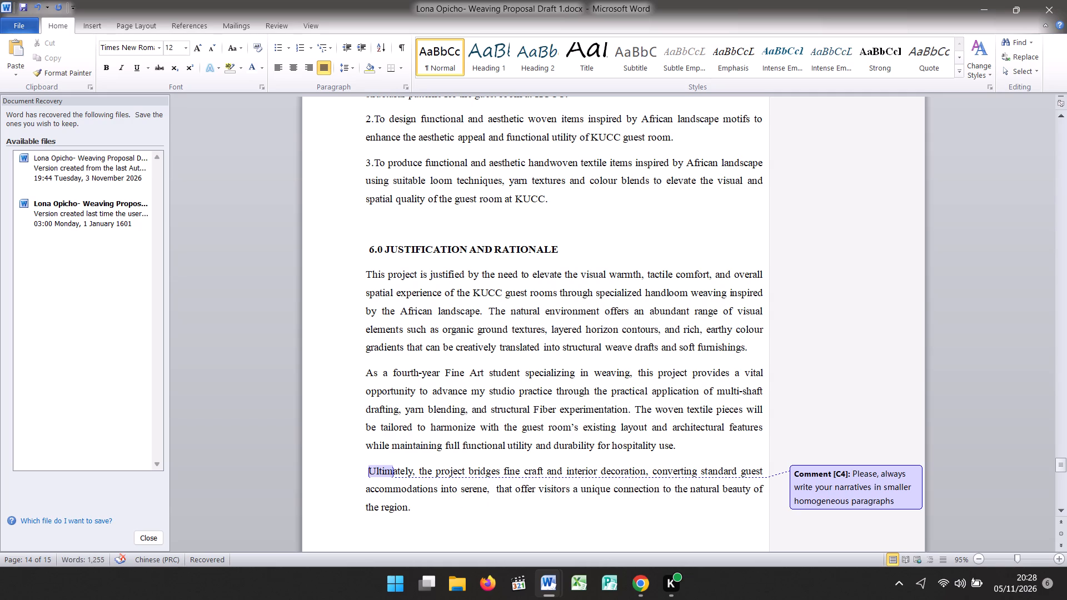
pyautogui.press('BackSpace')
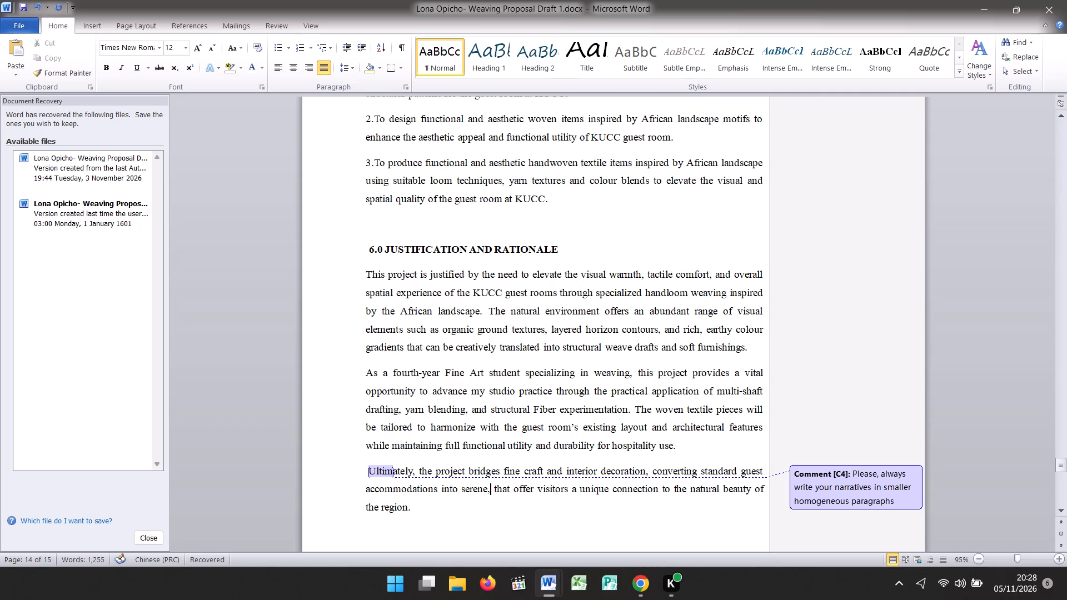
pyautogui.press('BackSpace')
pyautogui.press('space')
pyautogui.write('spaces')
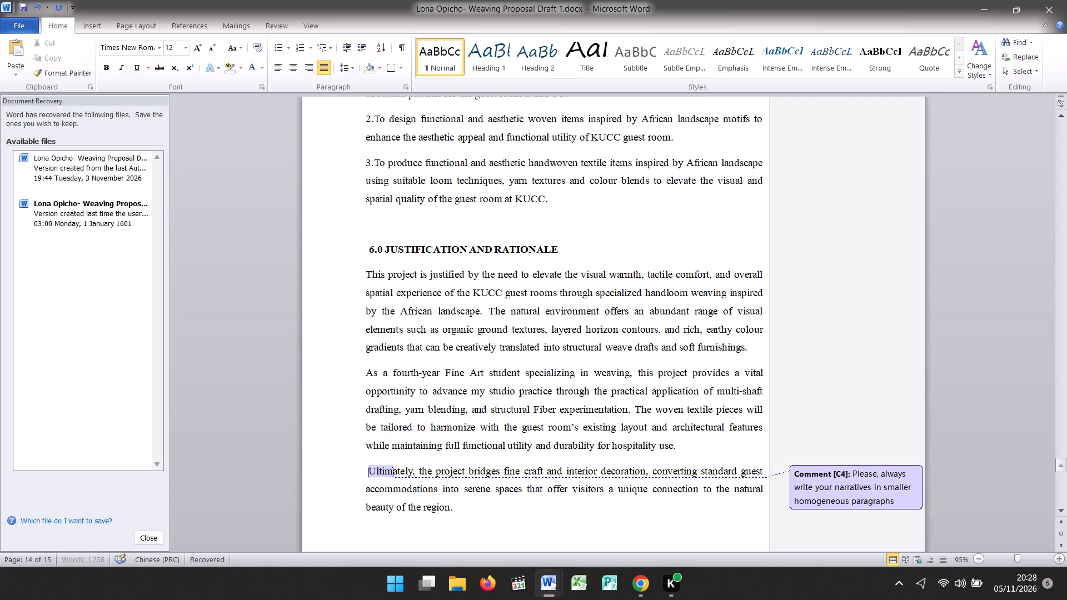
pyautogui.press('space')
pyautogui.write('rich in')
pyautogui.press('space')
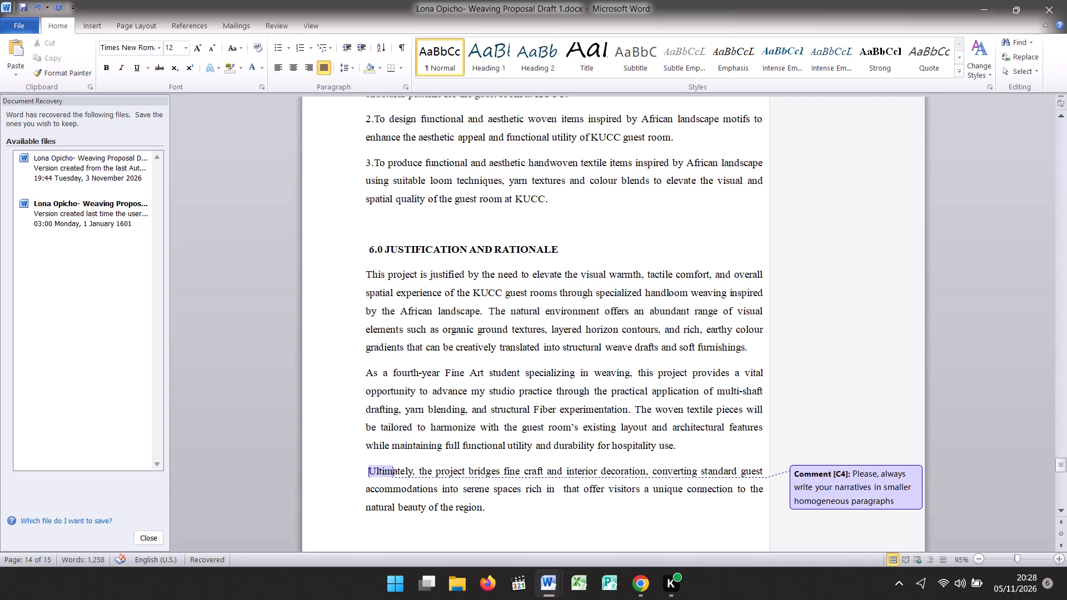
pyautogui.press('c')
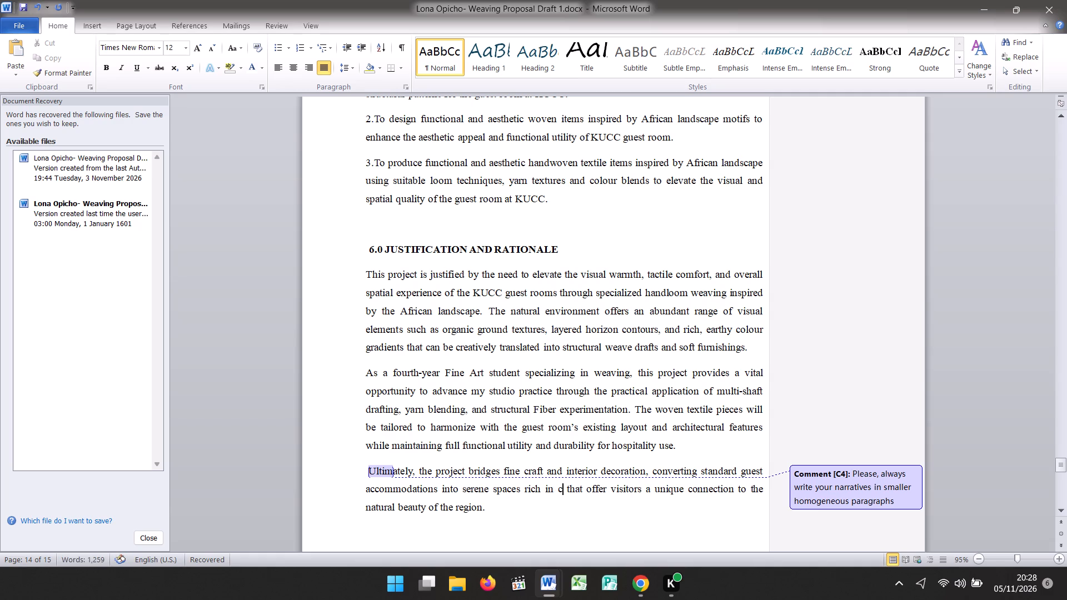
pyautogui.write('ulturally expression')
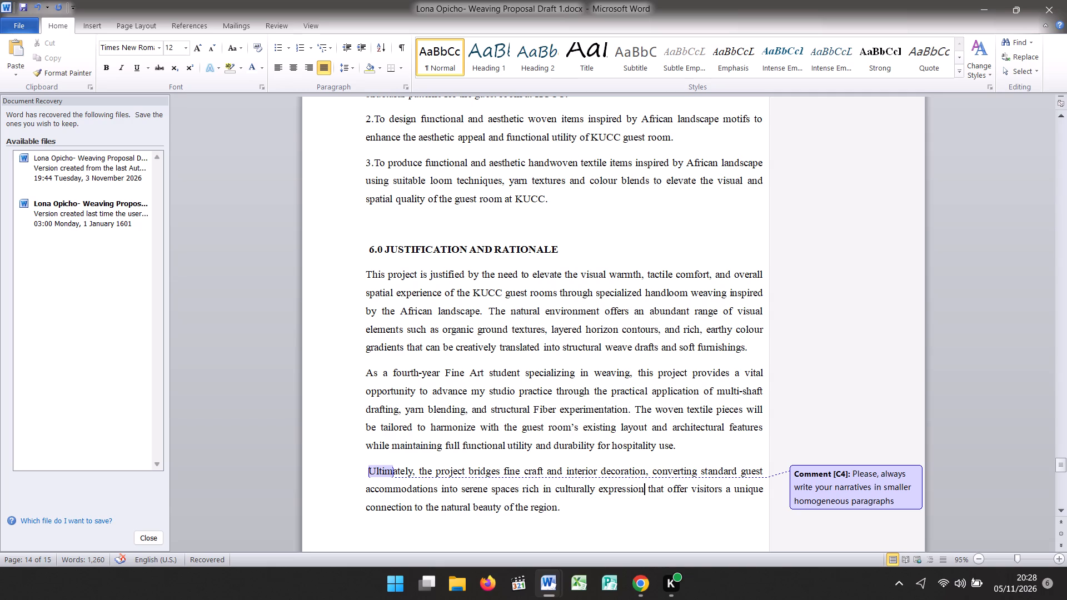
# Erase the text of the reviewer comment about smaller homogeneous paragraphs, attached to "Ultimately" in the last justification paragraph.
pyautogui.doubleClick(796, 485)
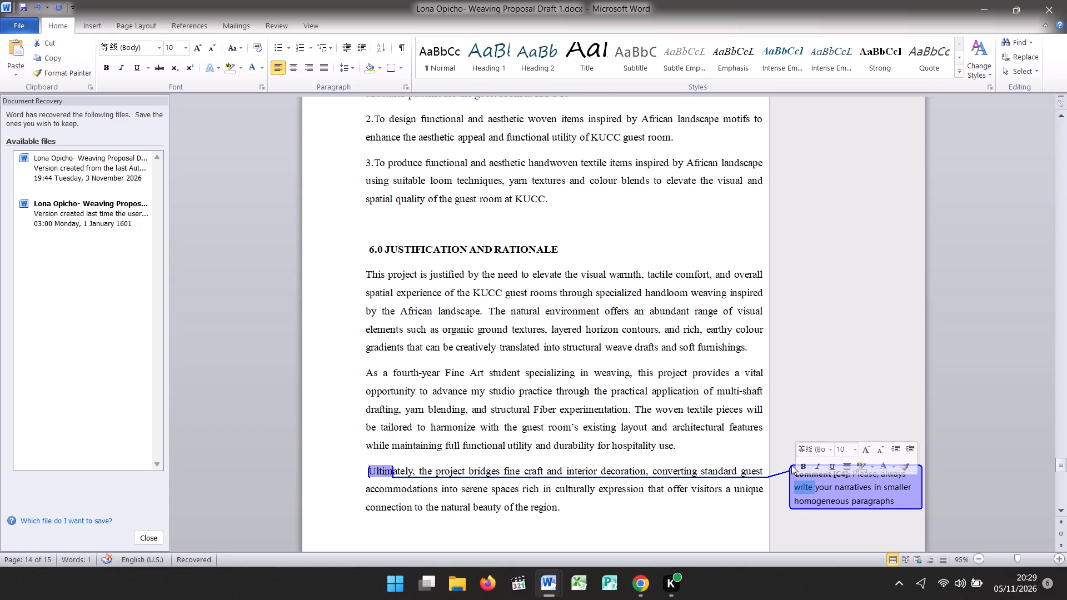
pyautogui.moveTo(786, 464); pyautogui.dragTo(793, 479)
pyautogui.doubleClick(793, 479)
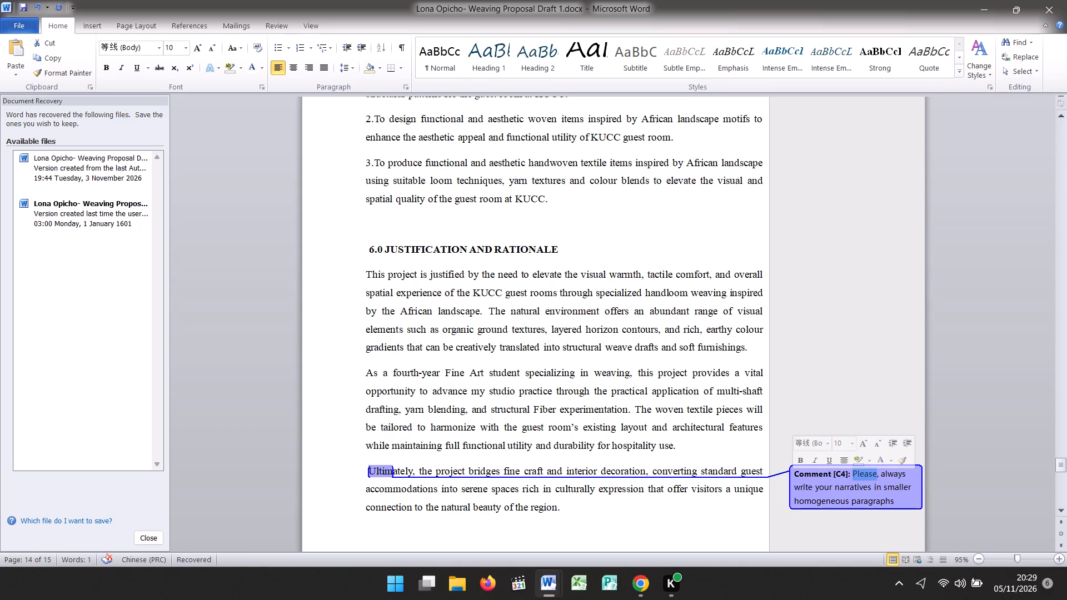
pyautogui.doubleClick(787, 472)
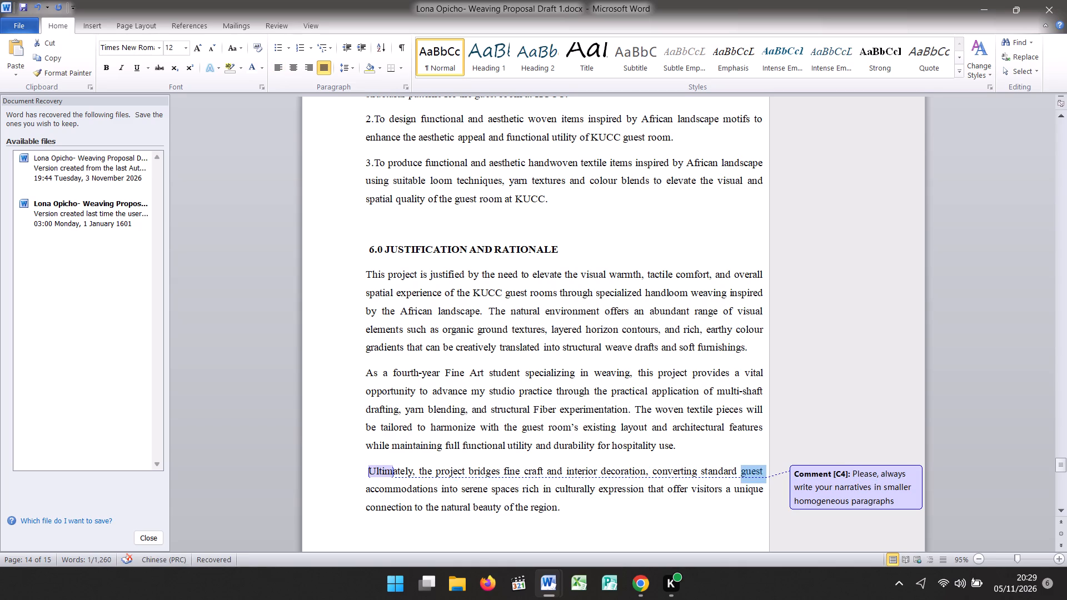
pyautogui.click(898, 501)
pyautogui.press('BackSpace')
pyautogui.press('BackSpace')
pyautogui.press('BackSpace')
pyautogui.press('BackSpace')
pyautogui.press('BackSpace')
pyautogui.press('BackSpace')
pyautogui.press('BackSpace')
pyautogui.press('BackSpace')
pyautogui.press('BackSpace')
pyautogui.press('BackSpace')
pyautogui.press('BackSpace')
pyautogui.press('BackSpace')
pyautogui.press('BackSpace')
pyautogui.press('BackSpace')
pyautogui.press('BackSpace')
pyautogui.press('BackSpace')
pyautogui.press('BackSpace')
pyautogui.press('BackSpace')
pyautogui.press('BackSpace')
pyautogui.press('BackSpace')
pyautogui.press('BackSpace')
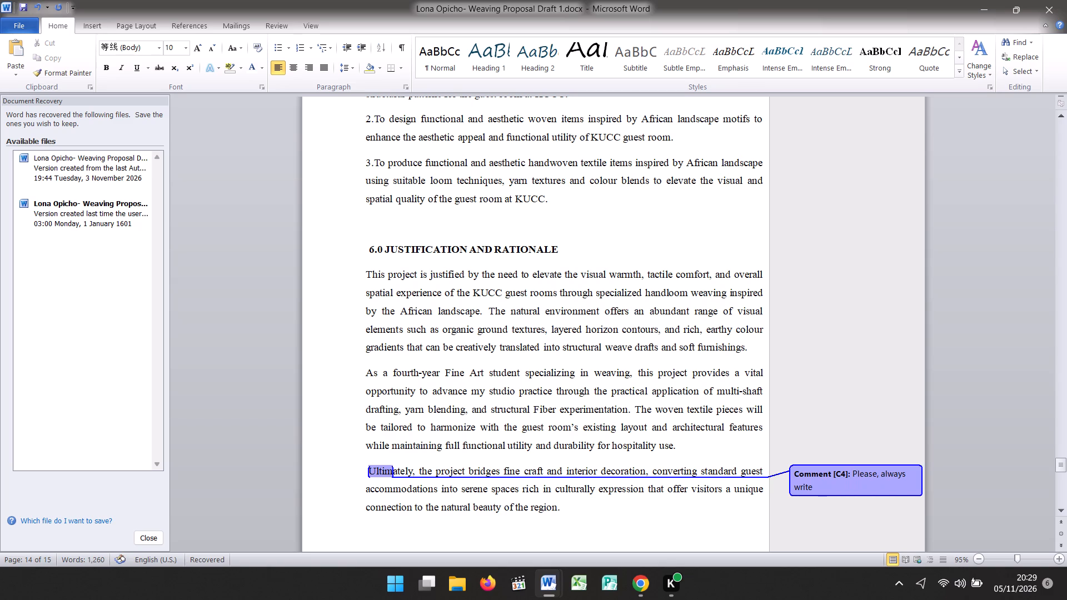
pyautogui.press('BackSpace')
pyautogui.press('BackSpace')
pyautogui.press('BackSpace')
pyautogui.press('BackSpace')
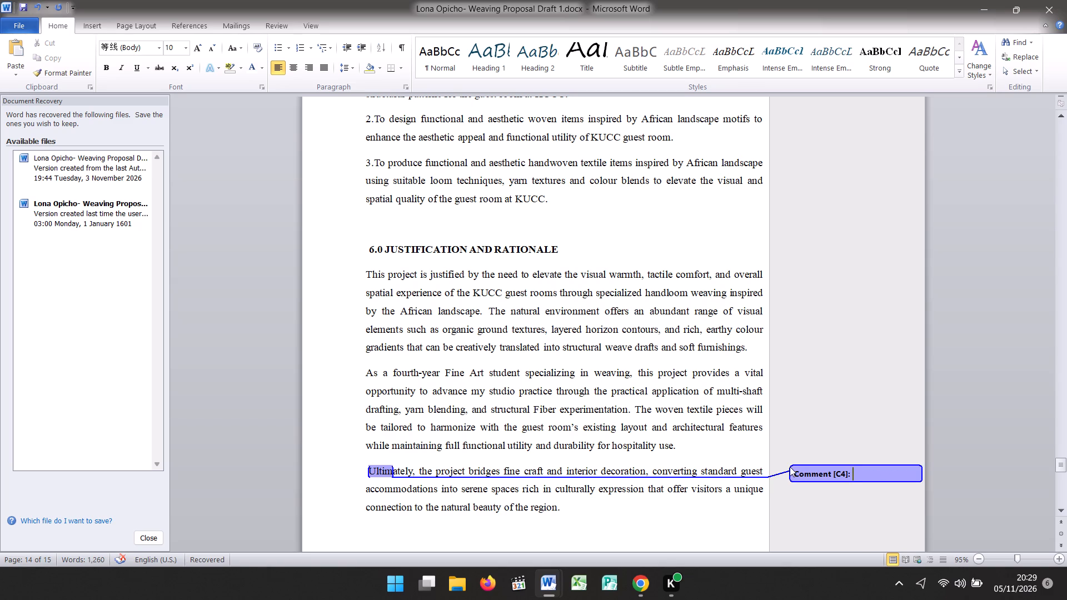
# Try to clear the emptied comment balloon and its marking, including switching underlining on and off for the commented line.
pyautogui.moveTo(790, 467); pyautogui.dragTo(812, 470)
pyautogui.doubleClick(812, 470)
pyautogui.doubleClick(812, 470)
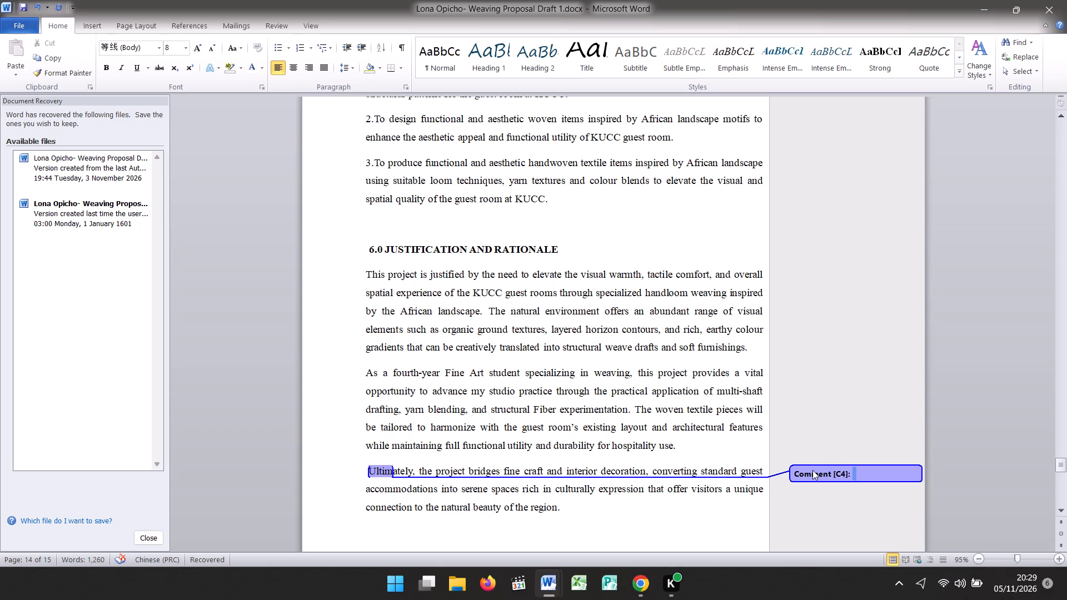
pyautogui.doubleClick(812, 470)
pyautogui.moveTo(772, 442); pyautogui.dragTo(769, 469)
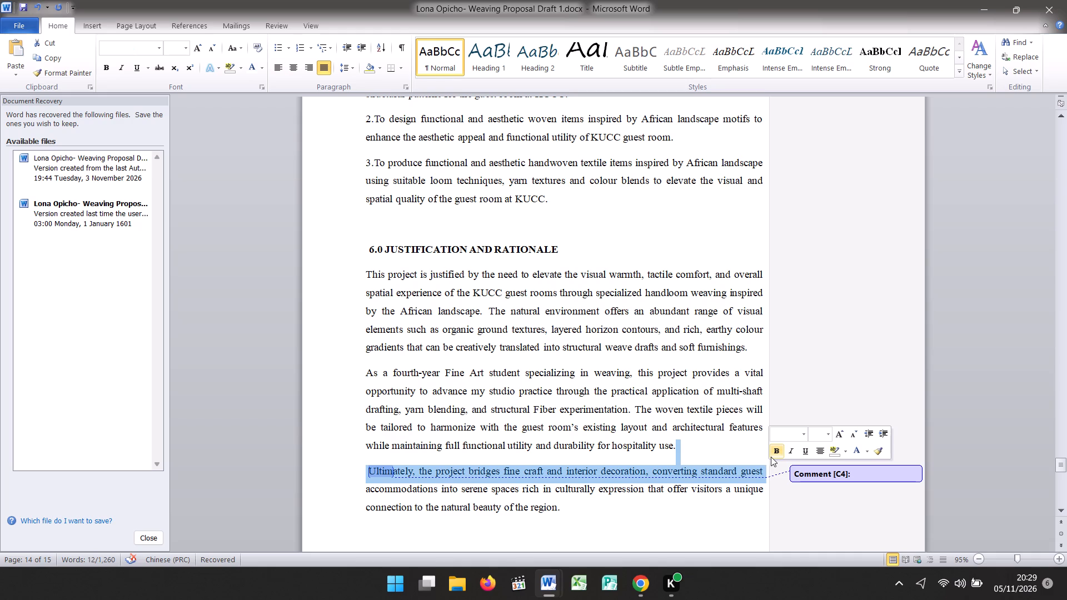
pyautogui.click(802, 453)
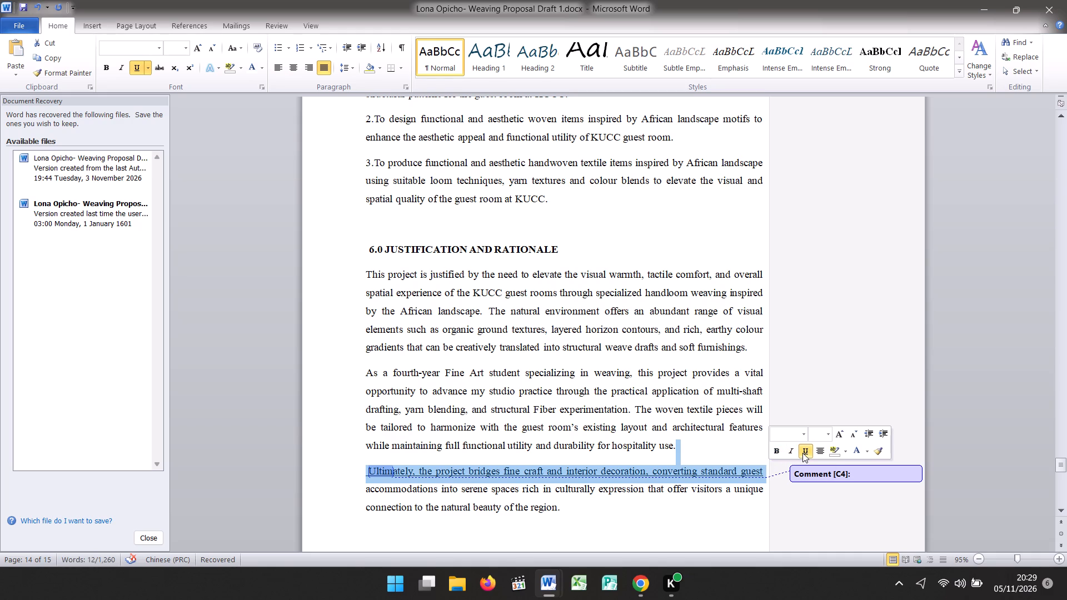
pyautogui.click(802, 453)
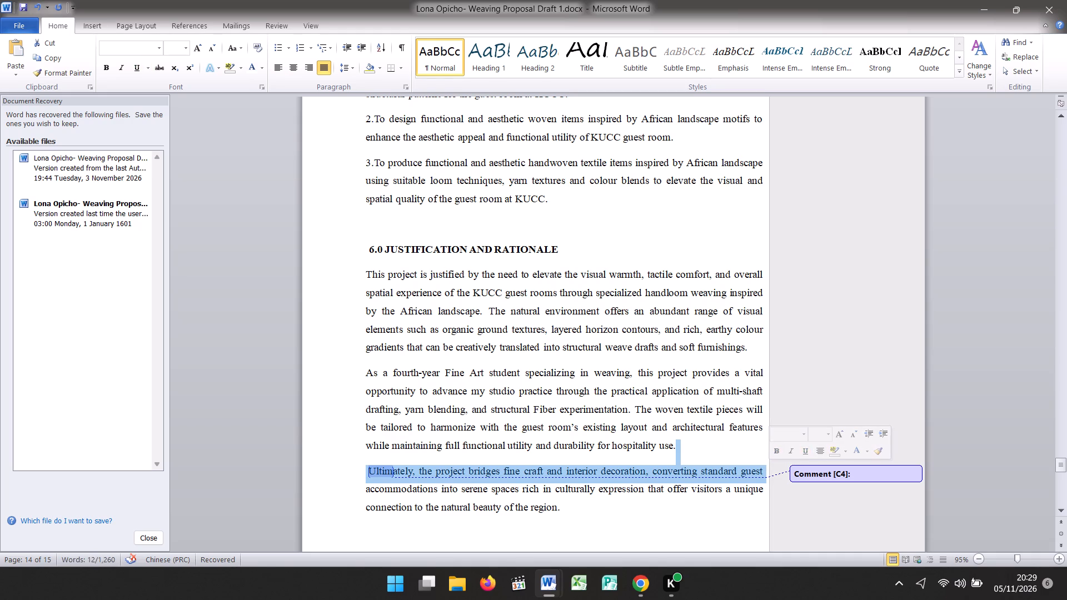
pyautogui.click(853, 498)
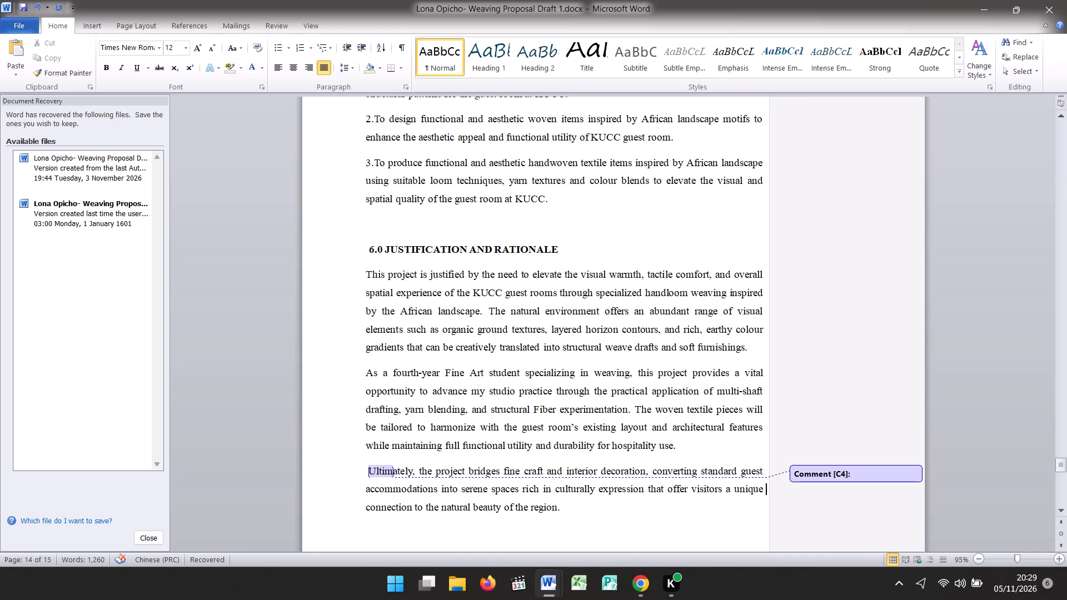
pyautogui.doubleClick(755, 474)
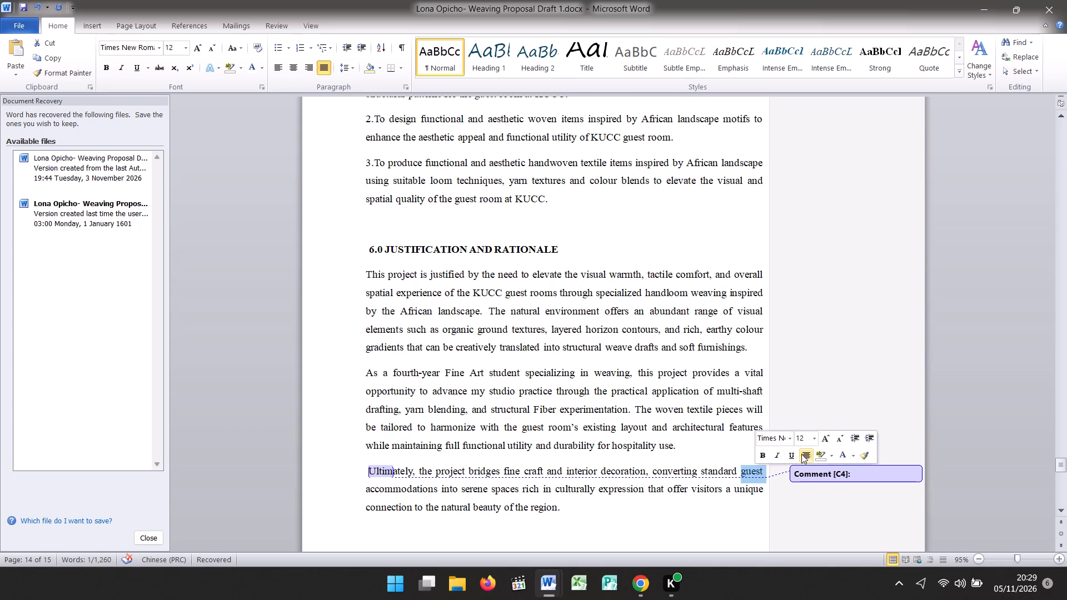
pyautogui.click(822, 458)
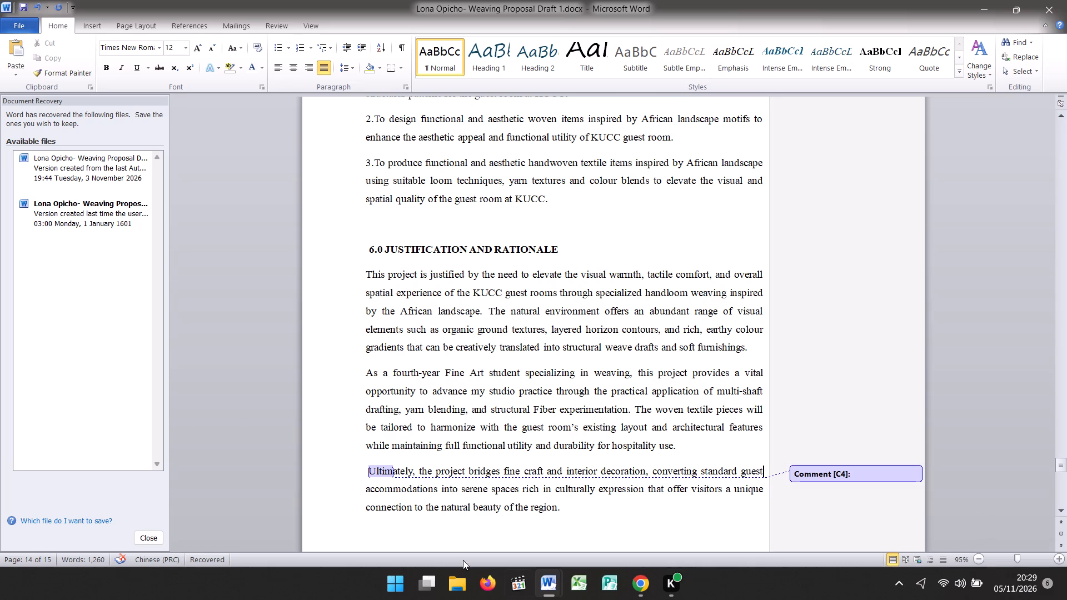
# Delete "Ultimately," and its surrounding spaces from the start of the last justification paragraph so that its attached comment is removed too.
pyautogui.click(415, 472)
pyautogui.press('BackSpace')
pyautogui.press('BackSpace')
pyautogui.press('BackSpace')
pyautogui.press('BackSpace')
pyautogui.press('BackSpace')
pyautogui.press('BackSpace')
pyautogui.press('BackSpace')
pyautogui.press('BackSpace')
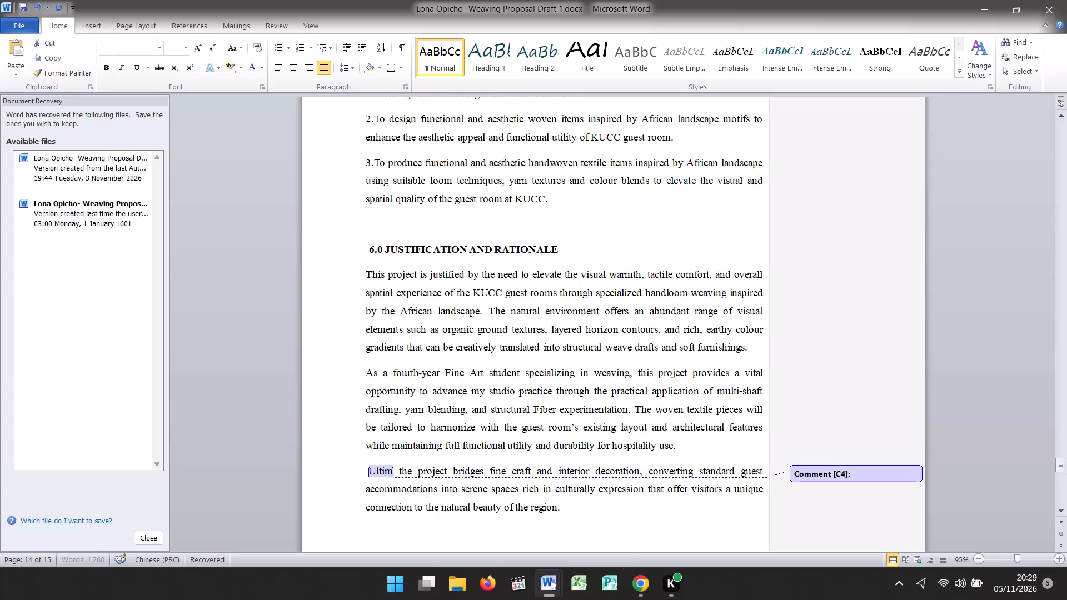
pyautogui.press('BackSpace')
pyautogui.press('BackSpace')
pyautogui.press('BackSpace')
pyautogui.press('BackSpace')
pyautogui.press('BackSpace')
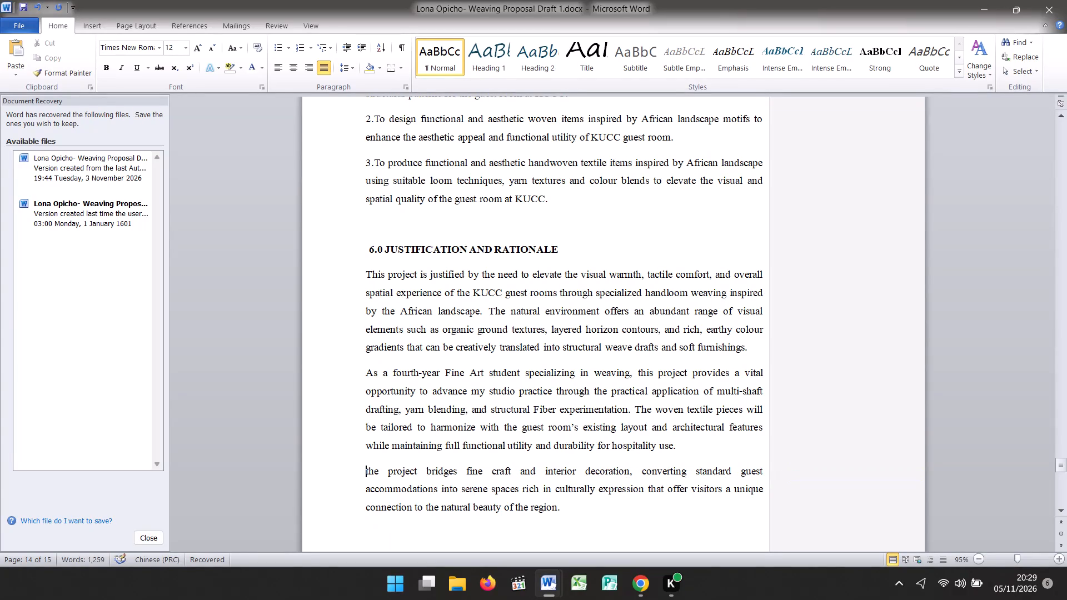
# Capitalise "the" to "The" at the start of the last justification paragraph.
pyautogui.click(368, 474)
pyautogui.press('BackSpace')
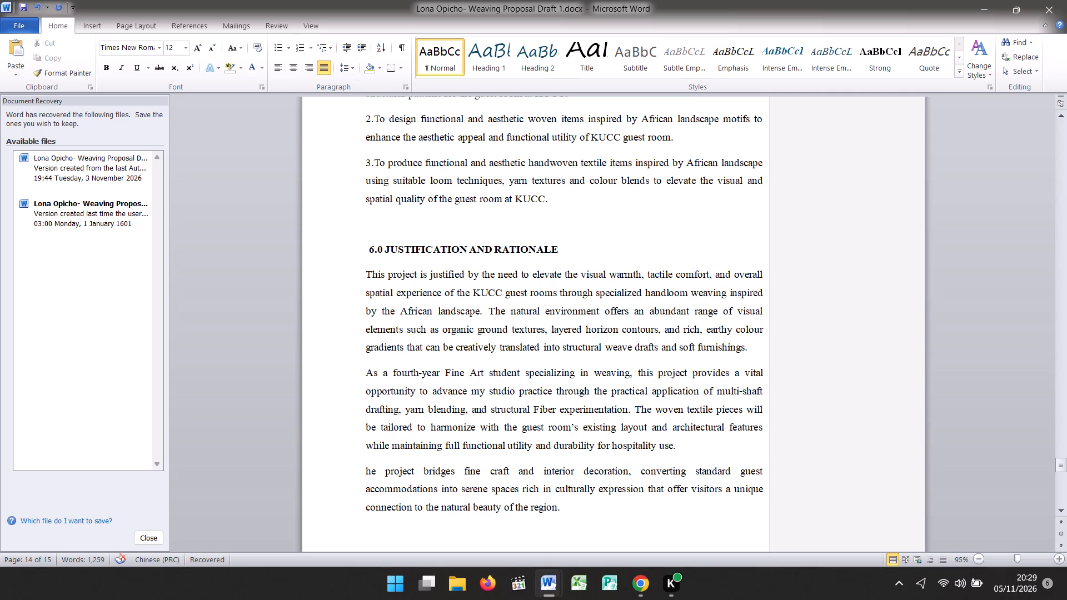
pyautogui.press('t')
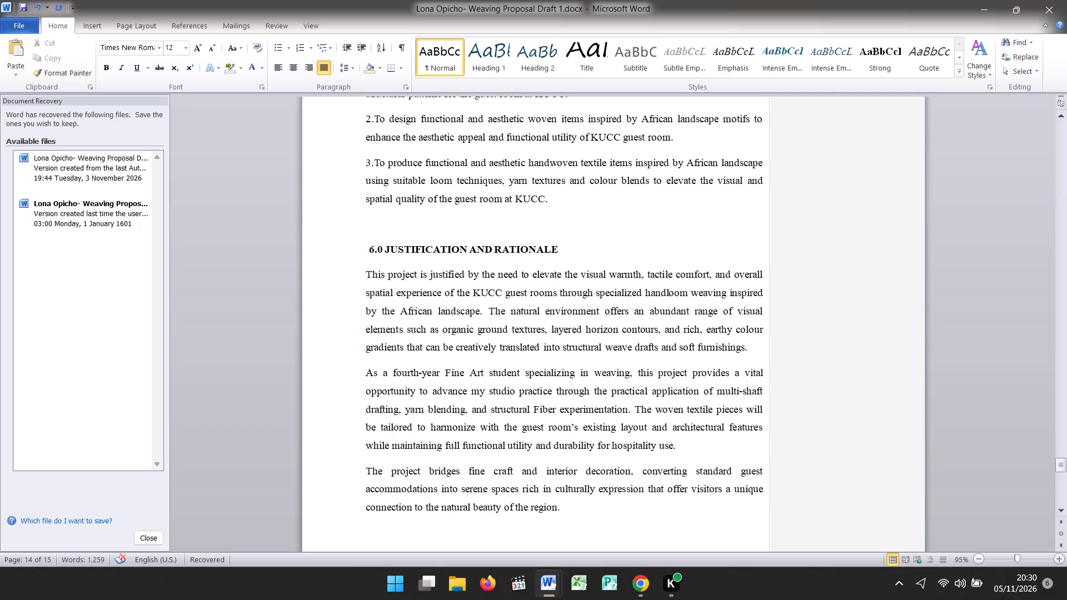
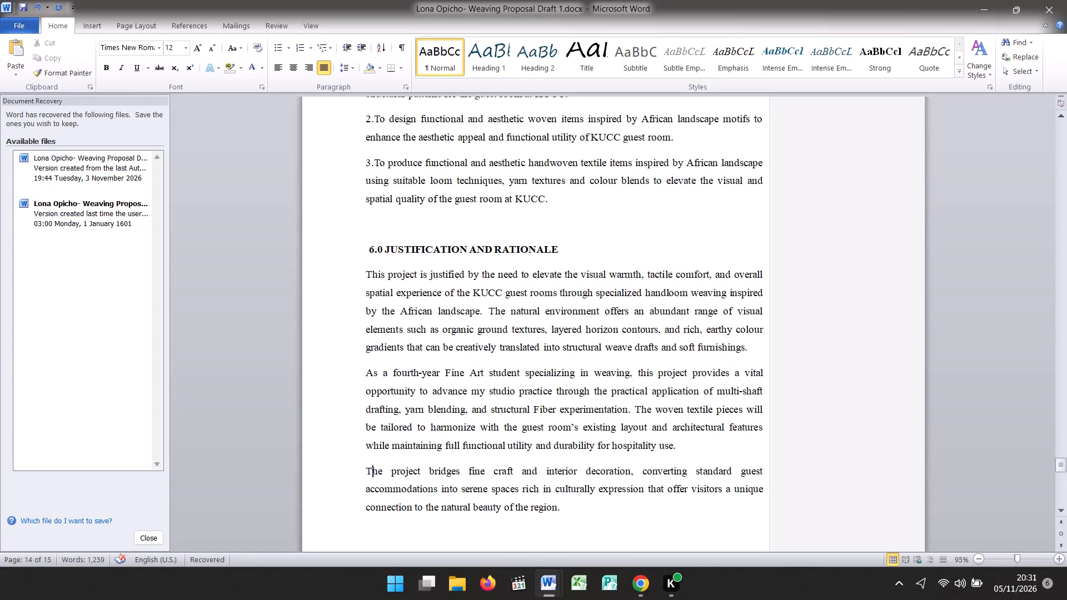
# Look back through the sections before the justification, from the corridor description through the situation analysis onward, for remaining reviewer comments.
pyautogui.press('Up')
pyautogui.press('Up')
pyautogui.press('Up')
pyautogui.press('Up')
pyautogui.press('Up')
pyautogui.press('Up')
pyautogui.press('Up')
pyautogui.press('Up')
pyautogui.press('Up')
pyautogui.press('Up')
pyautogui.press('Up')
pyautogui.press('Up')
pyautogui.press('Up')
pyautogui.press('Up')
pyautogui.press('Up')
pyautogui.press('Up')
pyautogui.press('Up')
pyautogui.press('Up')
pyautogui.press('Up')
pyautogui.press('Up')
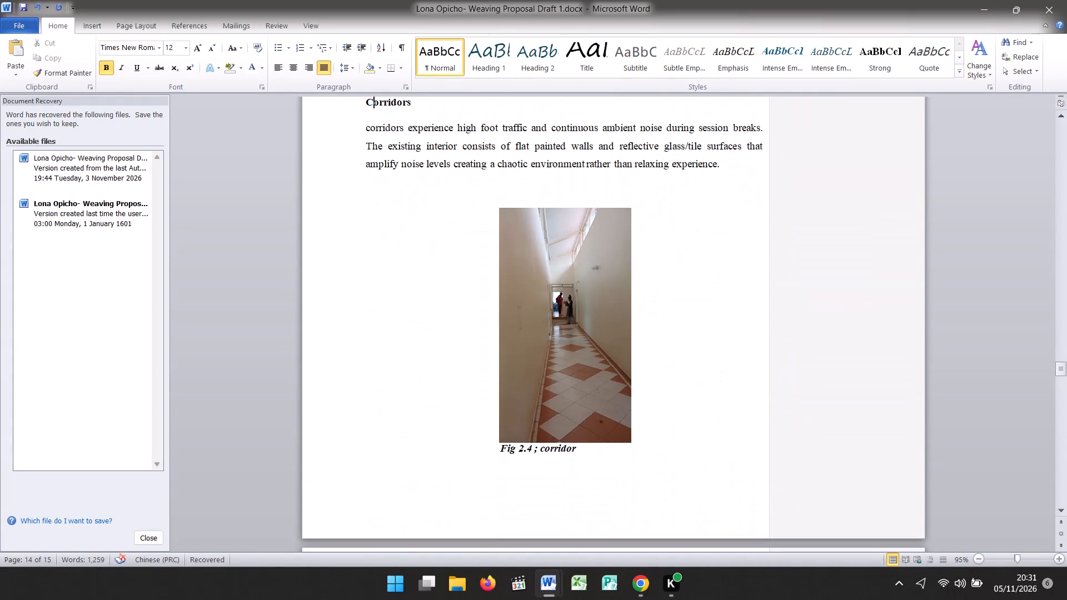
pyautogui.press('Down')
pyautogui.press('Down')
pyautogui.press('Down')
pyautogui.press('Down')
pyautogui.press('Down')
pyautogui.press('Down')
pyautogui.press('Down')
pyautogui.press('Down')
pyautogui.press('Down')
pyautogui.press('Down')
pyautogui.press('Down')
pyautogui.press('Down')
pyautogui.press('Down')
pyautogui.press('Down')
pyautogui.press('Down')
pyautogui.press('Down')
pyautogui.press('Down')
pyautogui.press('Down')
pyautogui.press('Down')
pyautogui.press('Down')
pyautogui.press('Down')
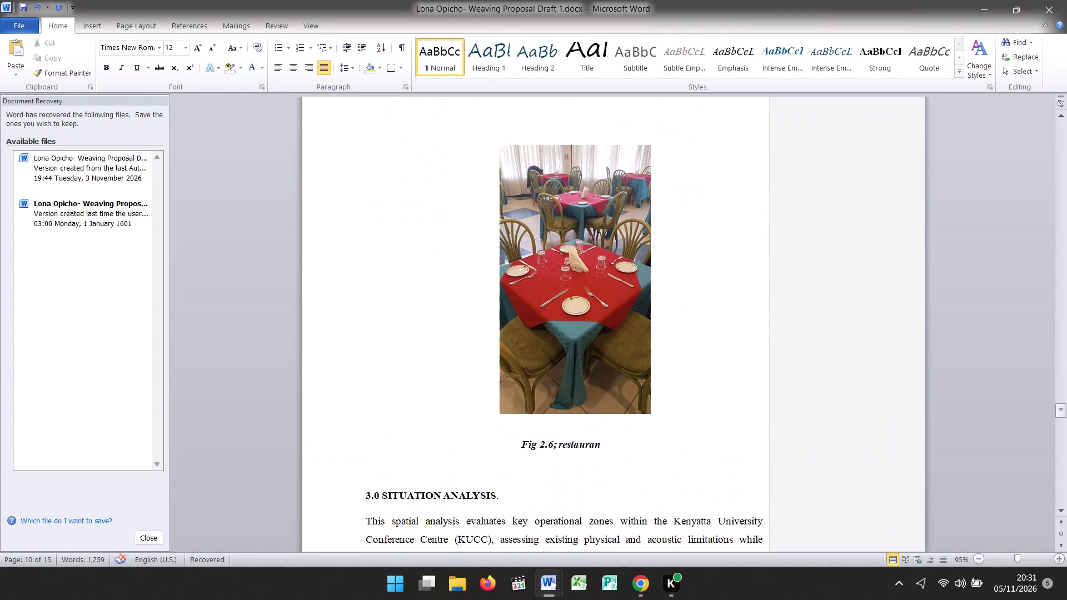
pyautogui.press('Down')
pyautogui.press('Down')
pyautogui.press('Down')
pyautogui.press('Down')
pyautogui.press('Down')
pyautogui.press('Down')
pyautogui.press('Down')
pyautogui.press('Down')
pyautogui.press('Down')
pyautogui.press('Down')
pyautogui.press('Down')
pyautogui.press('Down')
pyautogui.press('Down')
pyautogui.press('Down')
pyautogui.press('Down')
pyautogui.press('Down')
pyautogui.press('Down')
pyautogui.press('Down')
pyautogui.press('Down')
pyautogui.press('Down')
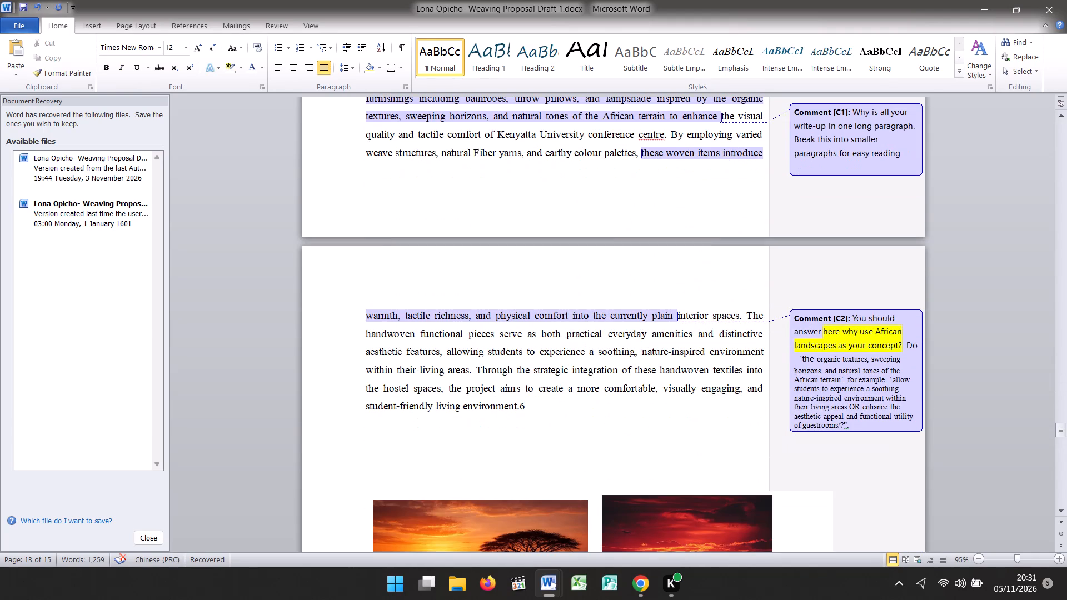
# Review the commented paragraph on African-landscape woven furnishings alongside the reviewer comments about paragraph length and choice of concept.
pyautogui.press('Up')
pyautogui.press('Up')
pyautogui.press('Up')
pyautogui.press('Up')
pyautogui.press('Up')
pyautogui.press('Up')
pyautogui.press('Up')
pyautogui.press('Up')
pyautogui.press('Up')
pyautogui.press('Up')
pyautogui.press('Up')
pyautogui.press('Up')
pyautogui.press('Up')
pyautogui.press('Up')
pyautogui.press('Up')
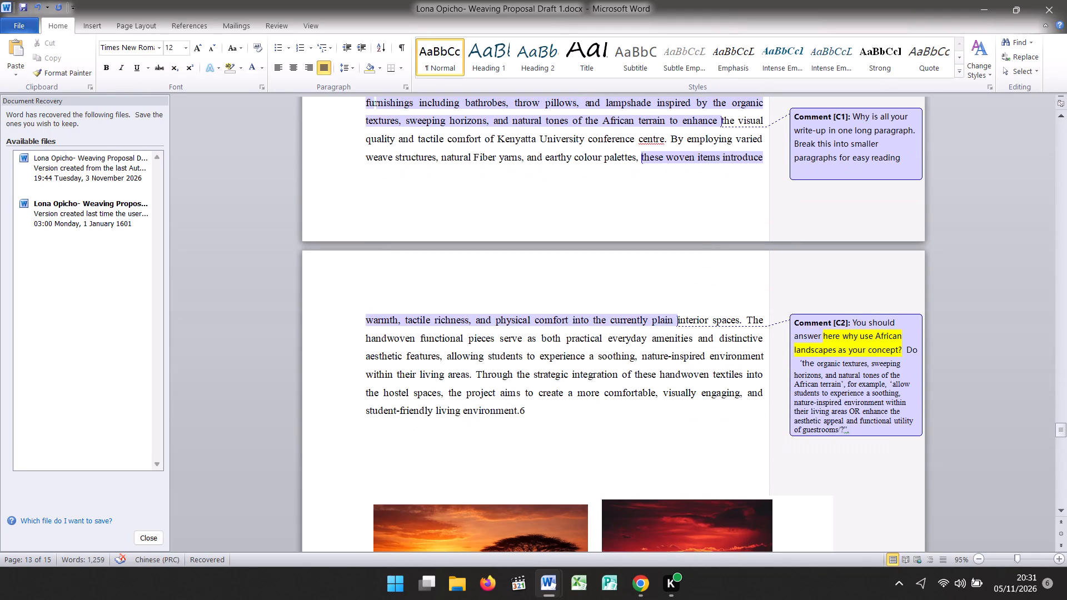
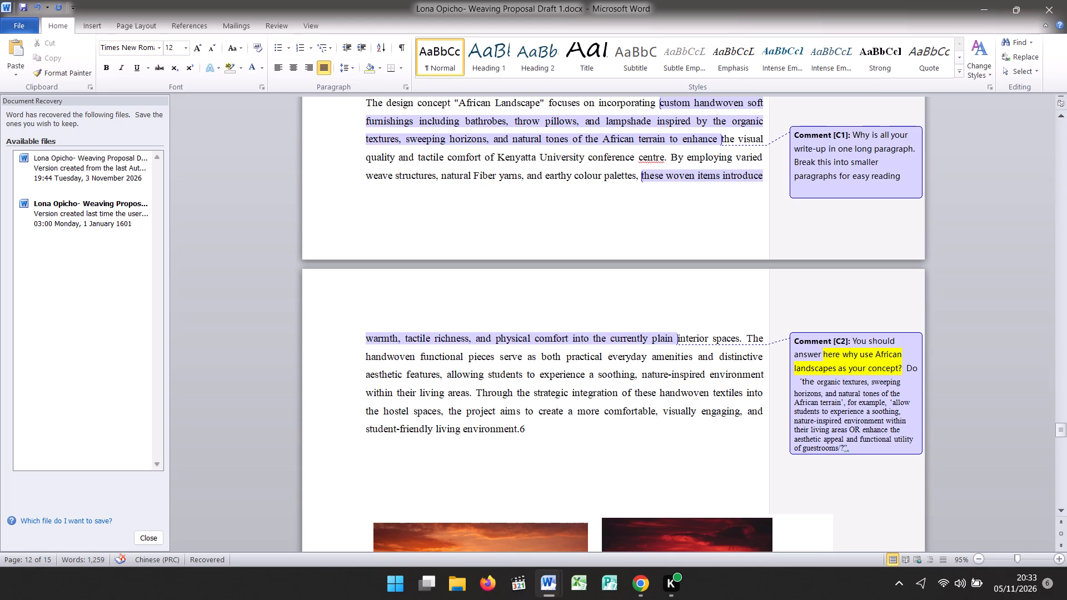
# Read the African-landscape paragraph's continuation line by line against the reviewer comment asking why African landscapes are used as the concept.
pyautogui.click(729, 343)
pyautogui.click(799, 333)
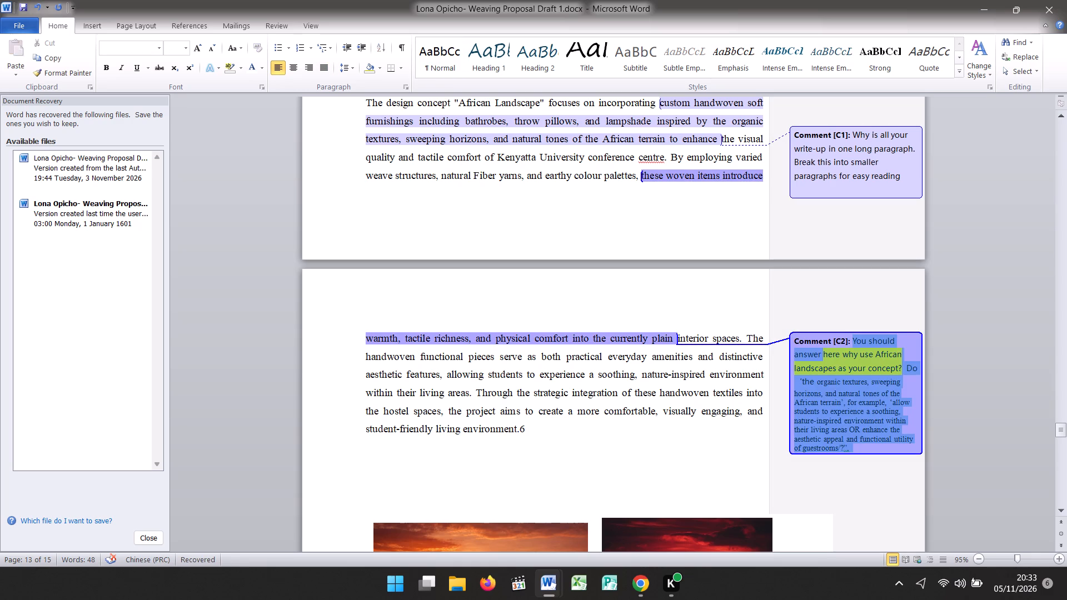
pyautogui.click(689, 293)
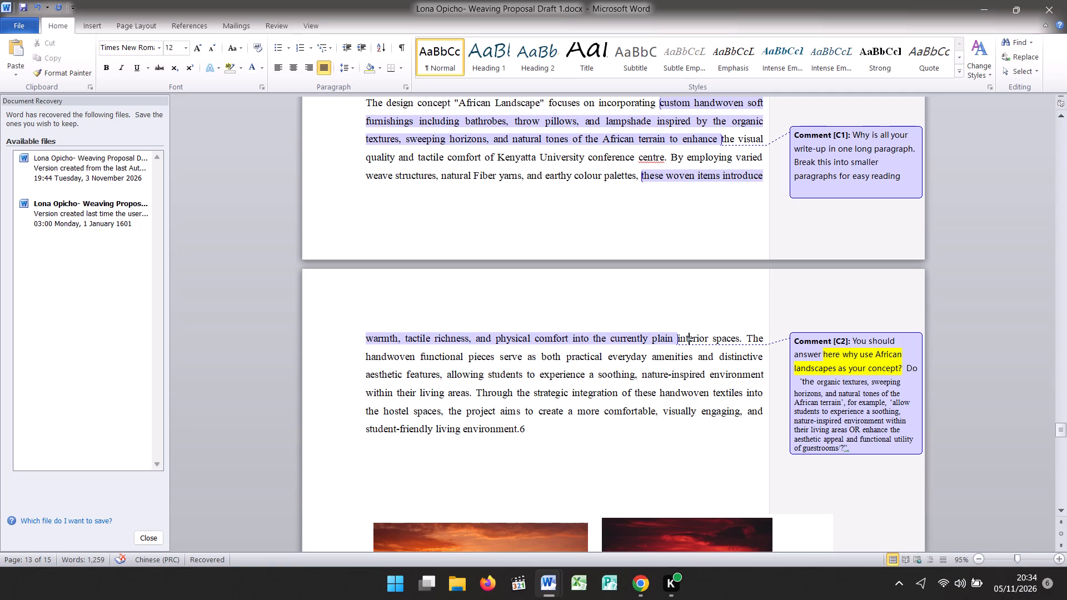
pyautogui.doubleClick(360, 339)
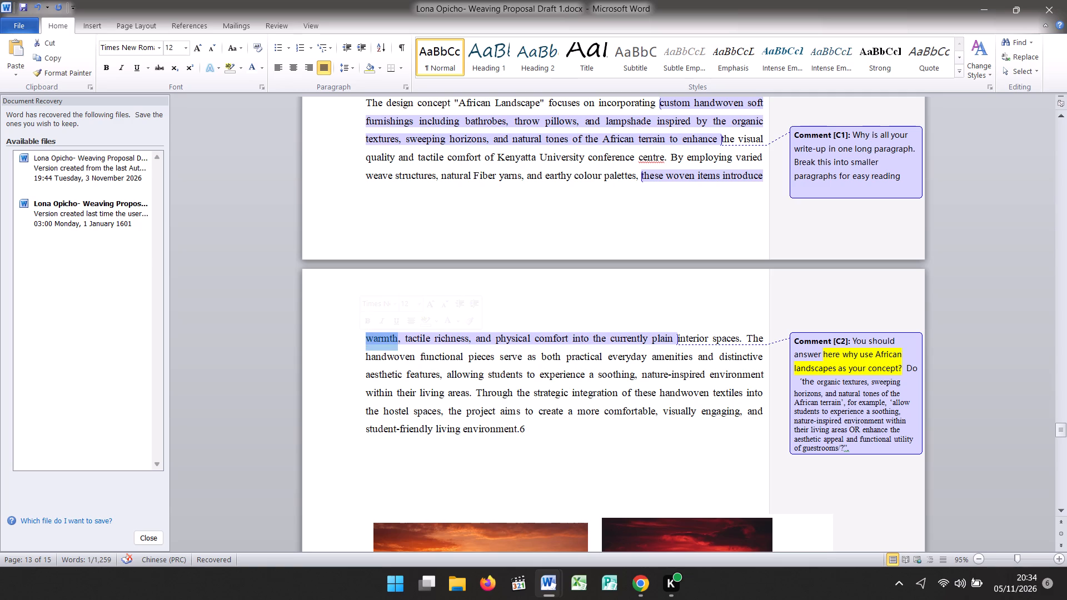
pyautogui.click(362, 355)
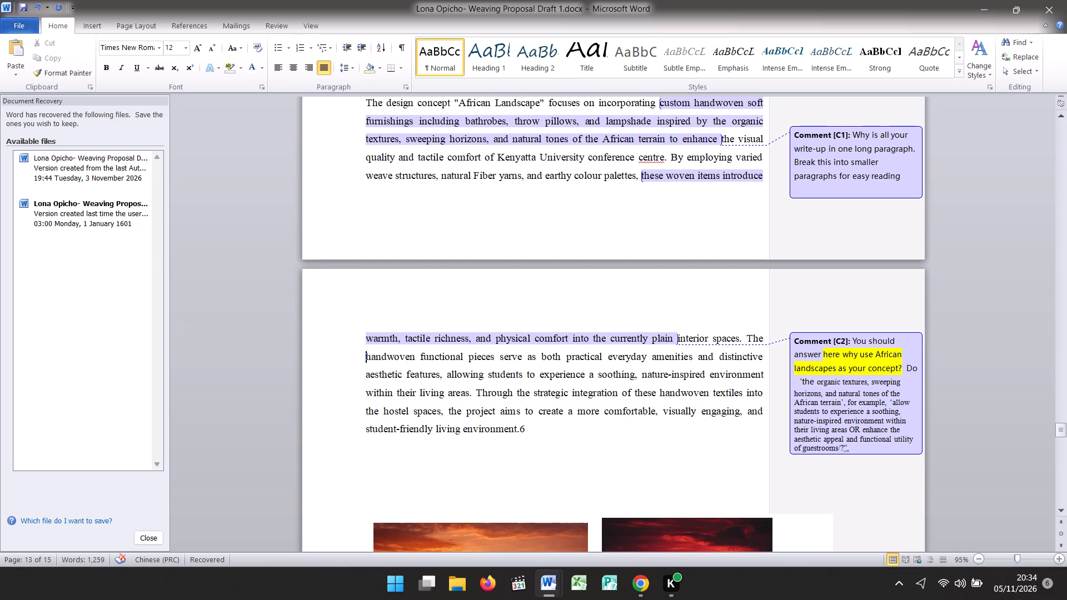
pyautogui.click(362, 355)
pyautogui.click(362, 377)
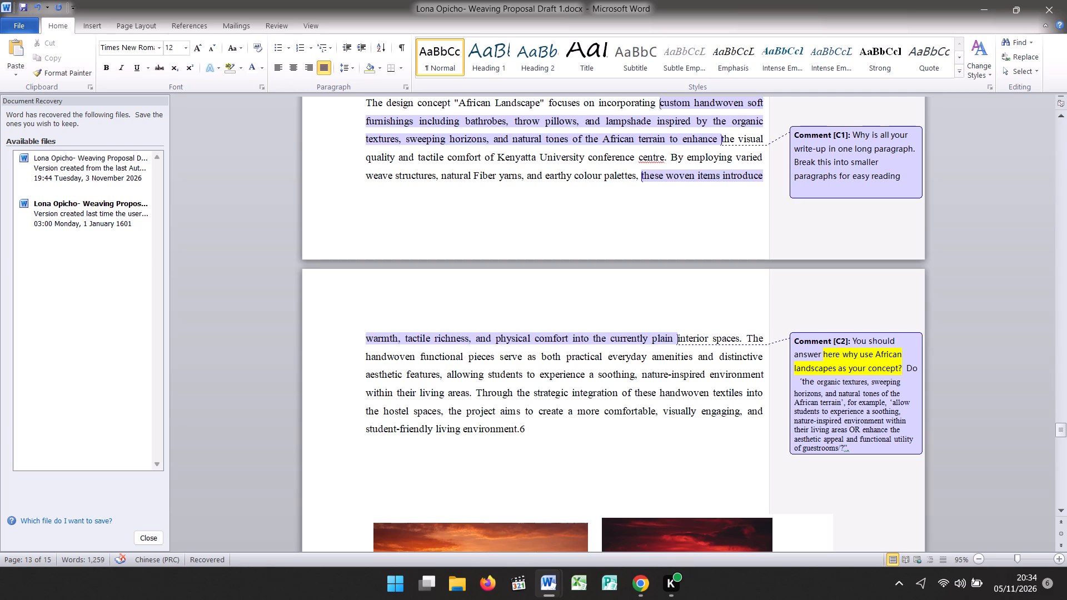
pyautogui.click(363, 395)
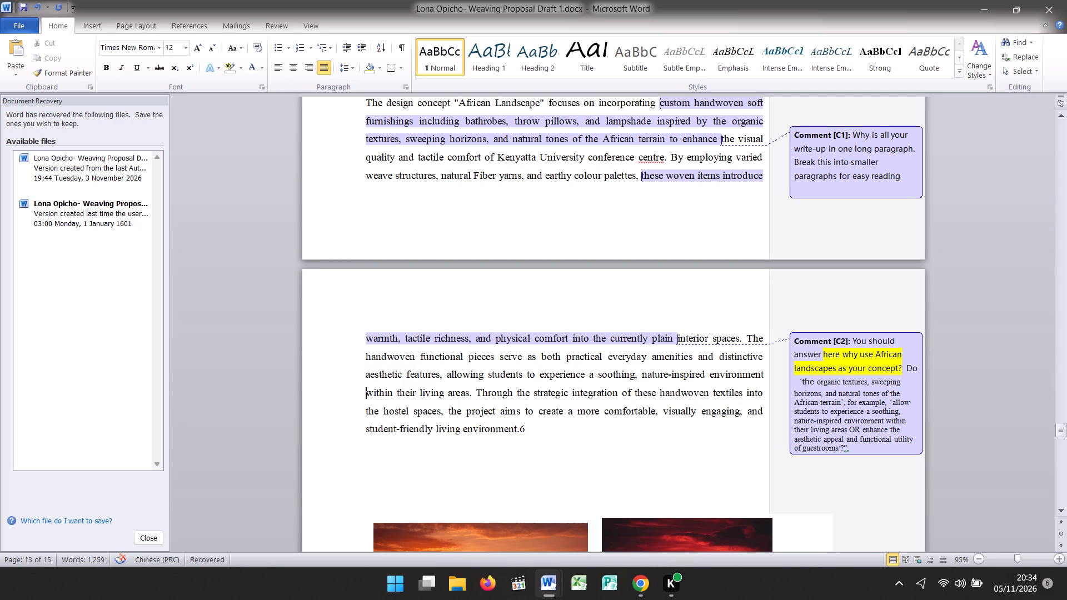
pyautogui.click(362, 412)
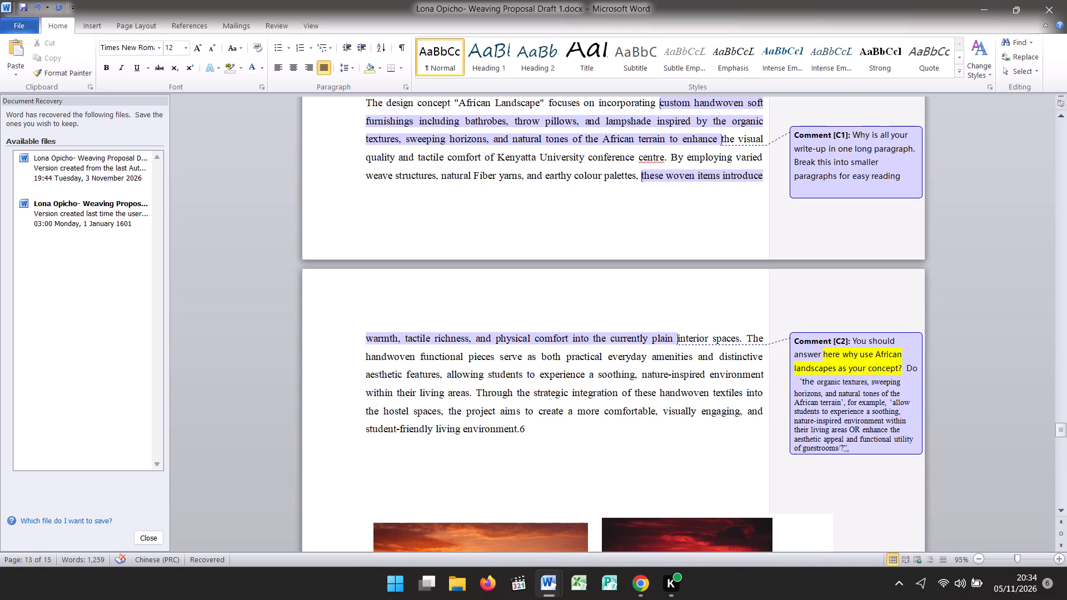
pyautogui.click(363, 431)
pyautogui.click(360, 337)
pyautogui.click(360, 357)
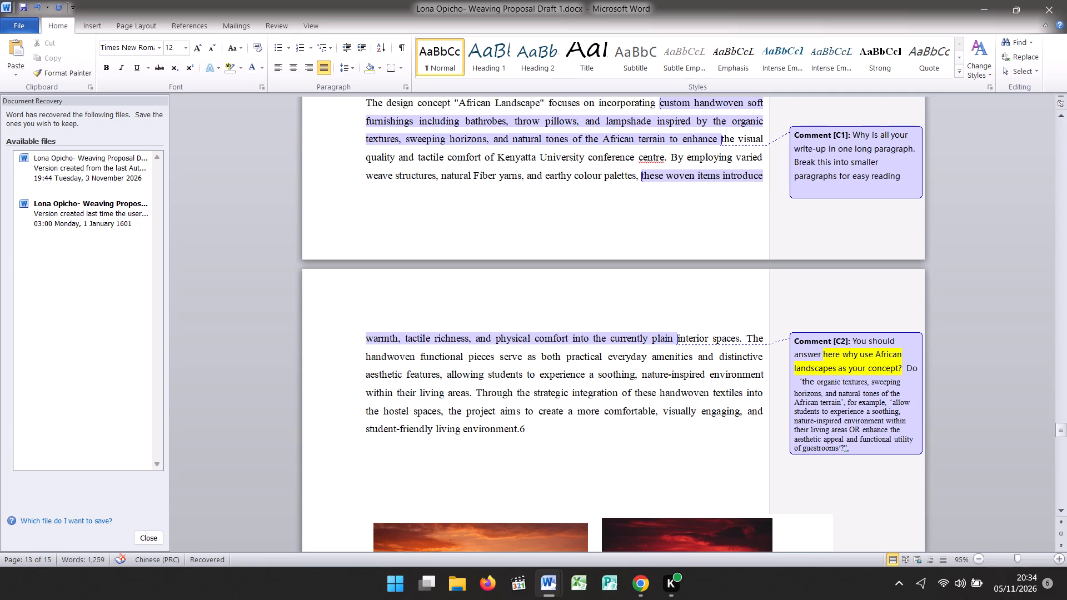
pyautogui.click(361, 376)
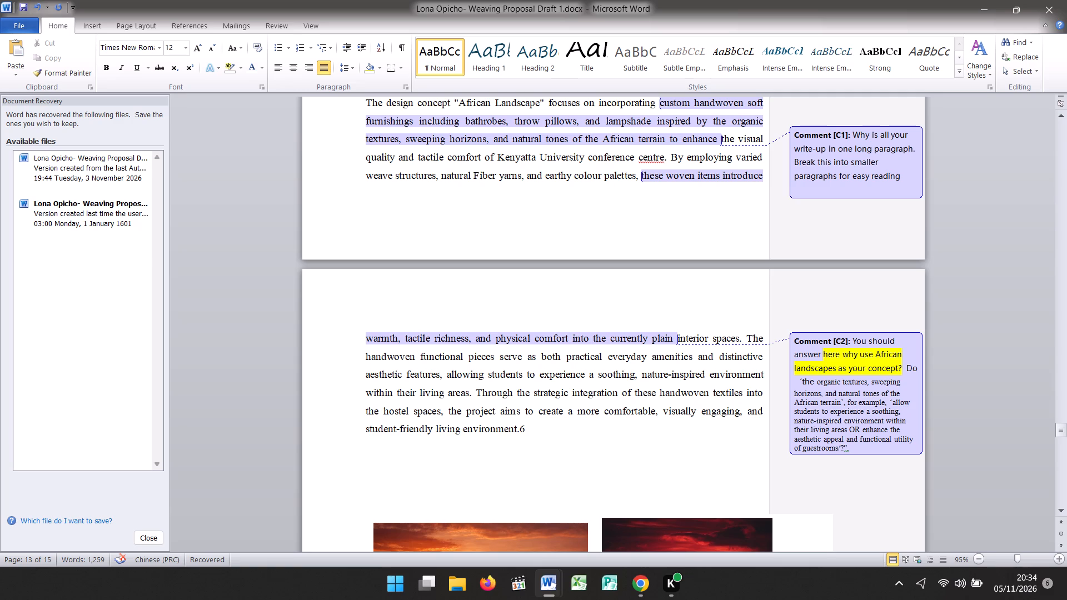
pyautogui.click(363, 394)
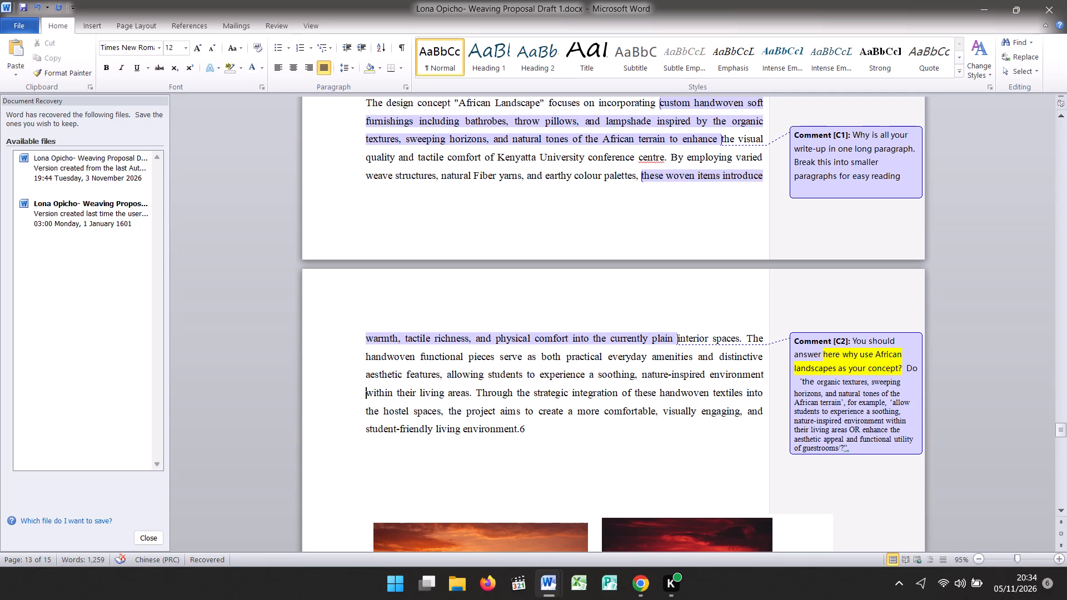
pyautogui.click(363, 394)
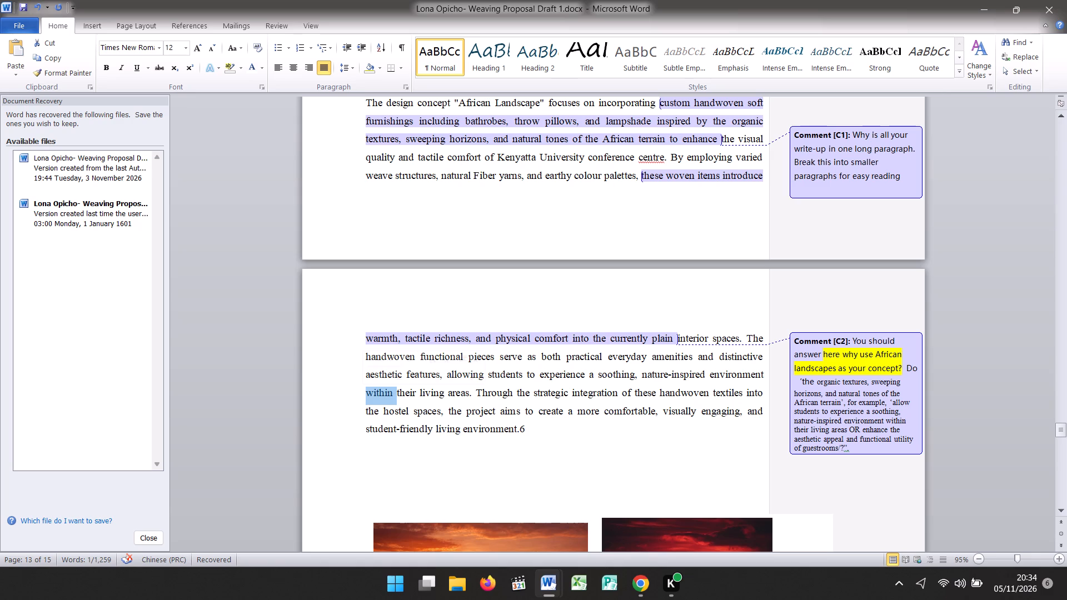
pyautogui.click(360, 412)
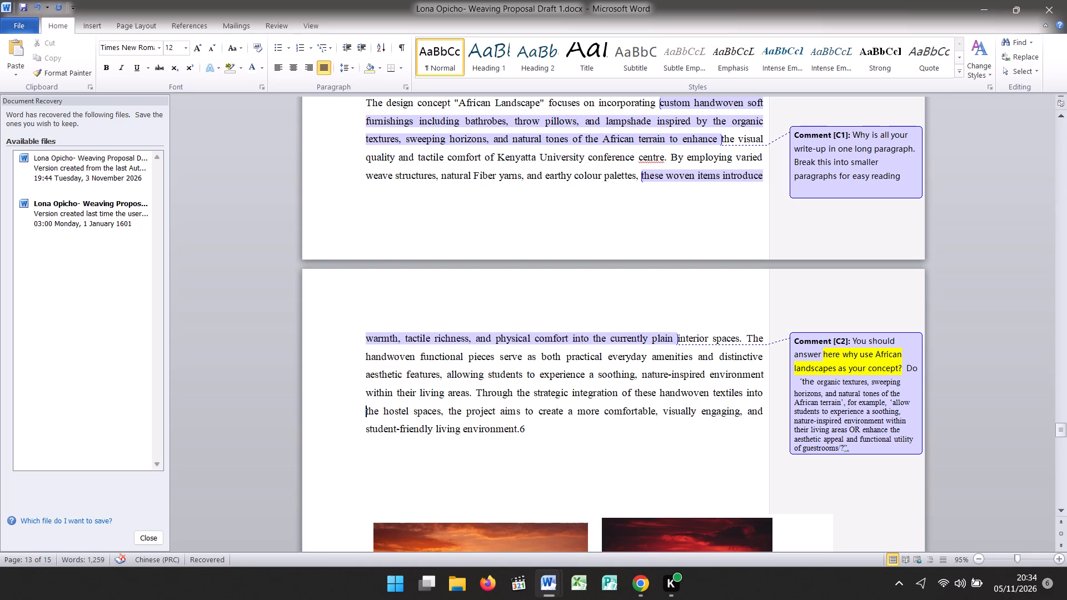
pyautogui.click(363, 432)
pyautogui.click(361, 339)
pyautogui.click(361, 359)
pyautogui.click(362, 377)
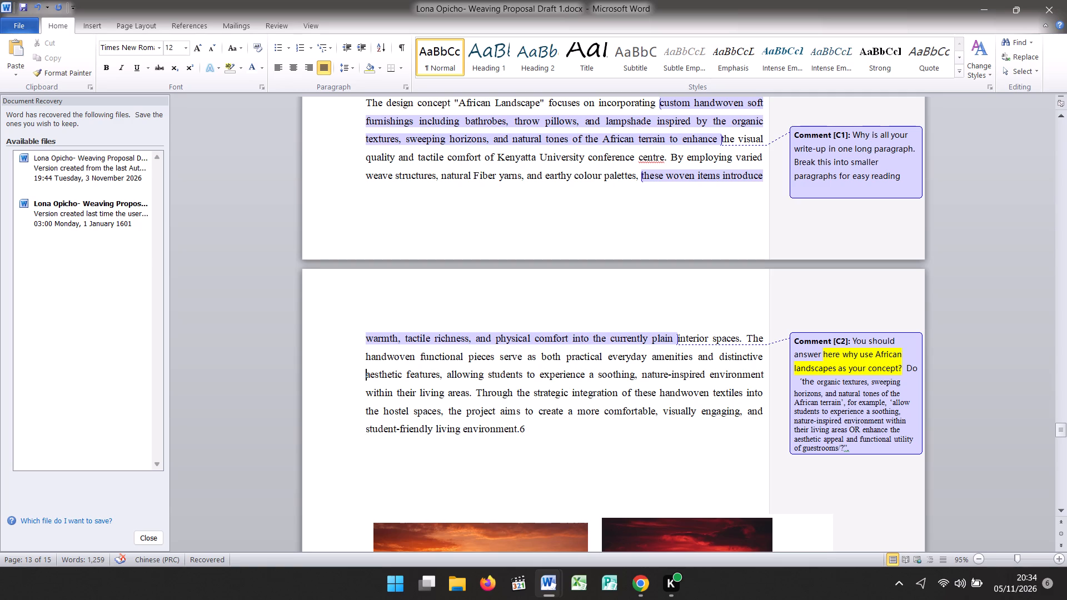
pyautogui.click(362, 396)
pyautogui.click(362, 414)
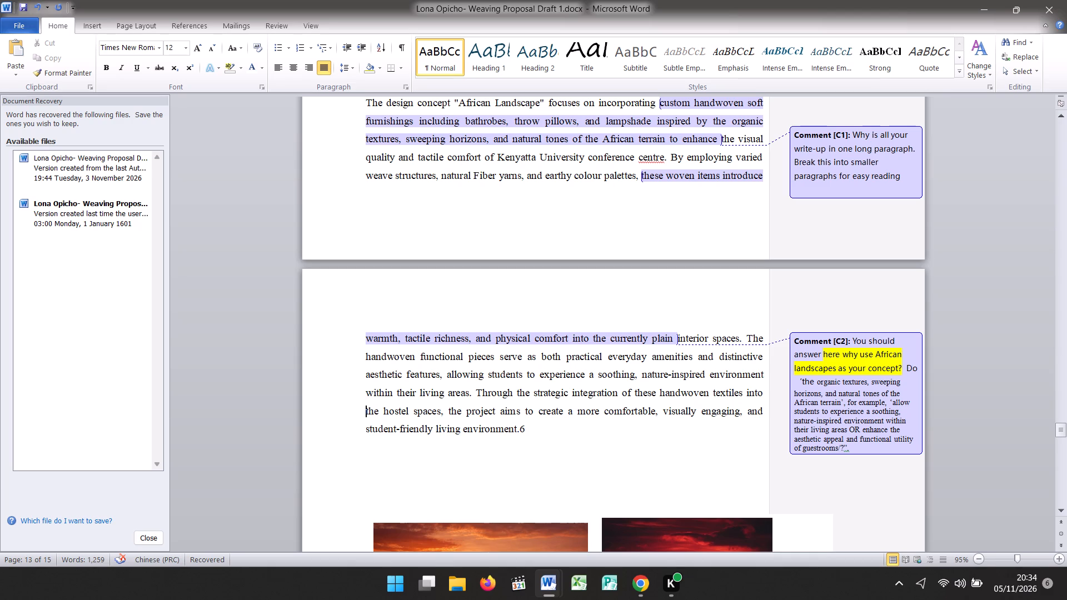
pyautogui.click(362, 427)
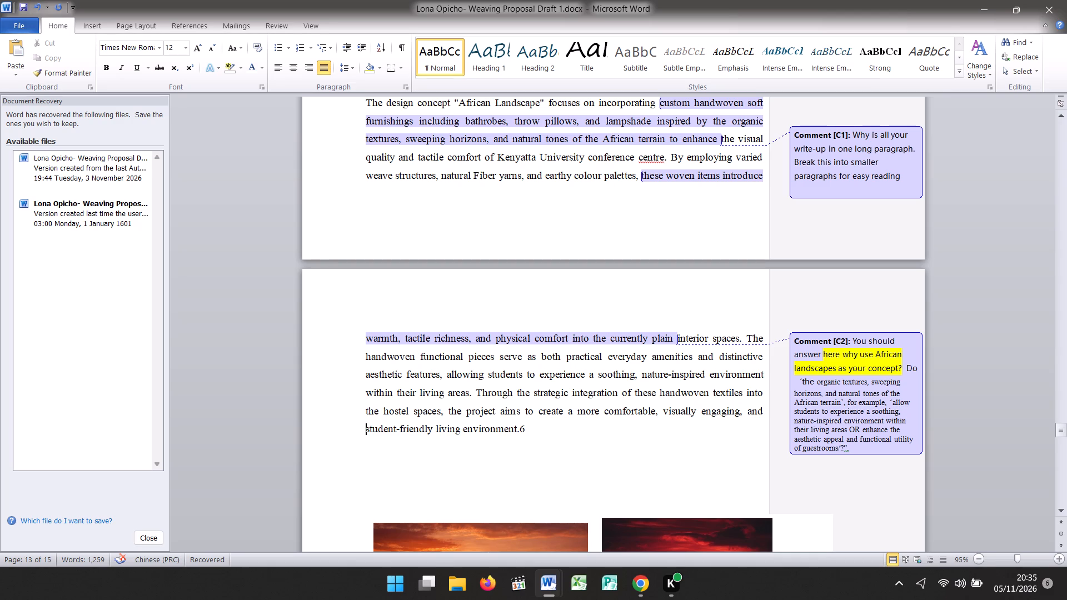
pyautogui.click(364, 411)
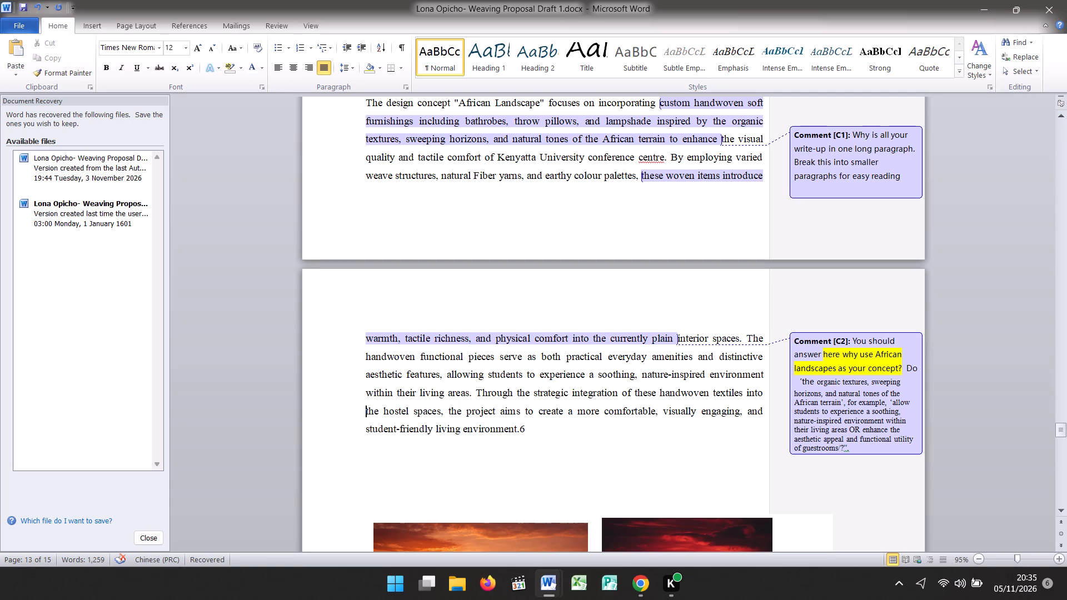
pyautogui.click(361, 392)
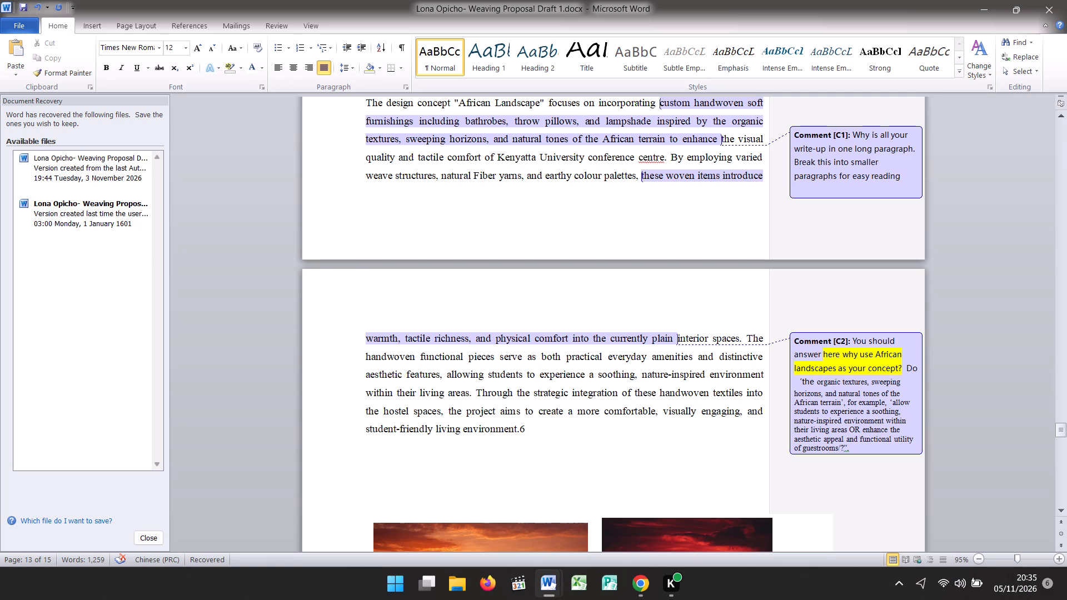
pyautogui.click(364, 376)
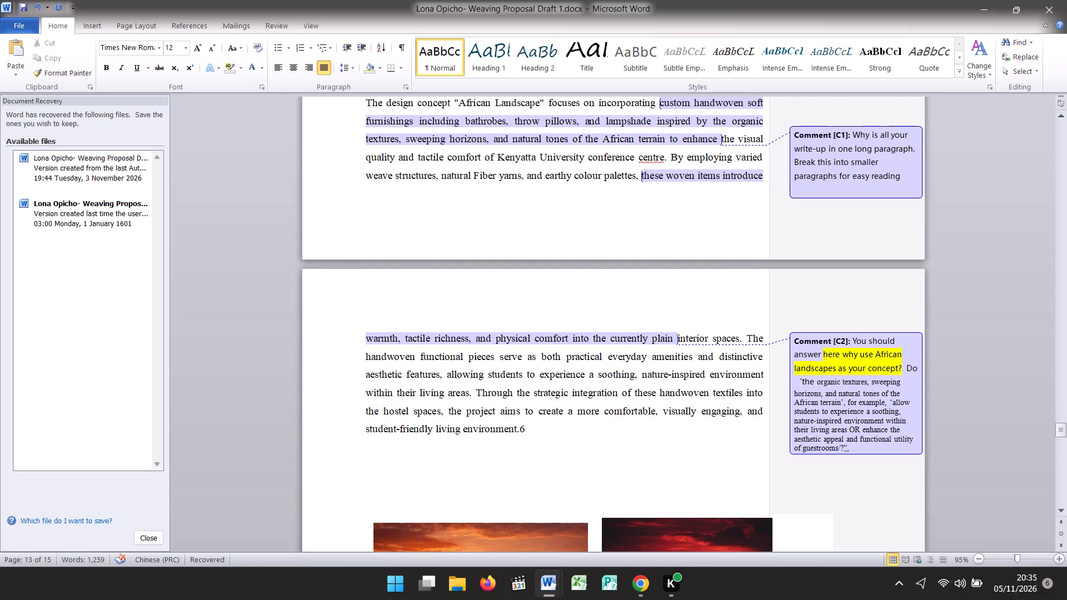
pyautogui.click(362, 360)
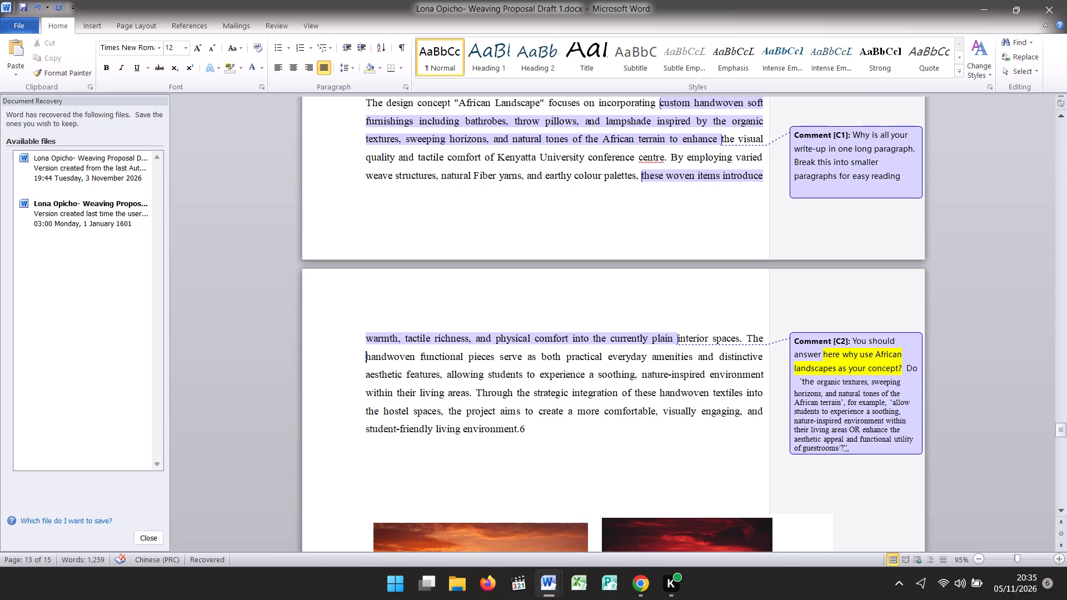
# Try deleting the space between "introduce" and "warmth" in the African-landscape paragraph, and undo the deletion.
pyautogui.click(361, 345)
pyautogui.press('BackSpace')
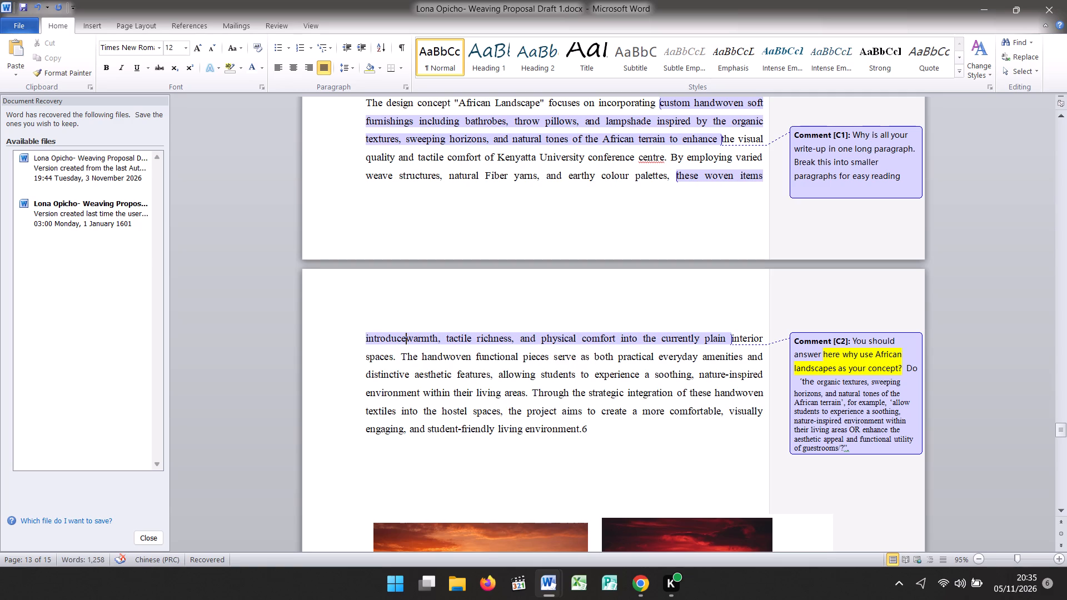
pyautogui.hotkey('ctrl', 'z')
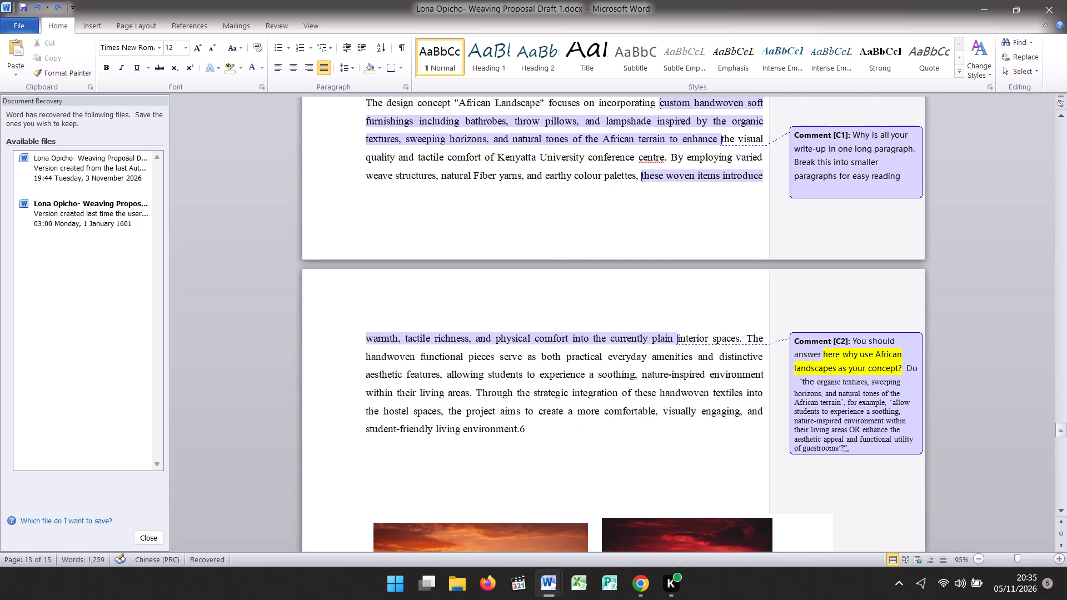
# Delete the stray "6" after "student-friendly living environment." at the end of the African-landscape paragraph.
pyautogui.click(530, 434)
pyautogui.press('BackSpace')
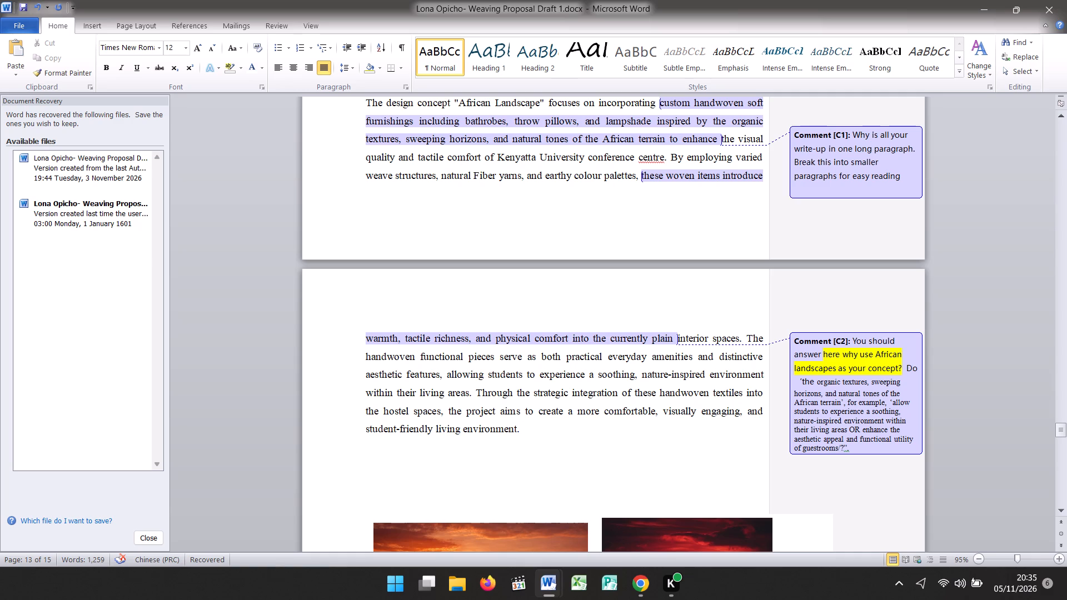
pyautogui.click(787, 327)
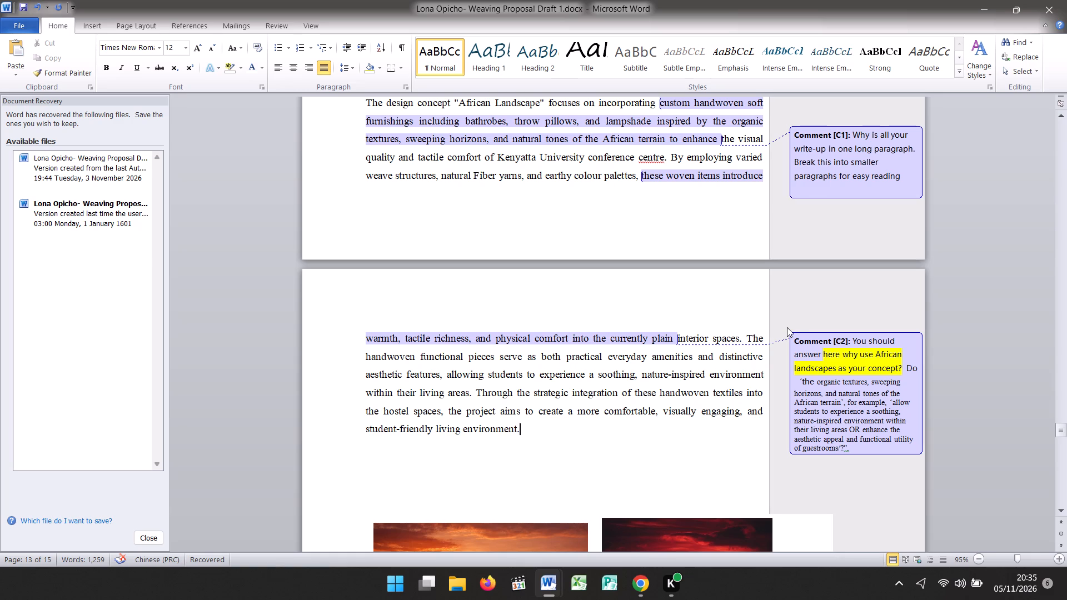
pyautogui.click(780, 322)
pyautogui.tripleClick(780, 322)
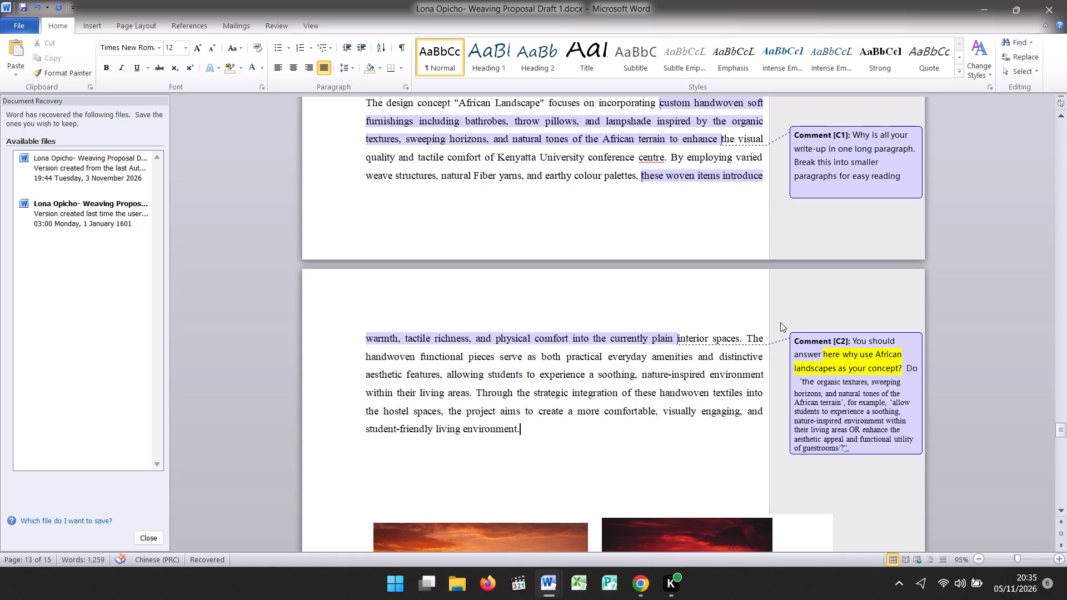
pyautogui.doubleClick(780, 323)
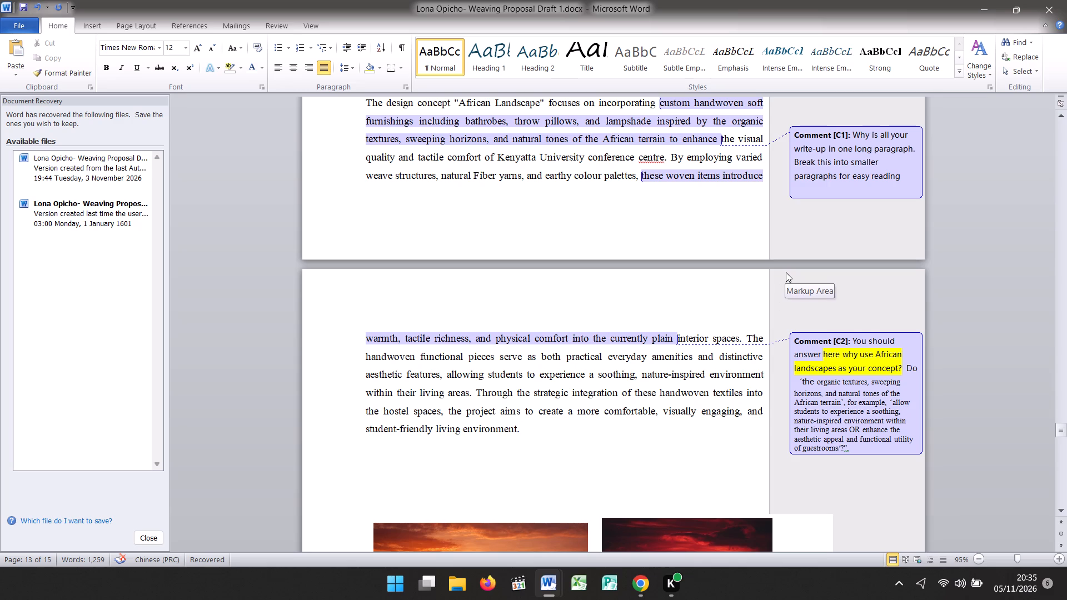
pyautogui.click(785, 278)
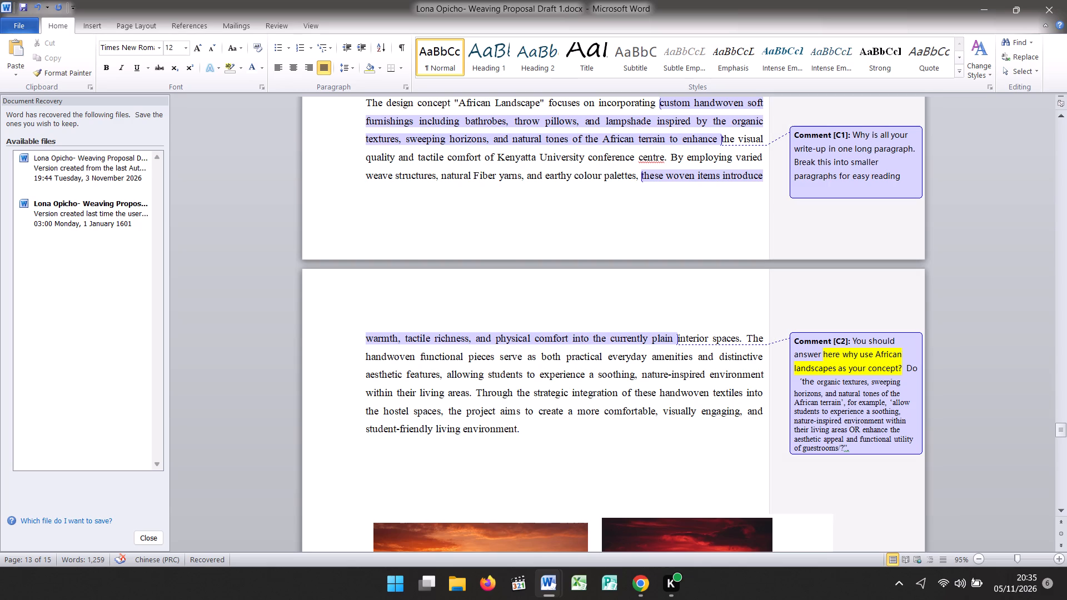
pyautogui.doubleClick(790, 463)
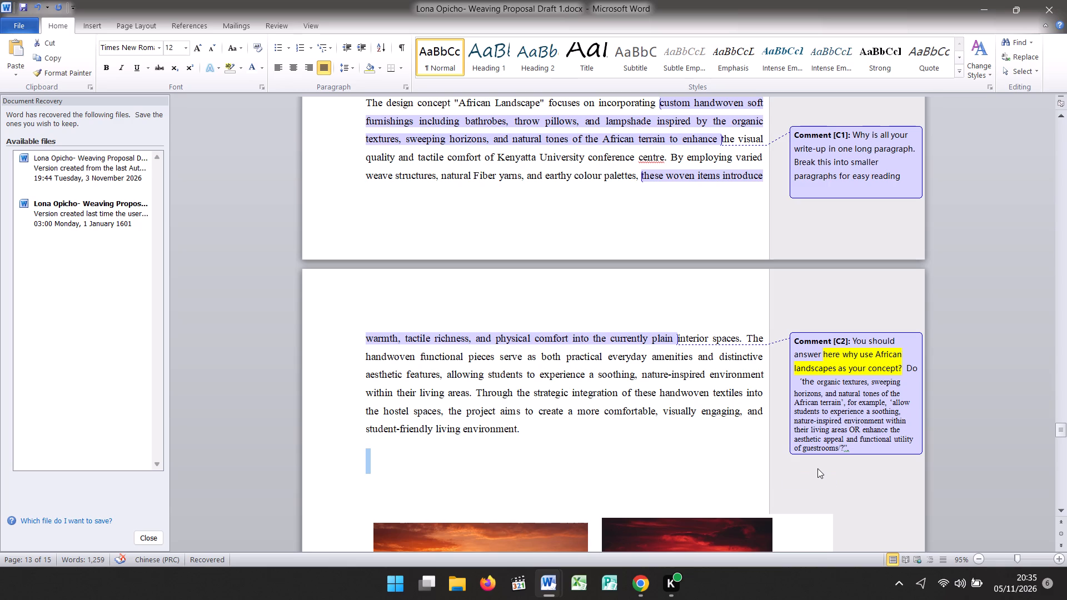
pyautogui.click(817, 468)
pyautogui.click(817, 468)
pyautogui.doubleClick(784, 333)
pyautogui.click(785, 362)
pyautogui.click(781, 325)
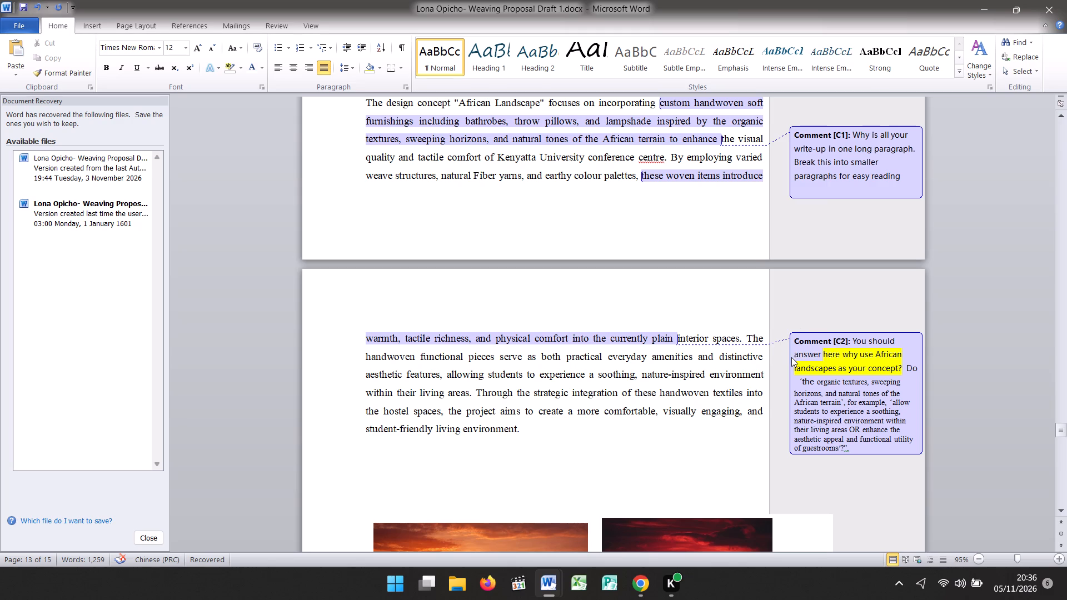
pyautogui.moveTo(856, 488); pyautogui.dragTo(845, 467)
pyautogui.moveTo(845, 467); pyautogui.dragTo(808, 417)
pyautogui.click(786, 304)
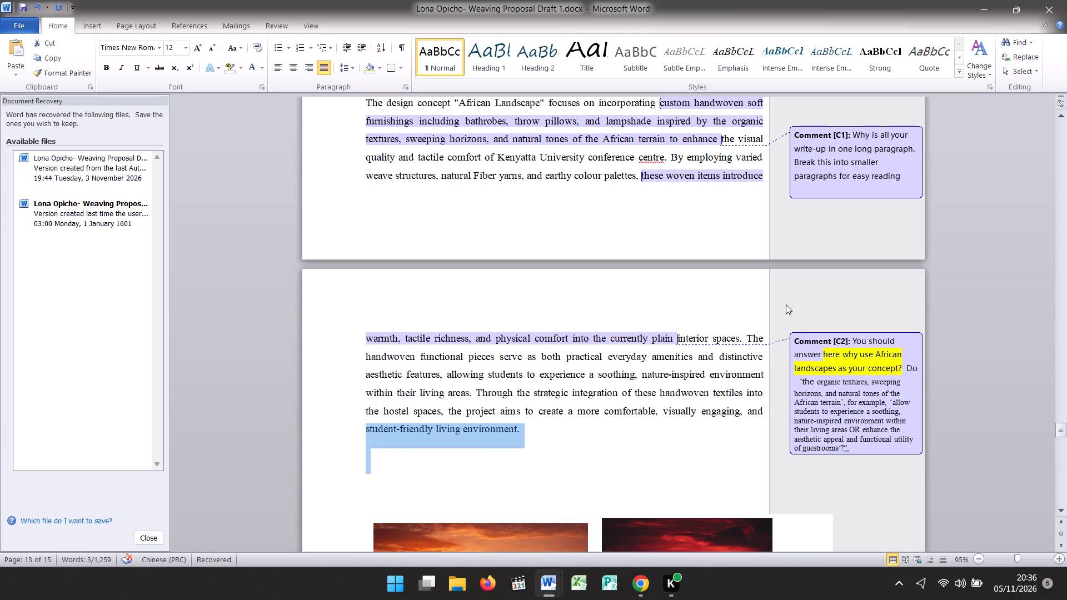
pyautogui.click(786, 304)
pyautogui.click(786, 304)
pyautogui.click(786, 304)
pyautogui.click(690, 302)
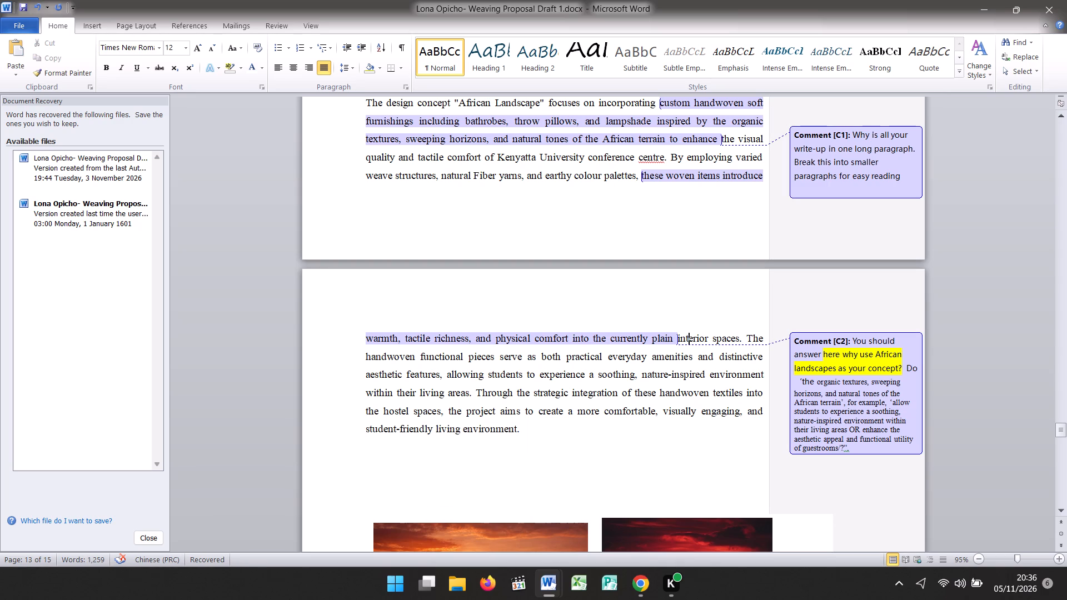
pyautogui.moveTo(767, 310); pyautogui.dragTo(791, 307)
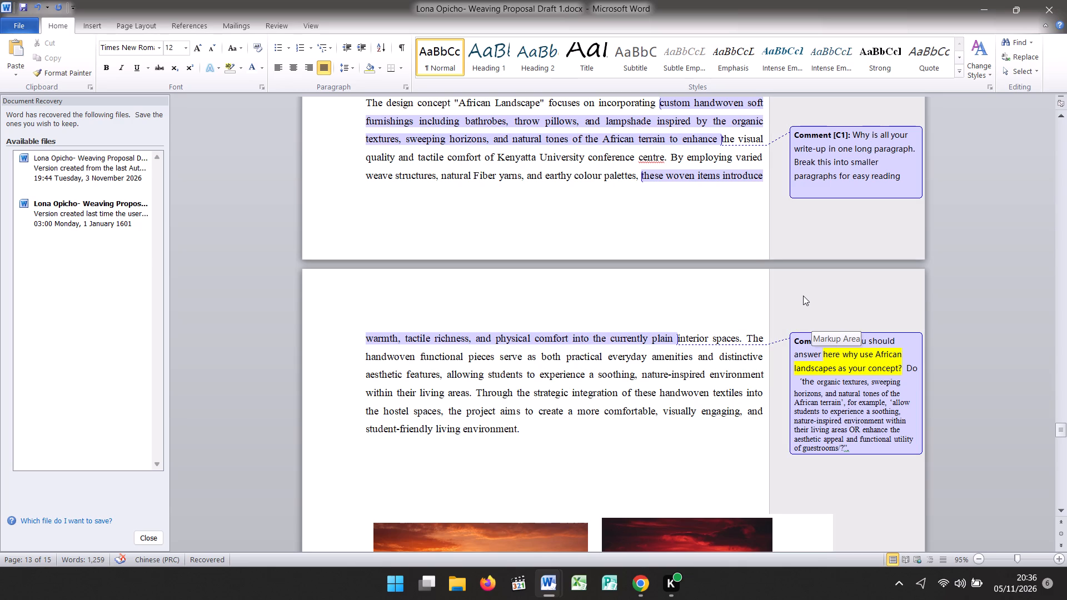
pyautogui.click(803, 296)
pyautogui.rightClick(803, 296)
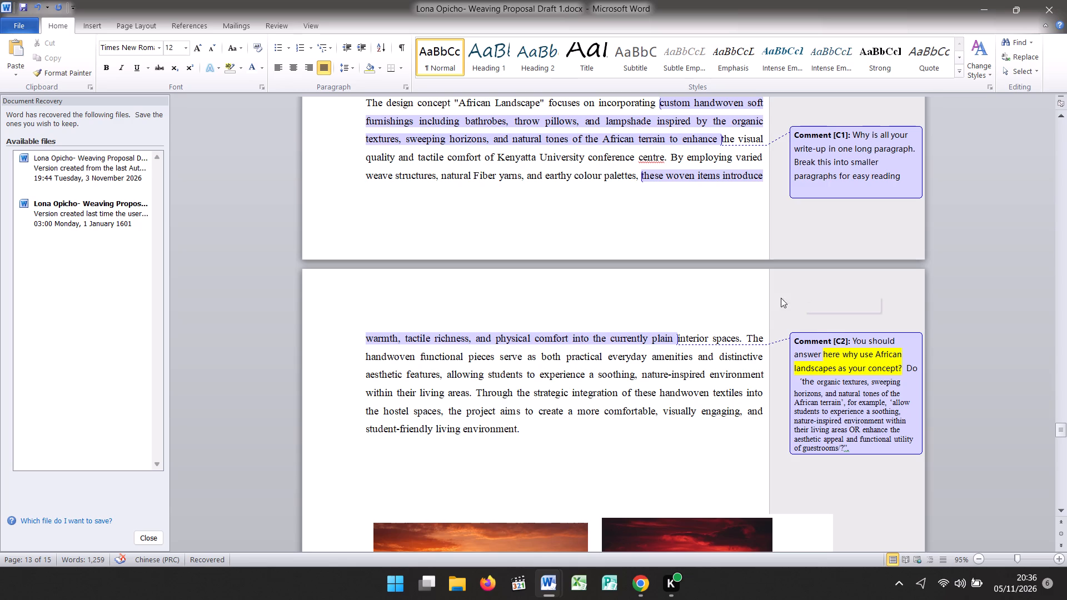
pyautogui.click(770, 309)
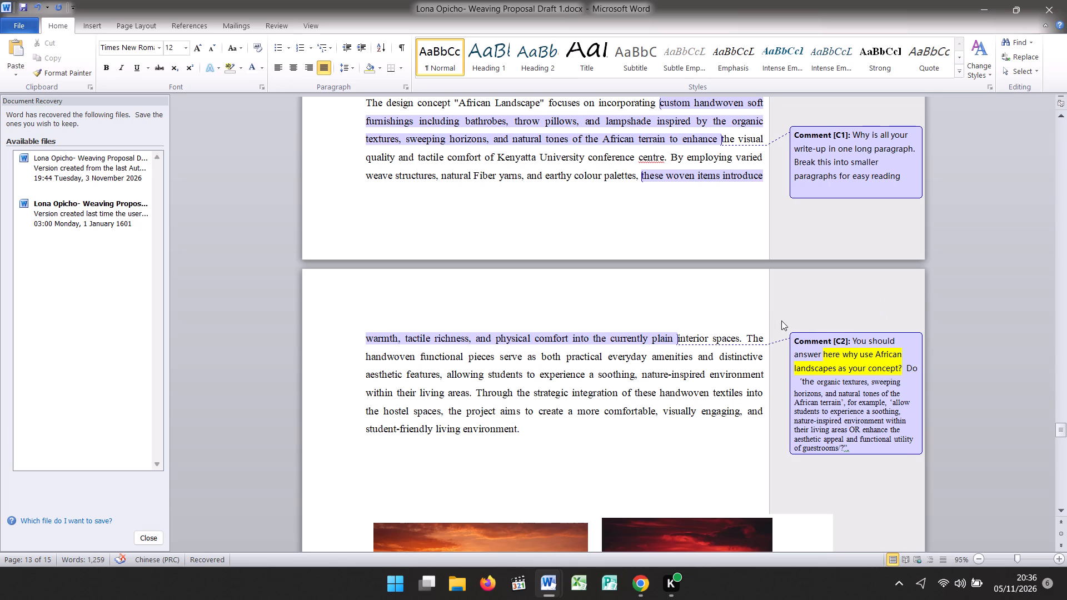
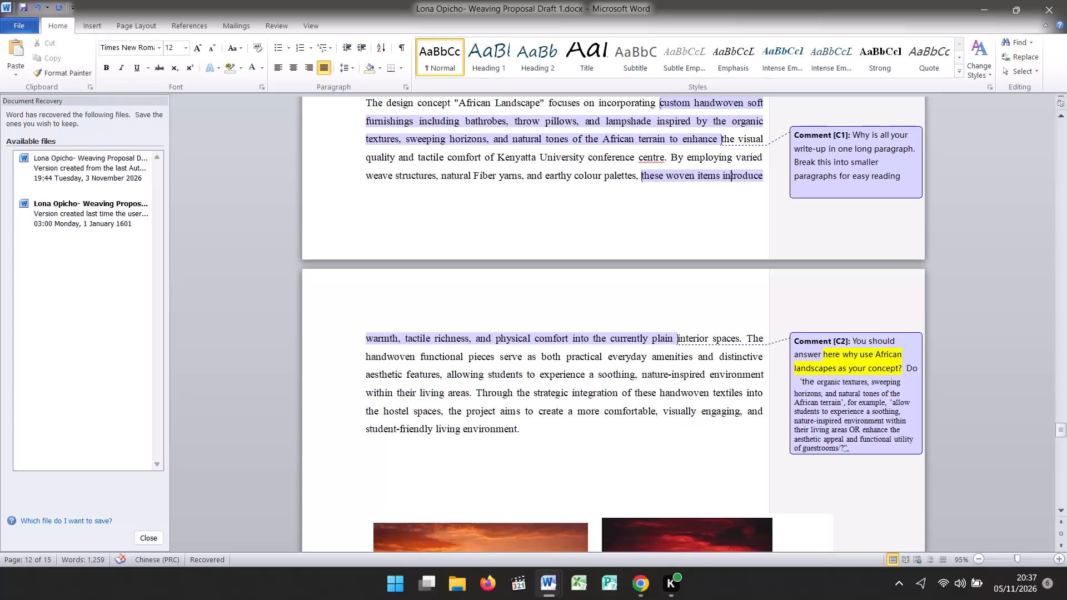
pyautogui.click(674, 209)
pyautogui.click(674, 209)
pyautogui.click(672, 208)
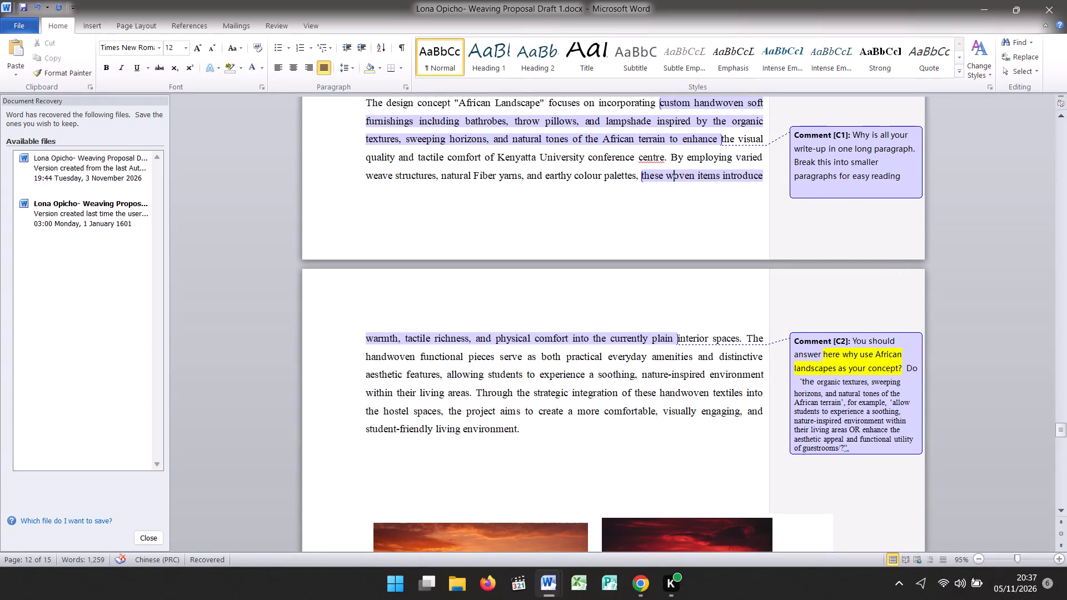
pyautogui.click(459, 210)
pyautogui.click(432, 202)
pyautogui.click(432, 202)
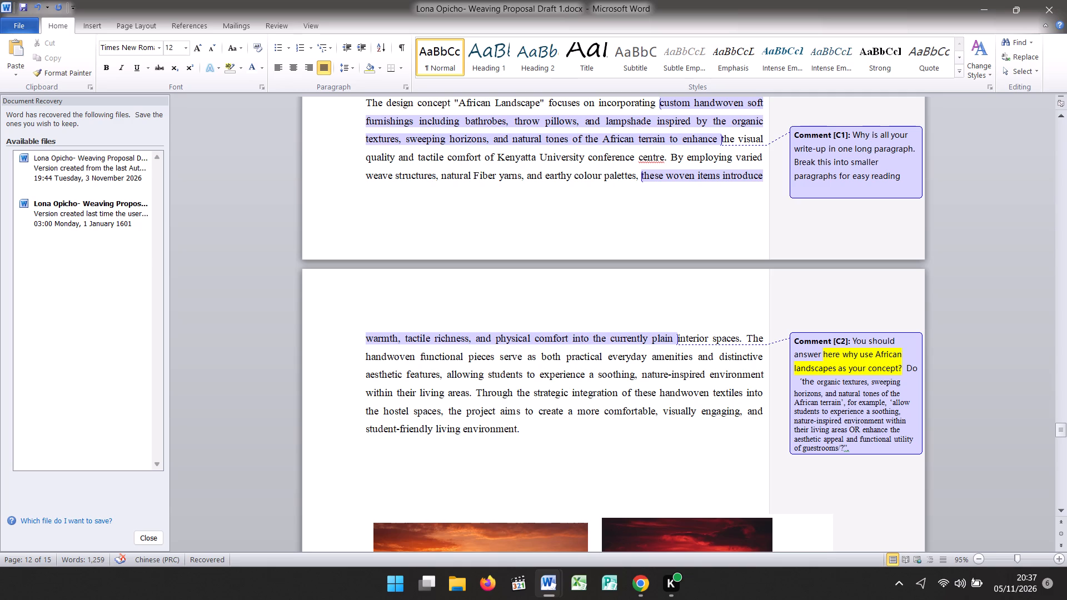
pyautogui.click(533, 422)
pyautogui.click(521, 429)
# Examine the two African sunset pictures below the African-landscape paragraph and their Figure 4.1 caption, checking each picture's extent.
pyautogui.press('Down')
pyautogui.press('Down')
pyautogui.press('Down')
pyautogui.press('Down')
pyautogui.press('Down')
pyautogui.press('Down')
pyautogui.press('Down')
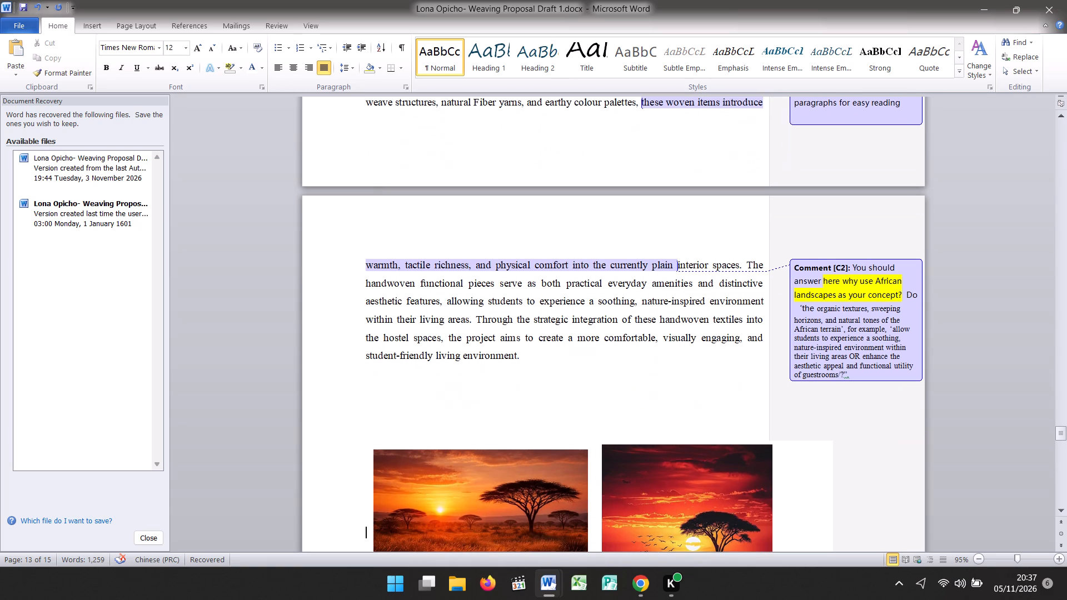
pyautogui.press('Down')
pyautogui.press('Down')
pyautogui.press('Down')
pyautogui.press('Down')
pyautogui.press('Down')
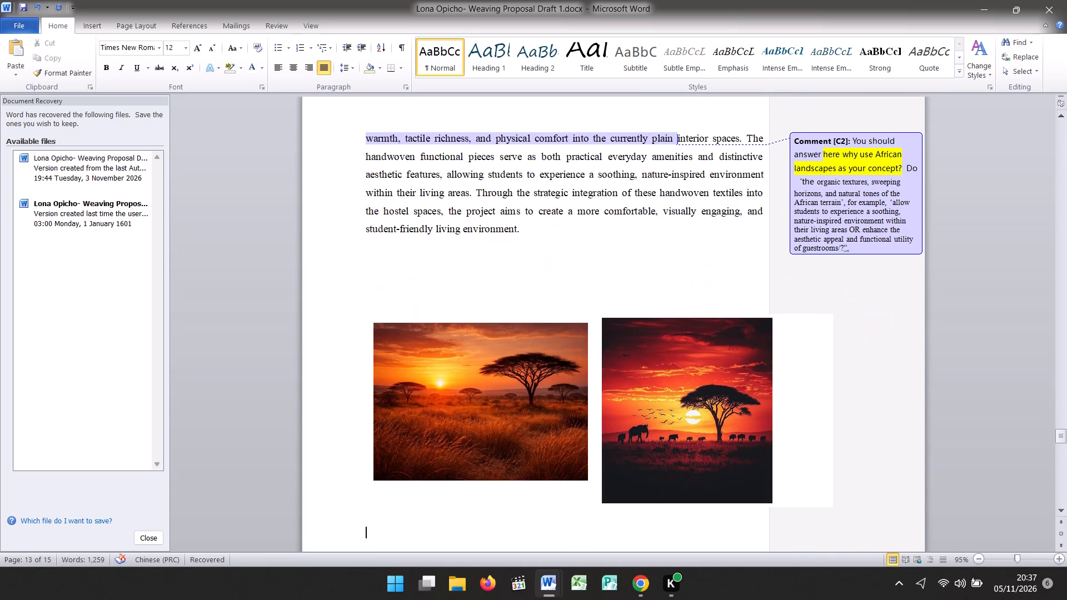
pyautogui.press('Down')
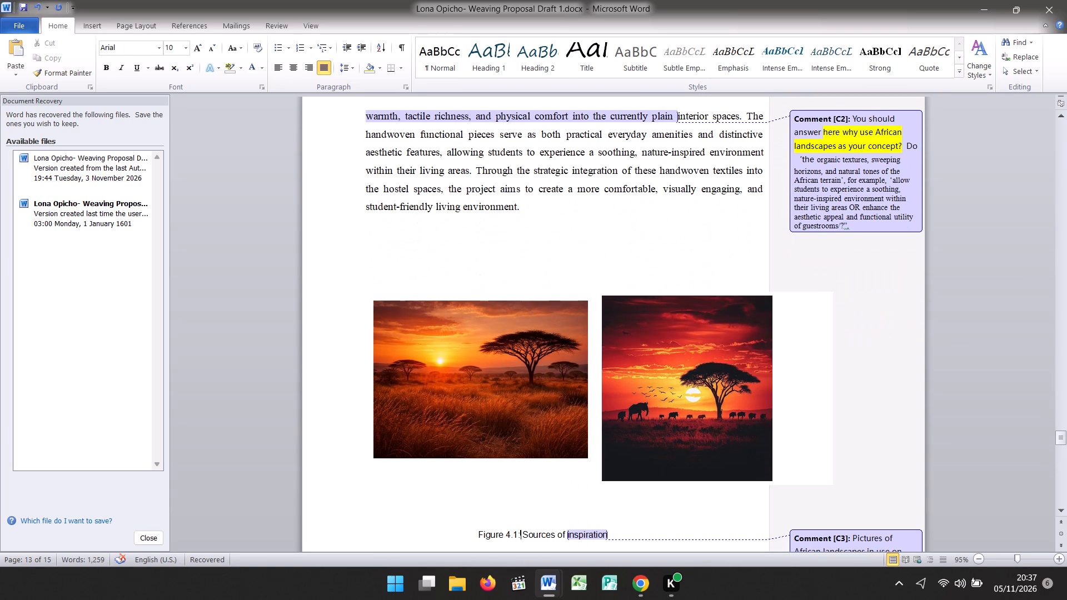
pyautogui.click(513, 459)
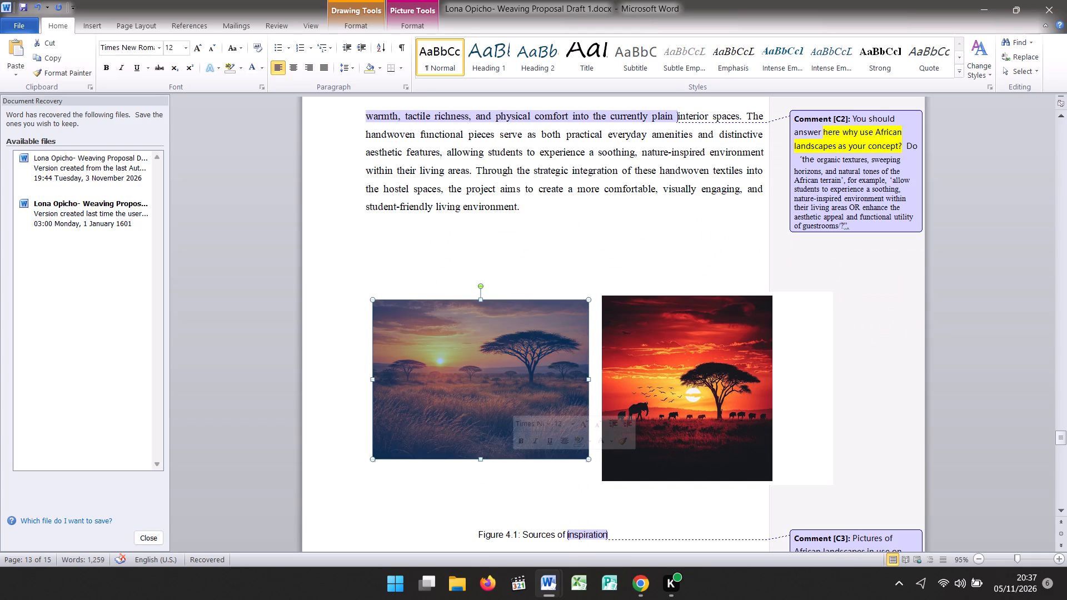
pyautogui.click(625, 470)
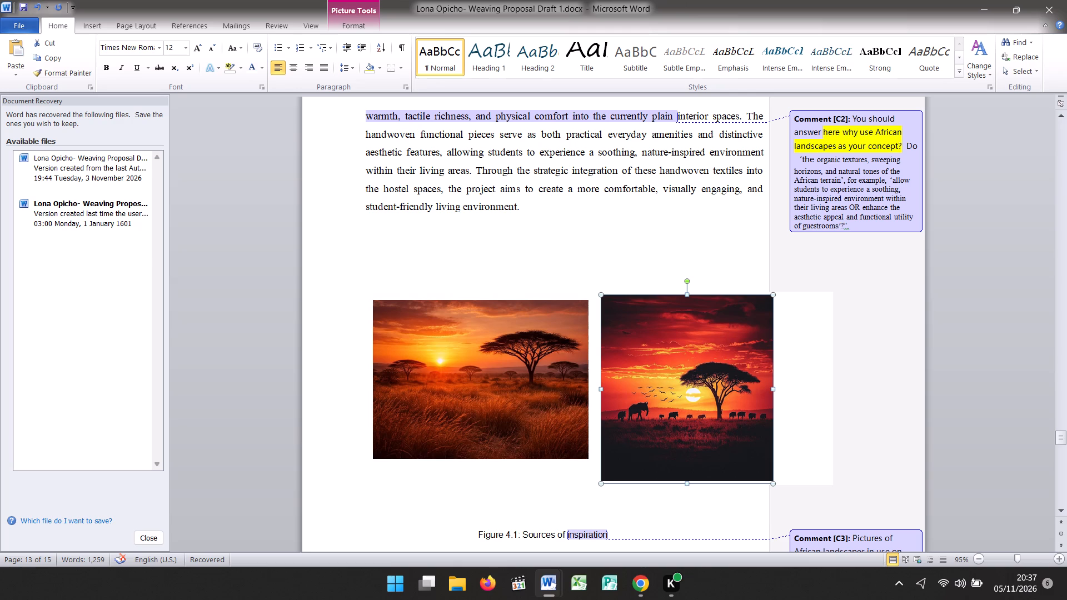
pyautogui.click(568, 423)
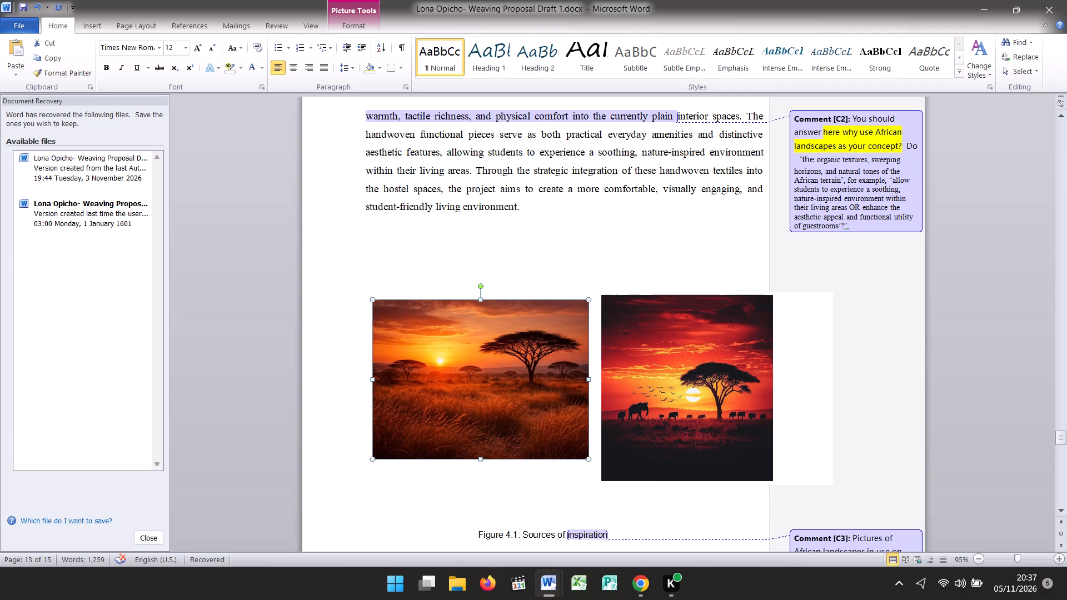
pyautogui.click(602, 408)
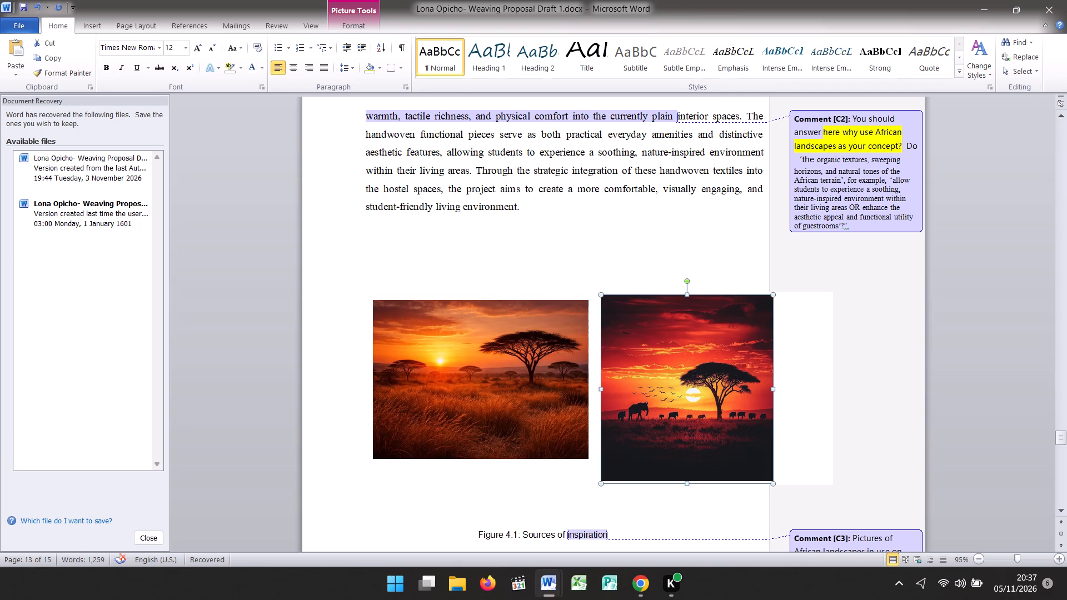
pyautogui.click(631, 501)
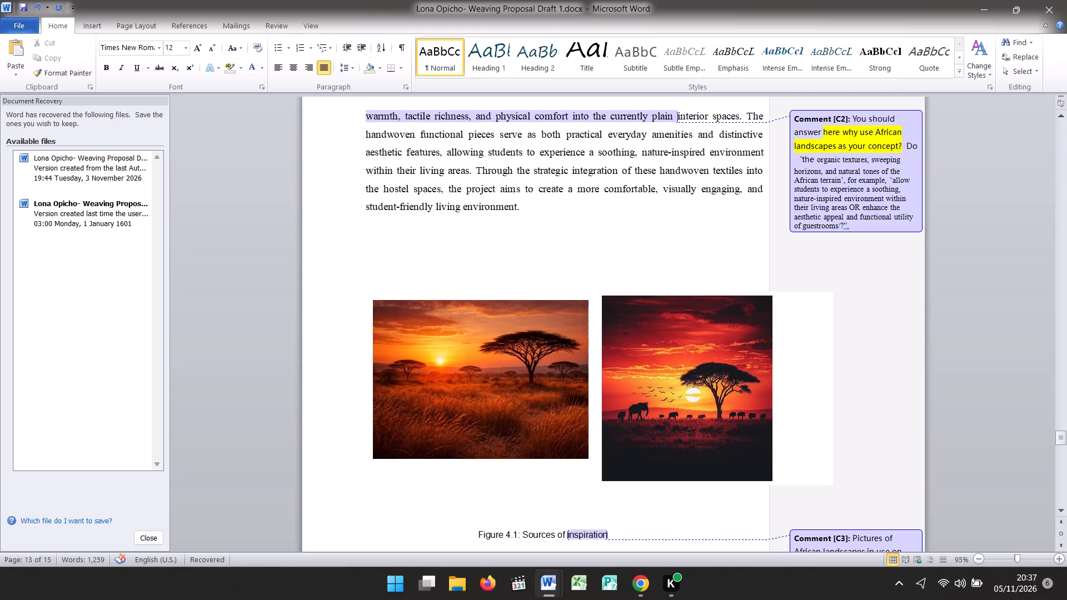
pyautogui.click(567, 431)
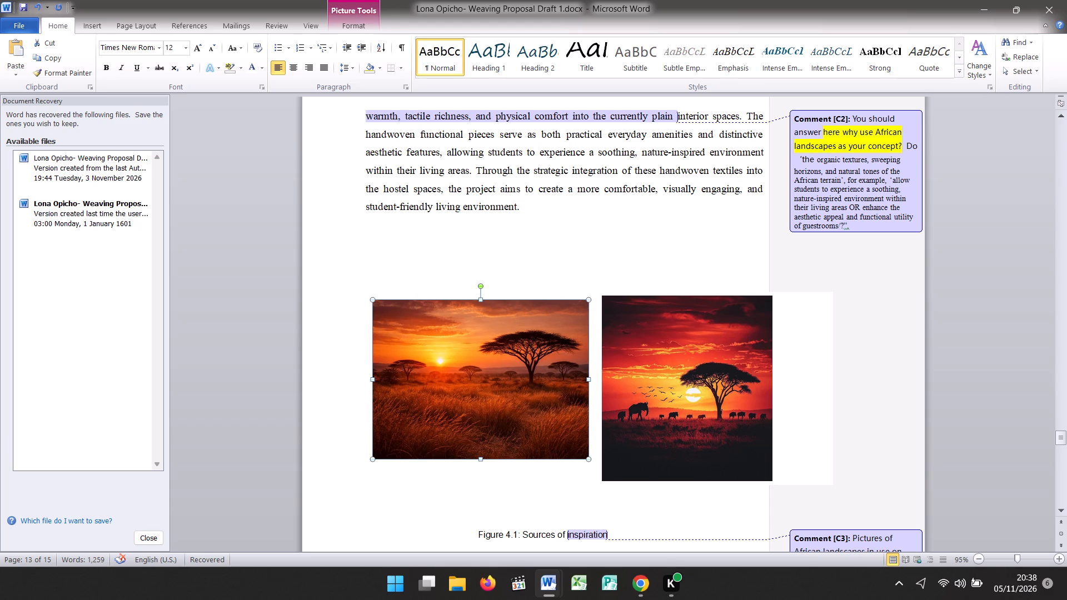
pyautogui.click(373, 489)
pyautogui.click(373, 489)
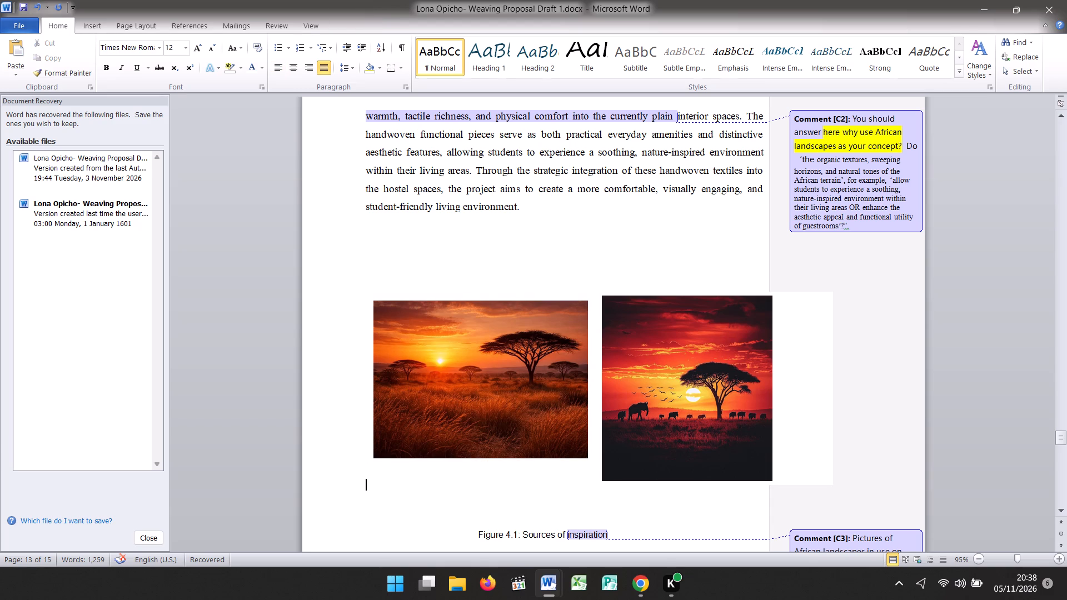
pyautogui.click(393, 460)
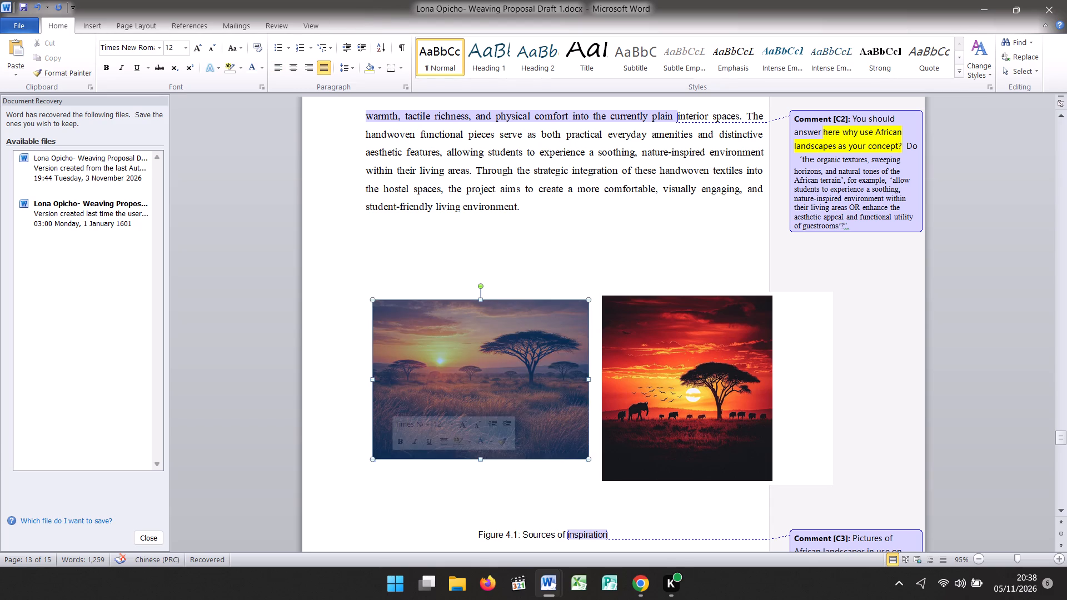
pyautogui.click(380, 502)
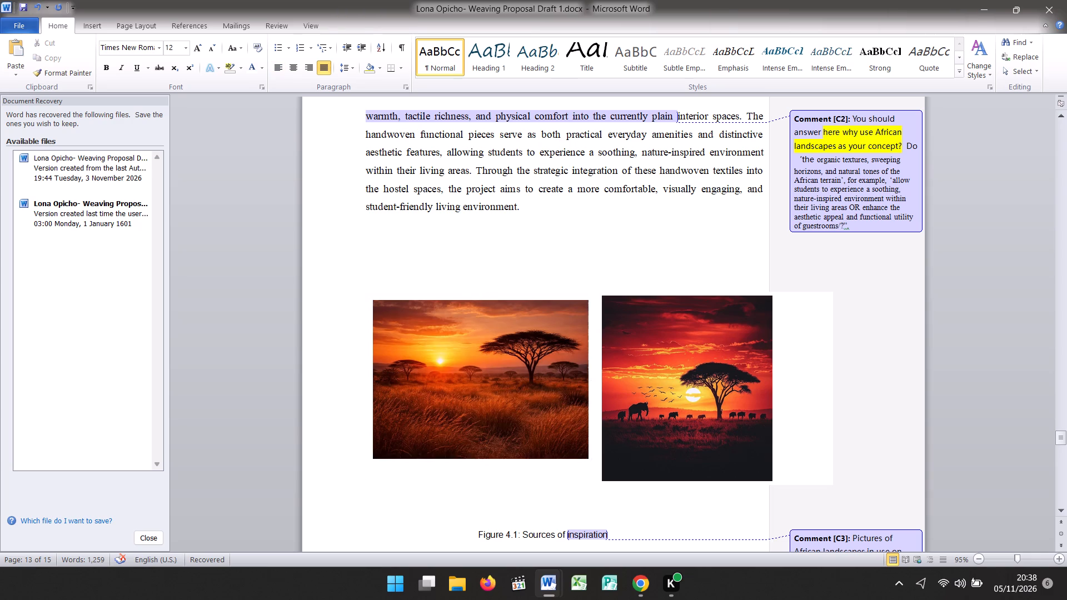
pyautogui.click(373, 451)
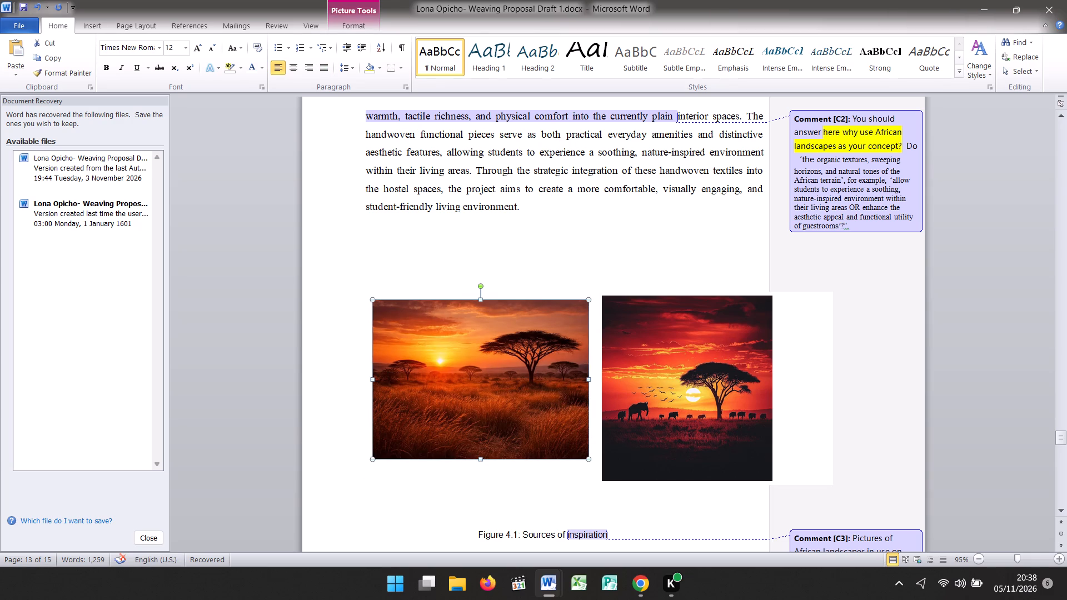
pyautogui.click(453, 508)
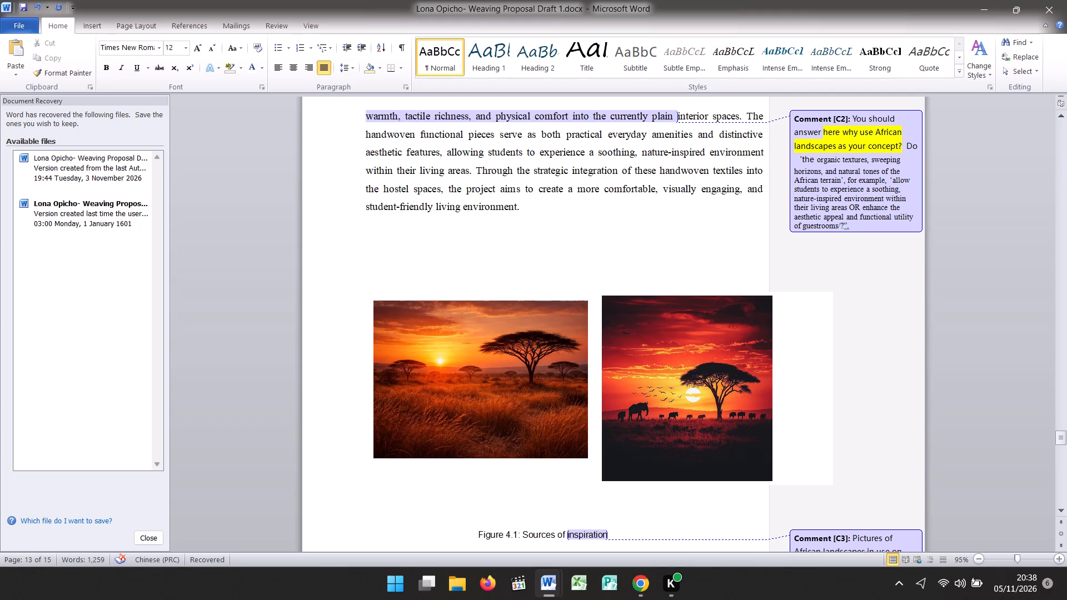
# Review the text from the African sunset pictures back up to the 4.0 Design Concept heading, alongside the reviewer comments.
pyautogui.press('Up')
pyautogui.press('Up')
pyautogui.press('Up')
pyautogui.press('Up')
pyautogui.press('Up')
pyautogui.press('Up')
pyautogui.press('Up')
pyautogui.press('Up')
pyautogui.press('Up')
pyautogui.press('Up')
pyautogui.press('Up')
pyautogui.press('Up')
pyautogui.press('Up')
pyautogui.press('Up')
pyautogui.press('Up')
pyautogui.press('Up')
pyautogui.press('Up')
pyautogui.press('Up')
pyautogui.press('Up')
pyautogui.press('Up')
pyautogui.press('Up')
pyautogui.press('Up')
pyautogui.press('Up')
pyautogui.press('Up')
pyautogui.press('Up')
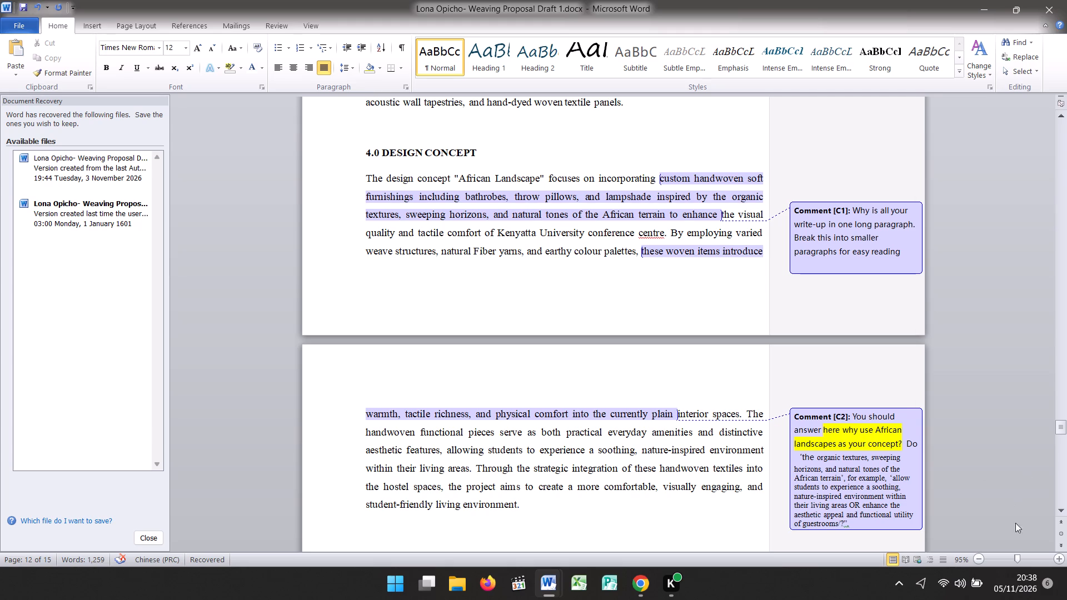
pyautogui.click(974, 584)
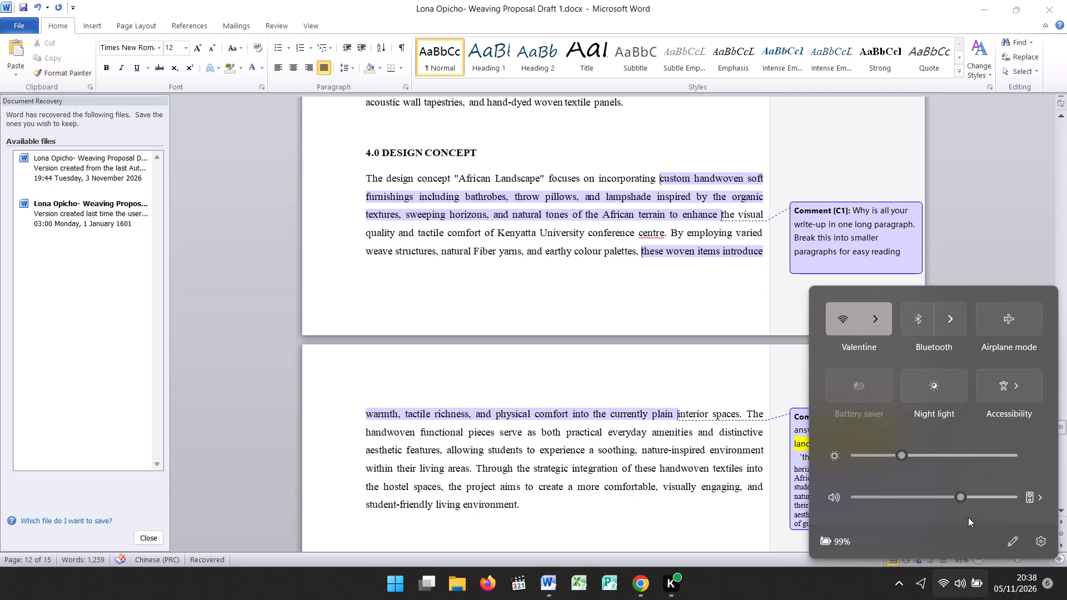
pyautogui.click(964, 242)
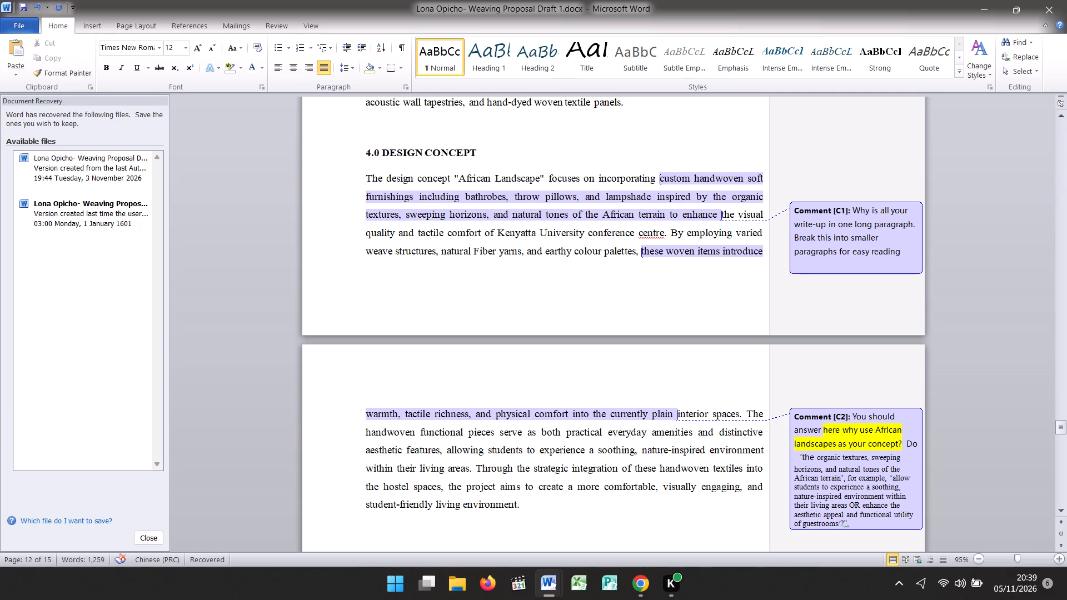
# Examine the opening lines of the Design Concept paragraph against the reviewer comment asking for smaller paragraphs.
pyautogui.moveTo(364, 178); pyautogui.dragTo(367, 200)
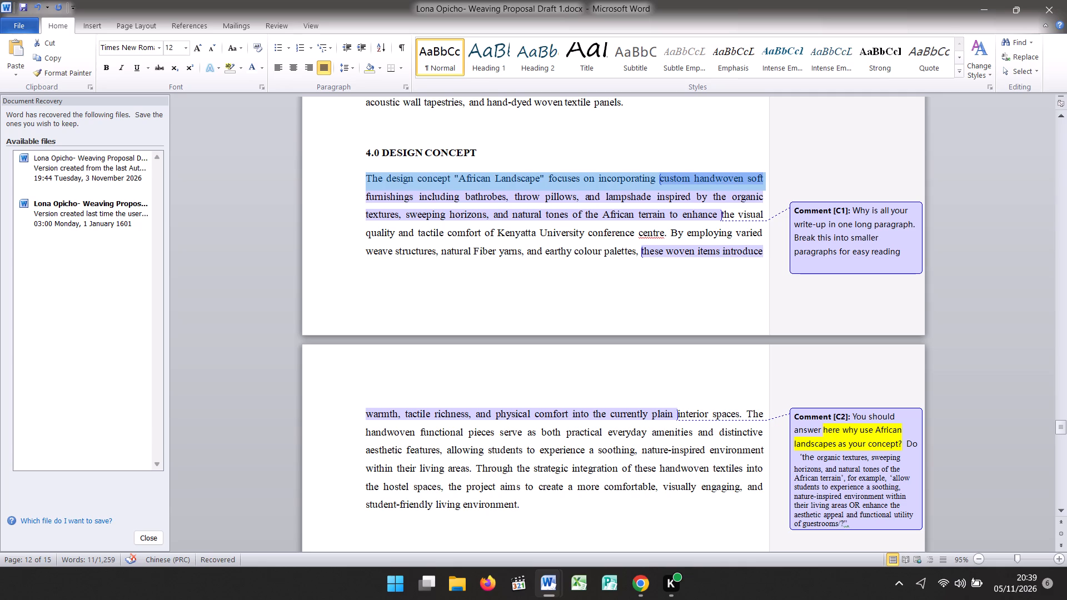
pyautogui.click(391, 270)
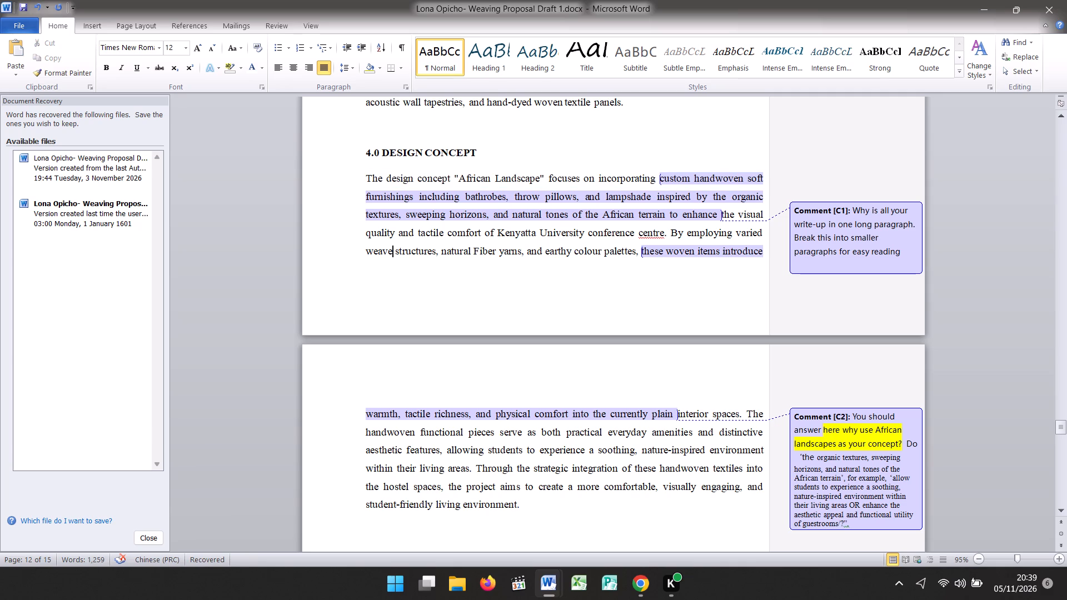
pyautogui.moveTo(360, 177); pyautogui.dragTo(360, 185)
pyautogui.moveTo(360, 185); pyautogui.dragTo(376, 307)
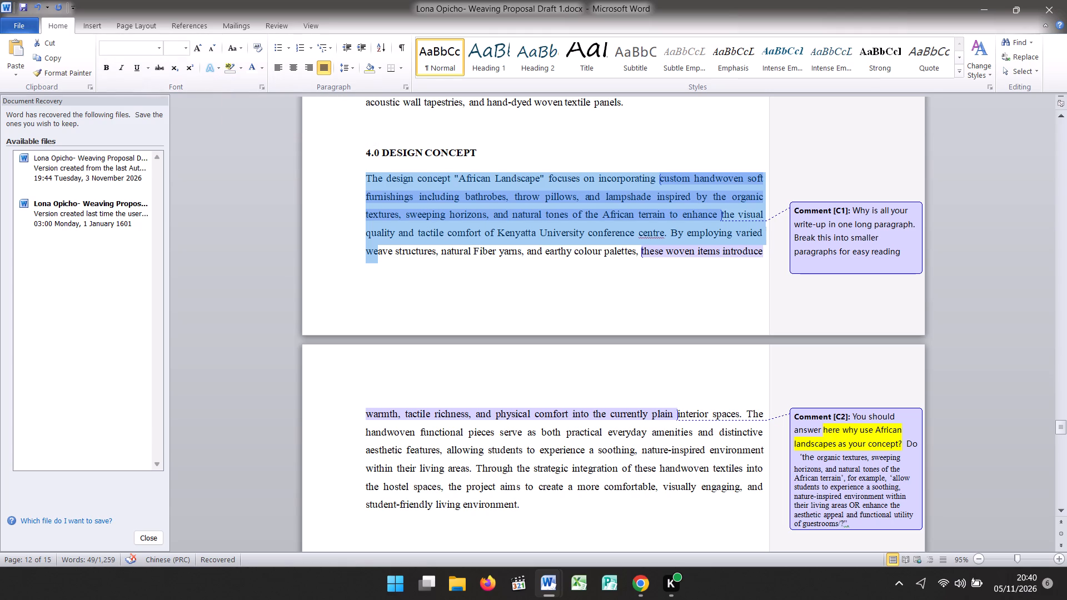
pyautogui.click(457, 126)
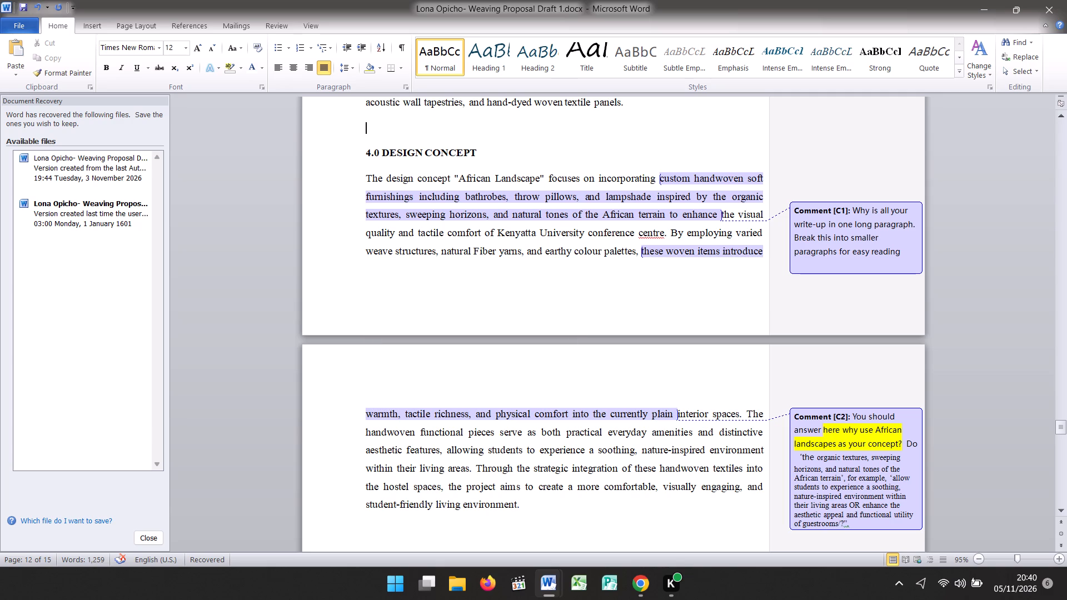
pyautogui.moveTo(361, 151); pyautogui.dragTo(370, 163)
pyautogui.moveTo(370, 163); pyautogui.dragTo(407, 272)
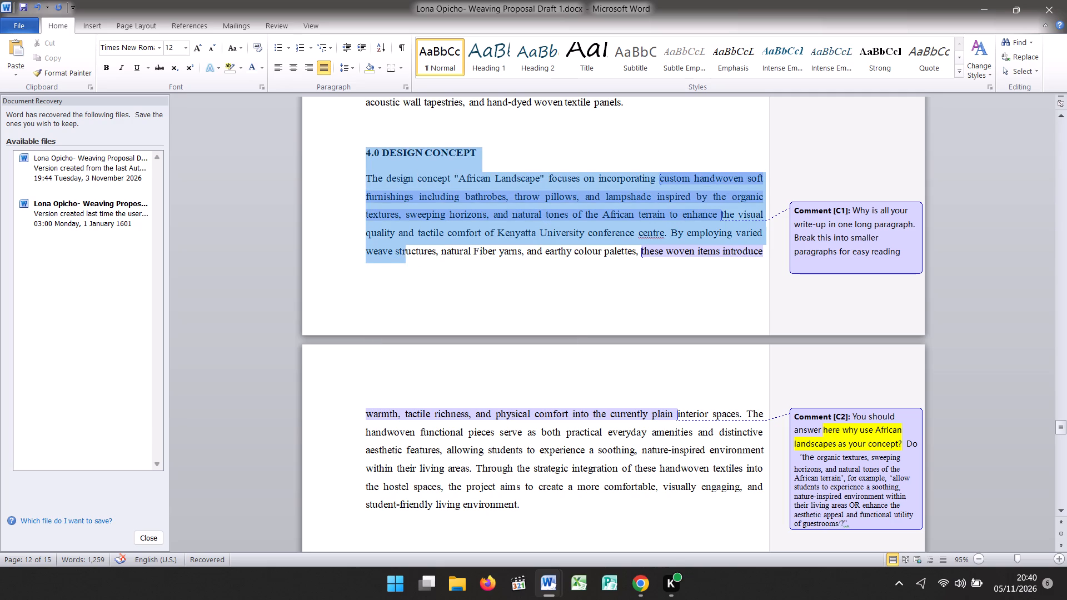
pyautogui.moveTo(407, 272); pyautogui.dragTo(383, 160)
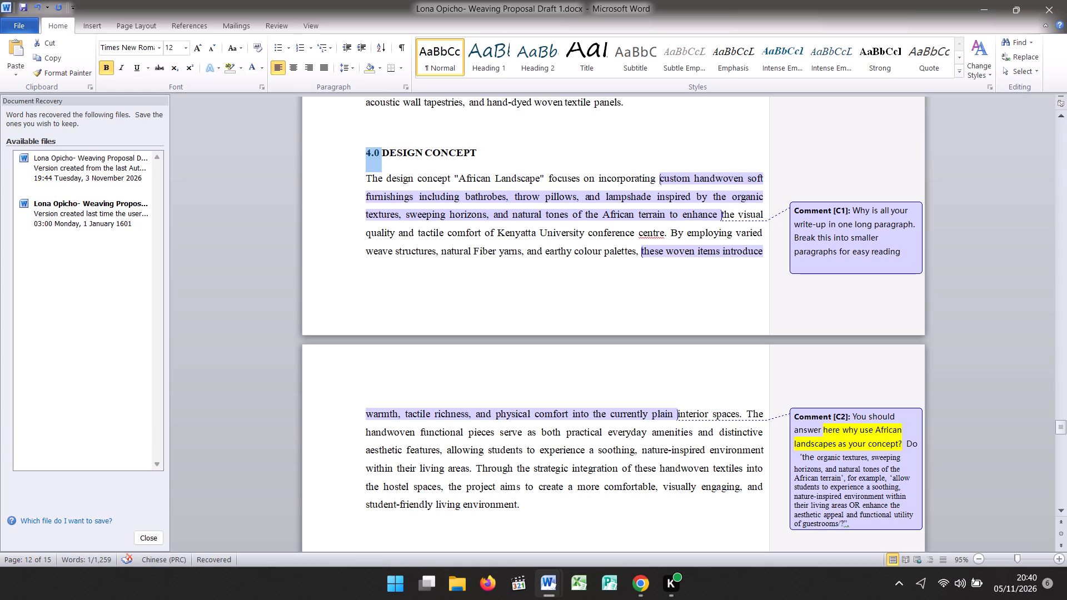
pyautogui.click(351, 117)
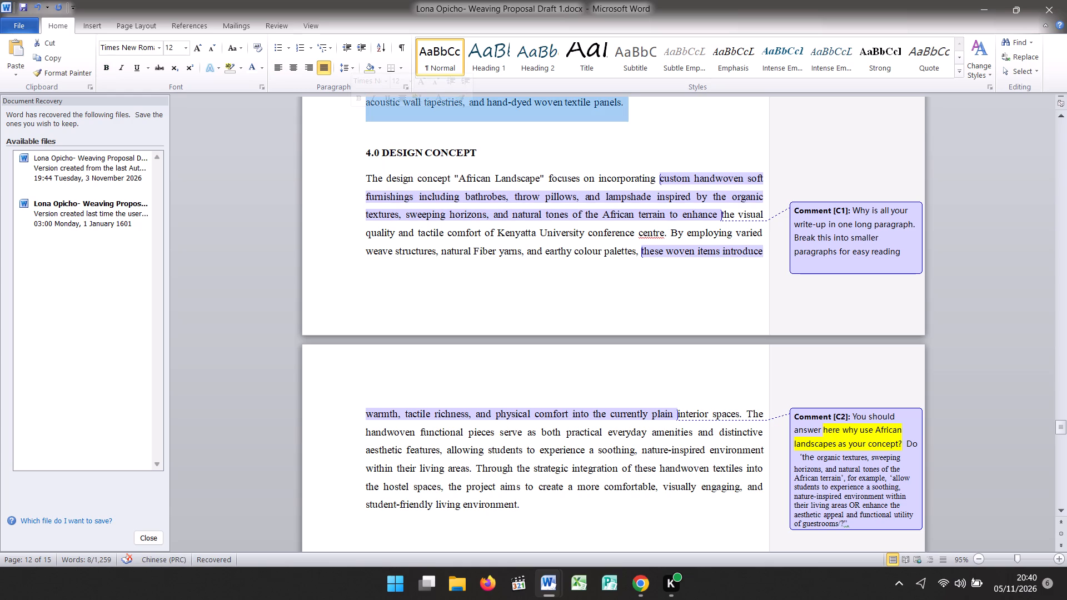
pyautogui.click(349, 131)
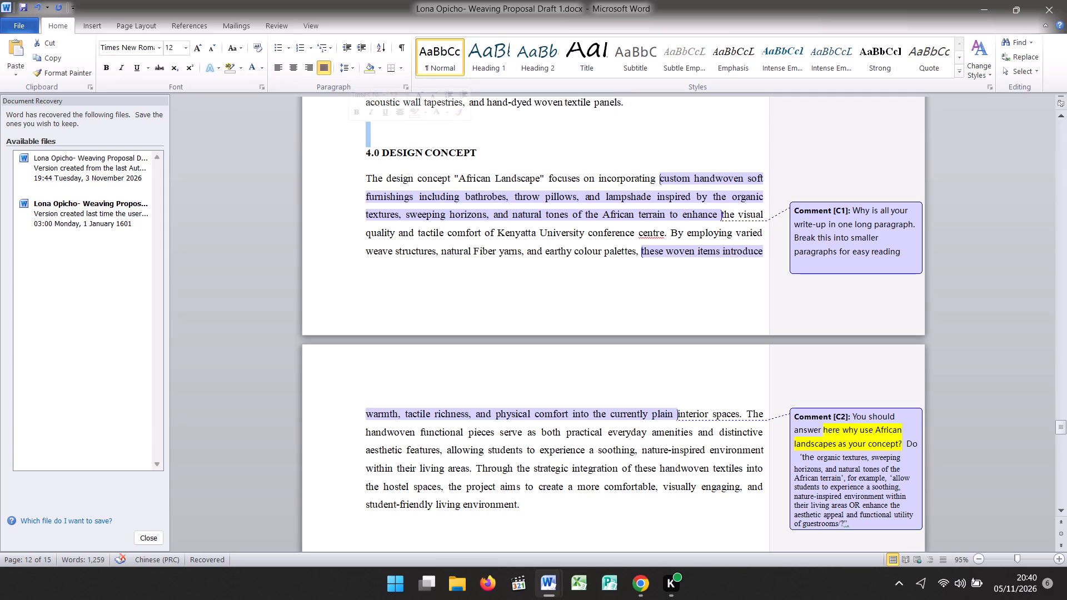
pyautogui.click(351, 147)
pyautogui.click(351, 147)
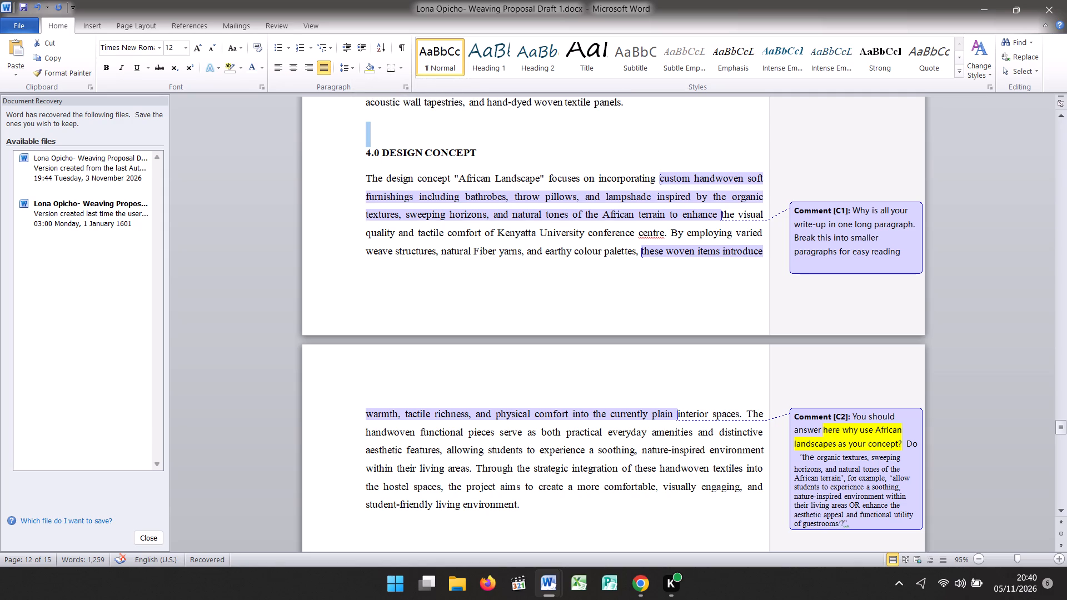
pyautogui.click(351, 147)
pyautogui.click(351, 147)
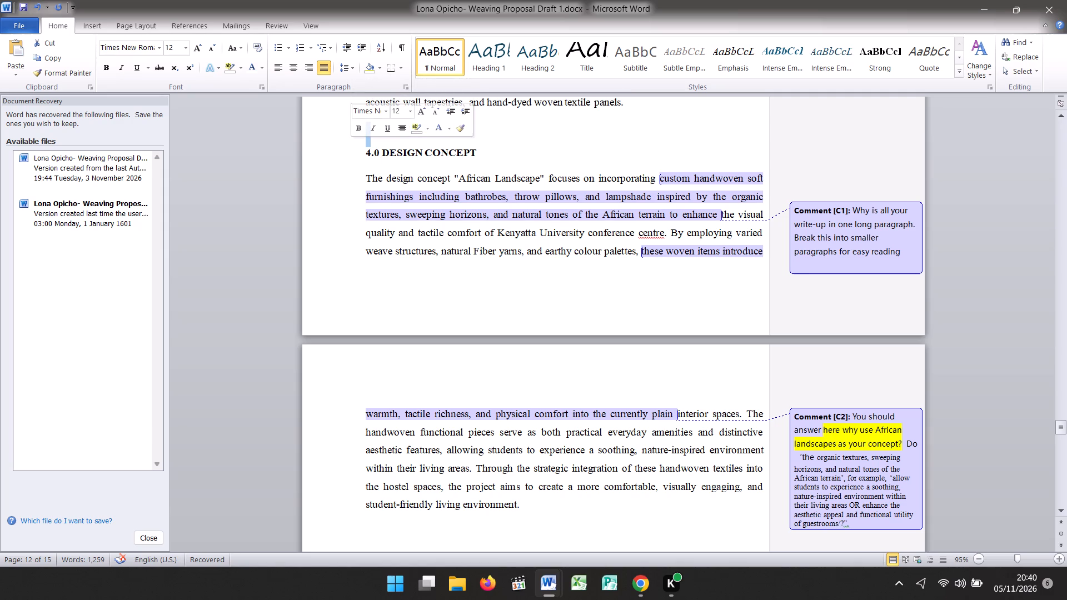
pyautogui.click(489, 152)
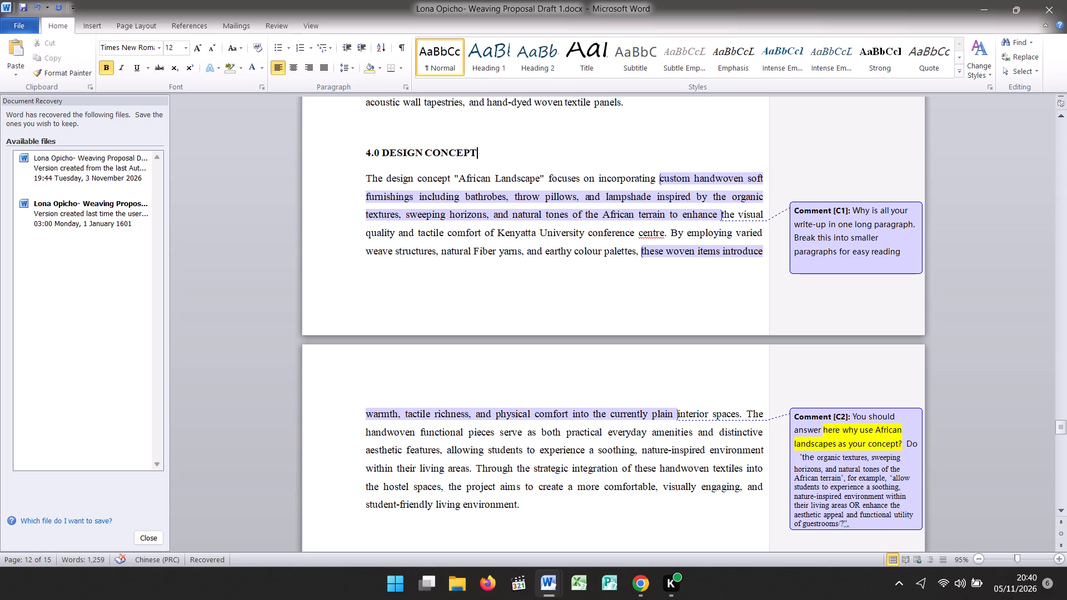
# Examine the end of the 3.0 Situation Analysis section, the gap above the 4.0 DESIGN CONCEPT heading and the commented text below it.
pyautogui.click(355, 154)
pyautogui.doubleClick(355, 154)
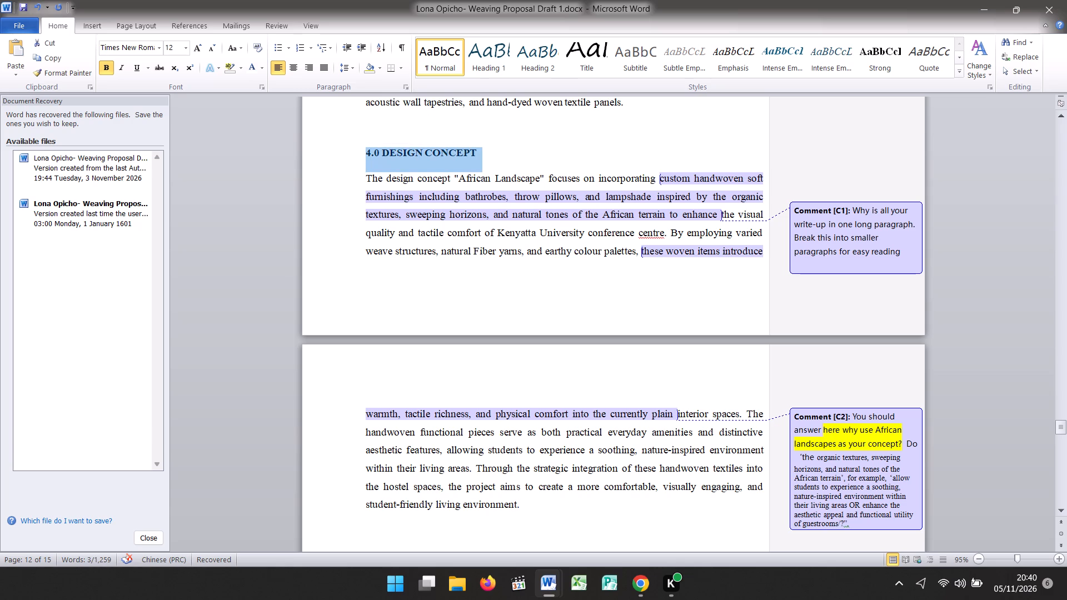
pyautogui.moveTo(357, 154); pyautogui.dragTo(362, 148)
pyautogui.click(362, 148)
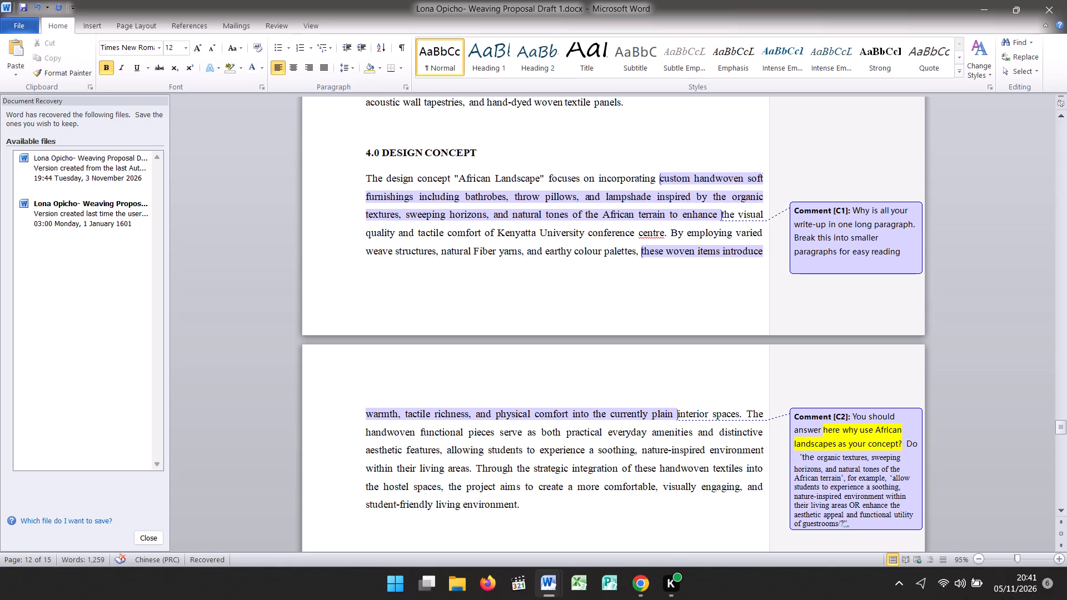
pyautogui.click(405, 171)
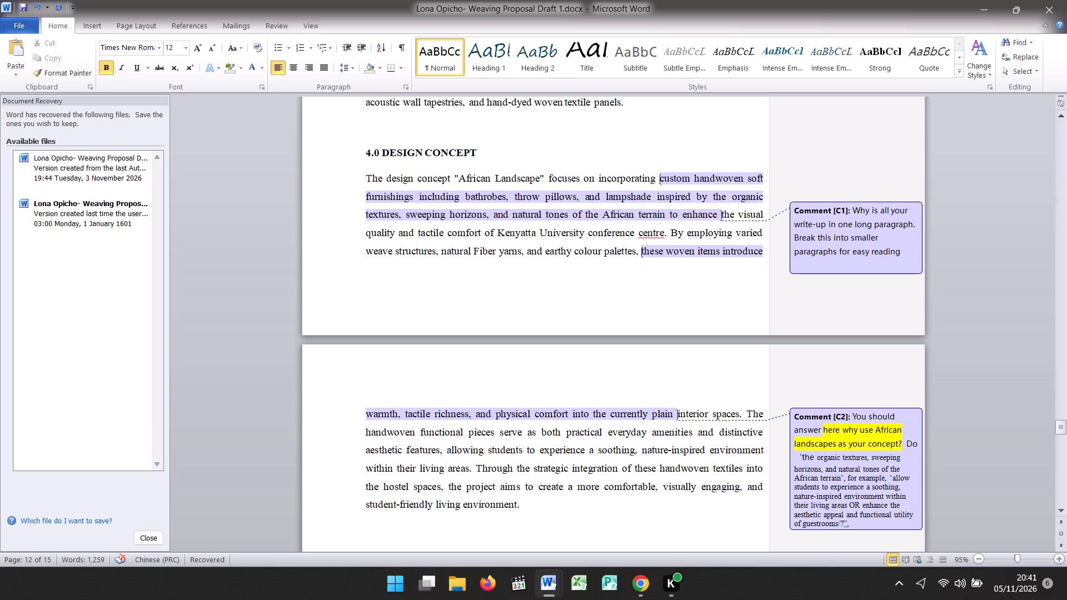
pyautogui.click(366, 153)
pyautogui.press('Up')
pyautogui.press('Up')
pyautogui.press('Up')
pyautogui.press('Up')
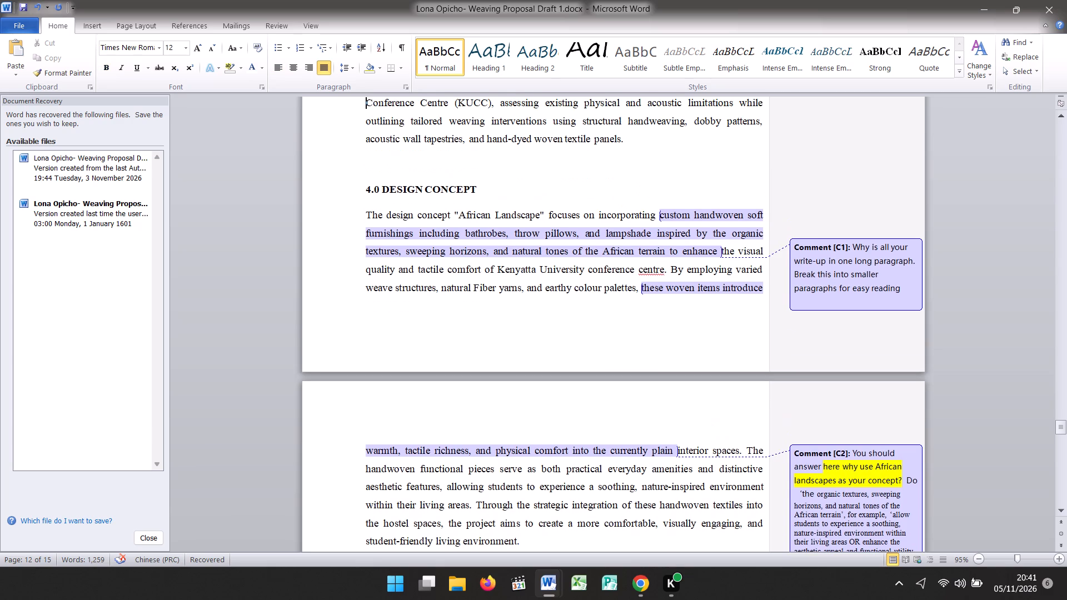
pyautogui.press('Up')
pyautogui.press('Up')
pyautogui.press('Up')
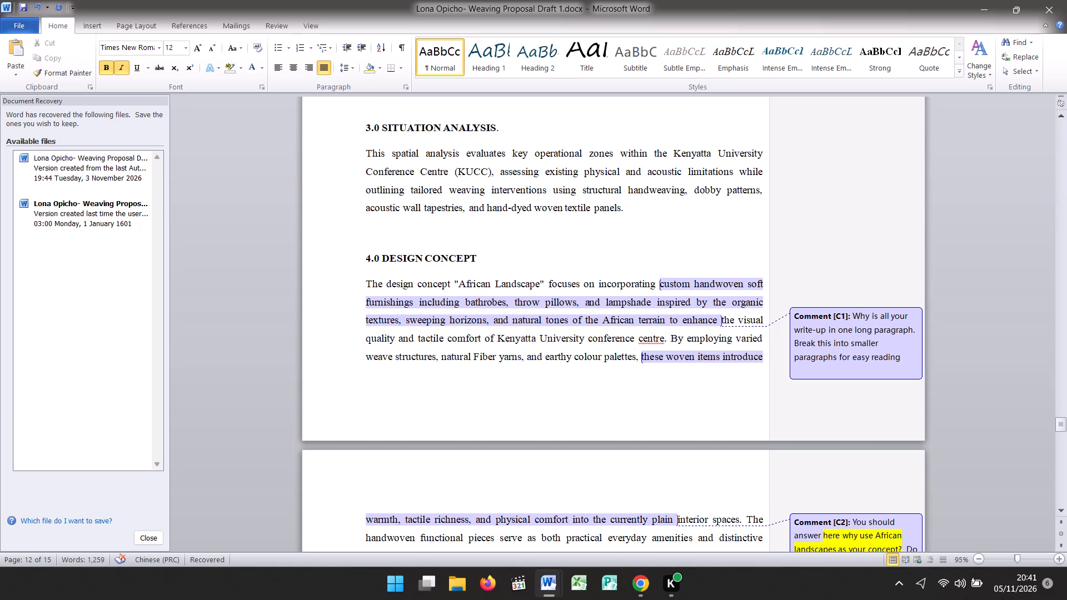
pyautogui.click(627, 210)
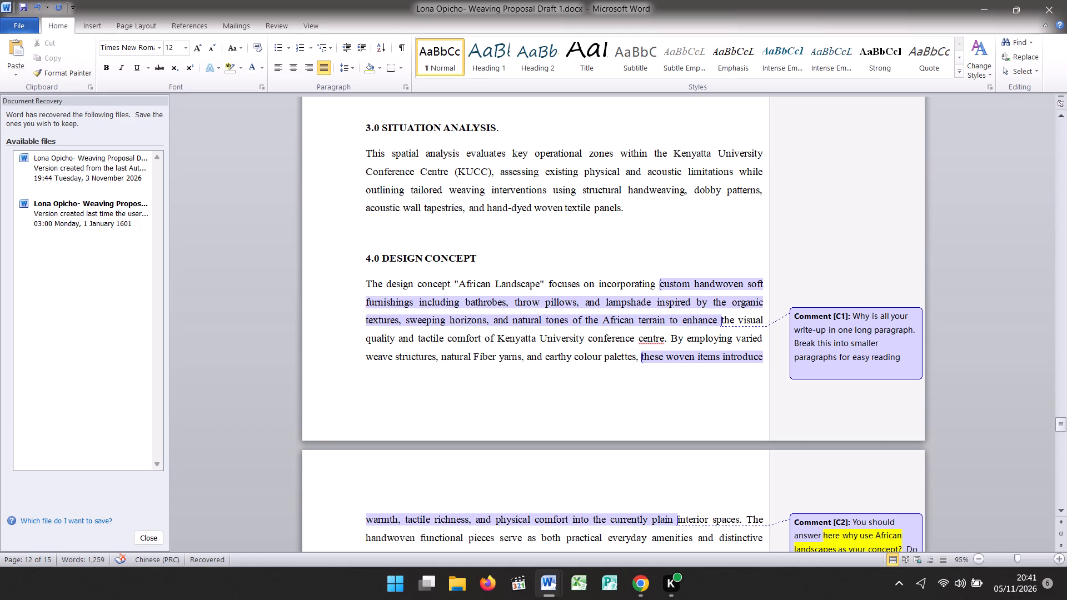
pyautogui.tripleClick(435, 224)
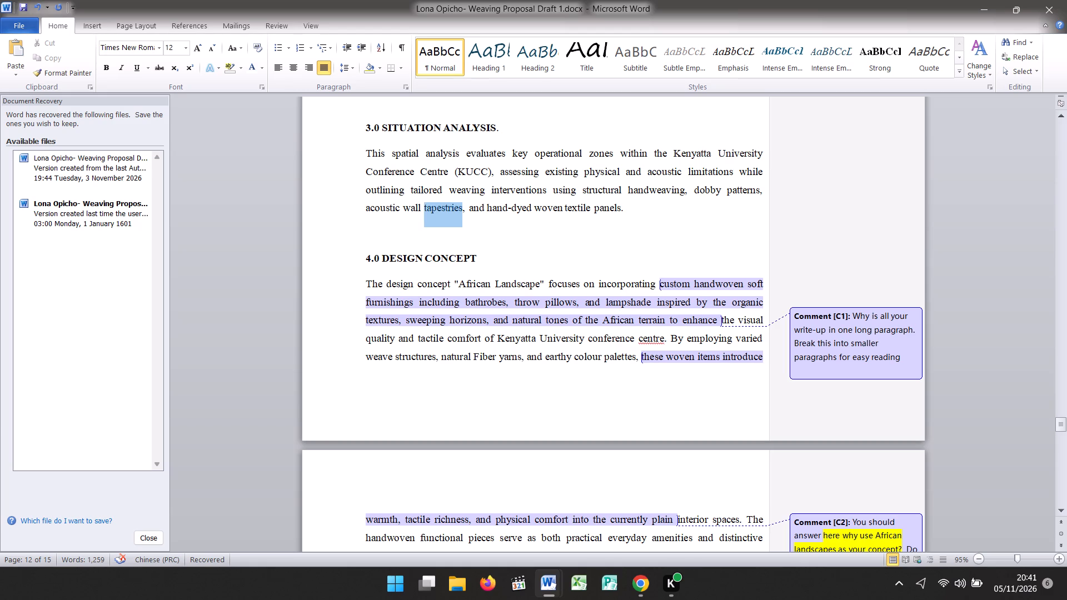
pyautogui.doubleClick(435, 231)
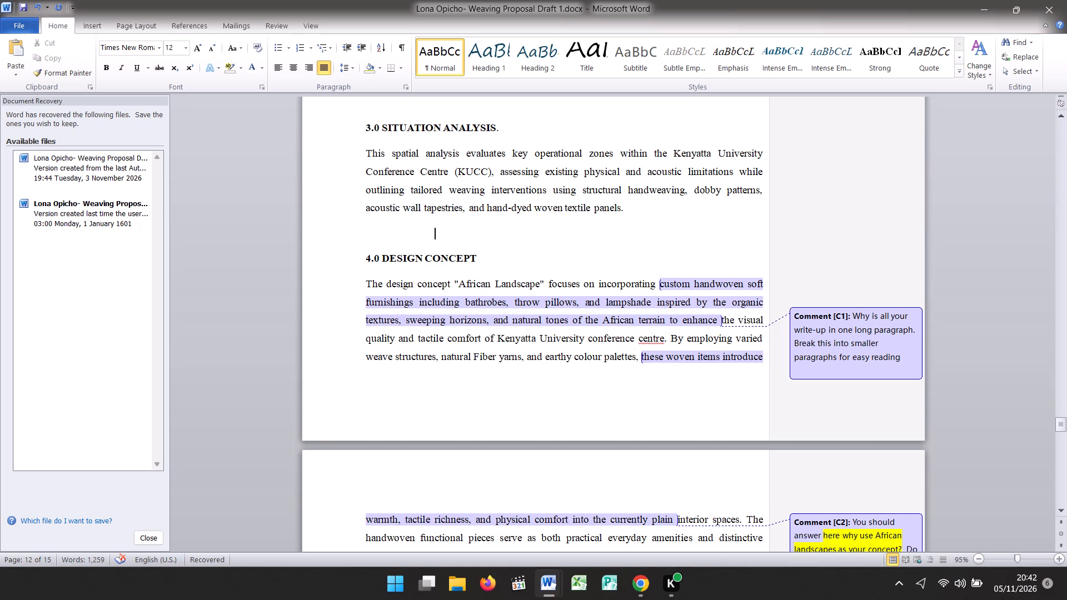
pyautogui.click(525, 259)
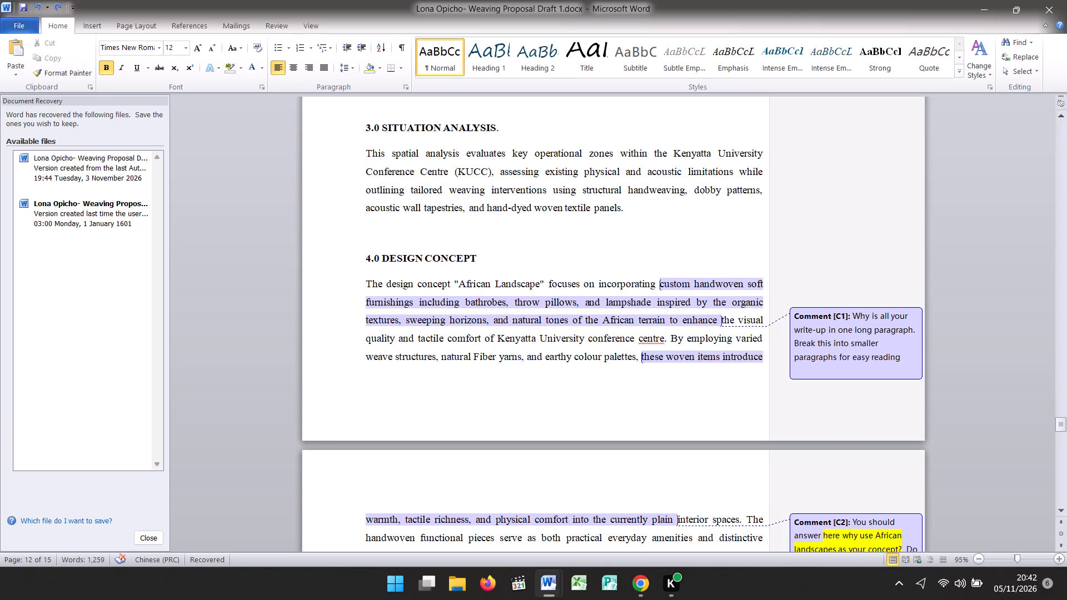
pyautogui.moveTo(363, 281); pyautogui.dragTo(462, 398)
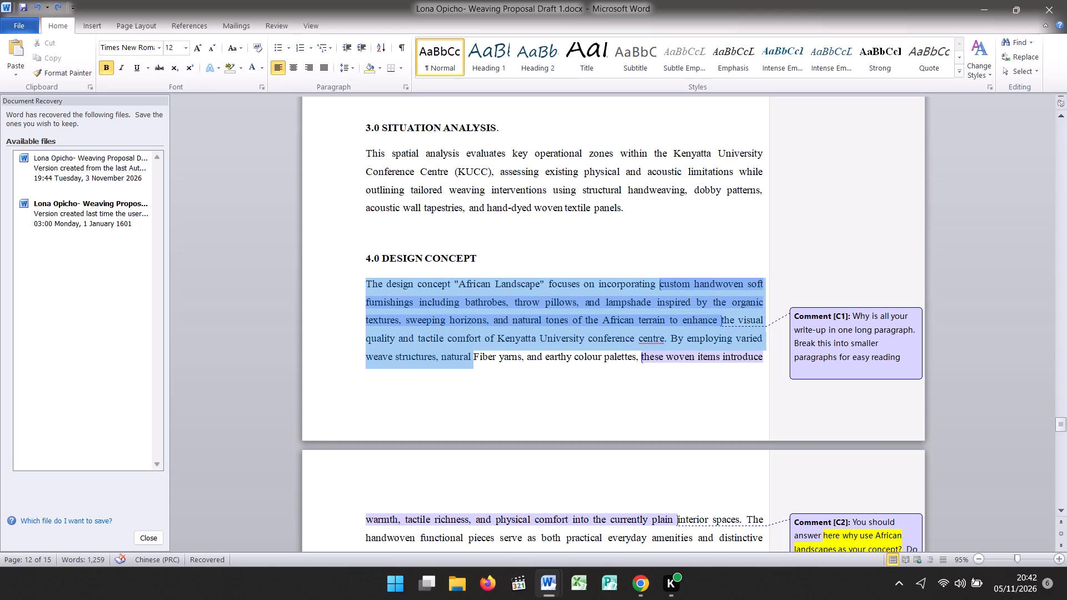
pyautogui.moveTo(462, 398); pyautogui.dragTo(705, 387)
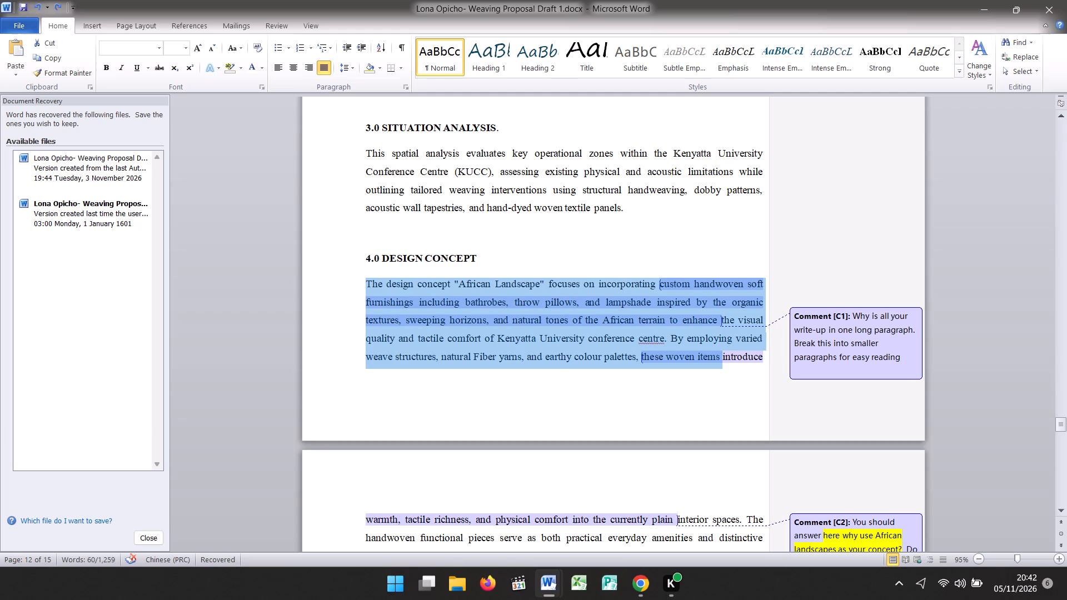
pyautogui.click(337, 233)
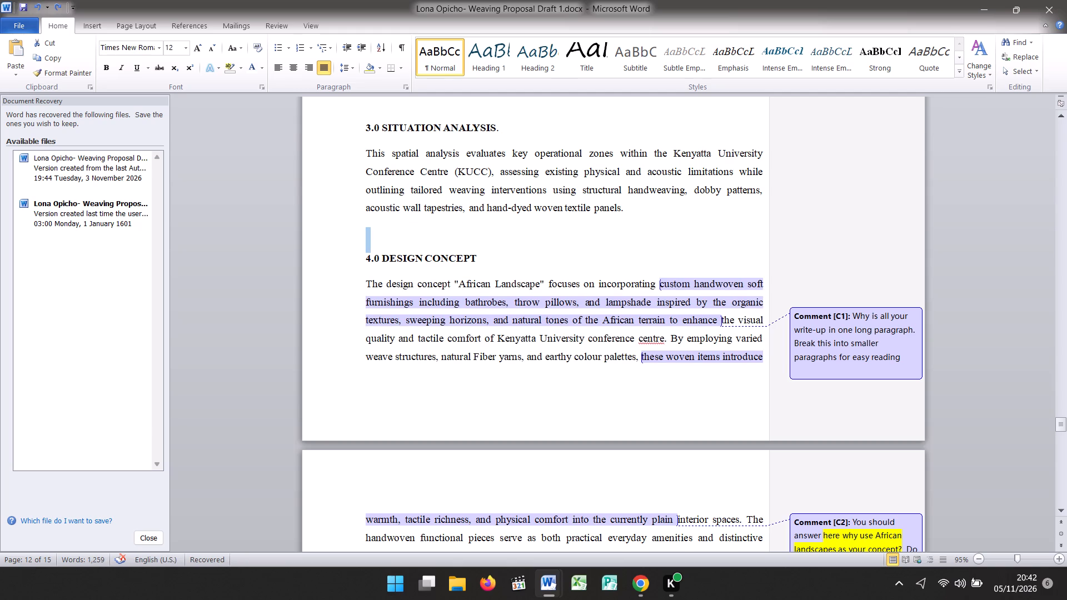
pyautogui.click(362, 277)
pyautogui.click(362, 277)
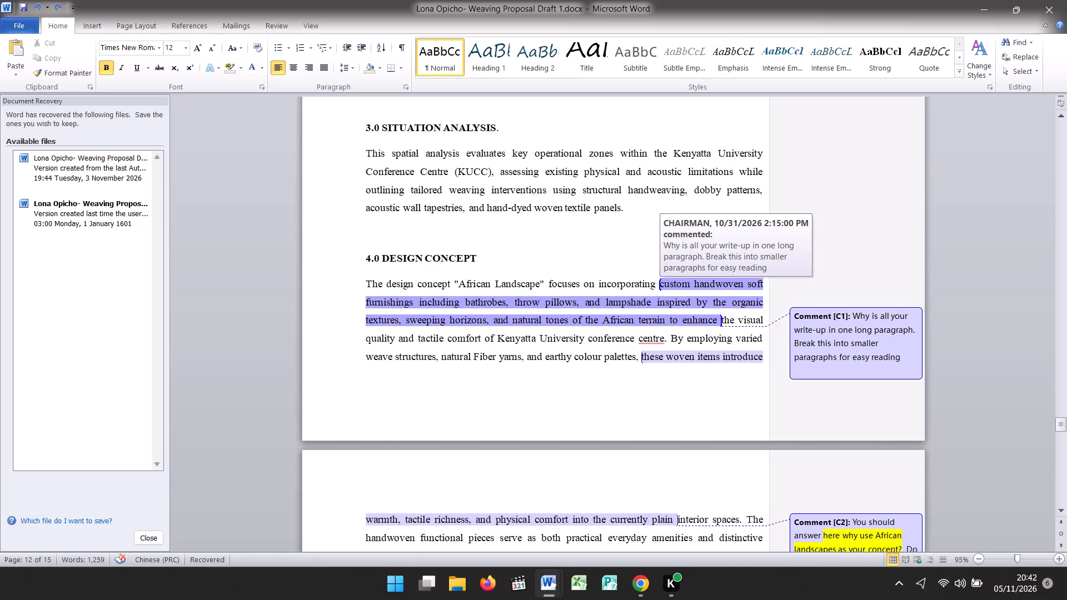
pyautogui.click(401, 387)
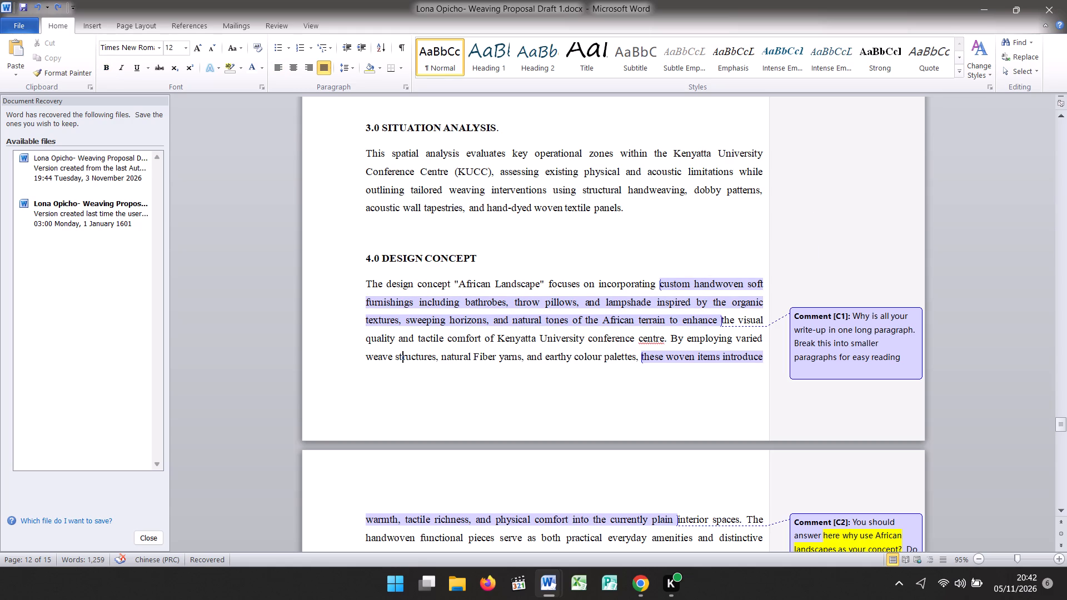
# Delete two extra blank lines between the end of the African-landscape paragraph and the two sunset pictures.
pyautogui.press('Down')
pyautogui.press('Down')
pyautogui.press('Down')
pyautogui.press('Down')
pyautogui.press('Down')
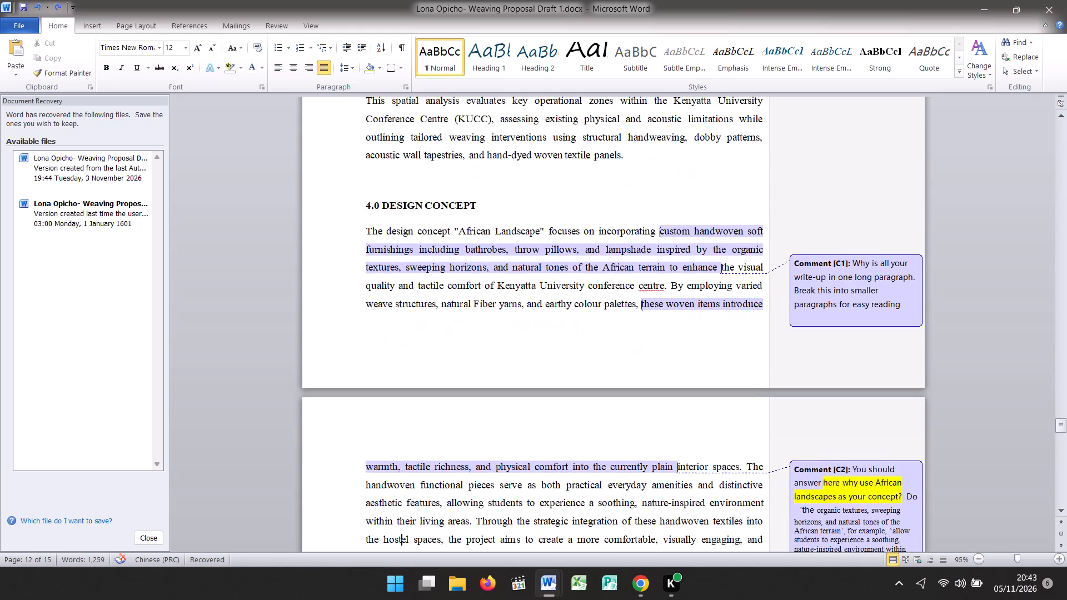
pyautogui.press('Down')
pyautogui.press('Down')
pyautogui.press('Down')
pyautogui.press('Down')
pyautogui.press('Down')
pyautogui.press('Down')
pyautogui.click(401, 387)
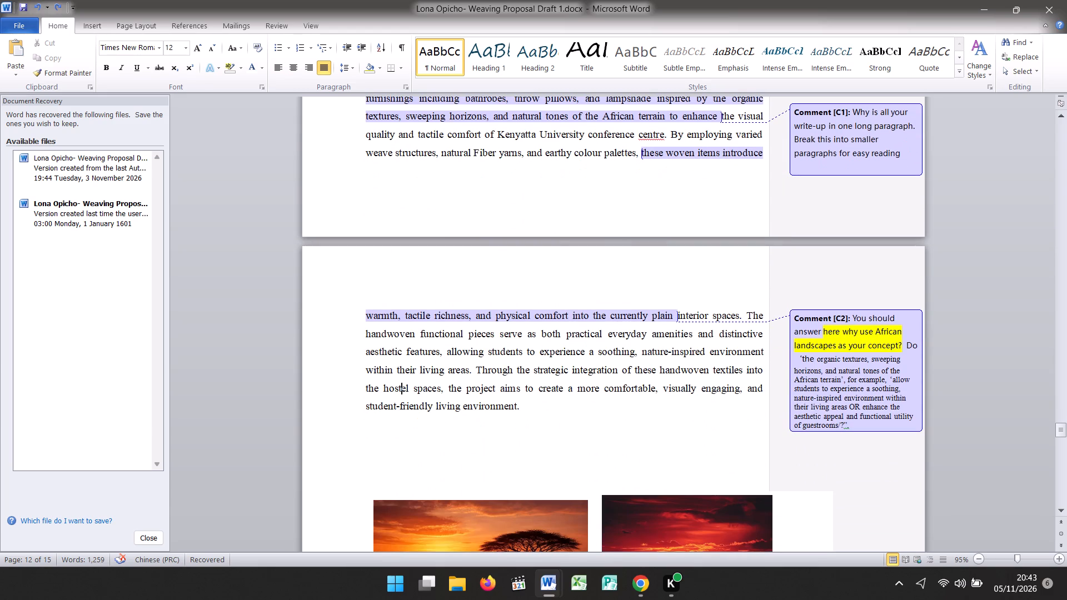
pyautogui.press('Down')
pyautogui.press('Down')
pyautogui.press('Down')
pyautogui.press('Down')
pyautogui.press('Down')
pyautogui.press('Down')
pyautogui.press('Down')
pyautogui.press('Down')
pyautogui.press('Down')
pyautogui.press('Down')
pyautogui.press('Down')
pyautogui.press('Down')
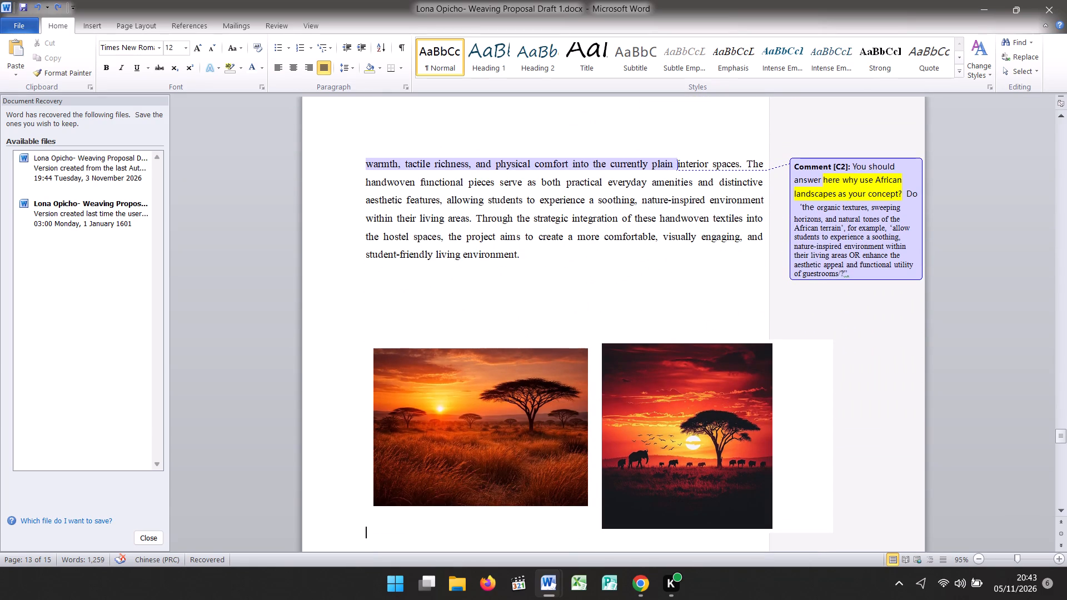
pyautogui.moveTo(394, 290); pyautogui.dragTo(393, 322)
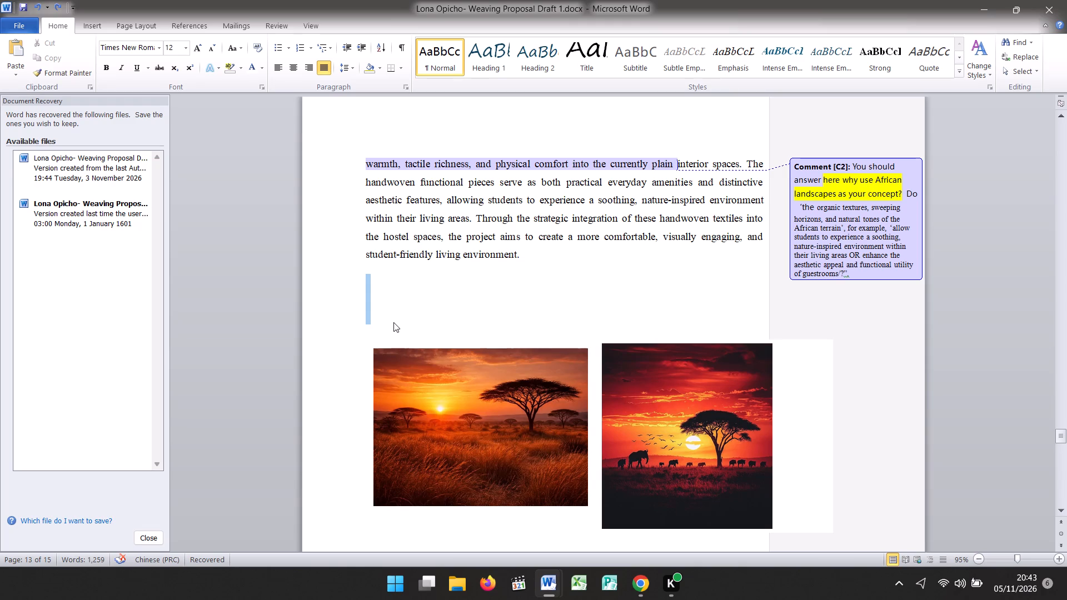
pyautogui.press('BackSpace')
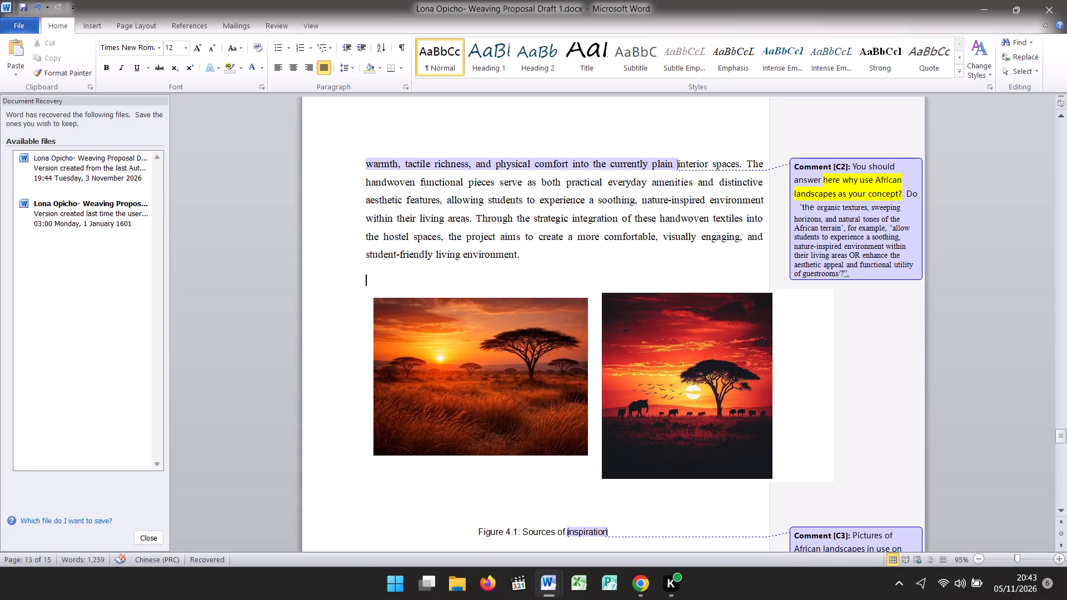
# Examine the two African sunset pictures and the blank space between them and the Figure 4.1 caption, checking each picture's extent.
pyautogui.click(428, 348)
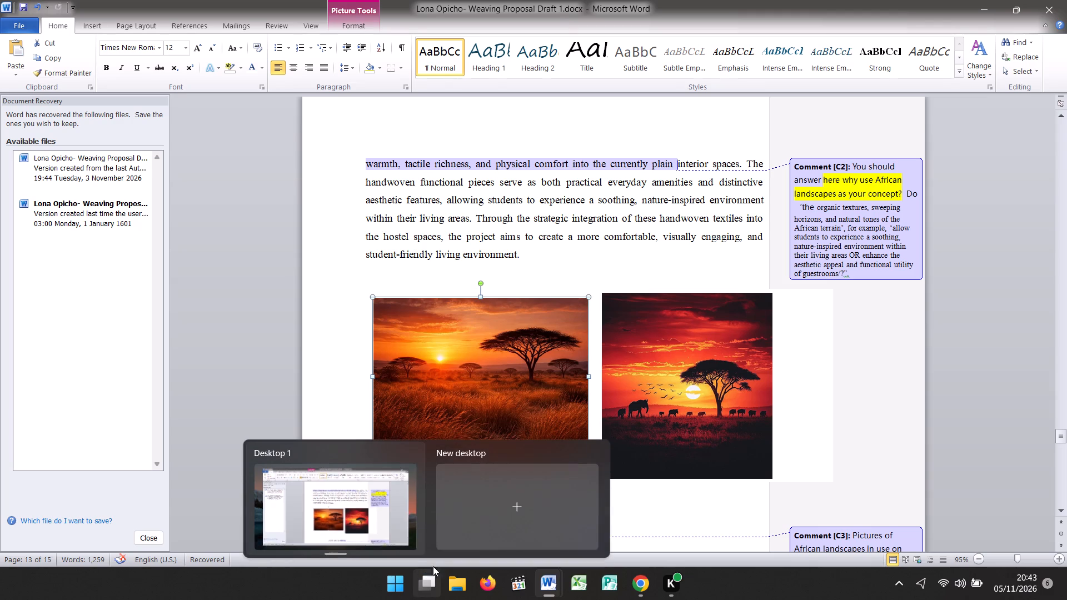
pyautogui.click(657, 518)
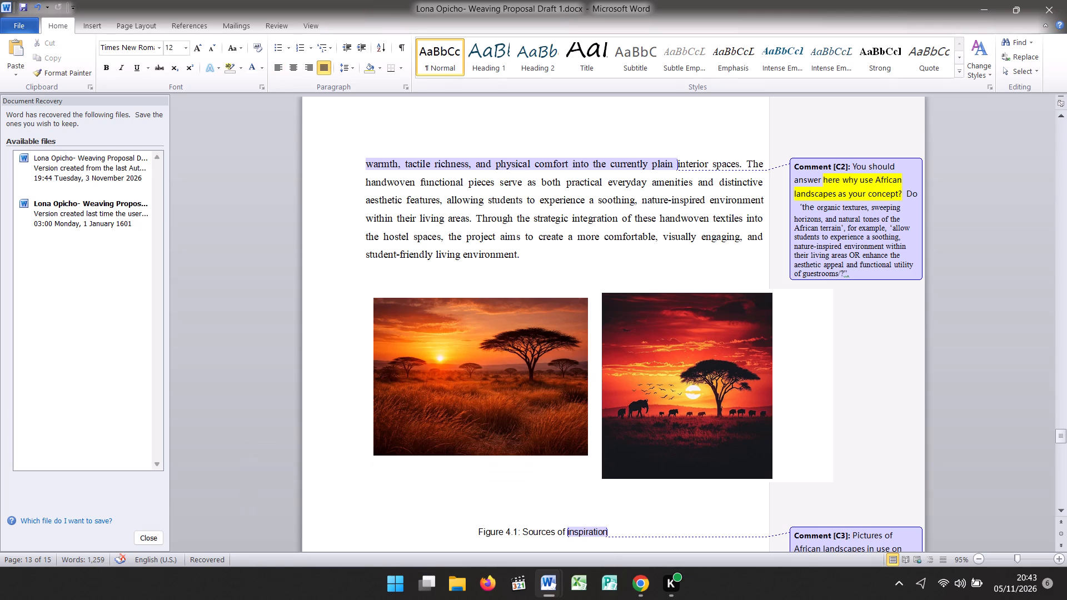
pyautogui.click(609, 438)
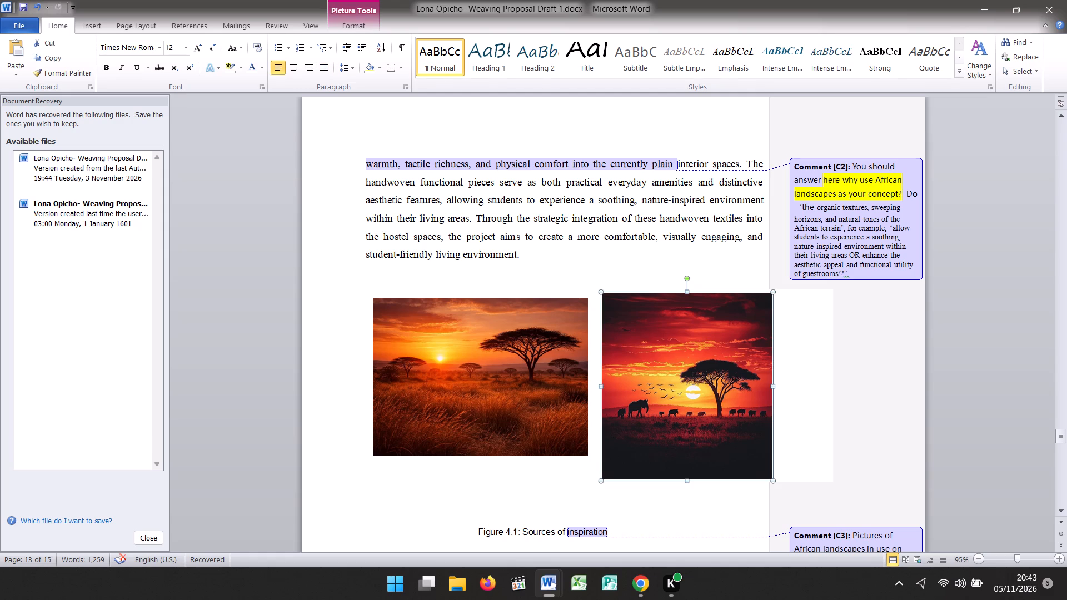
pyautogui.click(523, 424)
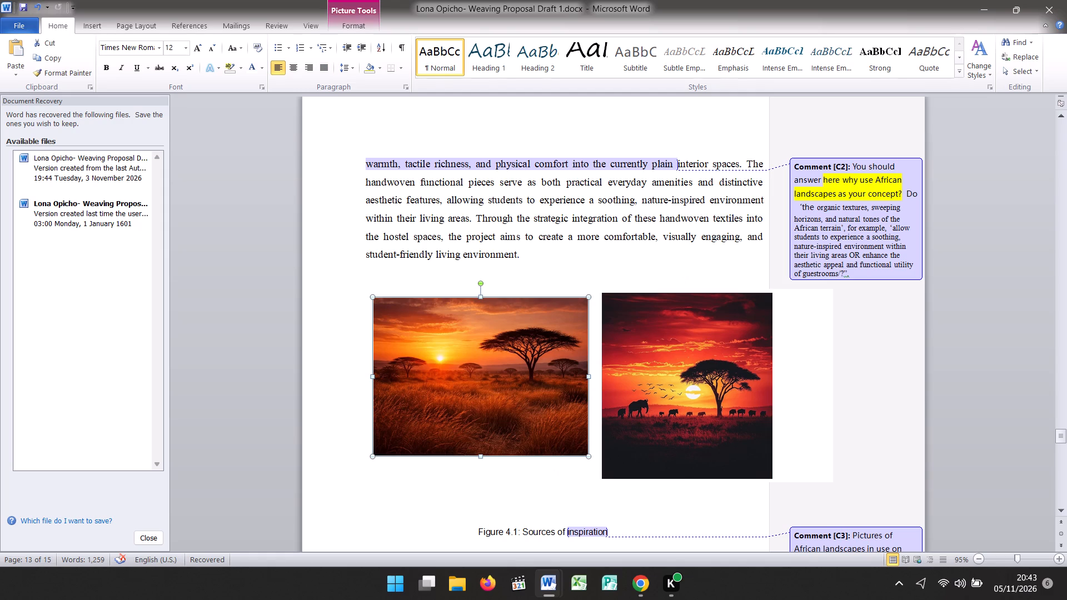
pyautogui.click(366, 491)
pyautogui.moveTo(366, 491); pyautogui.dragTo(403, 489)
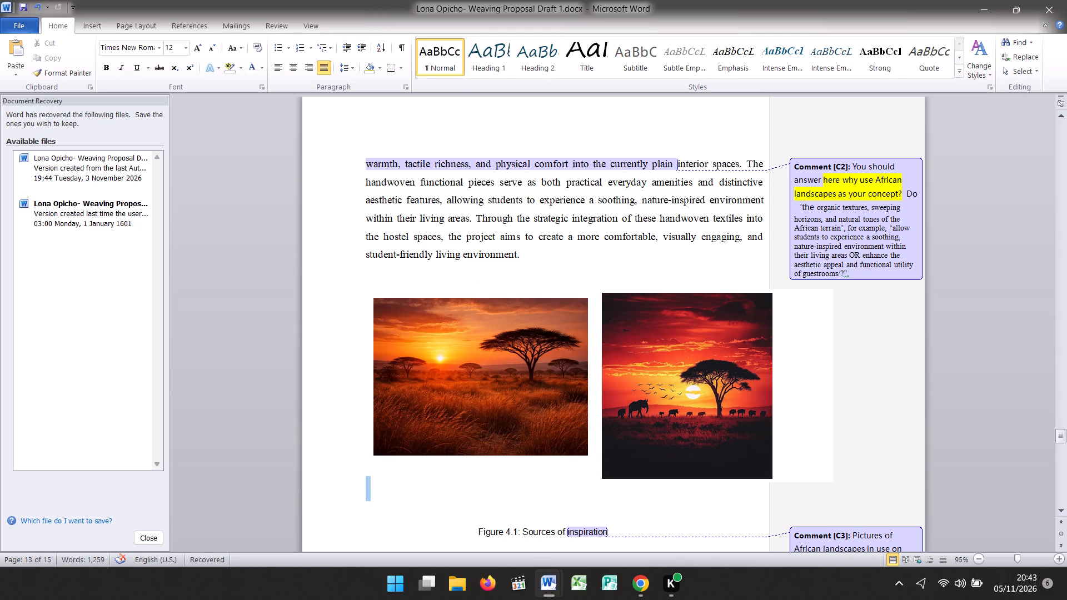
pyautogui.moveTo(403, 489); pyautogui.dragTo(367, 505)
pyautogui.moveTo(367, 505); pyautogui.dragTo(359, 468)
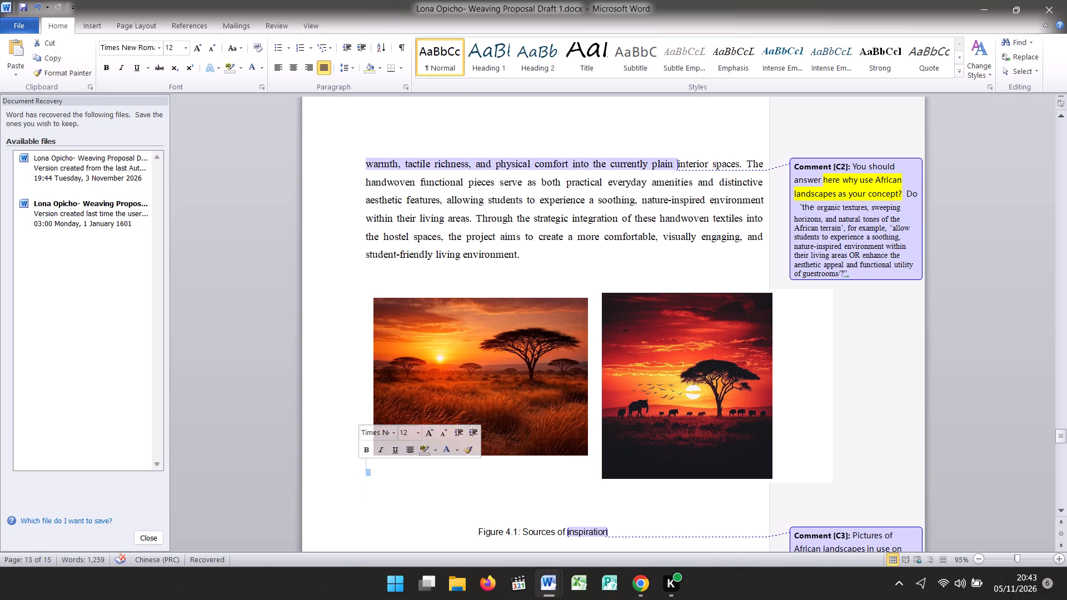
pyautogui.click(511, 387)
pyautogui.click(511, 387)
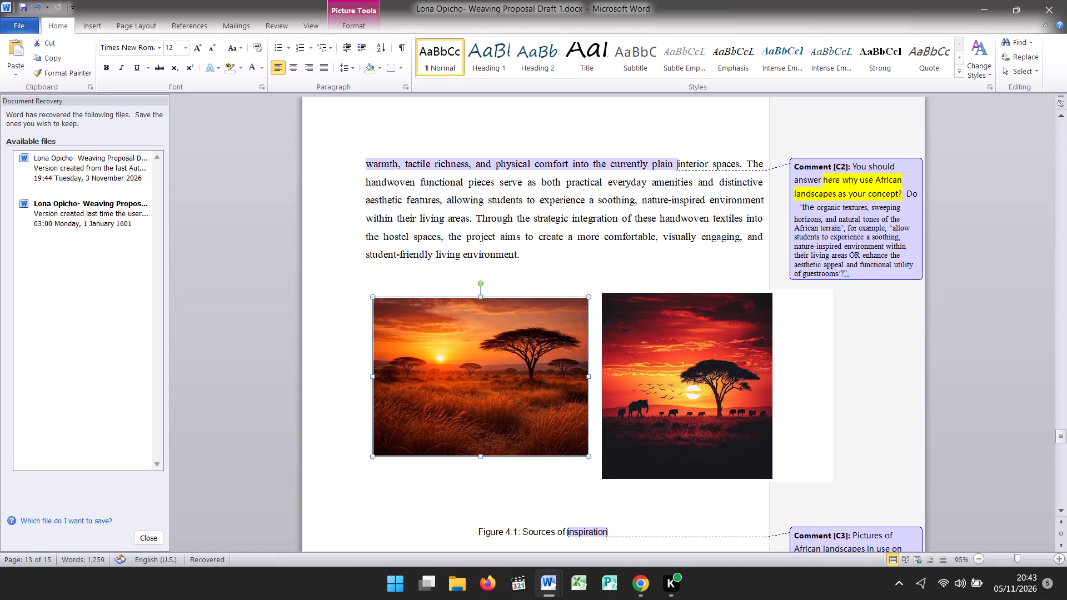
pyautogui.click(685, 406)
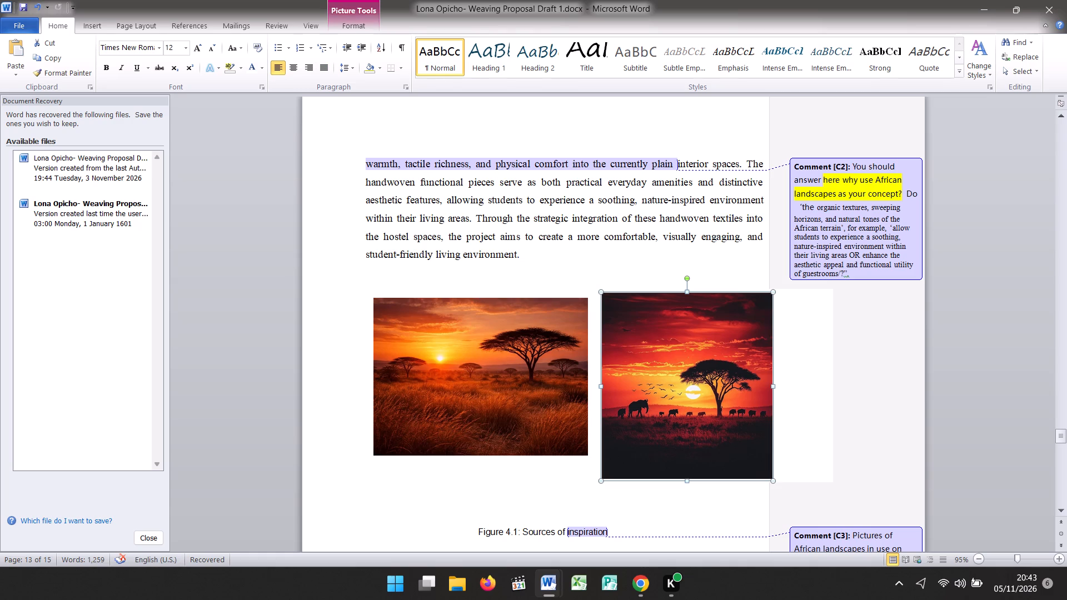
pyautogui.click(571, 388)
pyautogui.click(571, 388)
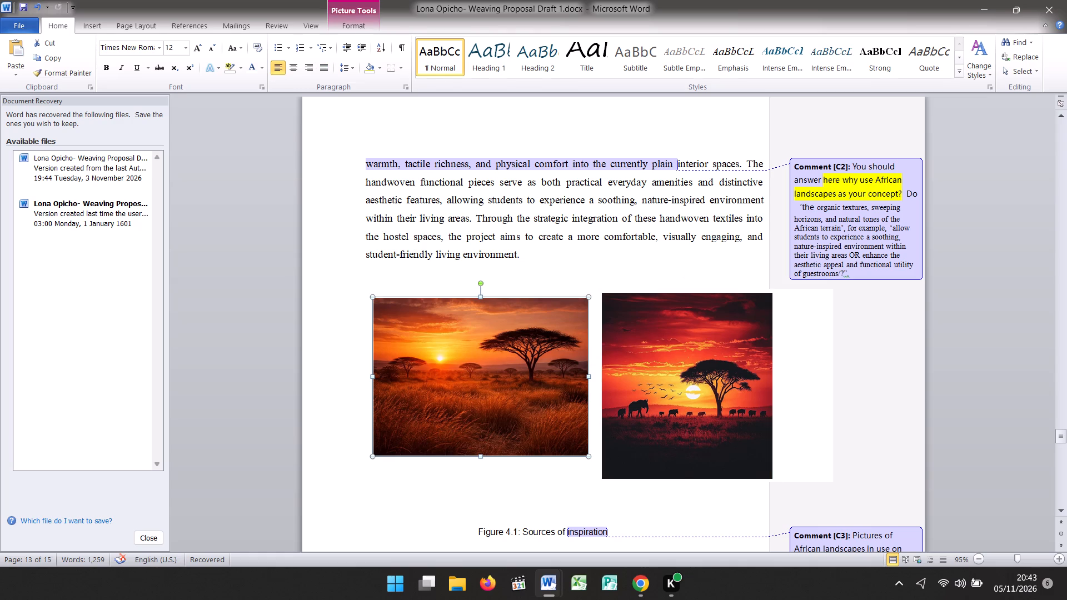
# Reread the African-landscape paragraph across the page break against the reviewer comments on shorter paragraphs and the choice of concept.
pyautogui.press('Up')
pyautogui.press('Up')
pyautogui.press('Up')
pyautogui.press('Up')
pyautogui.press('Up')
pyautogui.click(591, 275)
pyautogui.press('Up')
pyautogui.press('Up')
pyautogui.press('Up')
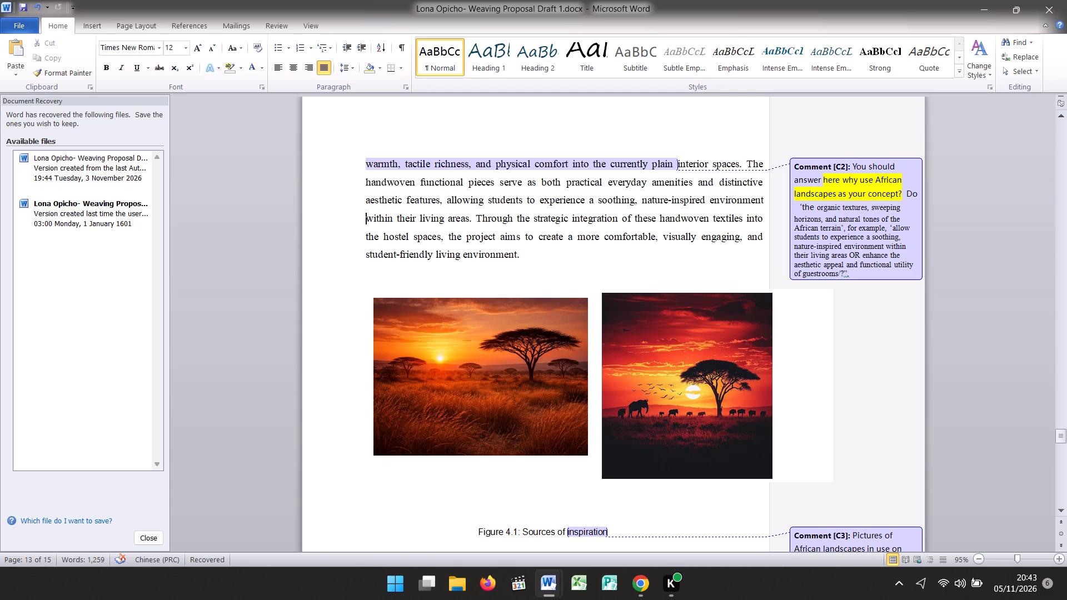
pyautogui.press('Up')
pyautogui.press('Up')
pyautogui.press('Up')
pyautogui.press('Up')
pyautogui.press('Up')
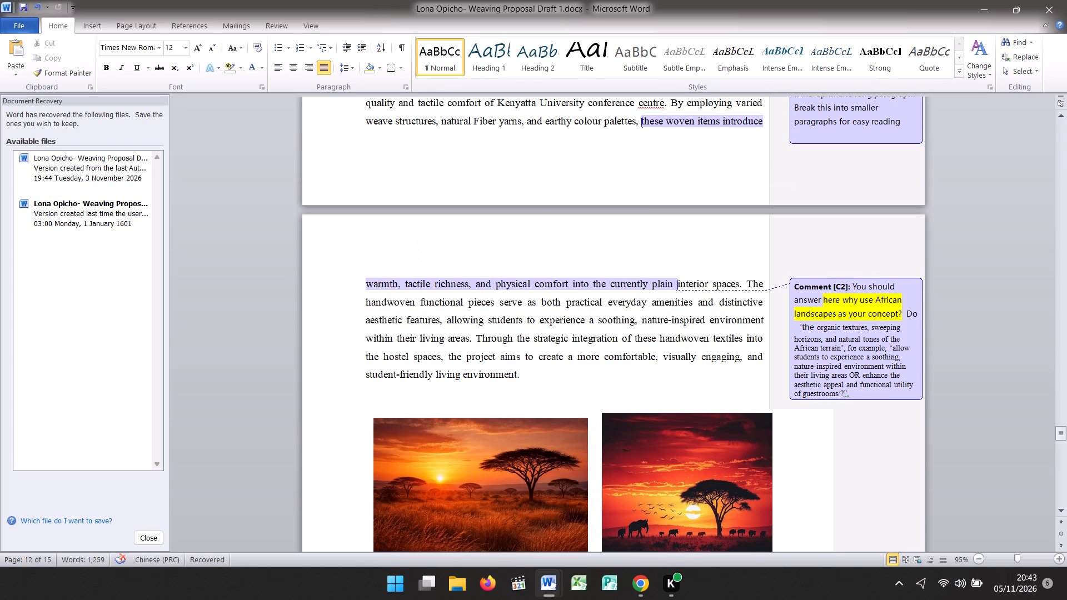
pyautogui.press('Up')
pyautogui.press('Down')
pyautogui.press('Down')
pyautogui.press('Down')
pyautogui.press('Down')
pyautogui.press('Down')
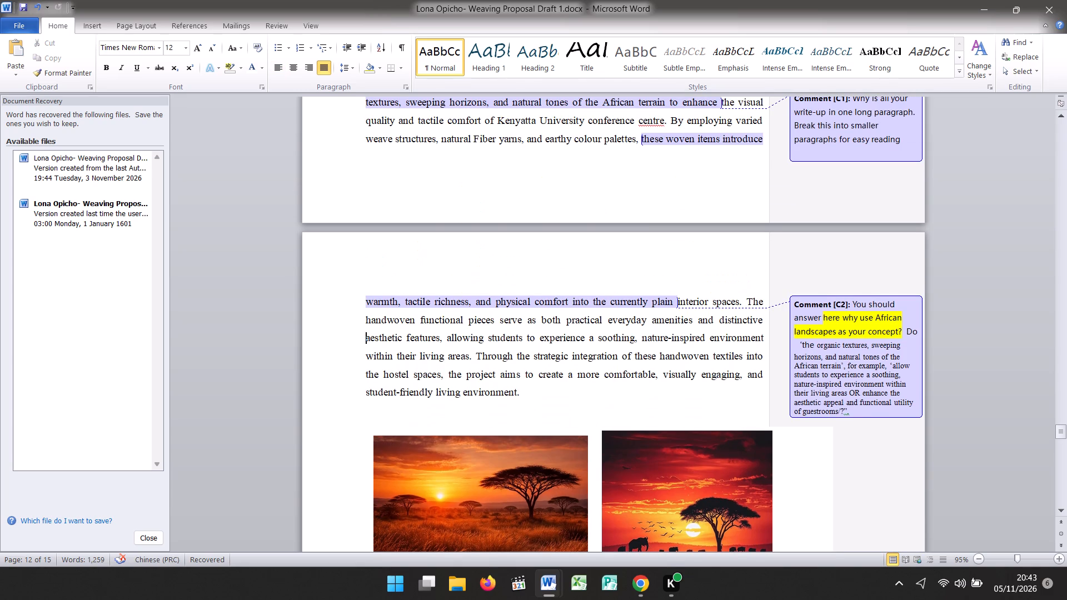
# Delete six blank lines between the Figure 4.1 caption and the 5.0 OBJECTIVES OF STUDY heading.
pyautogui.press('Down')
pyautogui.press('Down')
pyautogui.press('Down')
pyautogui.press('Down')
pyautogui.press('Down')
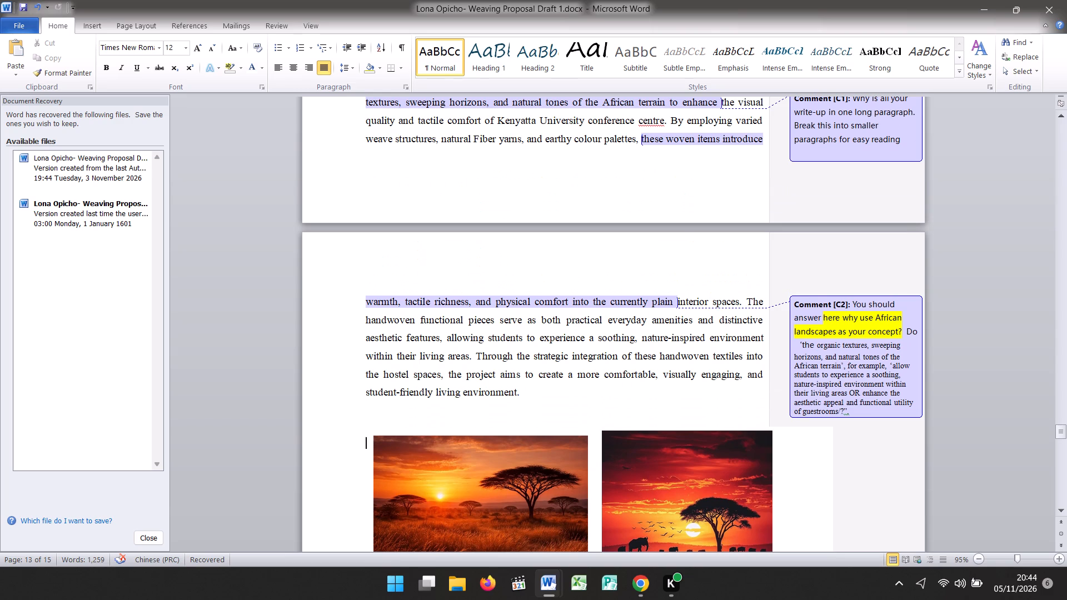
pyautogui.press('Down')
pyautogui.press('Down')
pyautogui.press('Down')
pyautogui.press('Down')
pyautogui.press('Down')
pyautogui.press('Down')
pyautogui.press('Down')
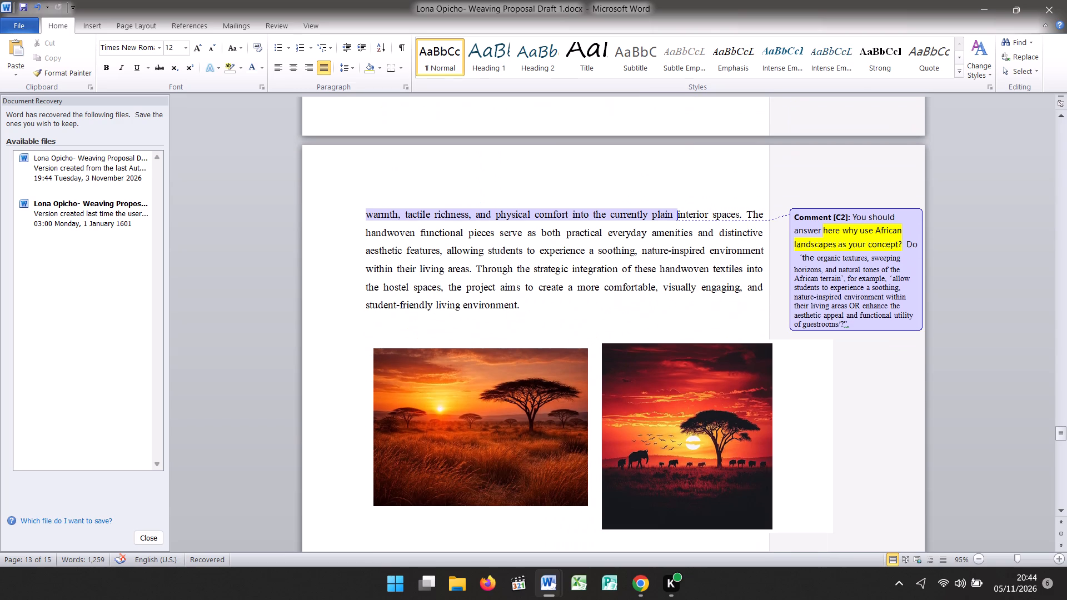
pyautogui.press('Down')
pyautogui.press('Down')
pyautogui.press('Down')
pyautogui.press('Down')
pyautogui.press('Down')
pyautogui.press('Down')
pyautogui.press('Down')
pyautogui.press('Down')
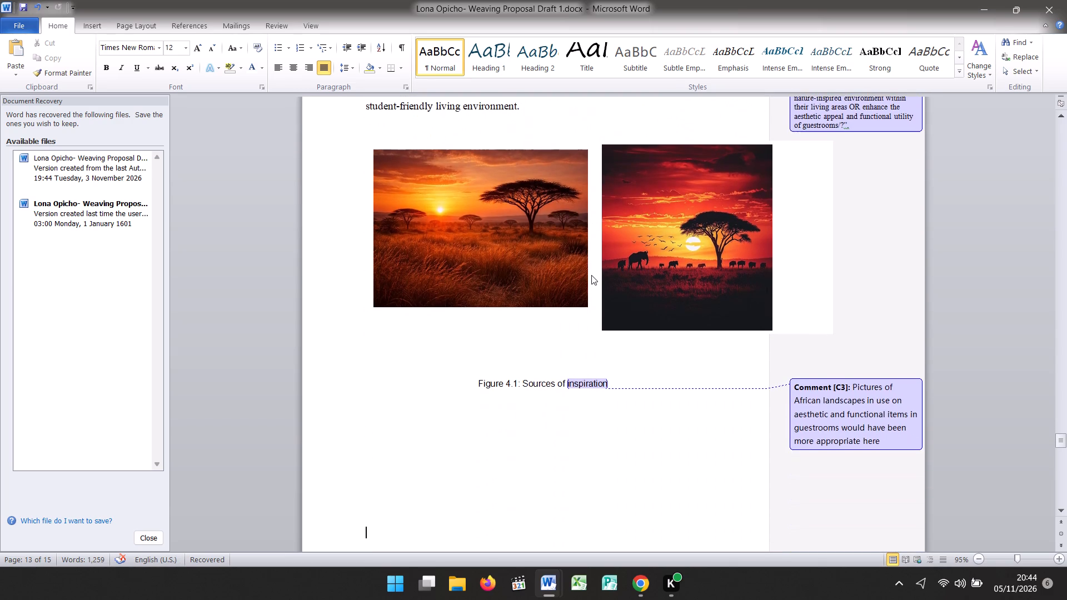
pyautogui.press('Down')
pyautogui.press('Down')
pyautogui.press('Down')
pyautogui.press('Down')
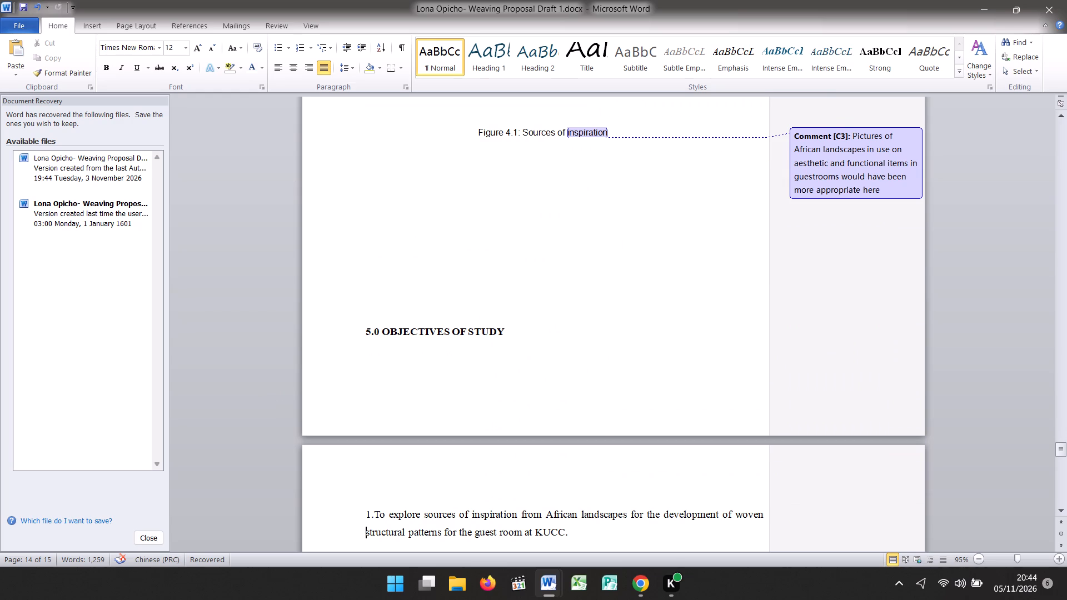
pyautogui.click(363, 334)
pyautogui.press('BackSpace')
pyautogui.press('BackSpace')
pyautogui.press('BackSpace')
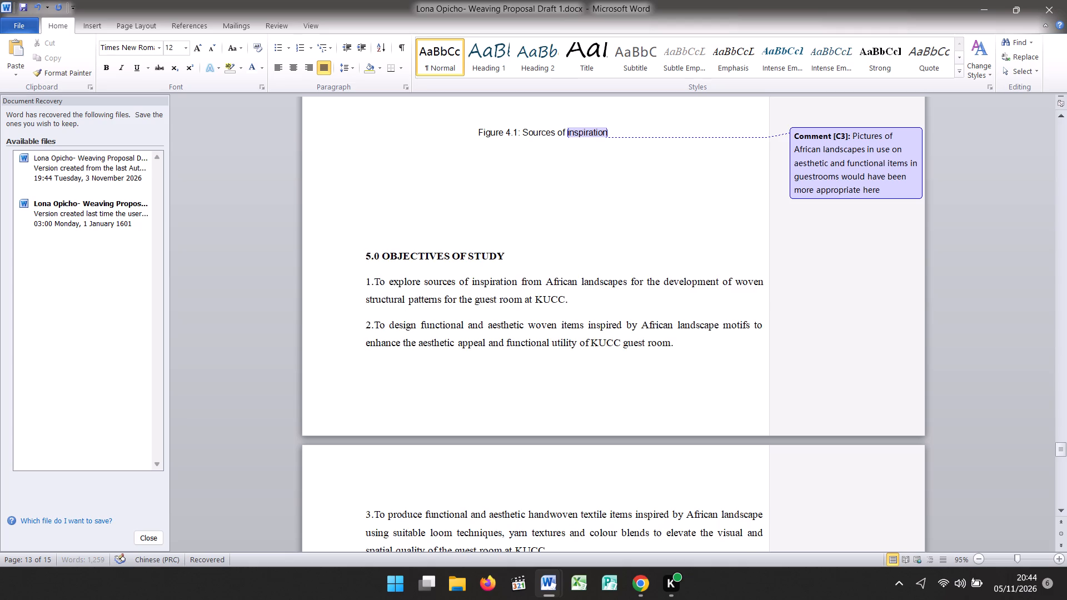
pyautogui.press('BackSpace')
pyautogui.press('BackSpace')
pyautogui.press('BackSpace')
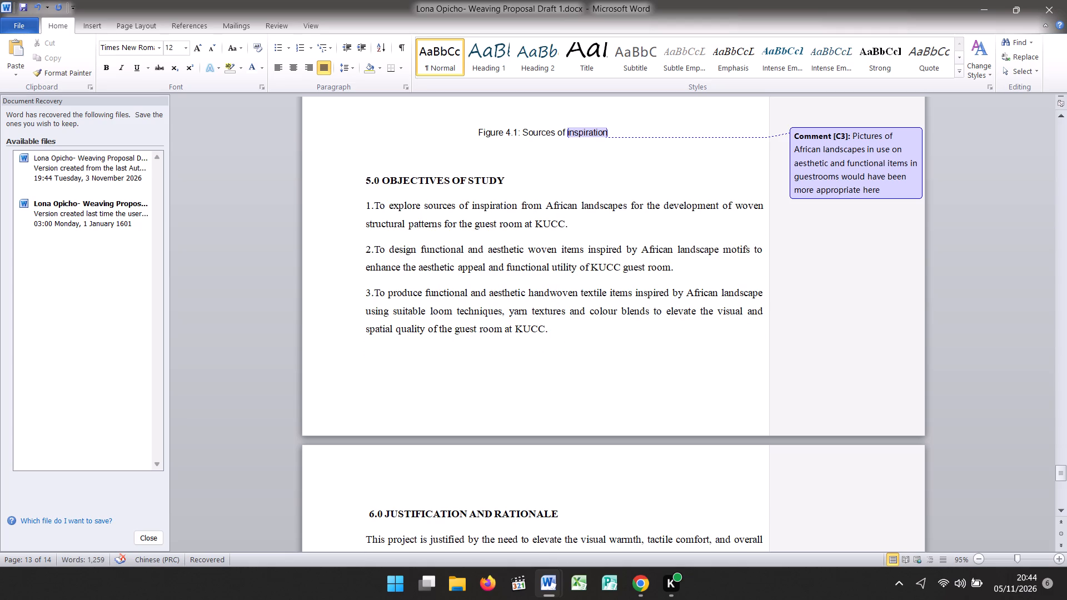
# Examine the spacing from the 5.0 OBJECTIVES OF STUDY heading back up past the Figure 4.1 caption to the sunset pictures.
pyautogui.press('Up')
pyautogui.press('Up')
pyautogui.press('Up')
pyautogui.press('Up')
pyautogui.press('Up')
pyautogui.press('Up')
pyautogui.press('Up')
pyautogui.press('Up')
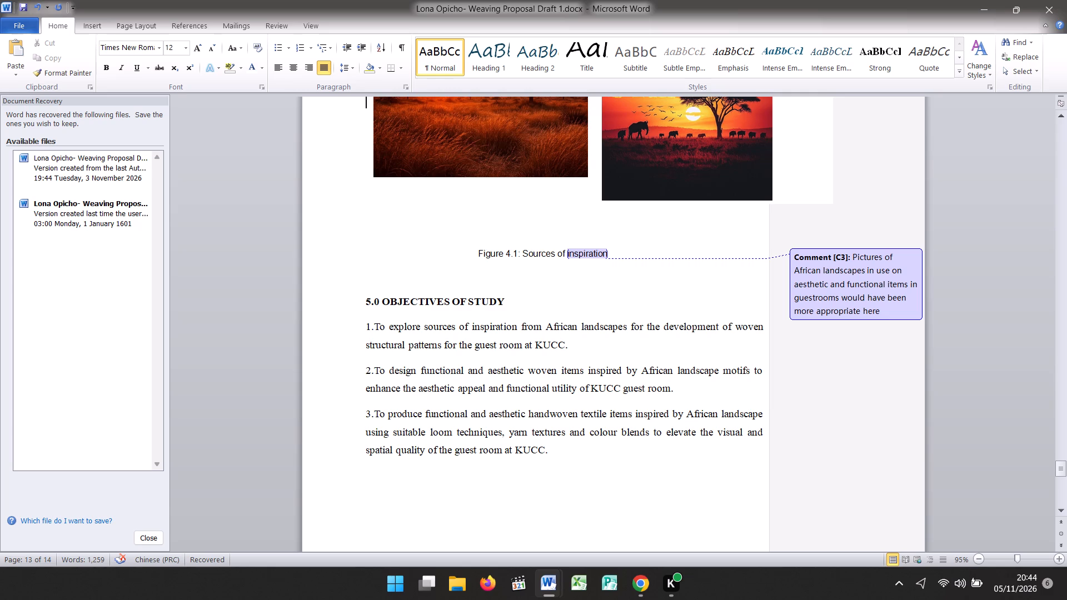
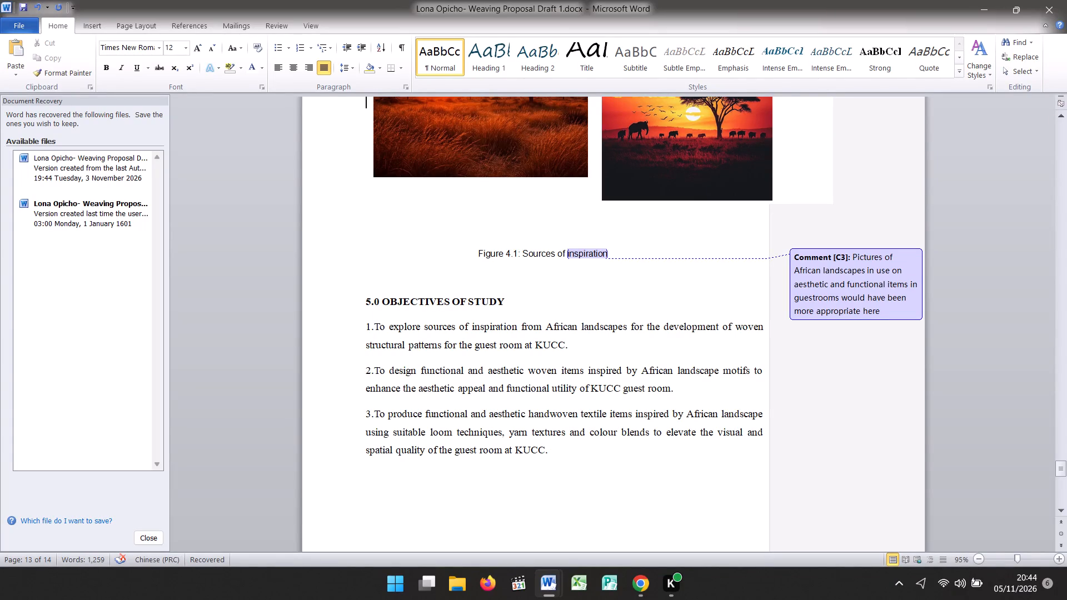
# Examine the Figure 4.1 caption, the blank line above it and the sunset pictures against the reviewer comment on more appropriate pictures.
pyautogui.click(624, 258)
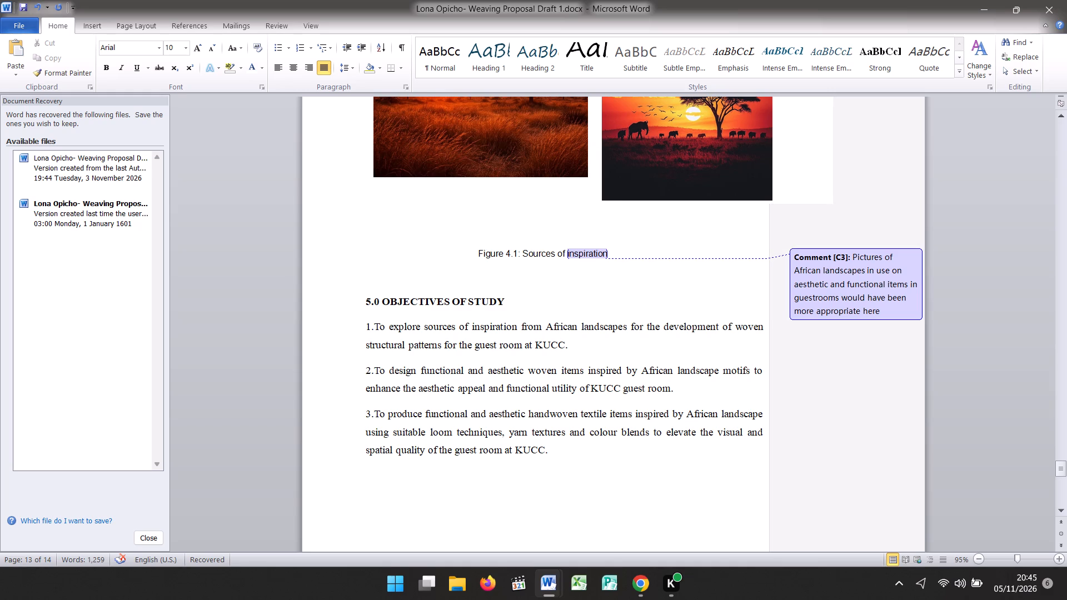
pyautogui.click(759, 259)
pyautogui.moveTo(759, 259); pyautogui.dragTo(747, 252)
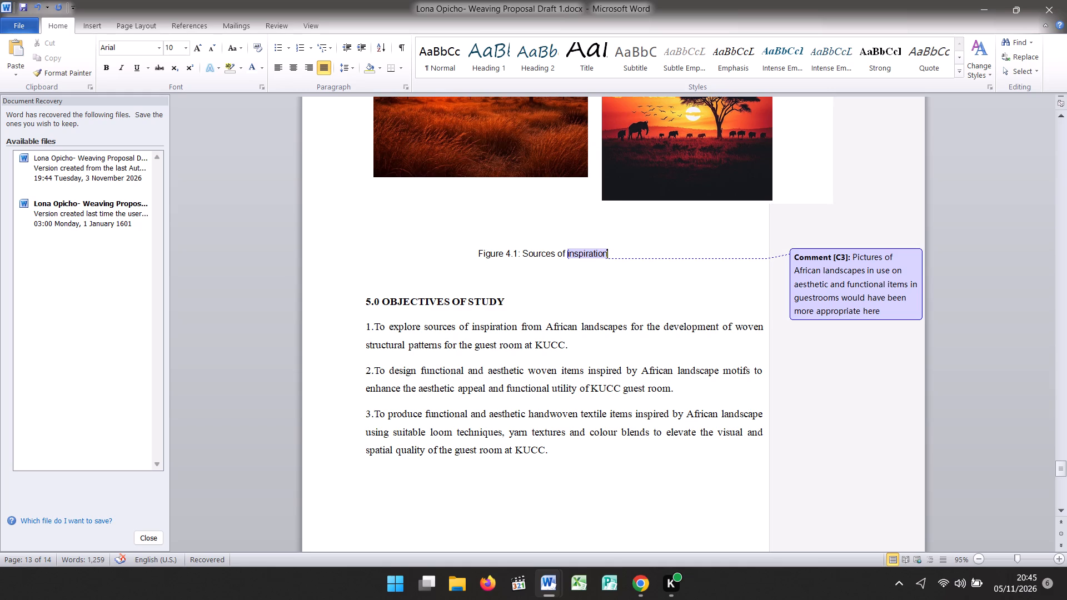
pyautogui.moveTo(747, 252); pyautogui.dragTo(742, 243)
pyautogui.click(742, 243)
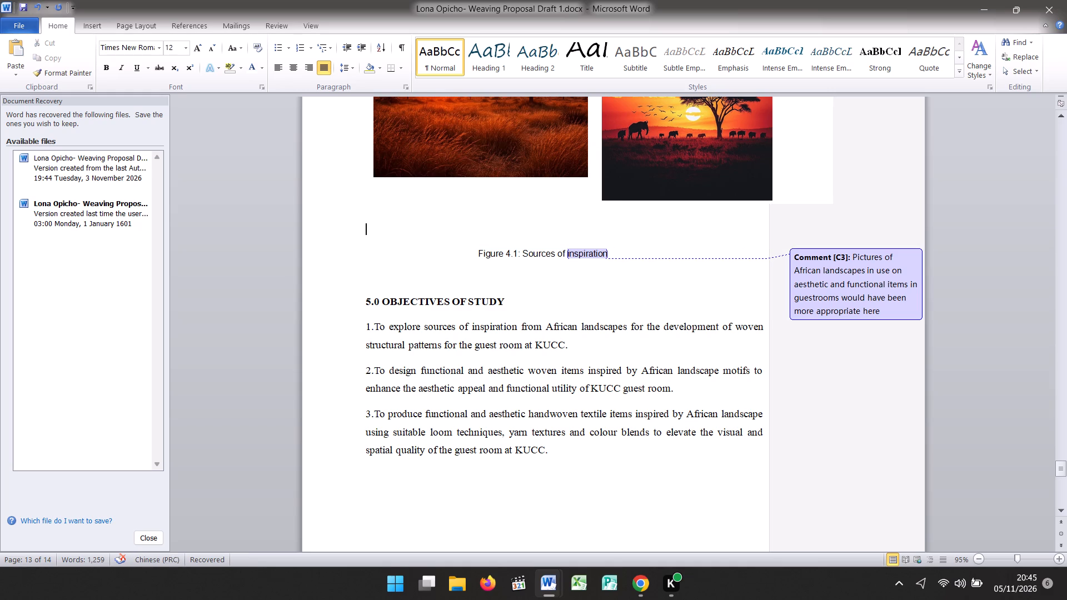
pyautogui.click(742, 237)
pyautogui.tripleClick(742, 237)
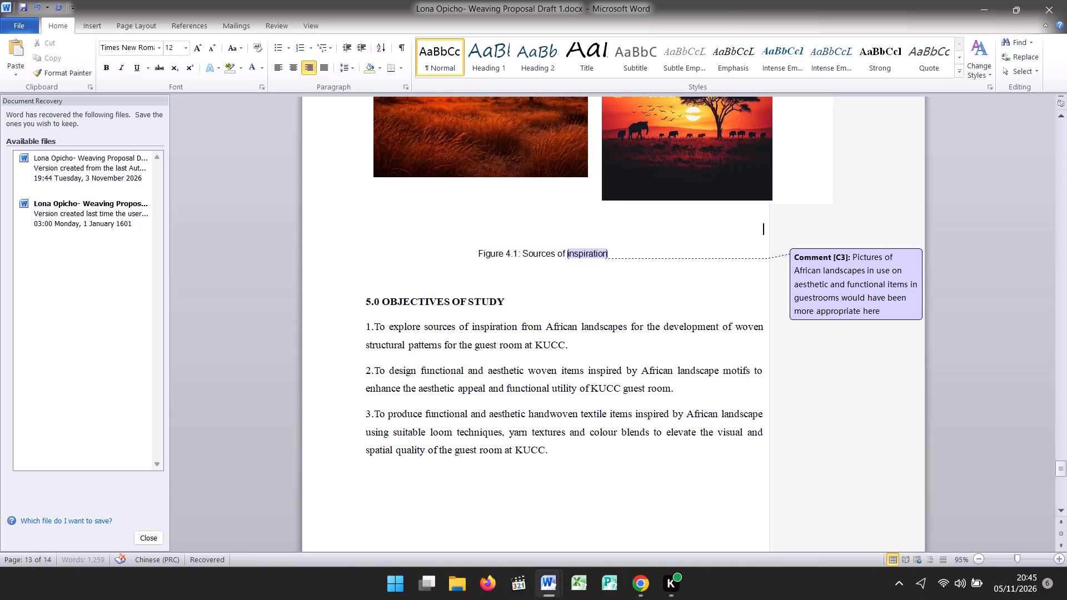
pyautogui.click(742, 238)
pyautogui.click(510, 114)
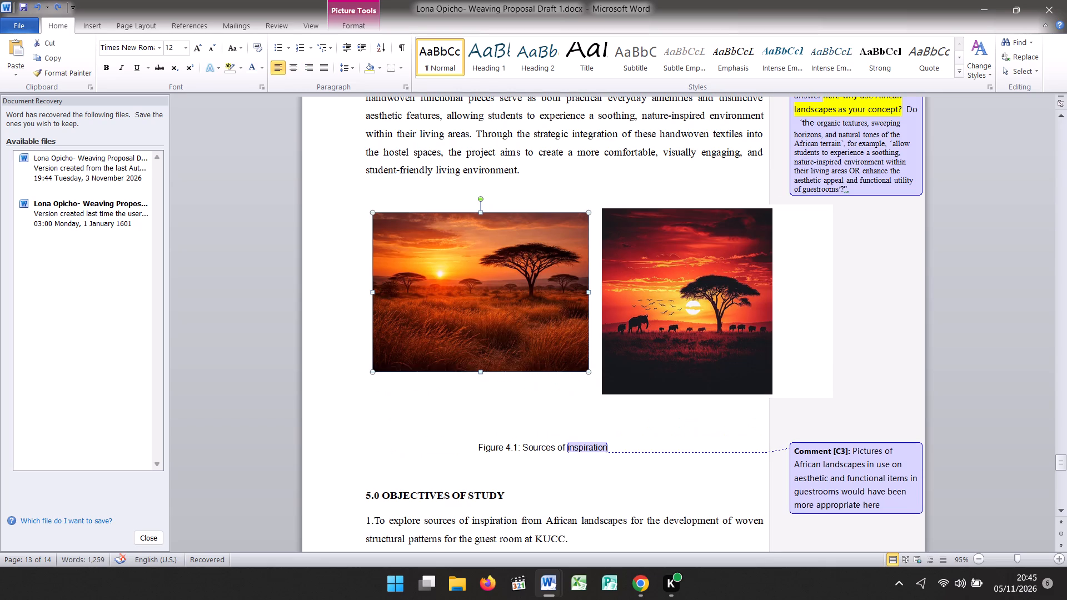
pyautogui.click(776, 422)
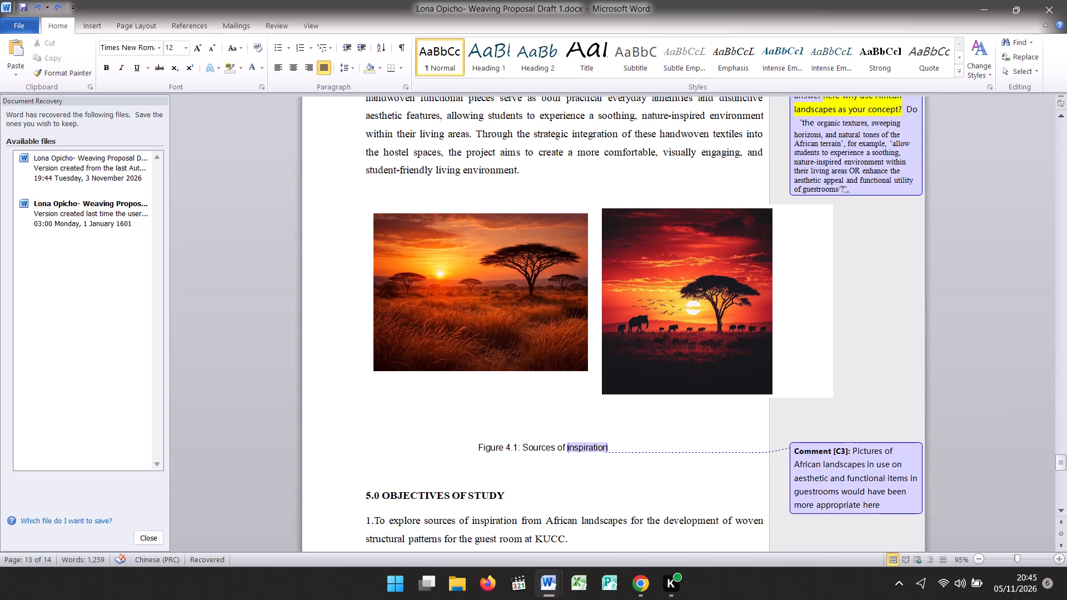
pyautogui.click(883, 507)
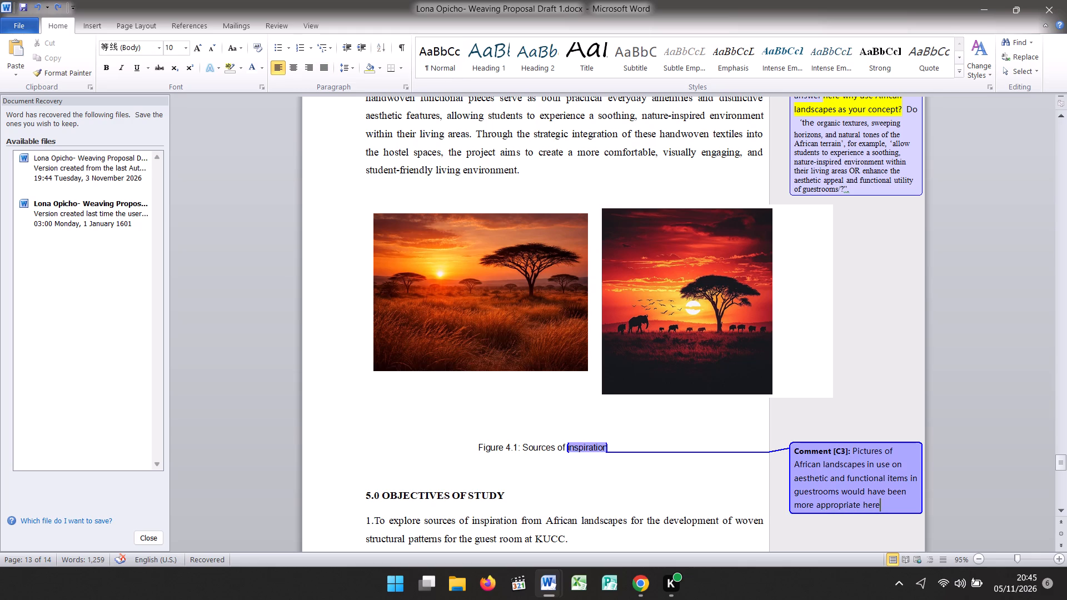
pyautogui.click(771, 444)
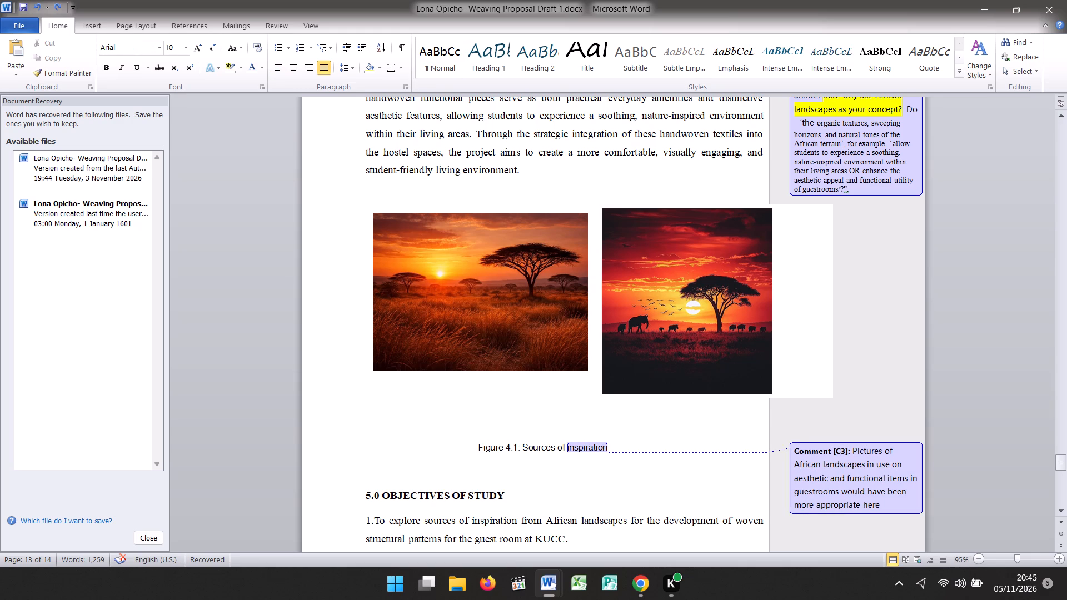
# Read through the three objectives under 5.0 OBJECTIVES OF STUDY down to the 6.0 JUSTIFICATION AND RATIONALE heading.
pyautogui.press('Down')
pyautogui.press('Down')
pyautogui.press('Down')
pyautogui.press('Down')
pyautogui.press('Down')
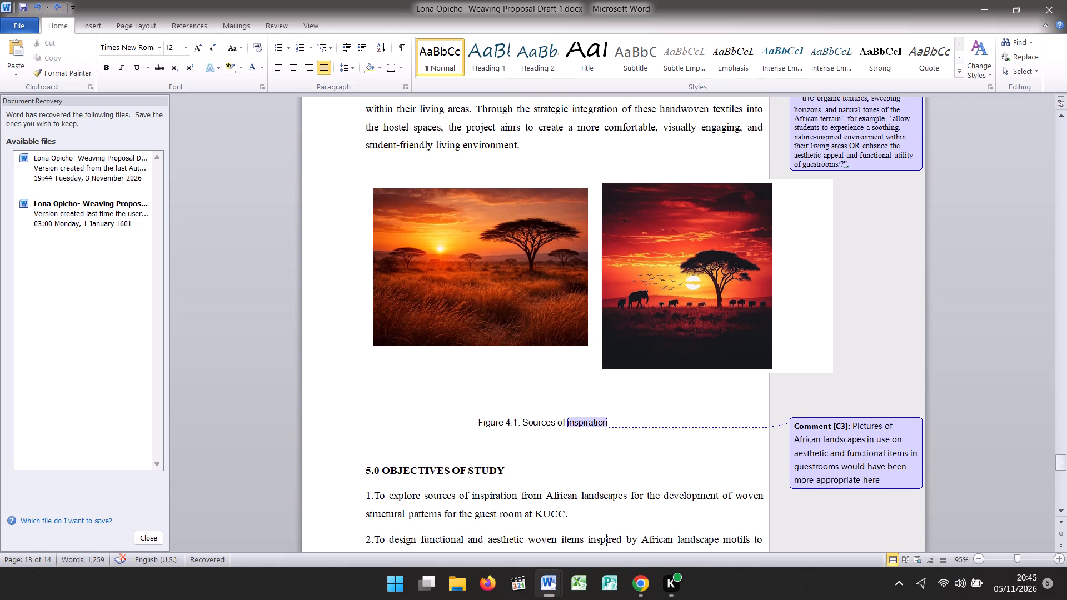
pyautogui.press('Down')
pyautogui.press('Down')
pyautogui.press('Down')
pyautogui.press('Down')
pyautogui.press('Down')
pyautogui.press('Down')
pyautogui.press('Down')
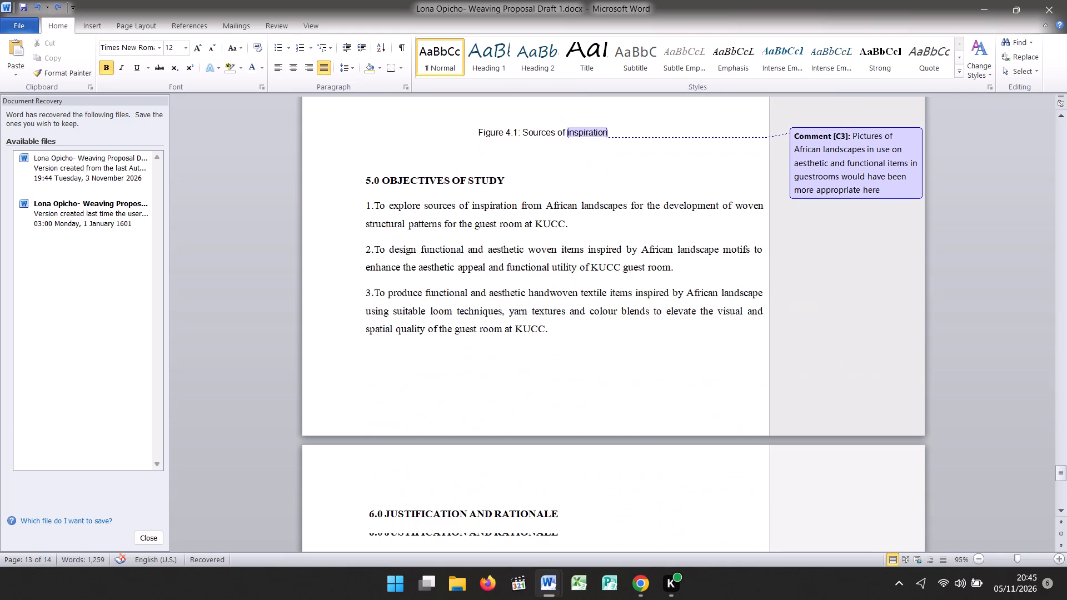
# Read the 6.0 JUSTIFICATION AND RATIONALE section through to the blank lines after its last paragraph.
pyautogui.press('Down')
pyautogui.press('Down')
pyautogui.press('Down')
pyautogui.press('Down')
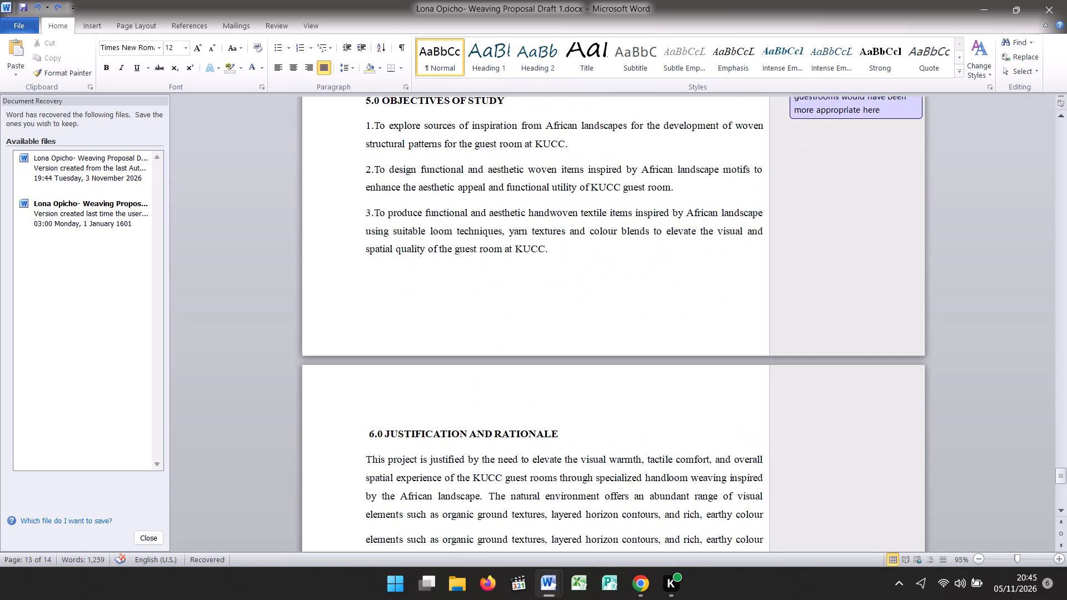
pyautogui.press('Up')
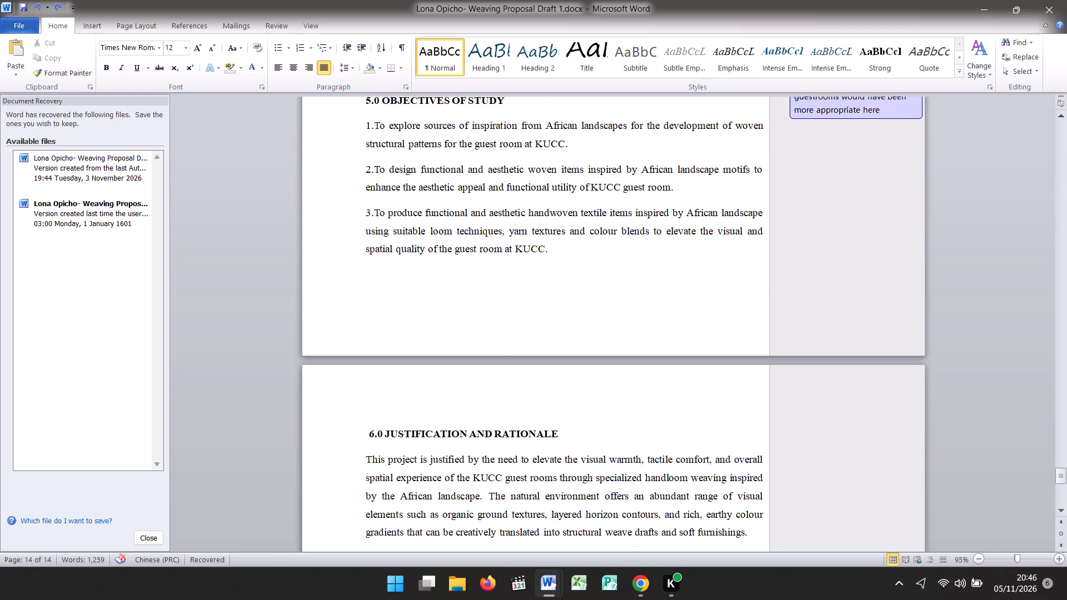
pyautogui.press('Down')
pyautogui.press('Down')
pyautogui.press('Down')
pyautogui.press('Down')
pyautogui.press('Down')
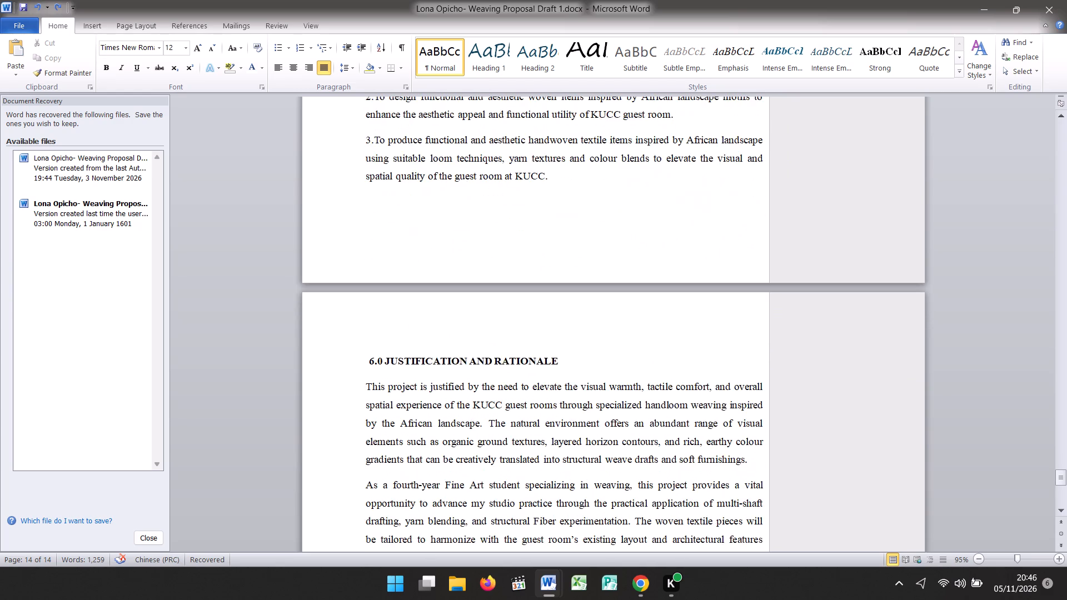
pyautogui.press('Down')
pyautogui.press('Down')
pyautogui.press('Down')
pyautogui.press('Down')
pyautogui.press('Down')
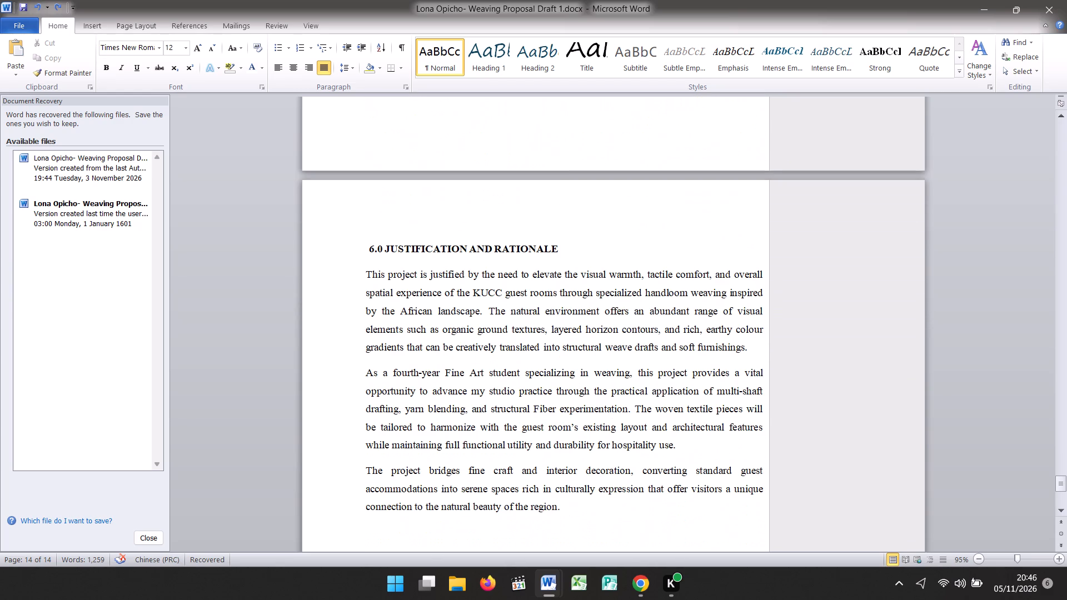
pyautogui.press('Down')
pyautogui.press('Down')
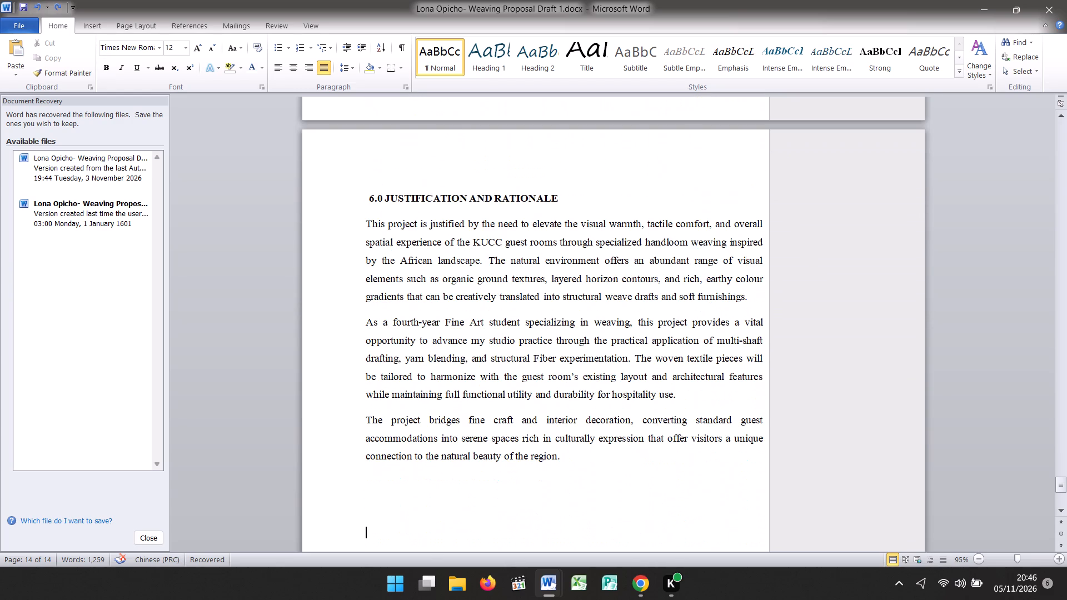
pyautogui.press('Down')
pyautogui.press('Down')
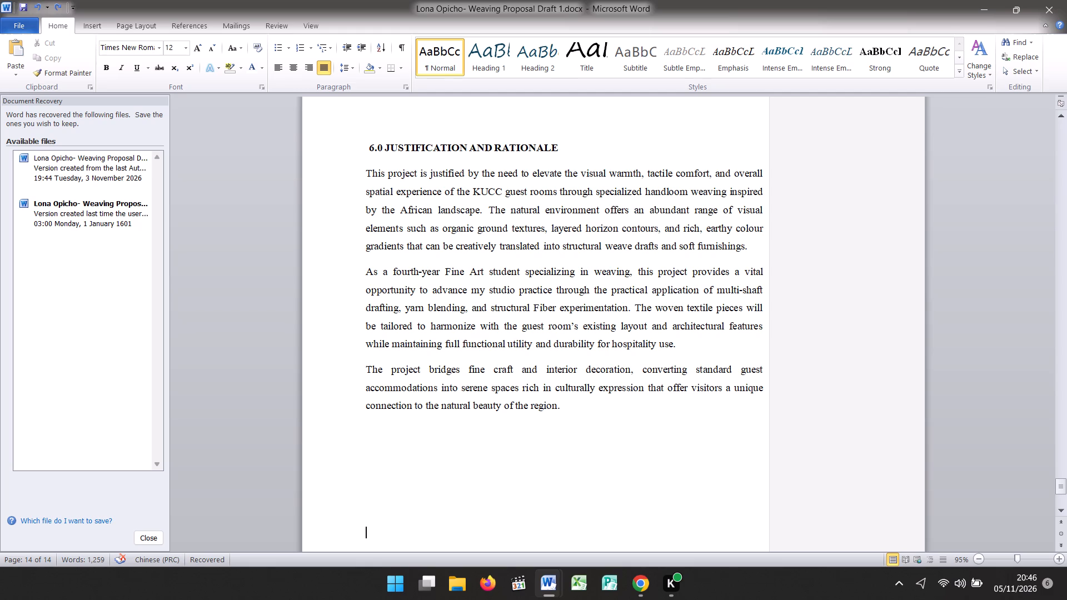
# Reread the 6.0 JUSTIFICATION AND RATIONALE heading and its three paragraphs, checking the wording and the end of each paragraph.
pyautogui.click(577, 408)
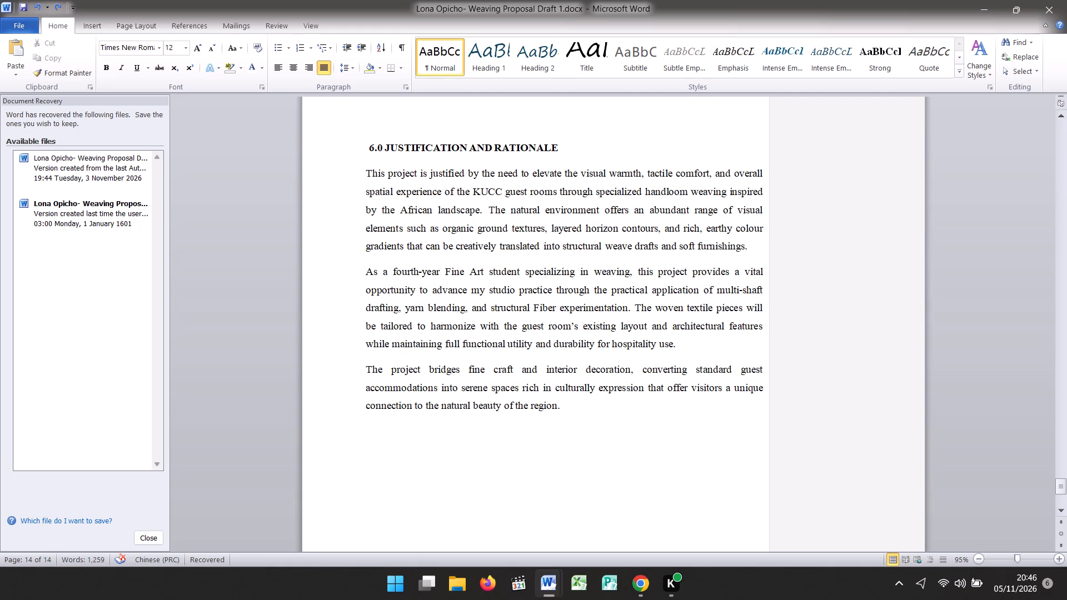
pyautogui.click(566, 406)
pyautogui.click(572, 416)
pyautogui.click(685, 344)
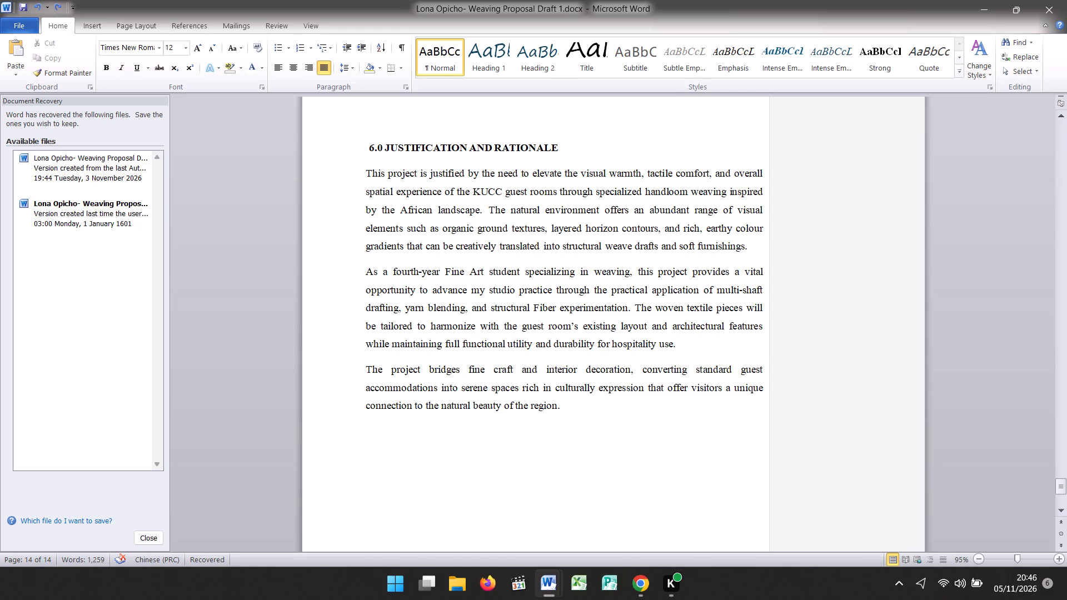
pyautogui.click(750, 251)
pyautogui.click(678, 344)
pyautogui.click(590, 151)
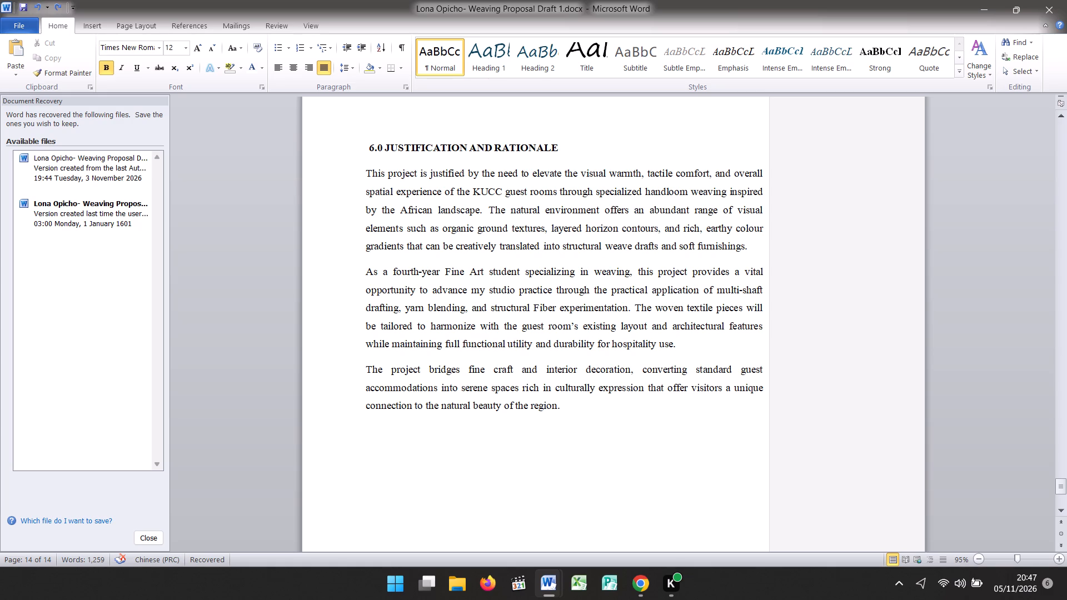
pyautogui.click(597, 162)
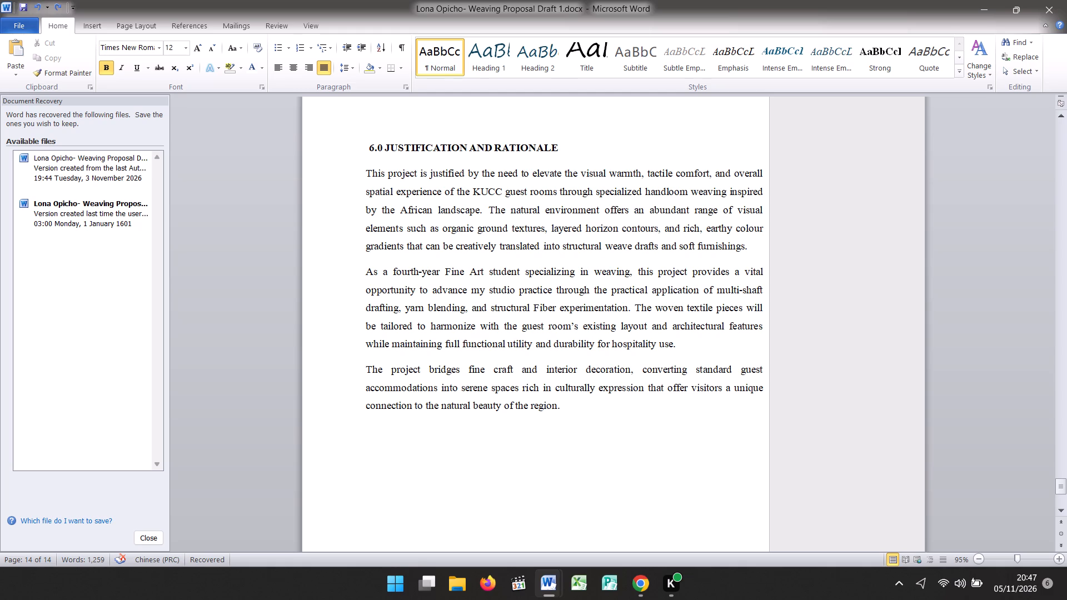
pyautogui.click(754, 249)
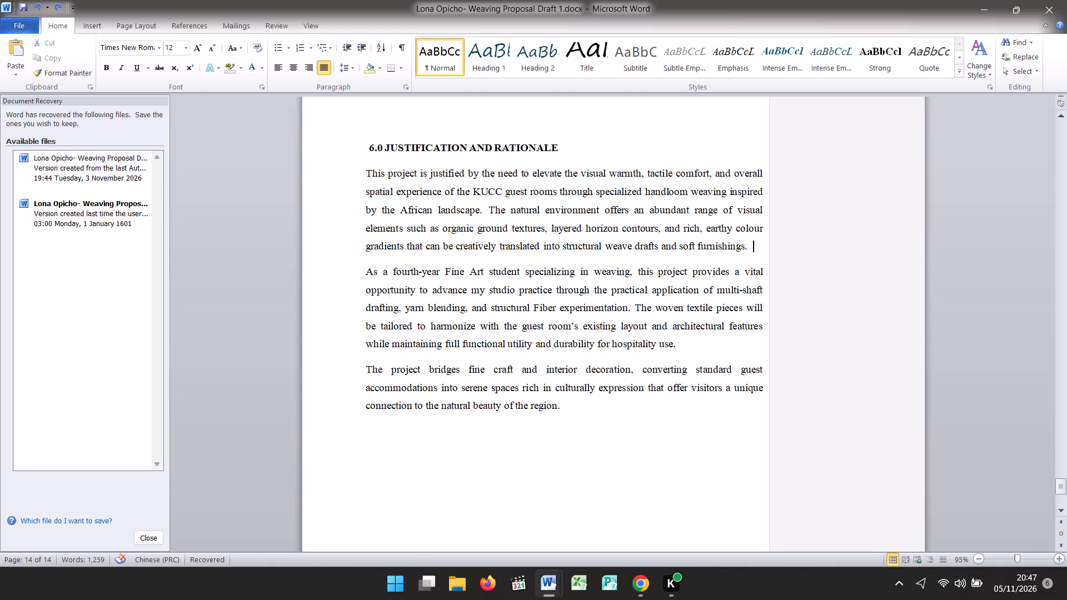
pyautogui.click(681, 346)
pyautogui.click(563, 408)
pyautogui.click(677, 345)
pyautogui.click(562, 408)
pyautogui.click(749, 246)
pyautogui.click(679, 346)
pyautogui.click(562, 408)
pyautogui.click(562, 408)
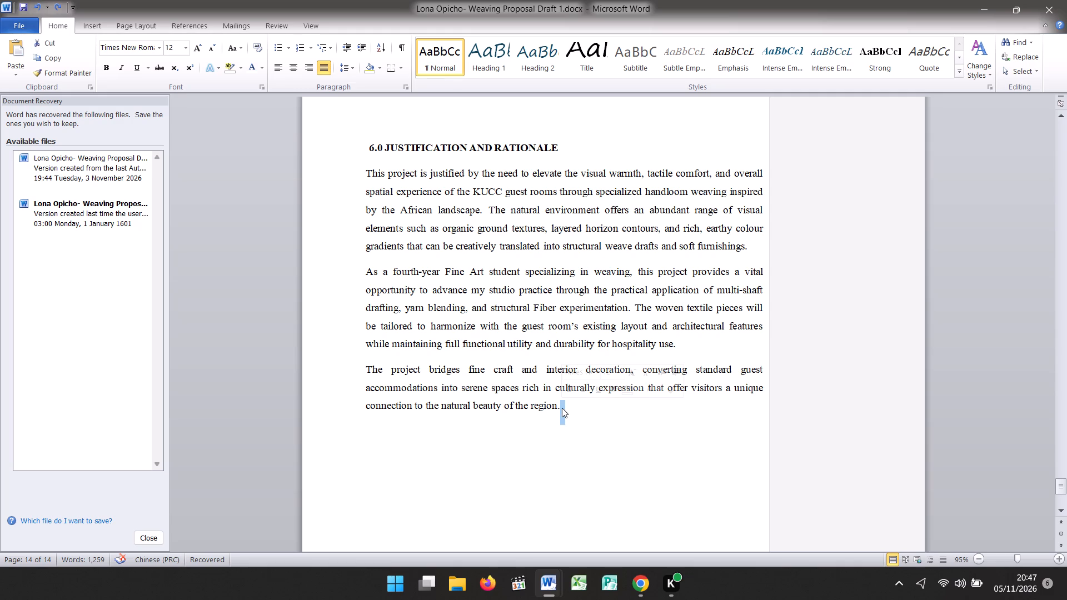
pyautogui.click(607, 429)
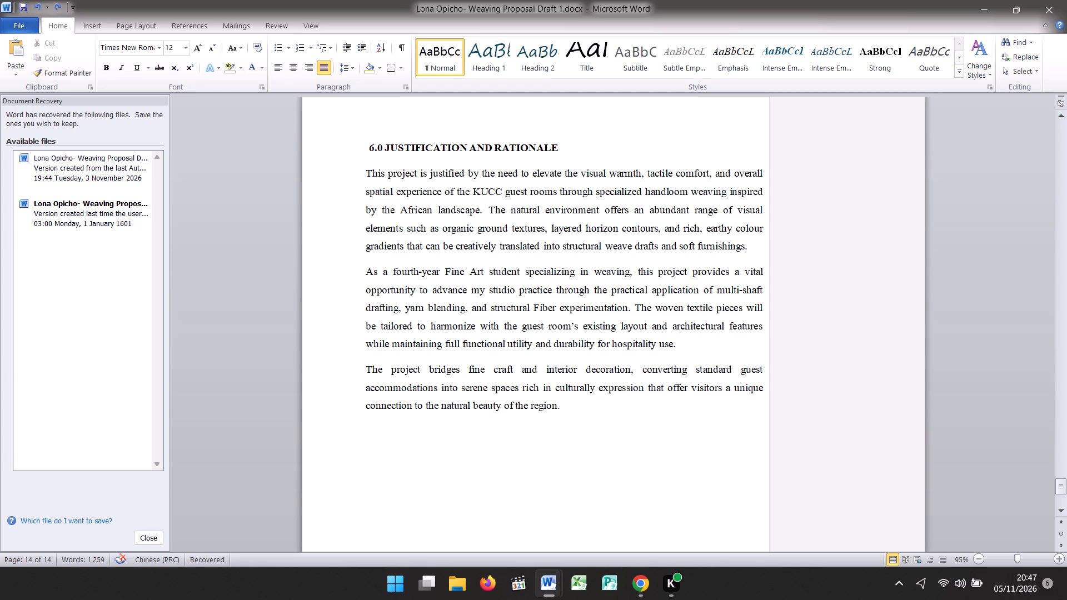
pyautogui.click(571, 408)
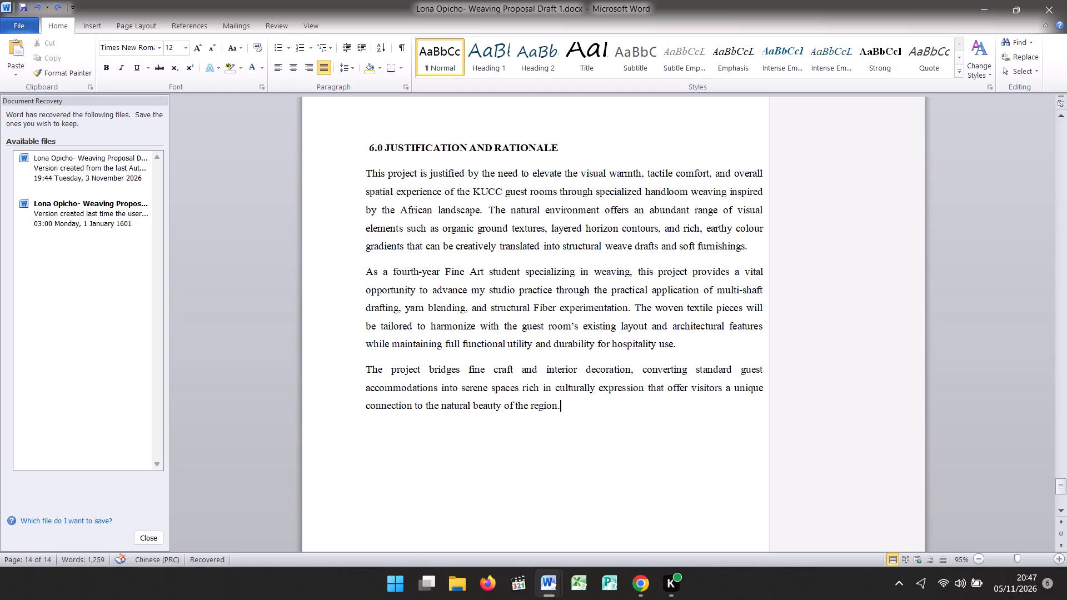
# Check the blank lines that follow the last paragraph of the 6.0 JUSTIFICATION AND RATIONALE section down to the page's end.
pyautogui.click(571, 408)
pyautogui.press('Down')
pyautogui.press('Down')
pyautogui.press('Down')
pyautogui.press('Down')
pyautogui.press('Down')
pyautogui.press('Down')
pyautogui.press('Down')
pyautogui.press('Down')
pyautogui.press('Down')
pyautogui.press('Down')
pyautogui.press('Down')
pyautogui.press('Down')
pyautogui.press('Down')
pyautogui.press('Down')
pyautogui.press('Down')
pyautogui.press('Down')
pyautogui.press('Down')
pyautogui.press('Down')
pyautogui.press('Down')
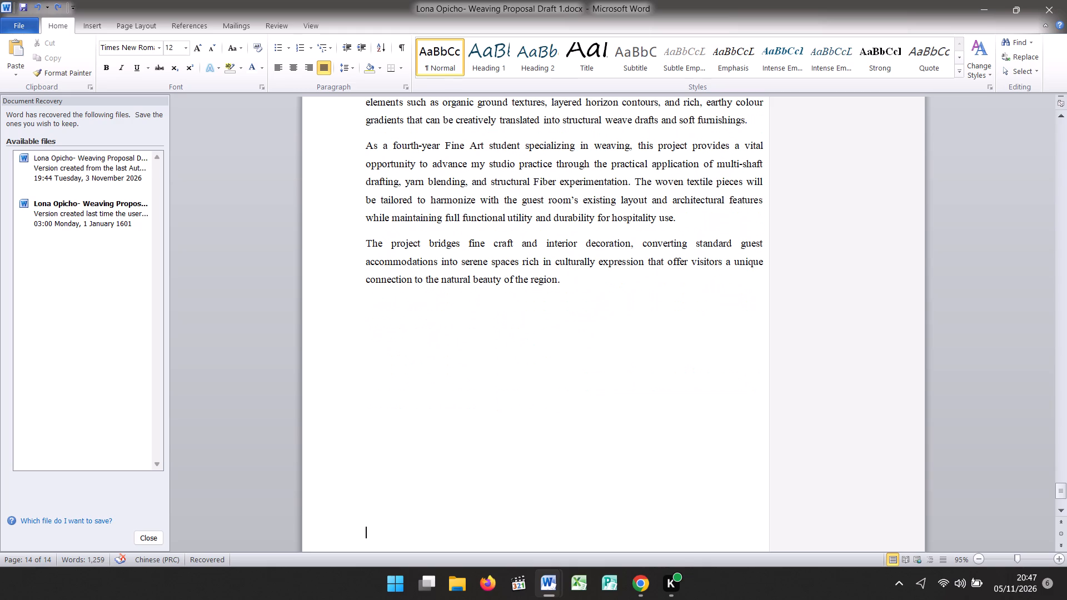
# Shrink the red sunset picture with the elephants above the Figure 4.1 caption slightly, keeping its proportions.
pyautogui.press('Up')
pyautogui.press('Up')
pyautogui.press('Up')
pyautogui.press('Up')
pyautogui.press('Up')
pyautogui.press('Up')
pyautogui.press('Up')
pyautogui.press('Up')
pyautogui.press('Up')
pyautogui.press('Up')
pyautogui.press('Up')
pyautogui.press('Up')
pyautogui.press('Up')
pyautogui.press('Up')
pyautogui.press('Up')
pyautogui.press('Up')
pyautogui.press('Up')
pyautogui.press('Up')
pyautogui.press('Up')
pyautogui.press('Up')
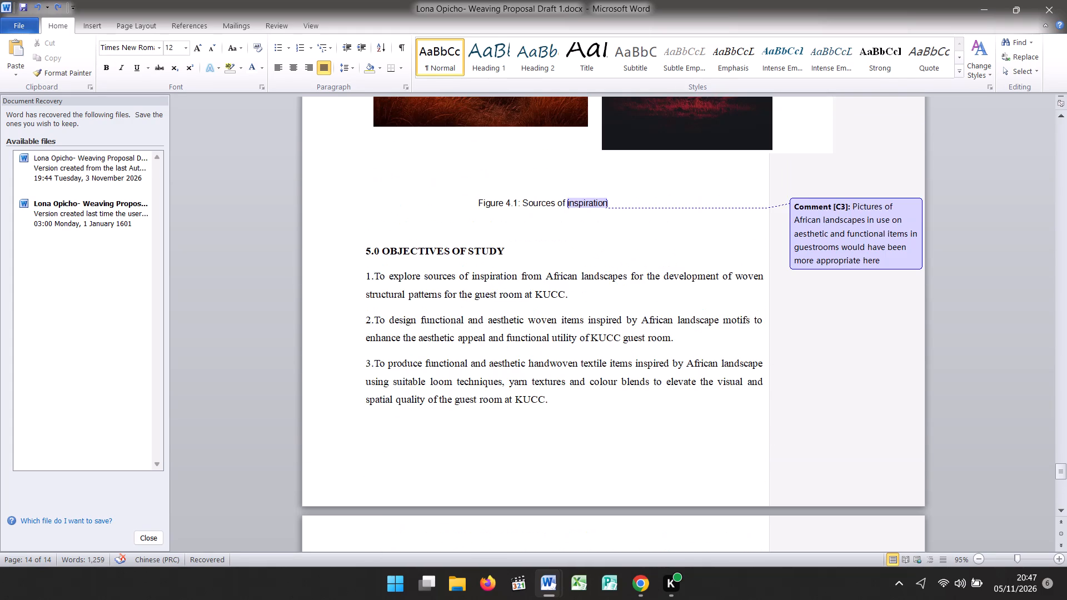
pyautogui.press('Up')
pyautogui.press('Up')
pyautogui.press('Up')
pyautogui.press('Up')
pyautogui.press('Up')
pyautogui.press('Up')
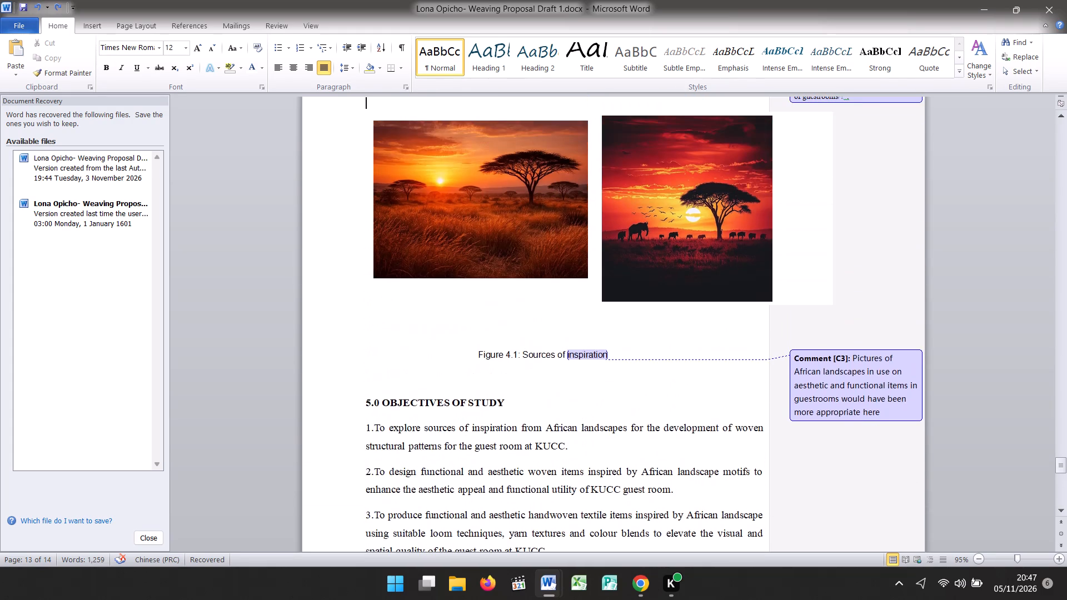
pyautogui.press('Up')
pyautogui.press('Up')
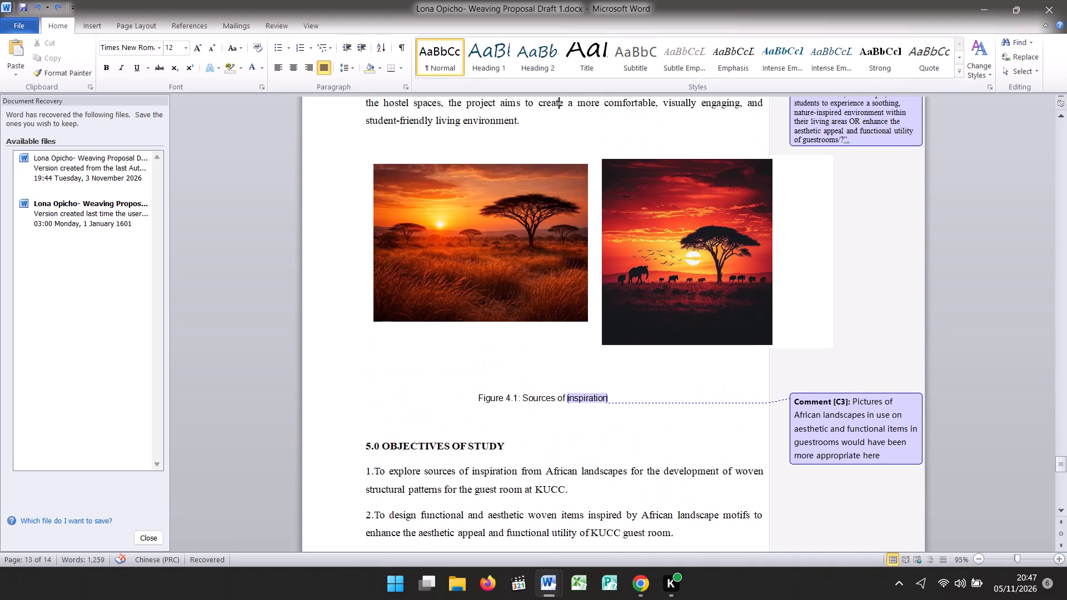
pyautogui.click(486, 292)
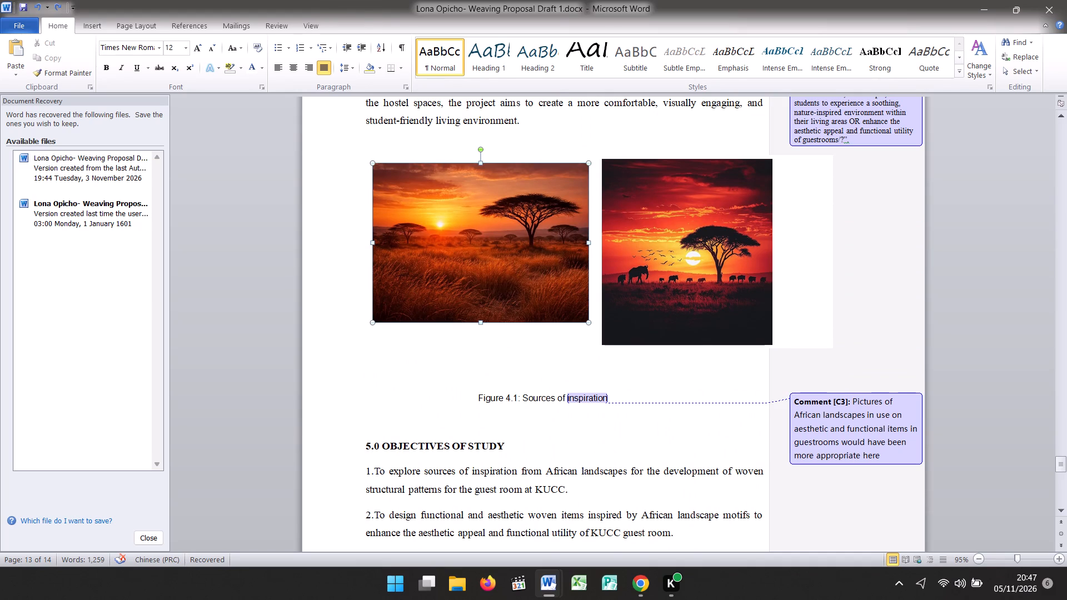
pyautogui.click(664, 293)
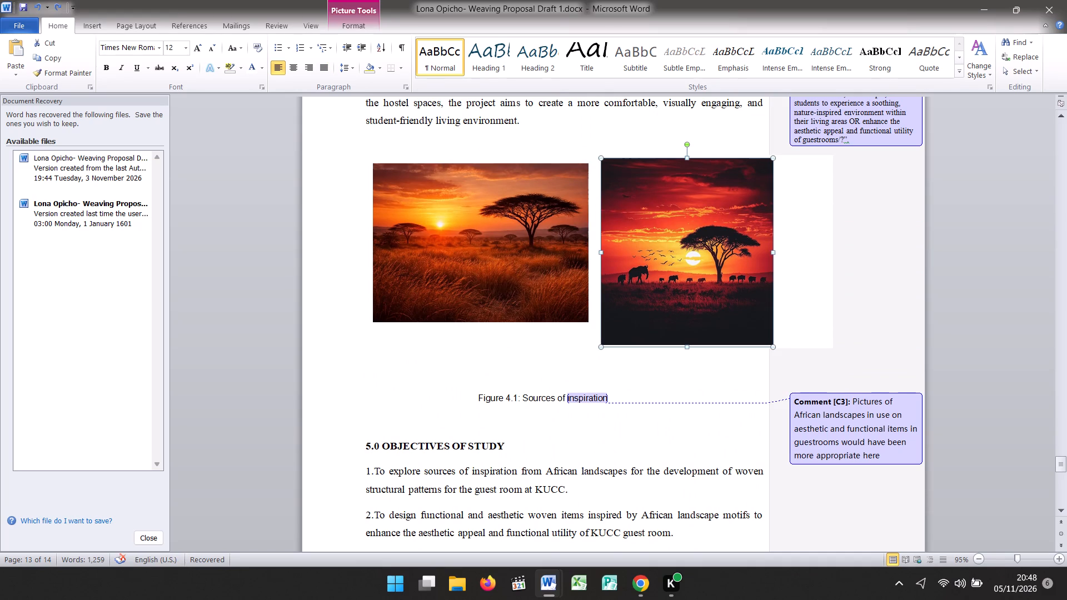
pyautogui.click(600, 158)
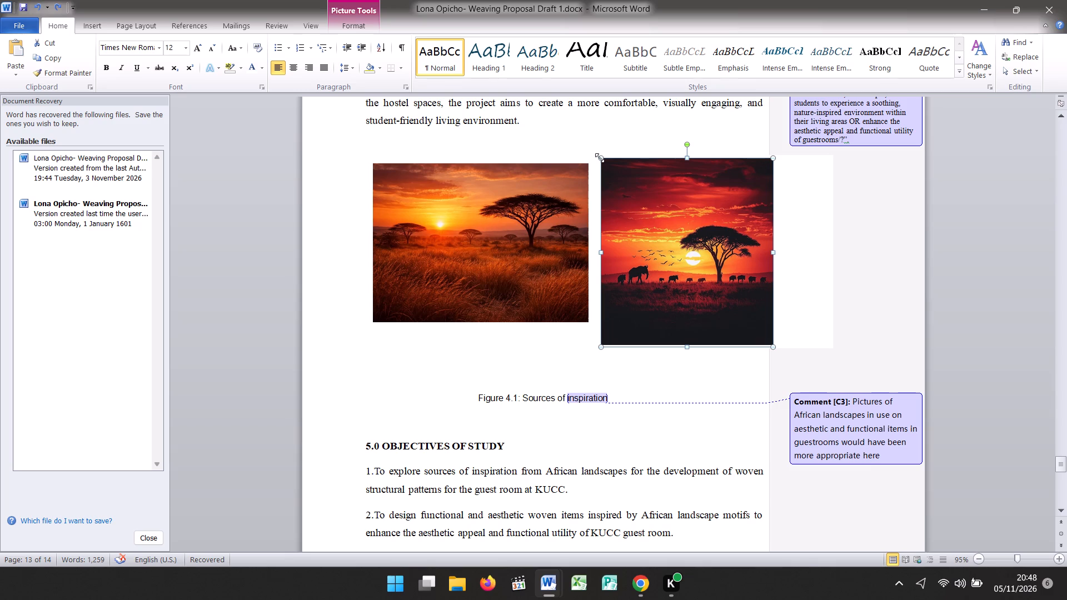
pyautogui.doubleClick(600, 158)
pyautogui.moveTo(601, 157); pyautogui.dragTo(606, 172)
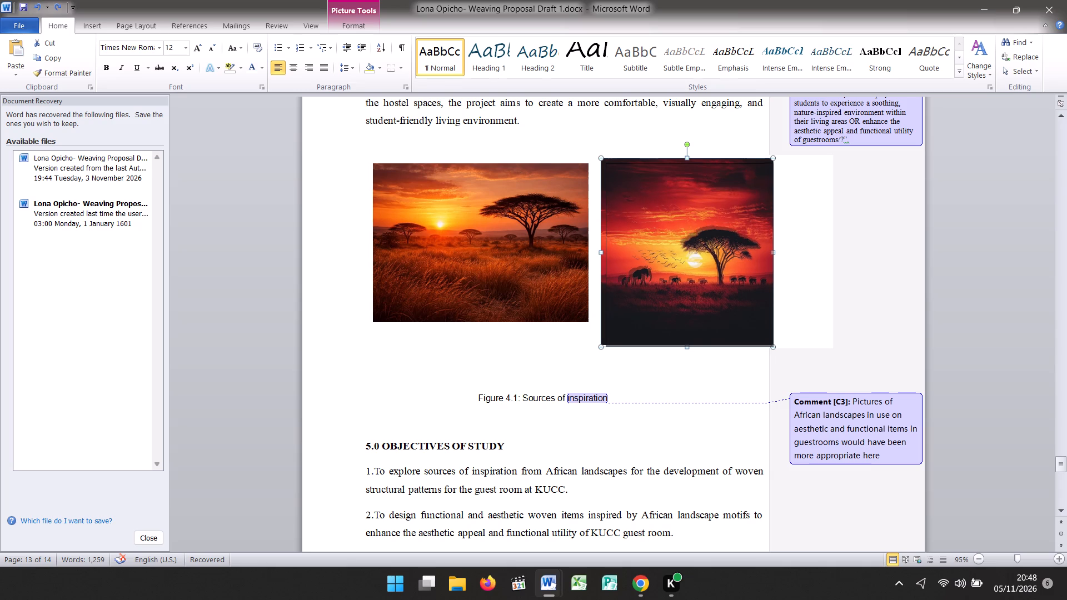
pyautogui.moveTo(606, 172); pyautogui.dragTo(606, 291)
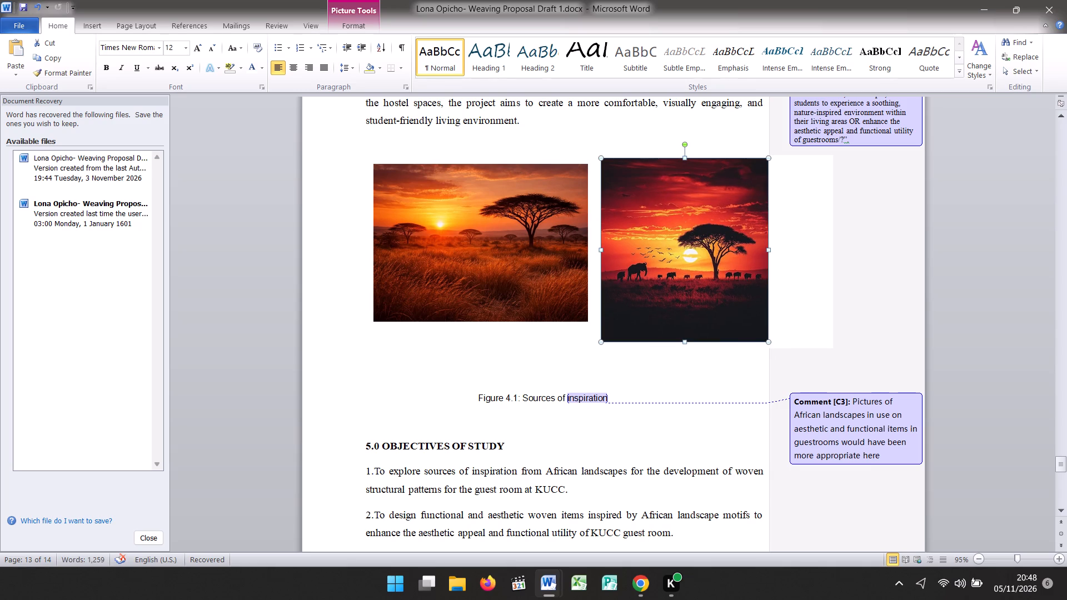
pyautogui.click(605, 291)
pyautogui.click(639, 403)
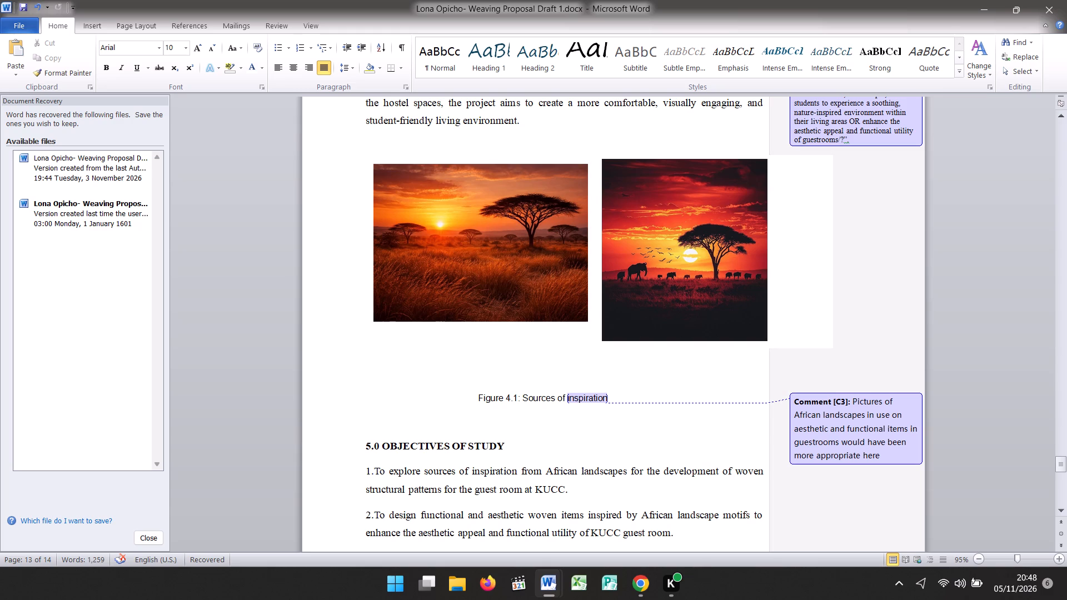
# Add a full stop at the end of the 4.0 DESIGN CONCEPT heading, matching the 3.0 SITUATION ANALYSIS heading.
pyautogui.press('Up')
pyautogui.press('Up')
pyautogui.press('Up')
pyautogui.press('Up')
pyautogui.press('Up')
pyautogui.press('Up')
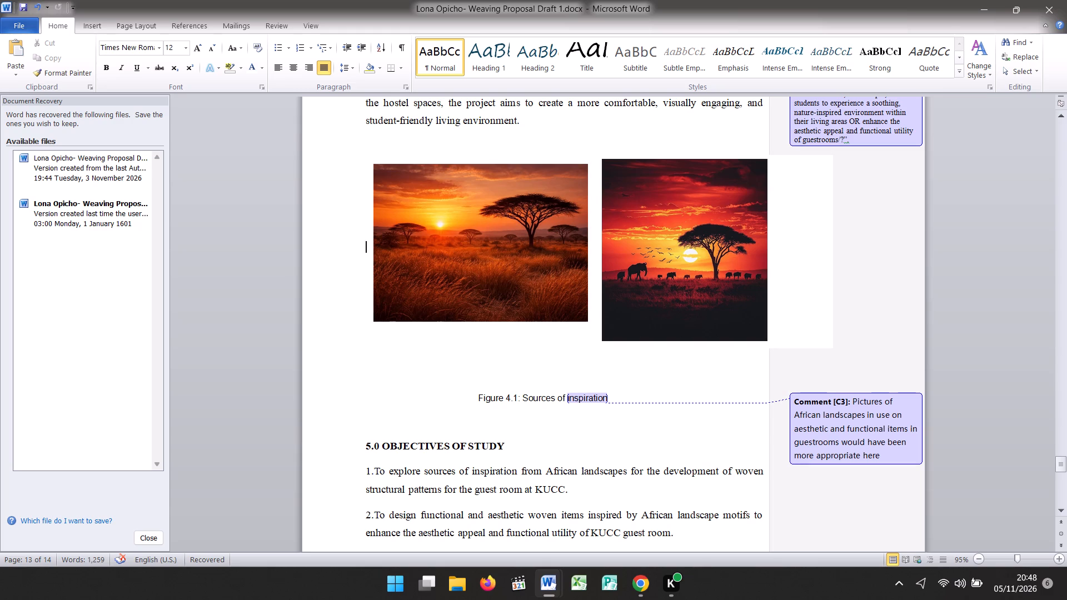
pyautogui.press('Up')
pyautogui.press('Up')
pyautogui.press('Up')
pyautogui.press('Up')
pyautogui.press('Up')
pyautogui.press('Up')
pyautogui.press('Up')
pyautogui.press('Up')
pyautogui.press('Up')
pyautogui.press('Up')
pyautogui.press('Up')
pyautogui.press('Up')
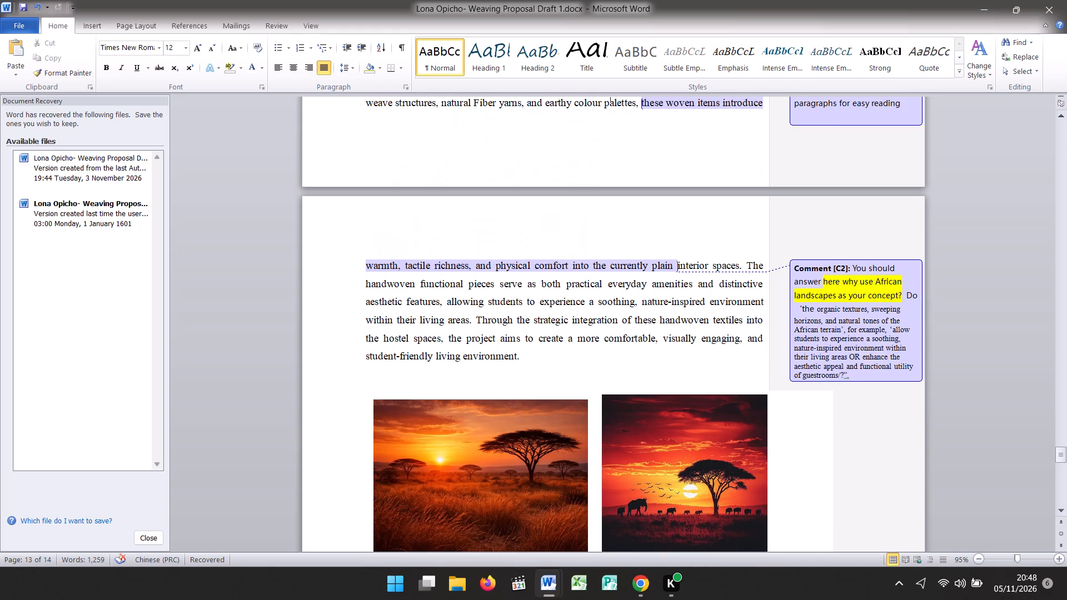
pyautogui.press('Up')
pyautogui.press('Up')
pyautogui.press('Up')
pyautogui.press('Up')
pyautogui.press('Up')
pyautogui.press('Up')
pyautogui.press('Up')
pyautogui.press('Up')
pyautogui.press('Up')
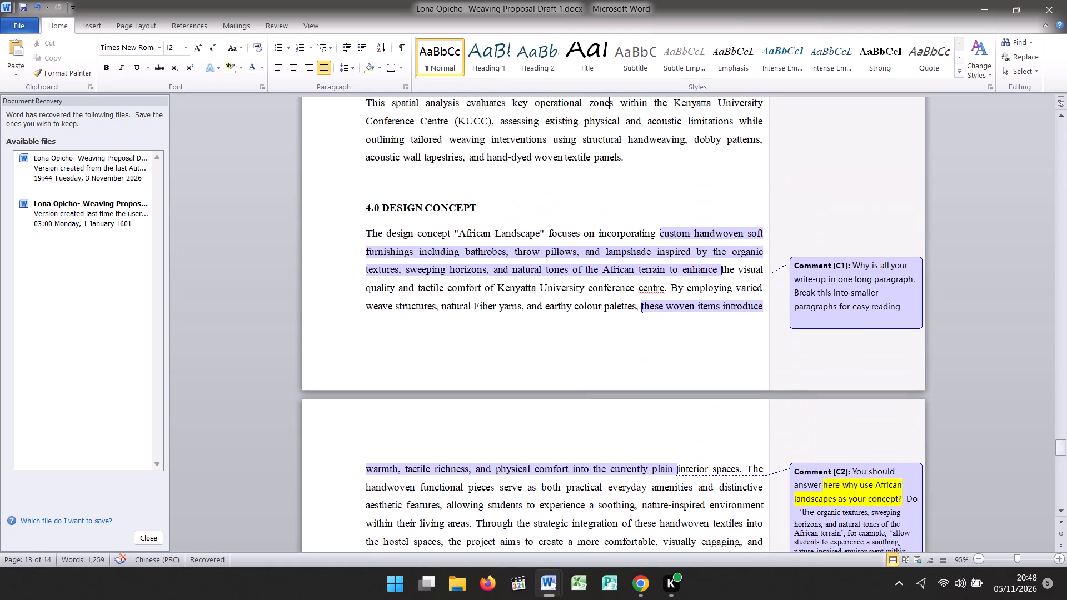
pyautogui.press('Up')
pyautogui.press('Up')
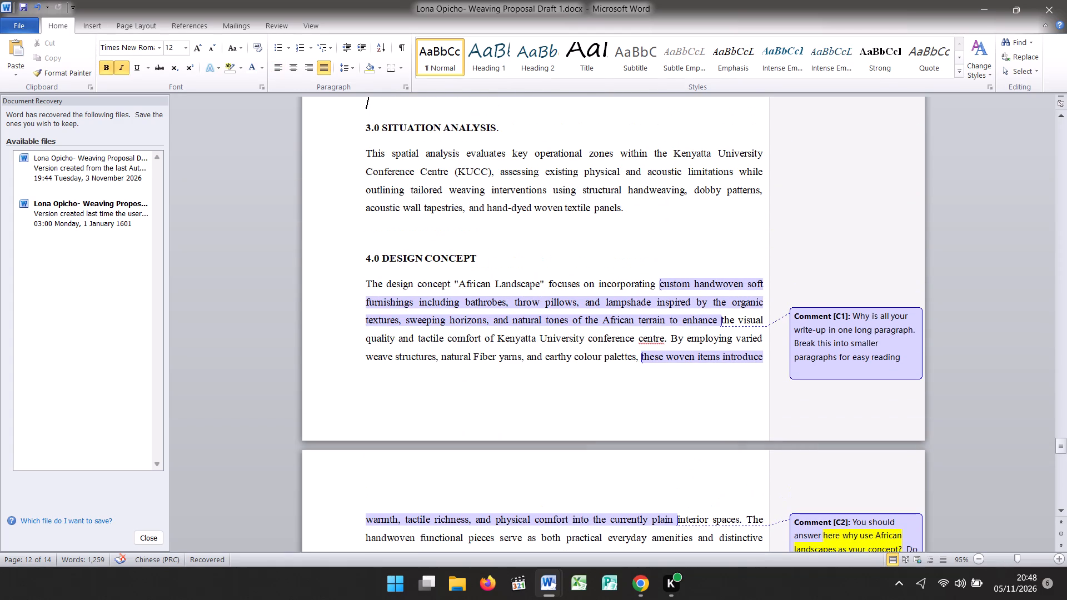
pyautogui.click(503, 127)
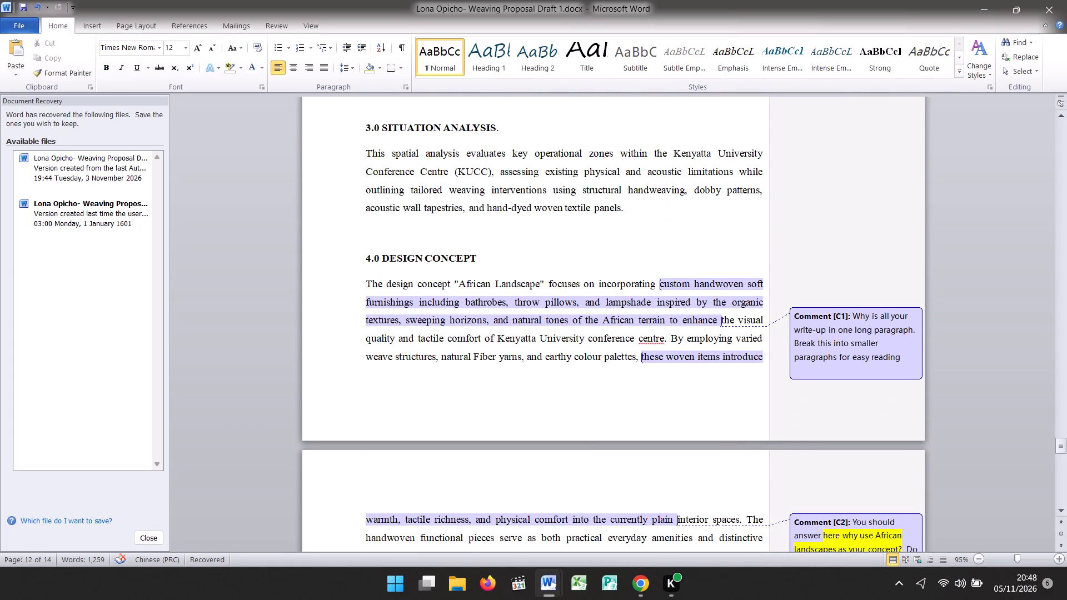
pyautogui.click(480, 261)
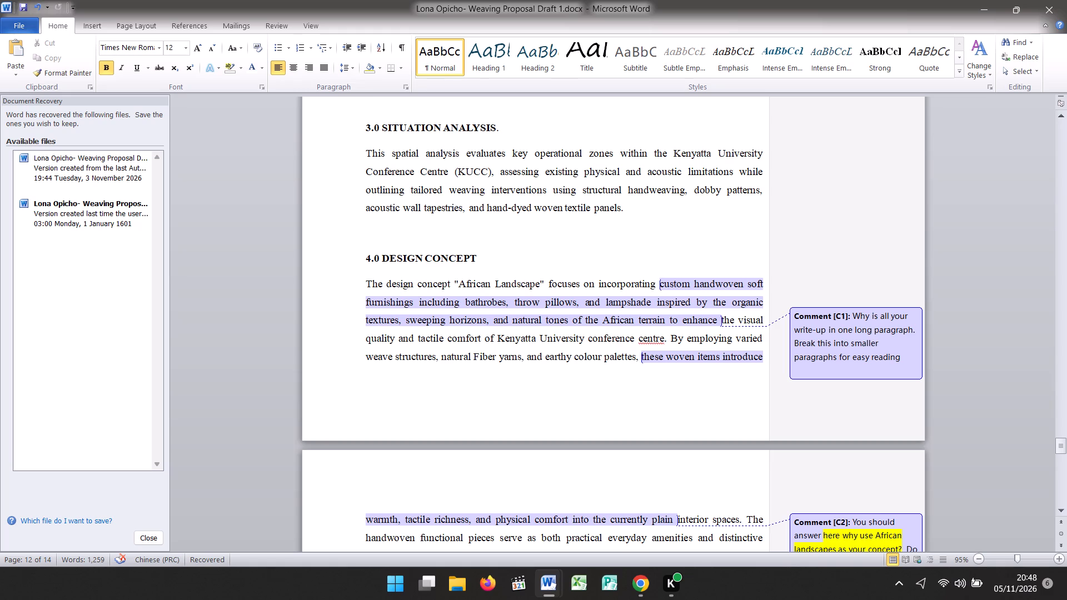
pyautogui.press('/')
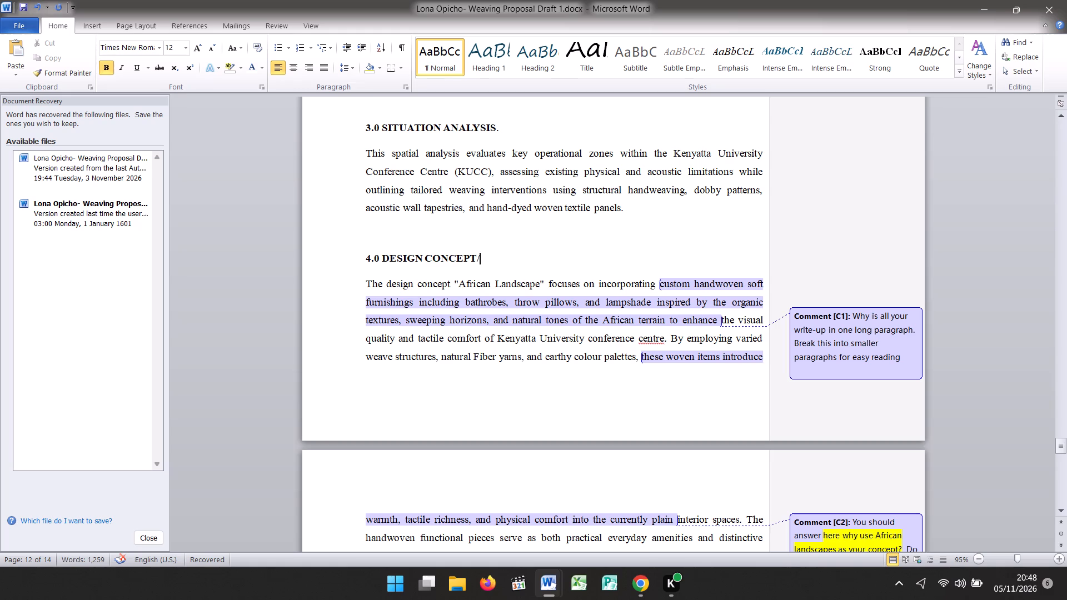
pyautogui.press('BackSpace')
pyautogui.press(',')
pyautogui.press('BackSpace')
pyautogui.press('.')
# Nudge the conference room picture above the Fig 2.3 caption slightly upward into the paragraph before it.
pyautogui.press('Up')
pyautogui.press('Up')
pyautogui.press('Up')
pyautogui.press('Up')
pyautogui.press('Up')
pyautogui.press('Up')
pyautogui.press('Up')
pyautogui.press('Up')
pyautogui.press('Up')
pyautogui.press('Up')
pyautogui.press('Up')
pyautogui.press('Up')
pyautogui.press('Up')
pyautogui.press('Up')
pyautogui.press('Up')
pyautogui.press('Up')
pyautogui.press('Up')
pyautogui.press('Up')
pyautogui.press('Up')
pyautogui.press('Up')
pyautogui.press('Up')
pyautogui.press('Up')
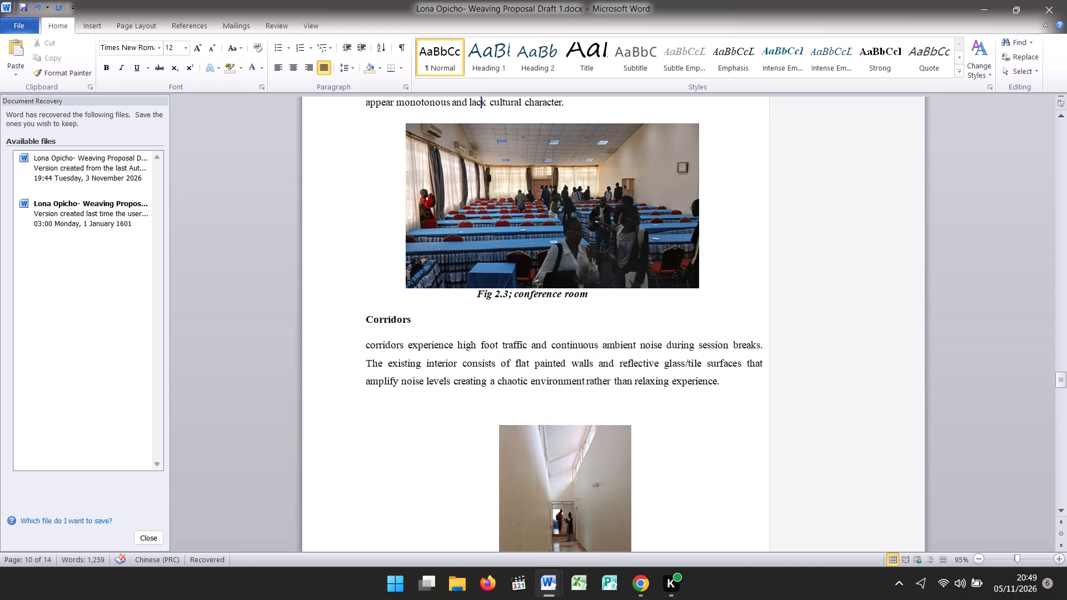
pyautogui.click(587, 167)
pyautogui.press('Up')
pyautogui.press('Up')
pyautogui.press('Up')
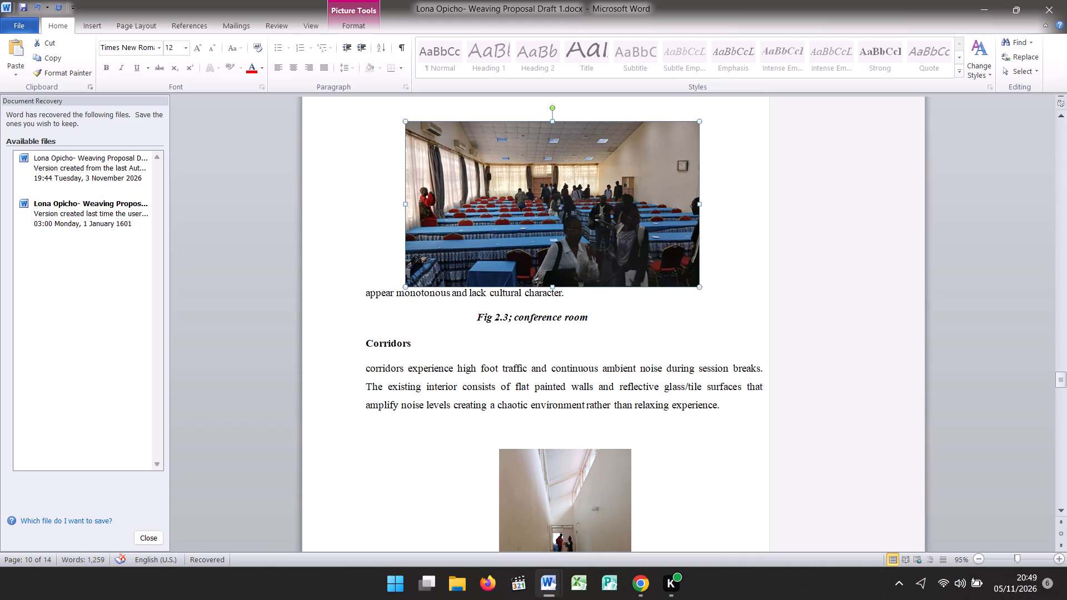
pyautogui.moveTo(602, 313); pyautogui.dragTo(749, 330)
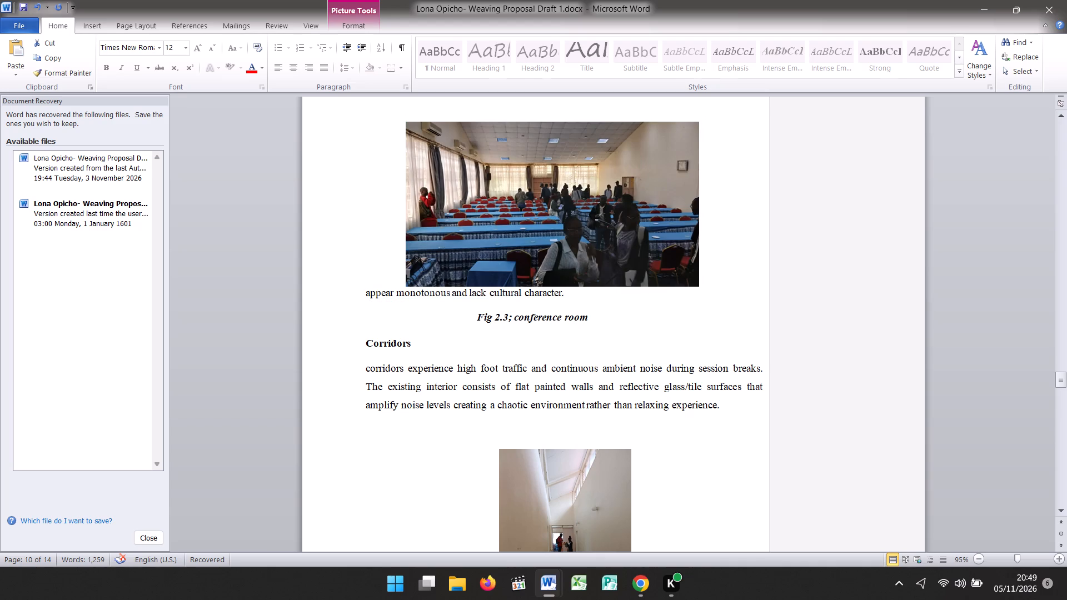
pyautogui.moveTo(749, 330); pyautogui.dragTo(709, 304)
pyautogui.click(709, 304)
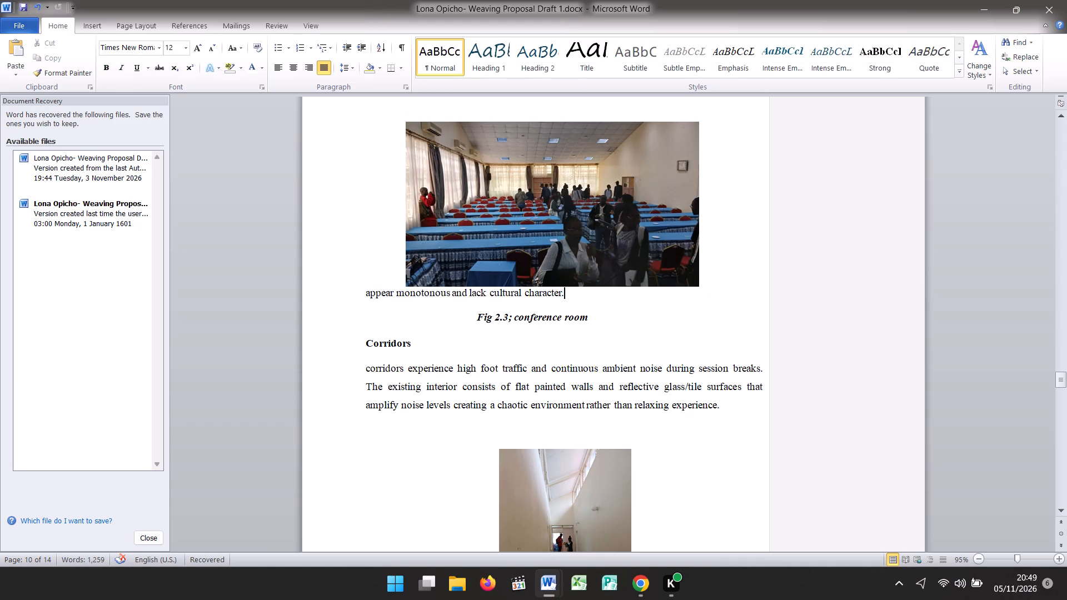
pyautogui.click(697, 286)
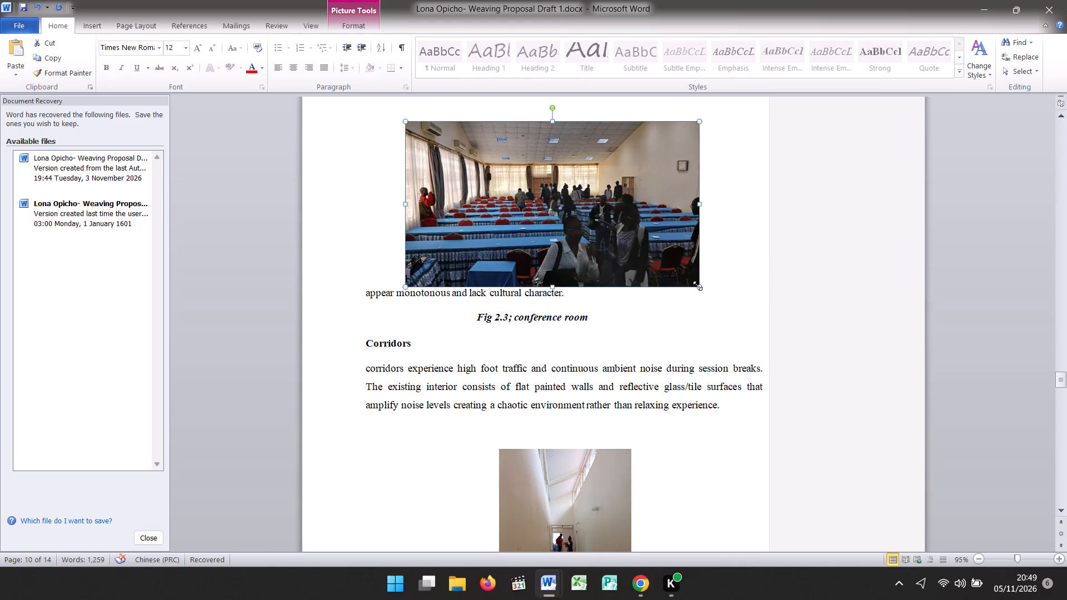
pyautogui.press('Down')
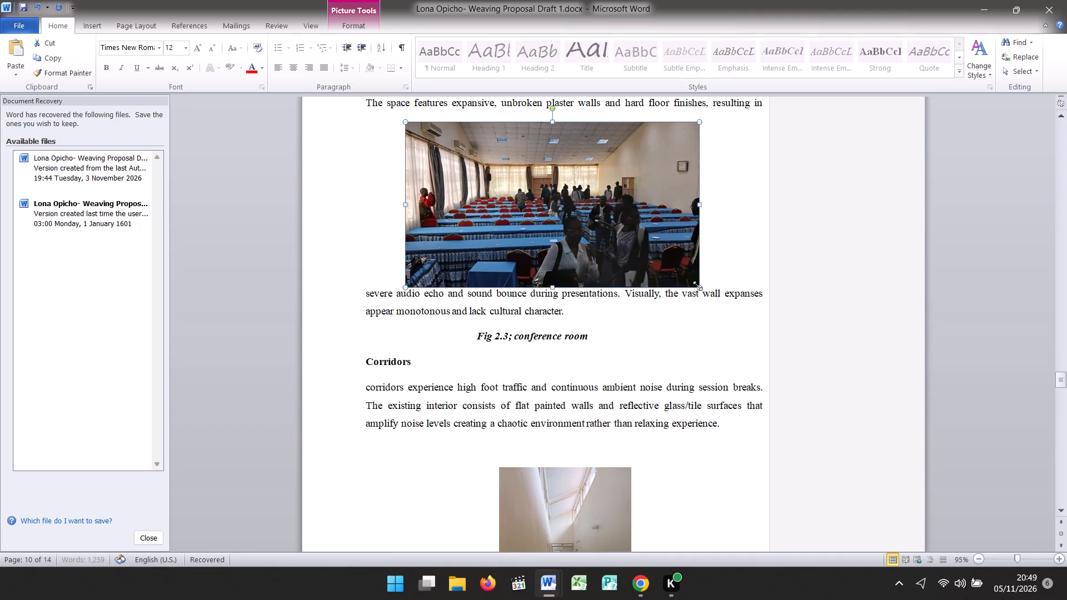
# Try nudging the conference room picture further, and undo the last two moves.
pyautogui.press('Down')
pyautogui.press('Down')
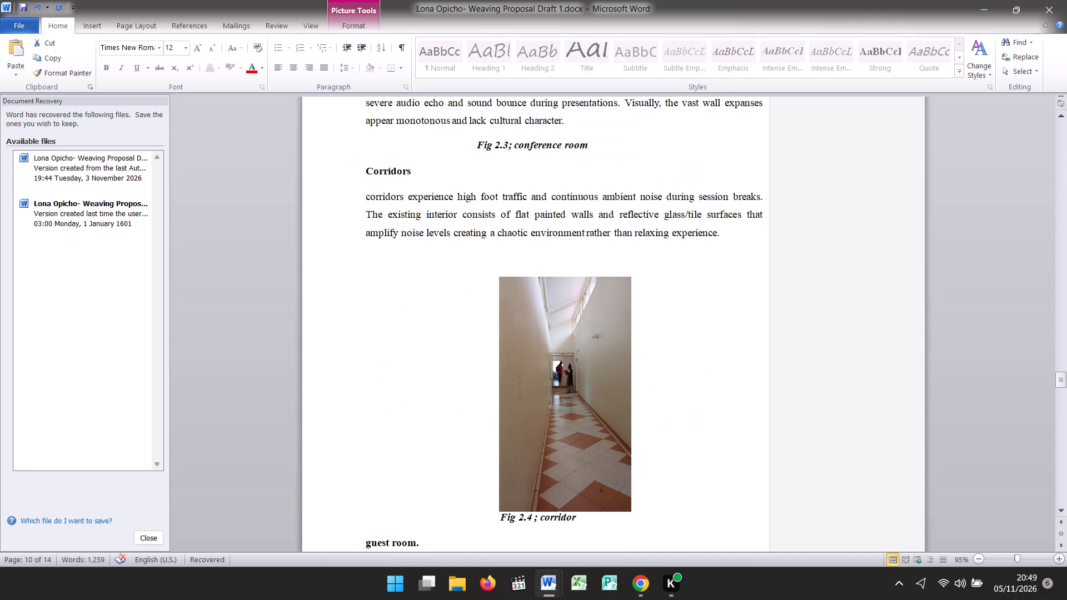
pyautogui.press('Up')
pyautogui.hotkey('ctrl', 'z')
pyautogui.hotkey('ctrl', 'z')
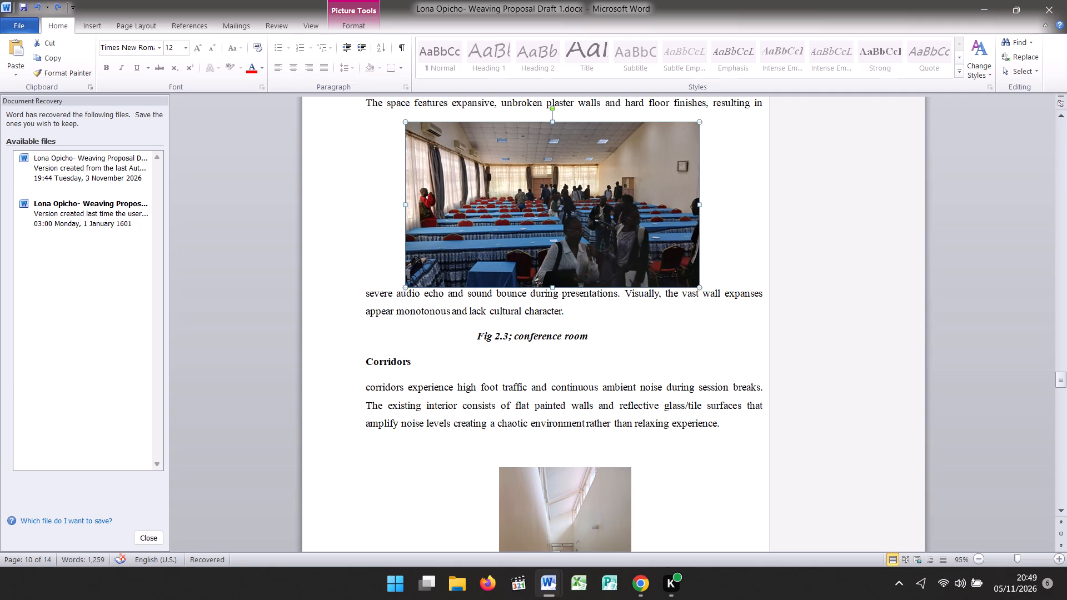
# Save the proposal as a Word document in the Downloads folder under its current Weaving Proposal Draft 1 file name.
pyautogui.click(22, 28)
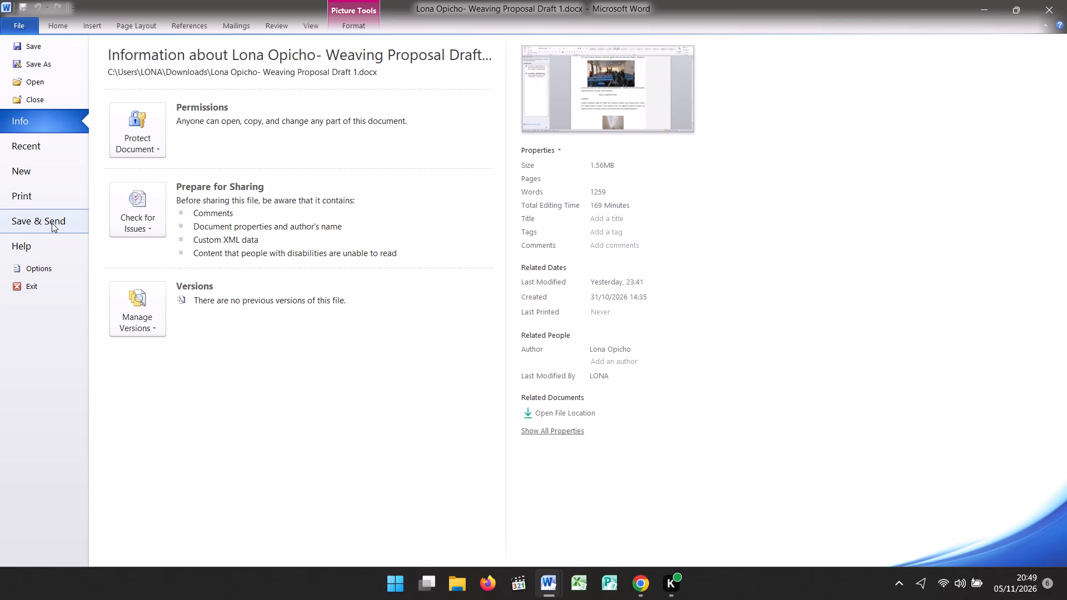
pyautogui.click(46, 71)
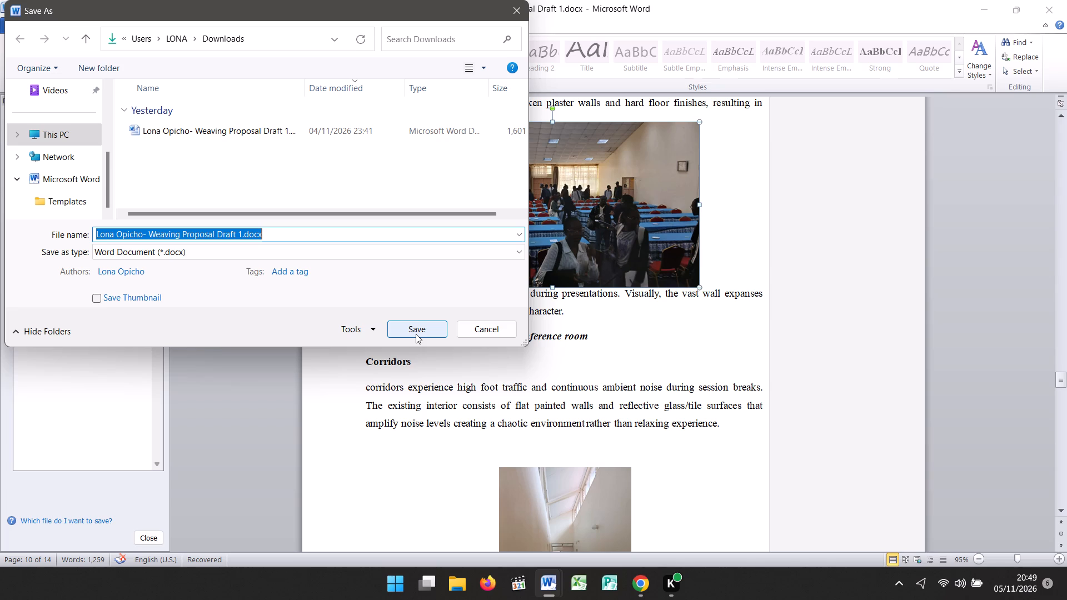
pyautogui.click(416, 334)
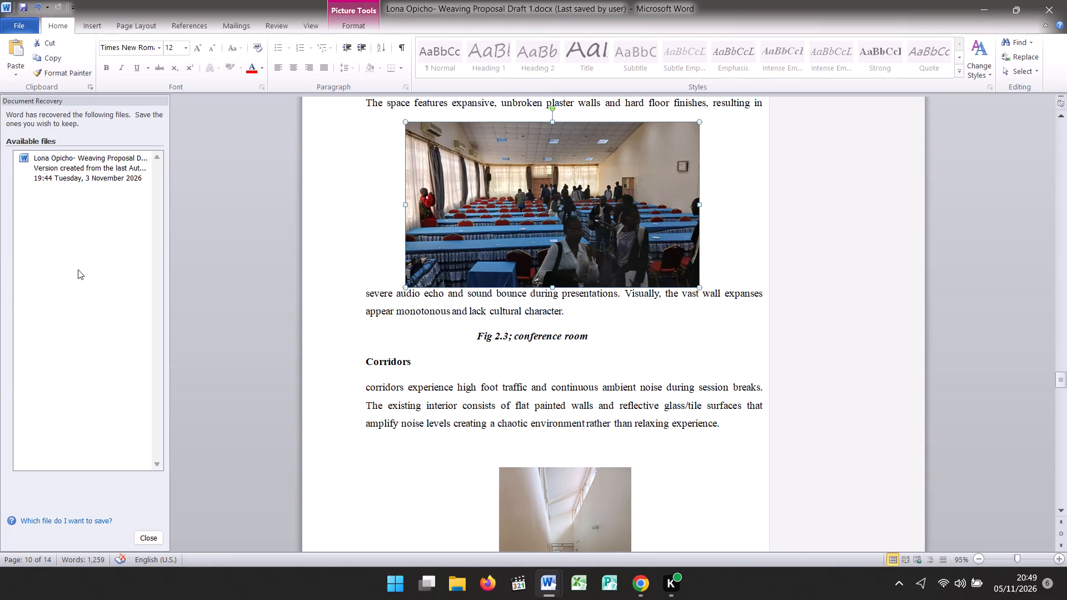
# Save the Weaving Proposal Draft 1 document once more as a Word document in Downloads, keeping its file name.
pyautogui.click(17, 21)
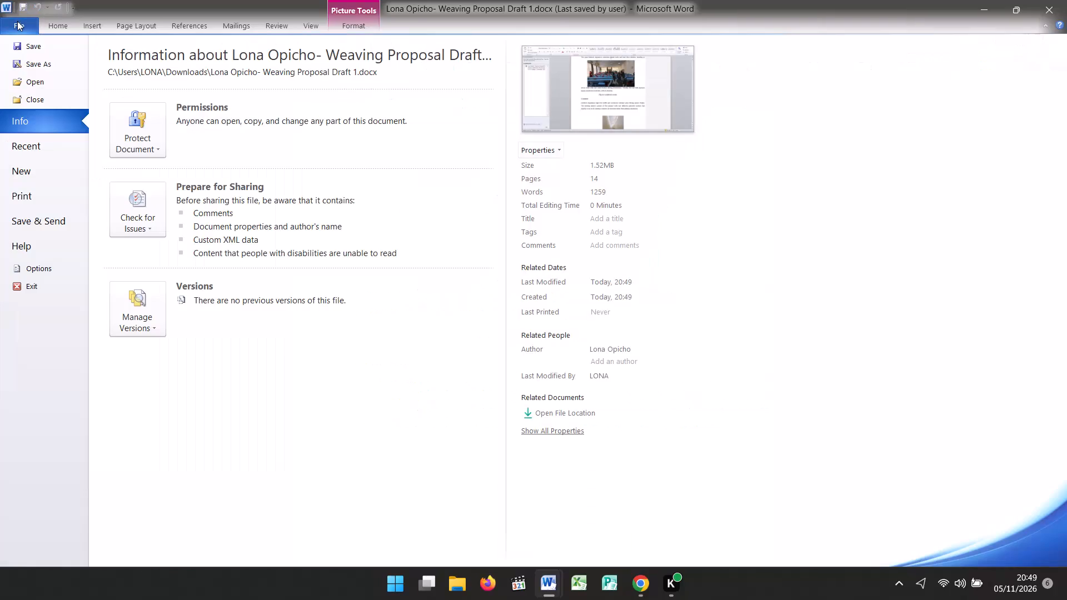
pyautogui.click(29, 140)
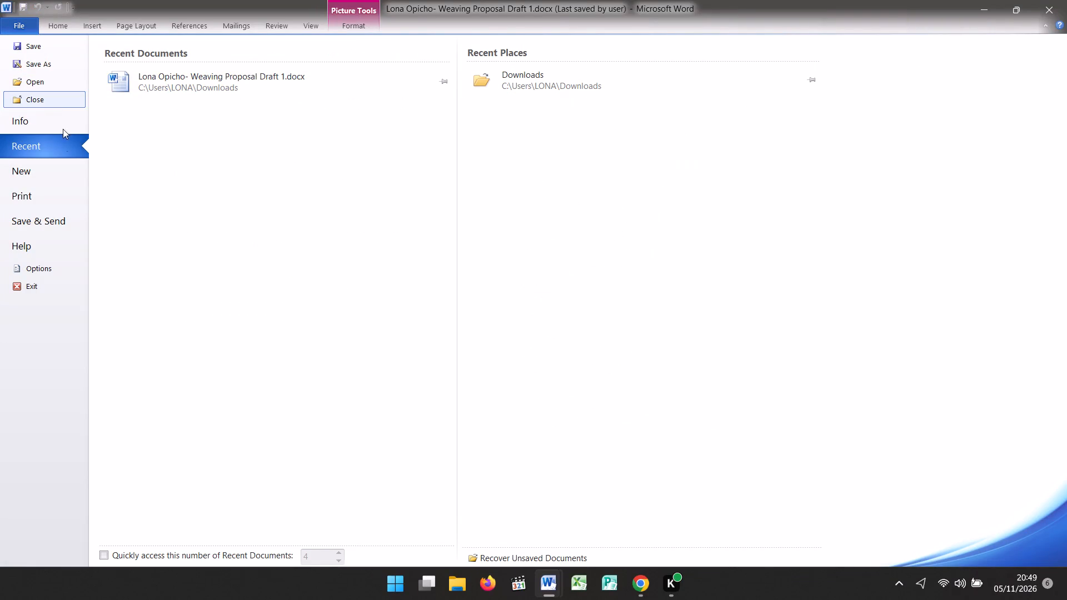
pyautogui.click(60, 147)
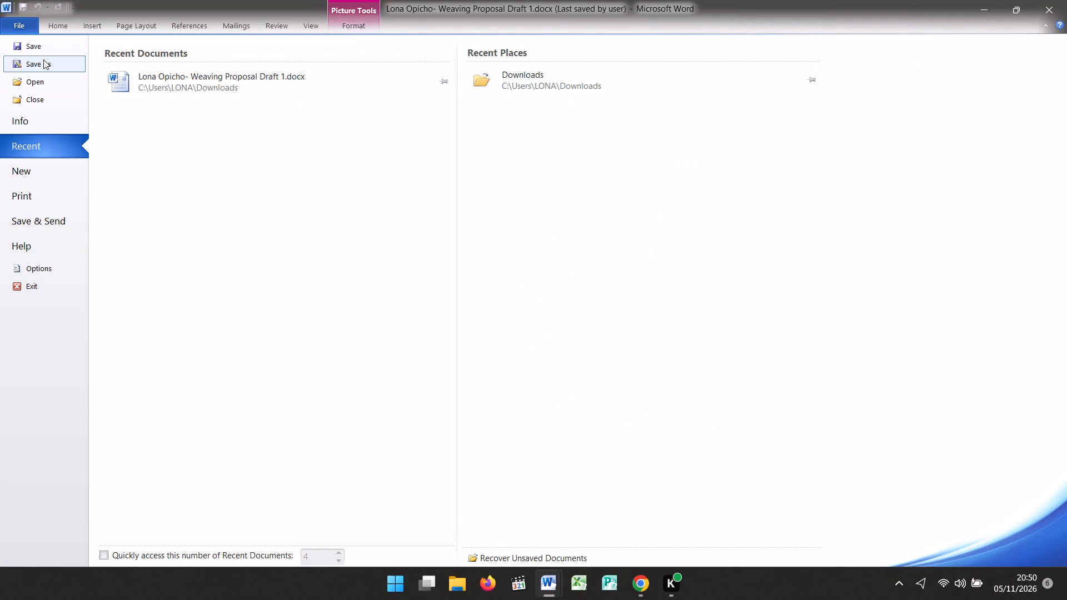
pyautogui.click(43, 59)
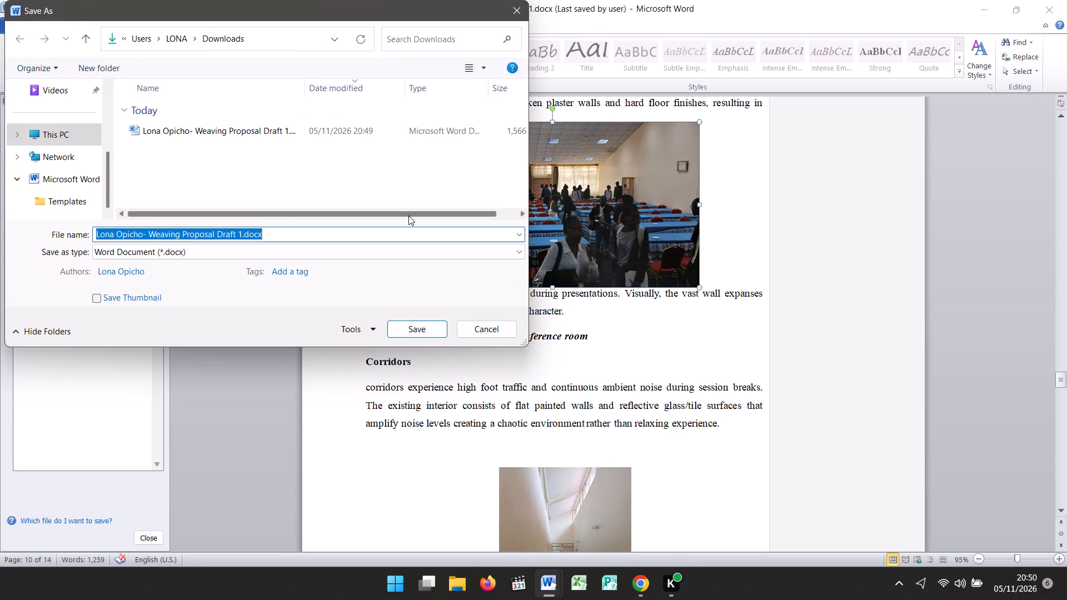
pyautogui.click(413, 331)
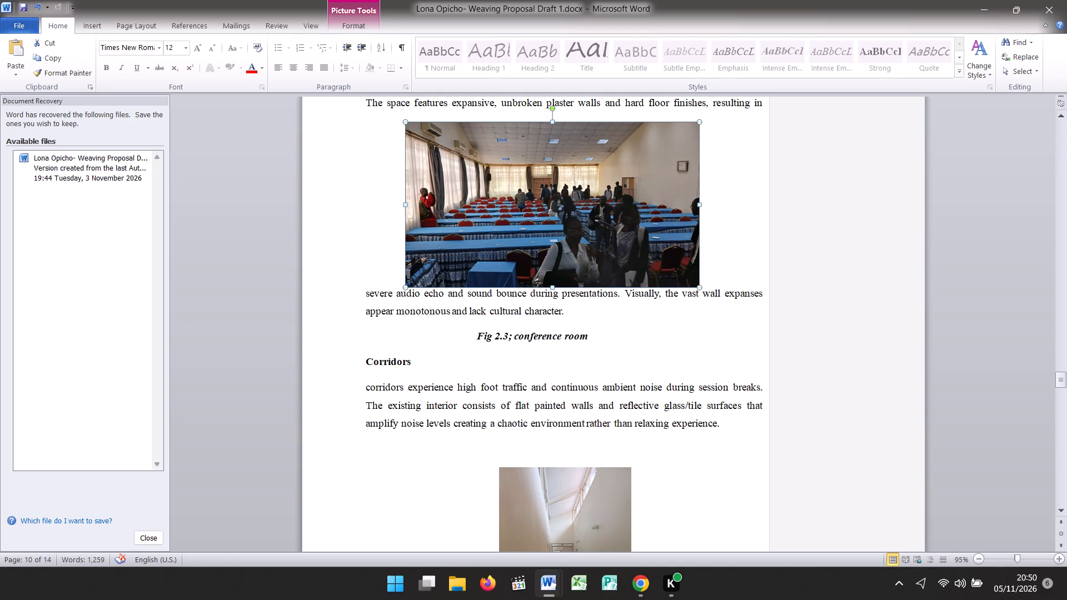
# Review the Corridors section below the conference room picture, down to the corridor picture and its Fig 2.4 caption.
pyautogui.press('Down')
pyautogui.press('Down')
pyautogui.press('Down')
pyautogui.press('Down')
pyautogui.press('Down')
pyautogui.press('Down')
pyautogui.press('Down')
pyautogui.press('Down')
pyautogui.press('Down')
pyautogui.press('Down')
pyautogui.press('Down')
pyautogui.press('Down')
pyautogui.press('Down')
pyautogui.press('Down')
pyautogui.press('Down')
pyautogui.press('Down')
pyautogui.press('Down')
pyautogui.press('Down')
pyautogui.press('Down')
pyautogui.press('Down')
pyautogui.press('Down')
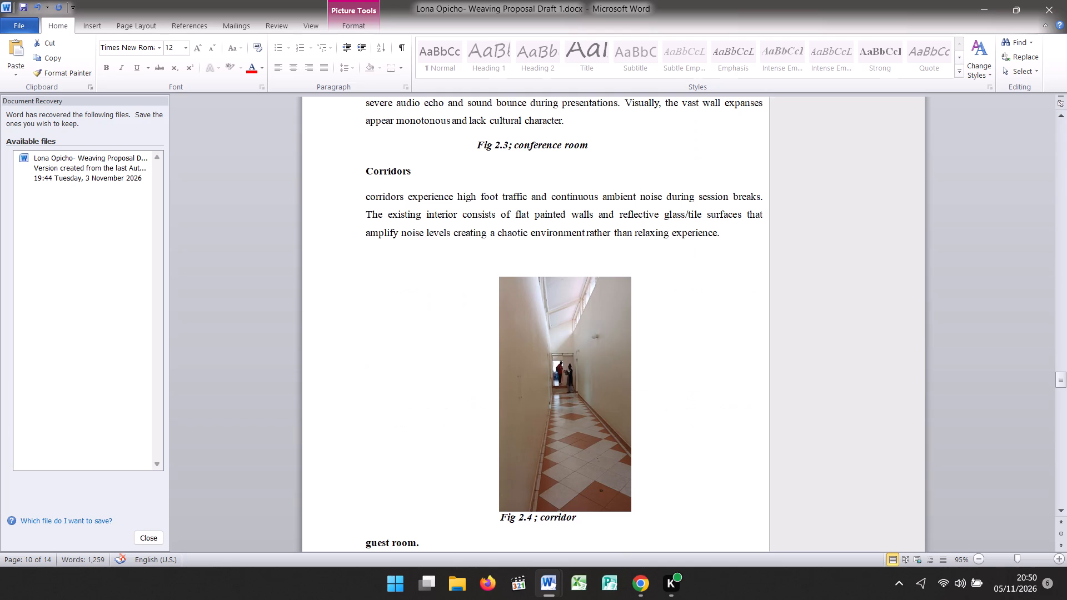
pyautogui.click(740, 258)
pyautogui.press('Down')
pyautogui.press('Down')
pyautogui.press('Down')
pyautogui.press('Down')
pyautogui.press('Down')
pyautogui.press('Down')
pyautogui.press('Down')
pyautogui.press('Down')
pyautogui.press('Down')
pyautogui.press('Down')
pyautogui.press('Down')
pyautogui.press('Down')
pyautogui.press('Down')
pyautogui.press('Down')
pyautogui.press('Down')
pyautogui.press('Down')
pyautogui.press('Down')
pyautogui.press('Down')
pyautogui.press('Down')
pyautogui.press('Down')
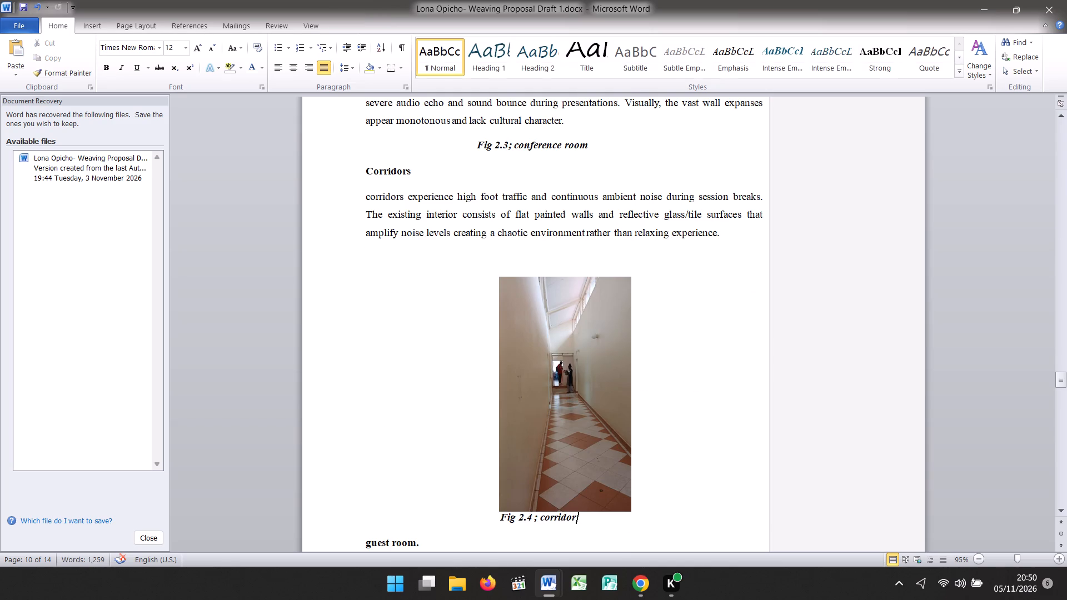
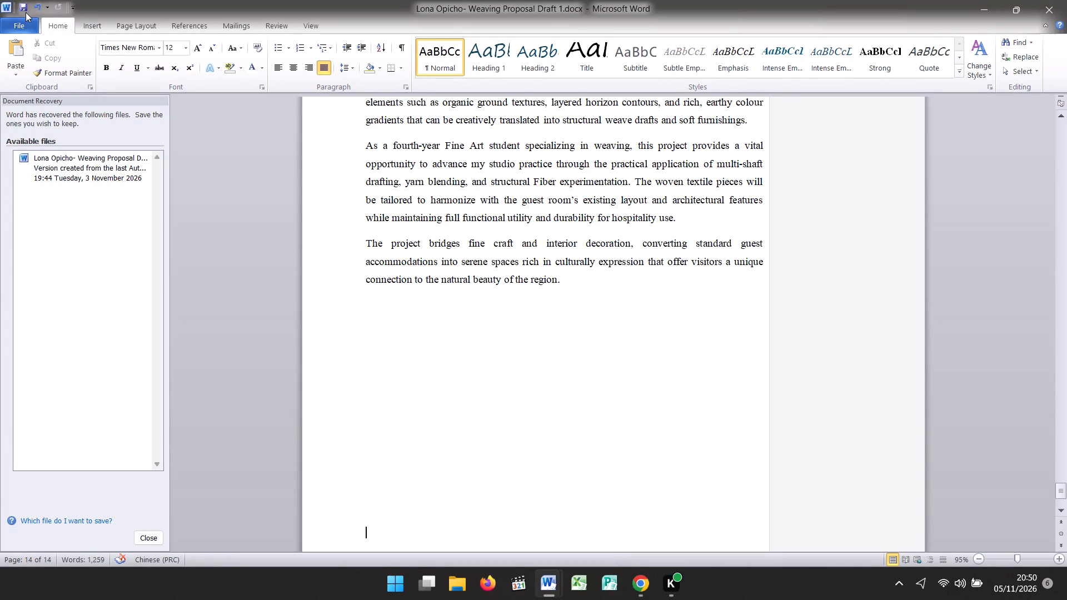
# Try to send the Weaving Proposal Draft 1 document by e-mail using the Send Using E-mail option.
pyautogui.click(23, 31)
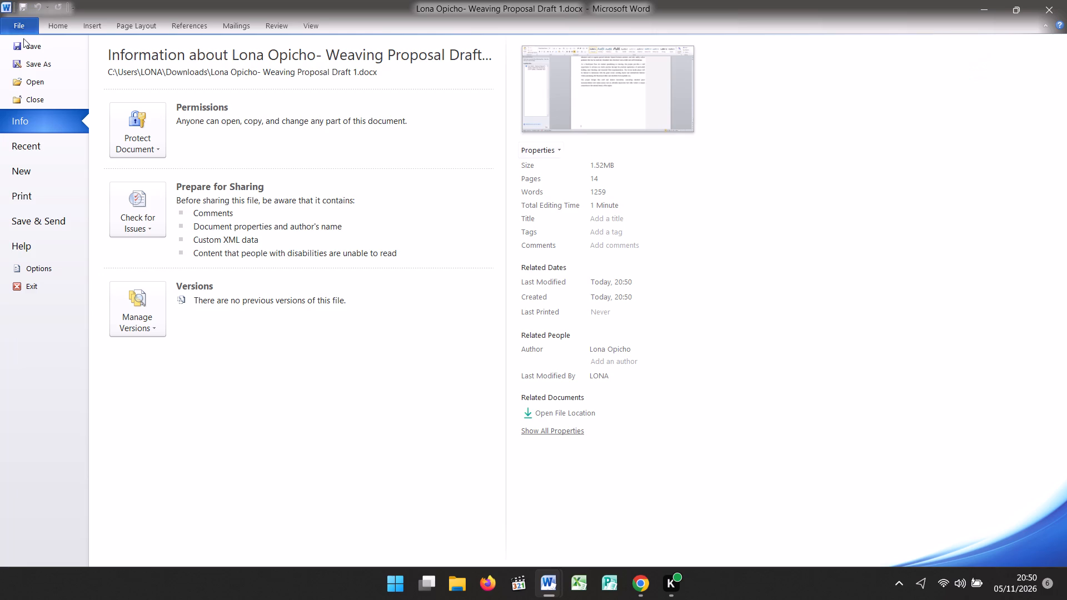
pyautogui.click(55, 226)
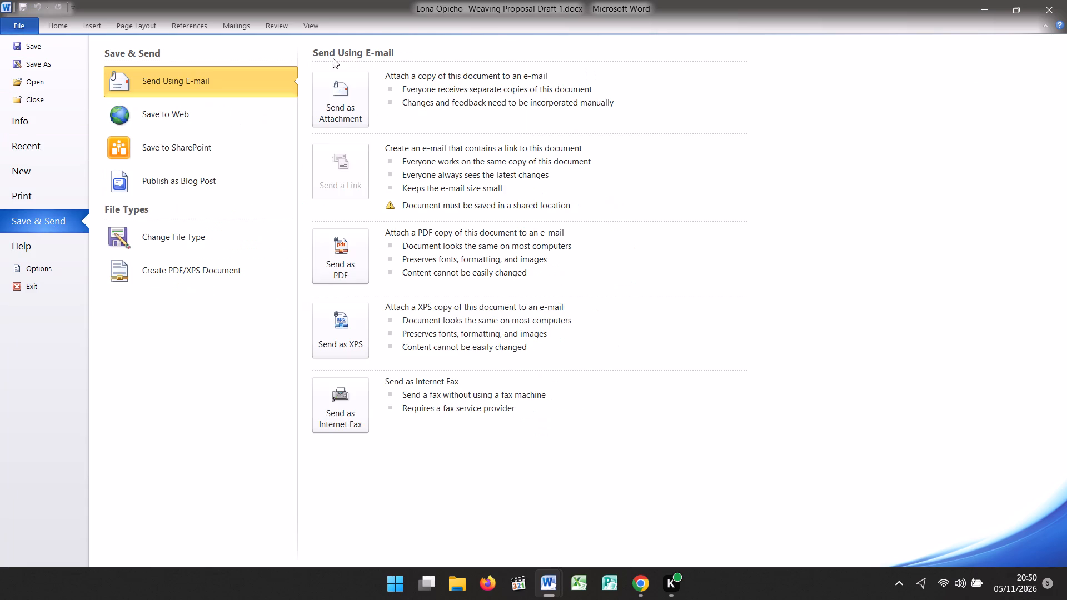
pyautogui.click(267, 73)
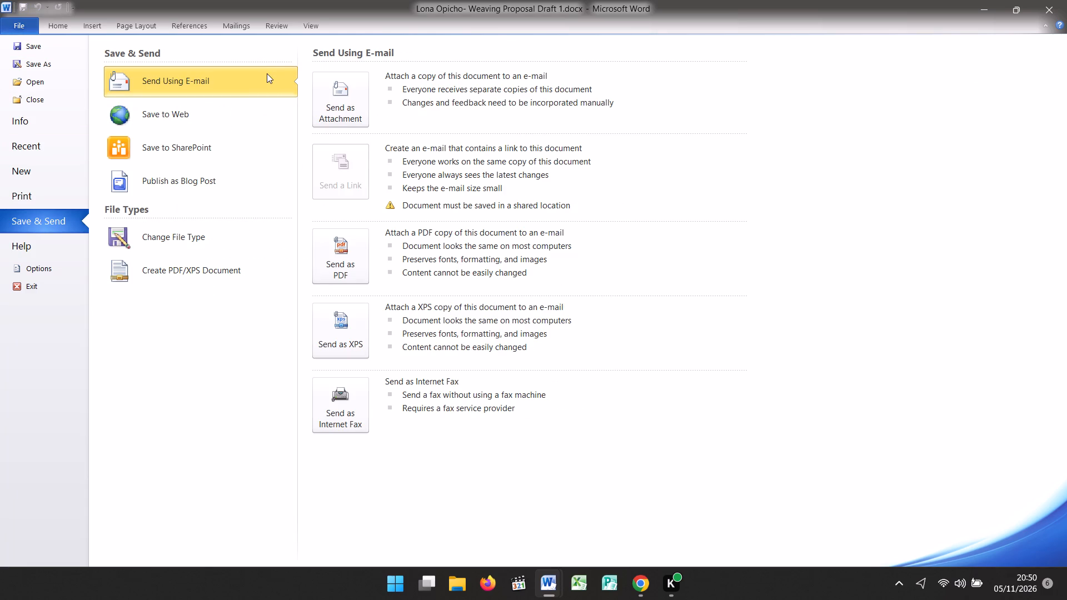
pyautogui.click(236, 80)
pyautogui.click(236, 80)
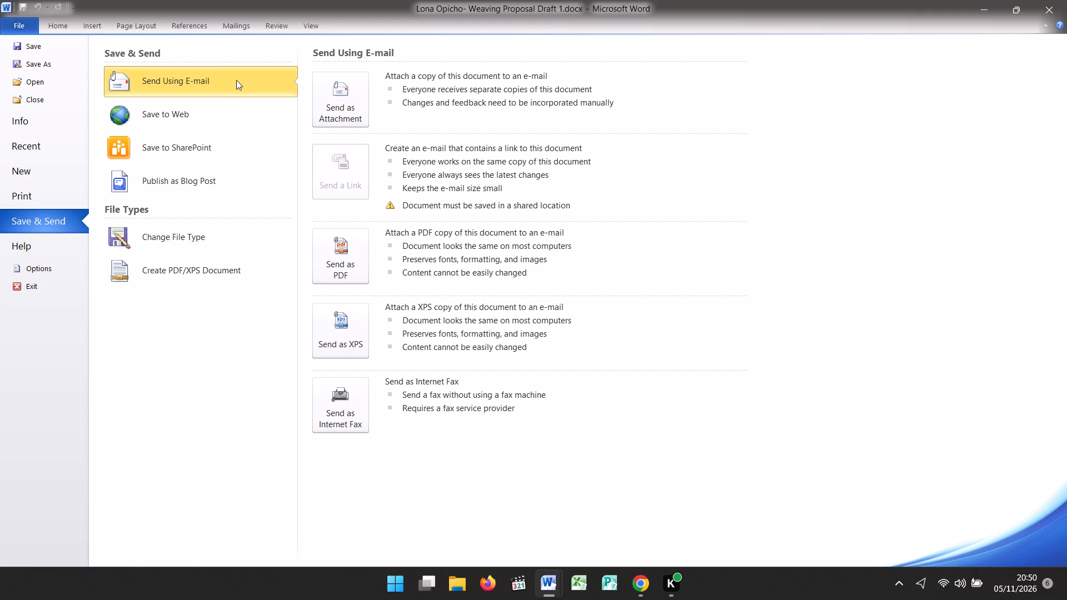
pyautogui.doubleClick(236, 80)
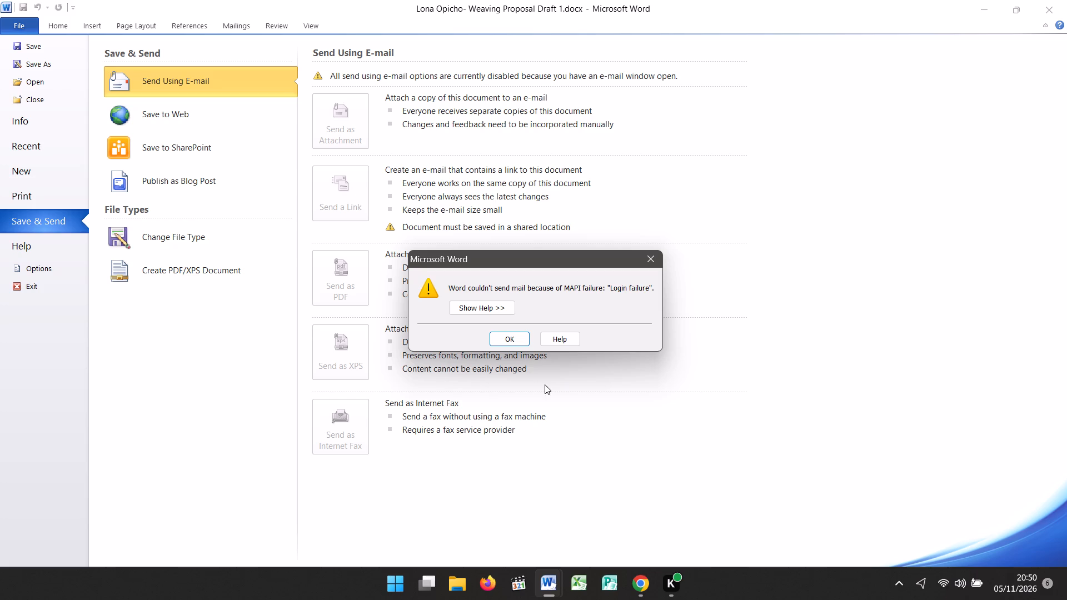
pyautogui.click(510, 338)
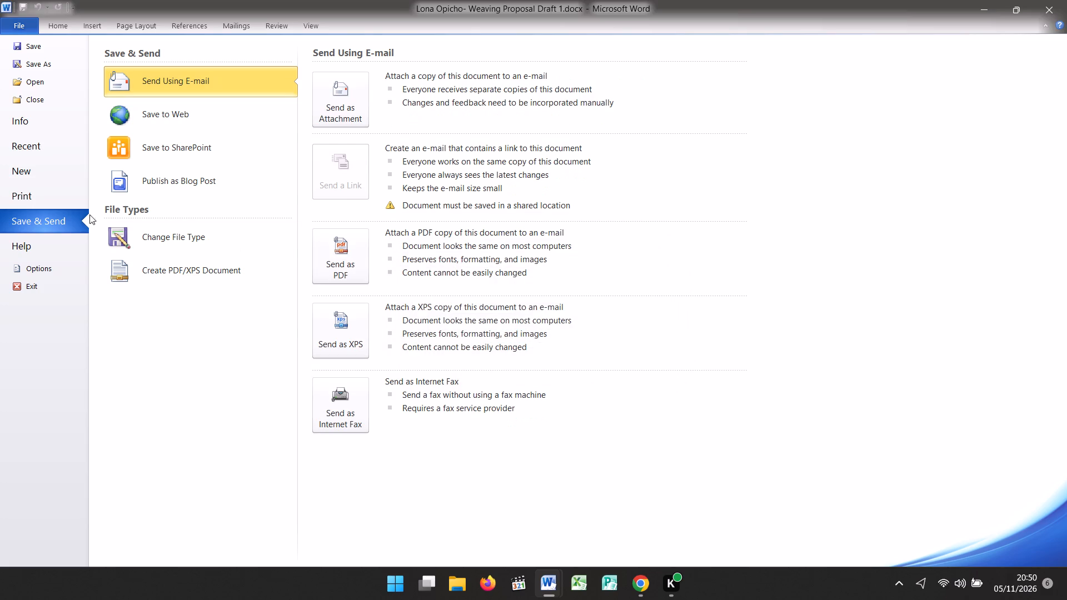
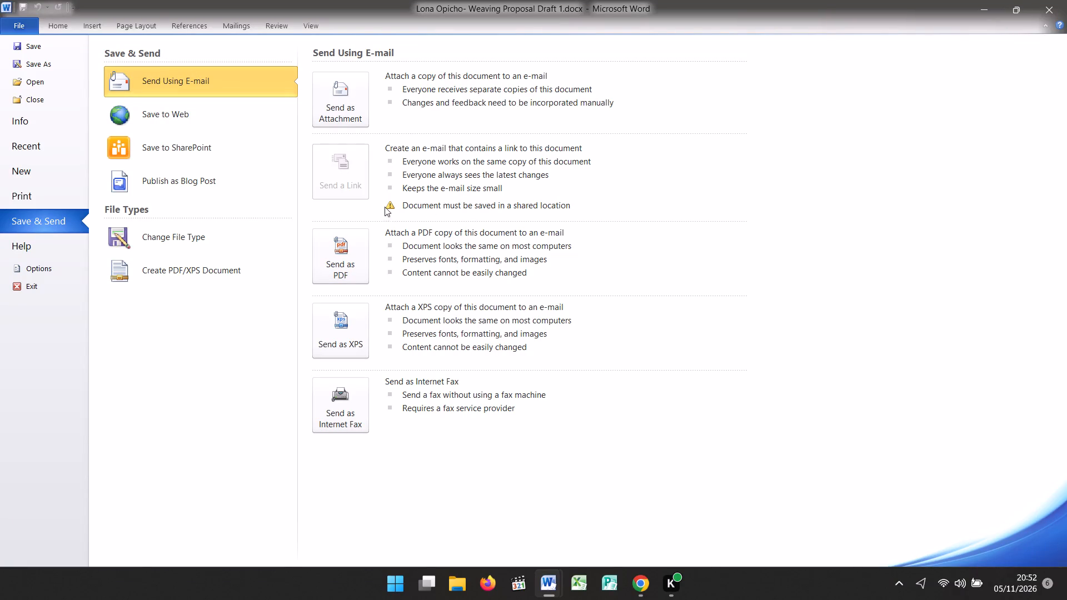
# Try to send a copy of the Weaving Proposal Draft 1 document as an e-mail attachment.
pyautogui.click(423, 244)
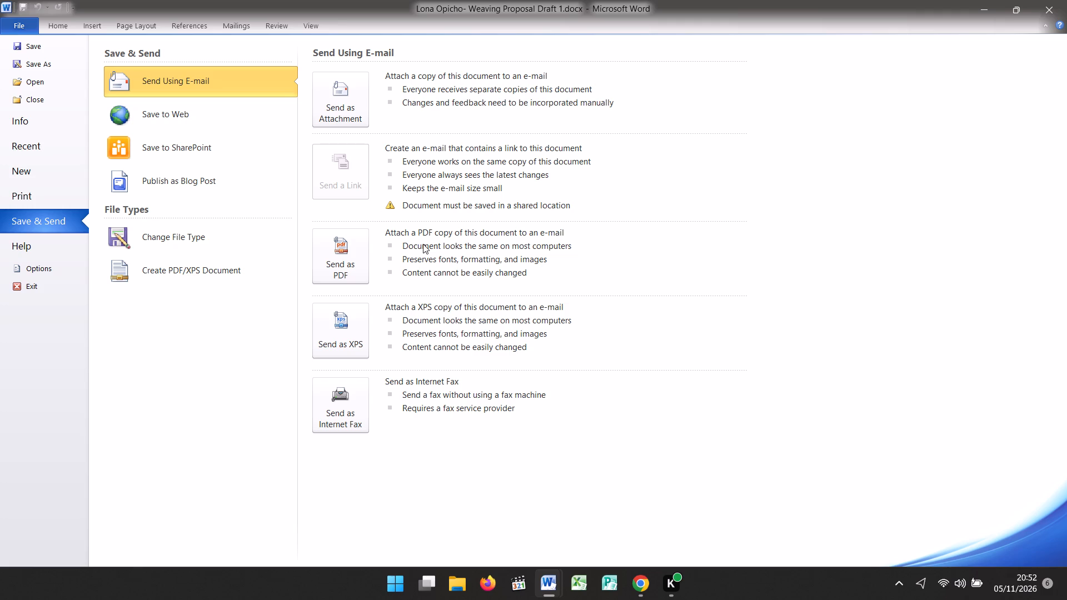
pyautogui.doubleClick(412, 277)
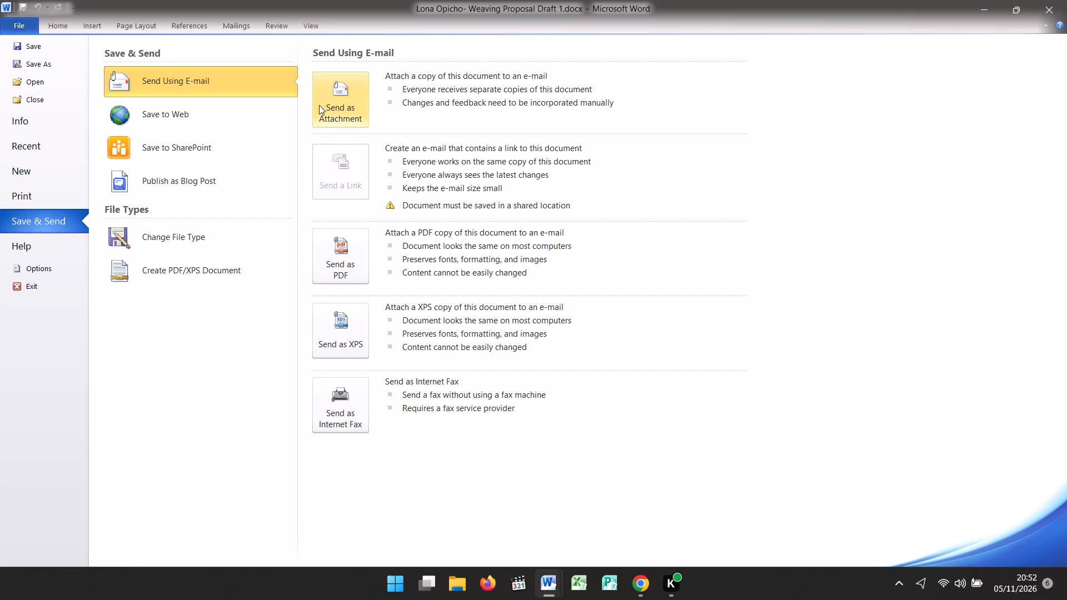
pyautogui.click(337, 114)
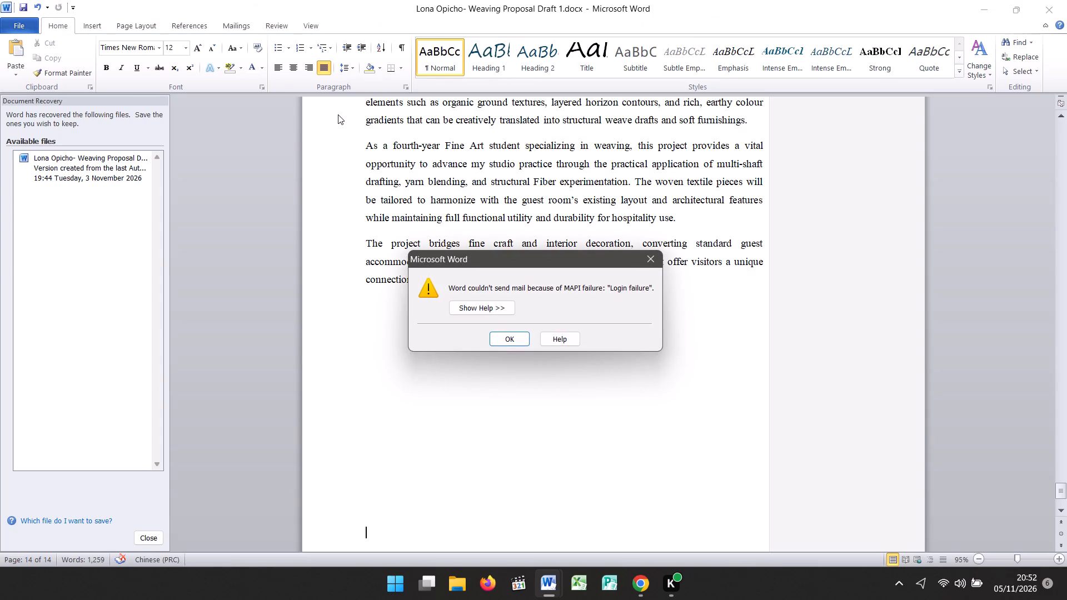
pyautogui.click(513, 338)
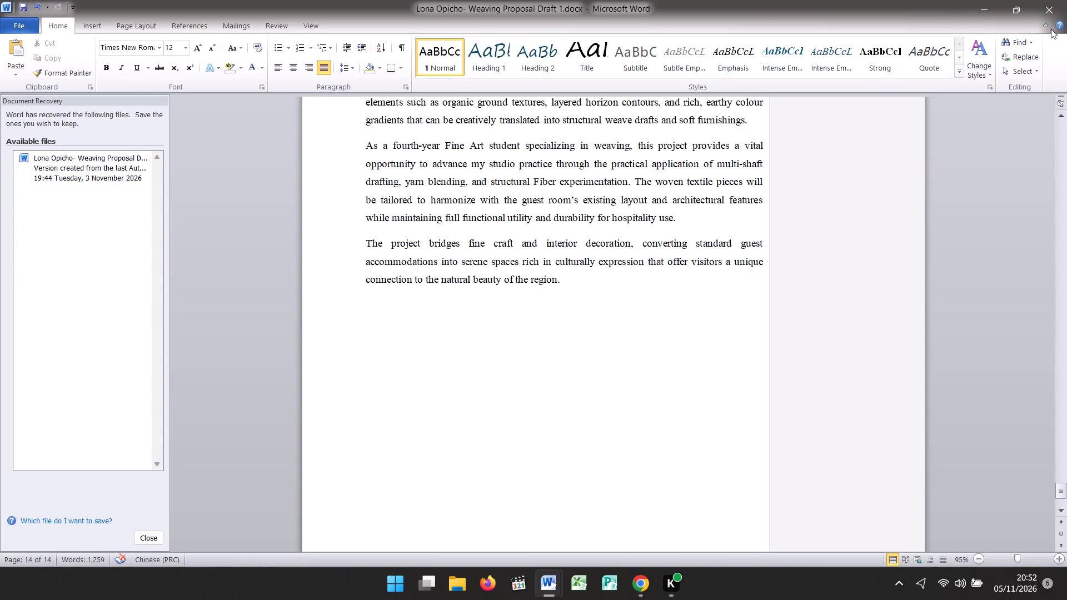
# Close the Weaving Proposal Draft 1 document.
pyautogui.click(1049, 5)
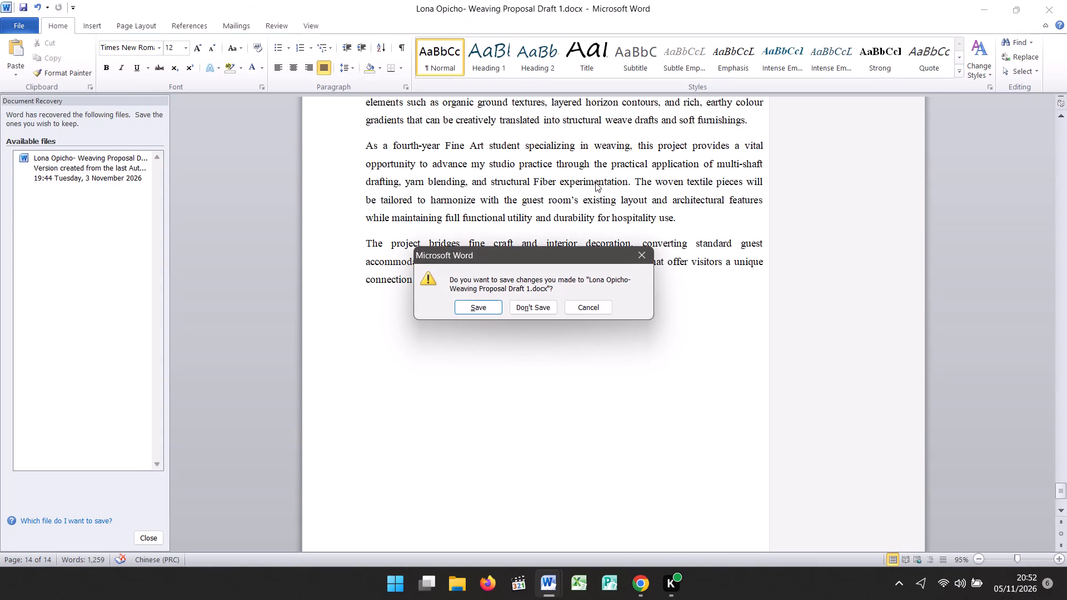
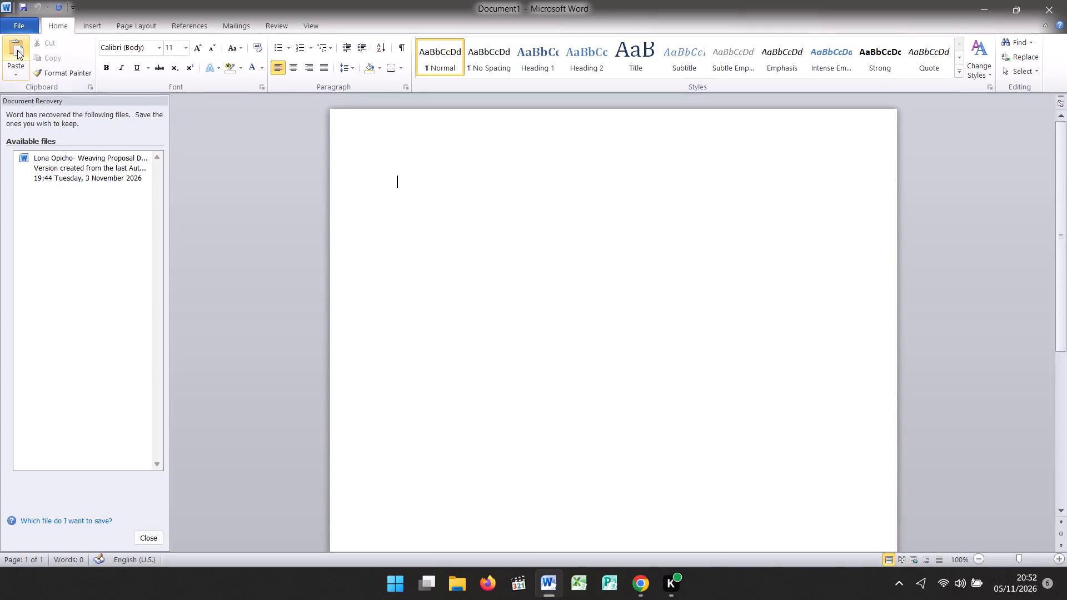
# Reopen the Weaving Proposal Draft 1 document from the recent documents.
pyautogui.click(15, 28)
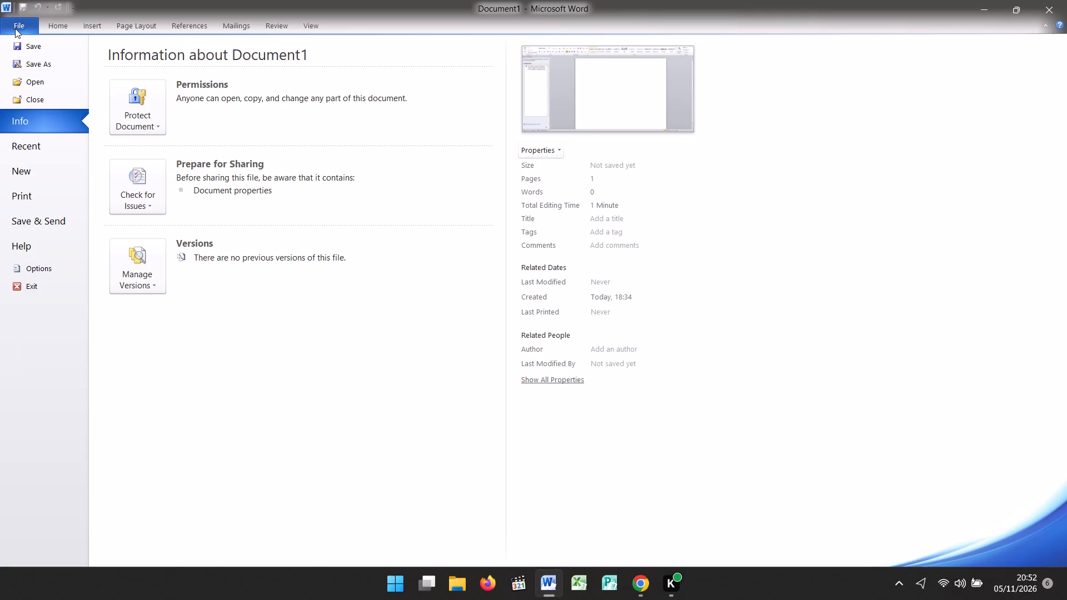
pyautogui.click(24, 139)
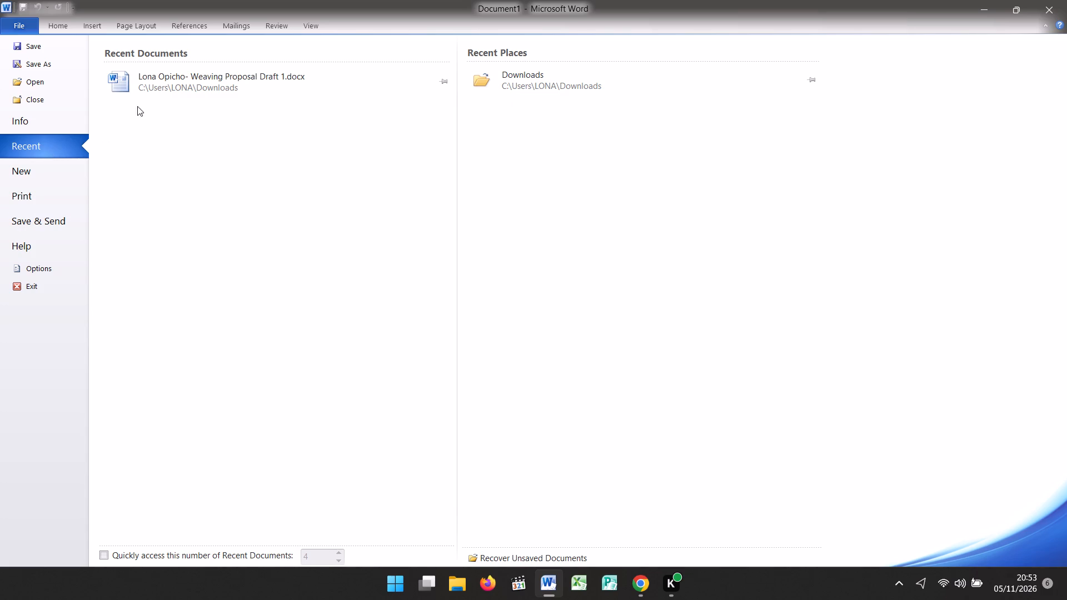
pyautogui.doubleClick(164, 88)
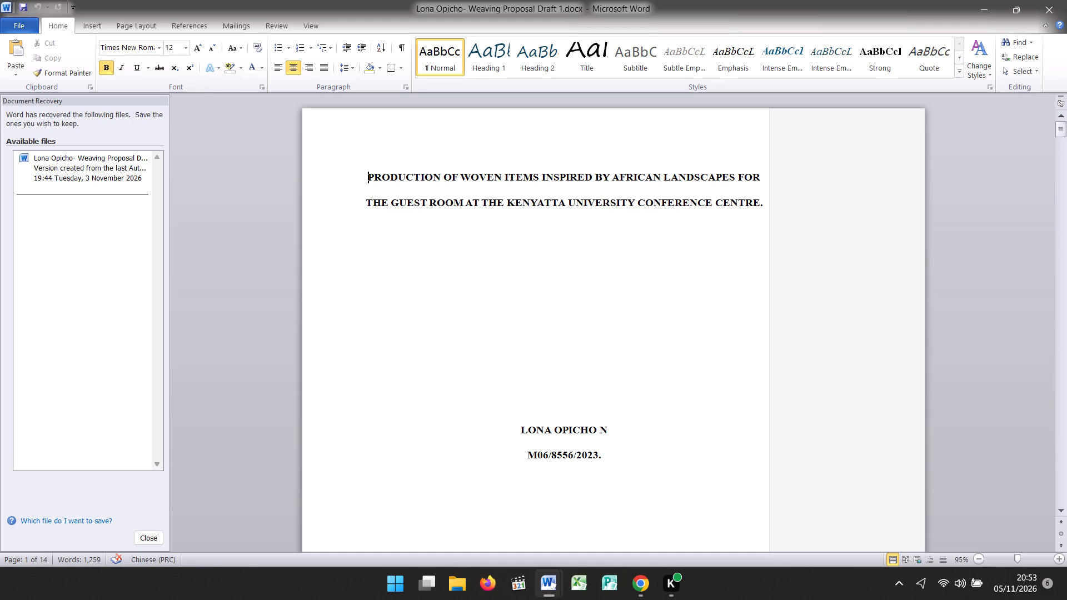
# Review the proposal's front matter from the title page through to the 1.0 Project Brief section.
pyautogui.press('Down')
pyautogui.press('Down')
pyautogui.press('Down')
pyautogui.press('Down')
pyautogui.press('Down')
pyautogui.press('Down')
pyautogui.press('Down')
pyautogui.press('Down')
pyautogui.press('Down')
pyautogui.press('Down')
pyautogui.press('Down')
pyautogui.press('Down')
pyautogui.press('Down')
pyautogui.press('Down')
pyautogui.press('Down')
pyautogui.press('Down')
pyautogui.press('Down')
pyautogui.press('Down')
pyautogui.press('Down')
pyautogui.press('Down')
pyautogui.press('Down')
pyautogui.press('Down')
pyautogui.press('Down')
pyautogui.press('Down')
pyautogui.press('Down')
pyautogui.press('Down')
pyautogui.press('Down')
pyautogui.press('Down')
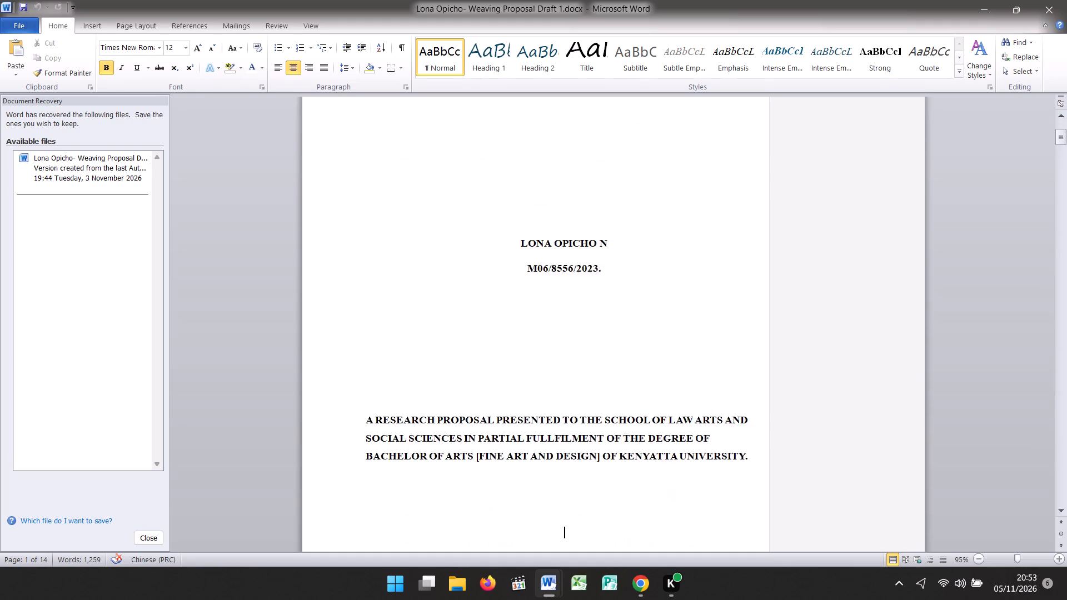
pyautogui.press('Down')
pyautogui.press('Down')
pyautogui.press('Down')
pyautogui.press('Down')
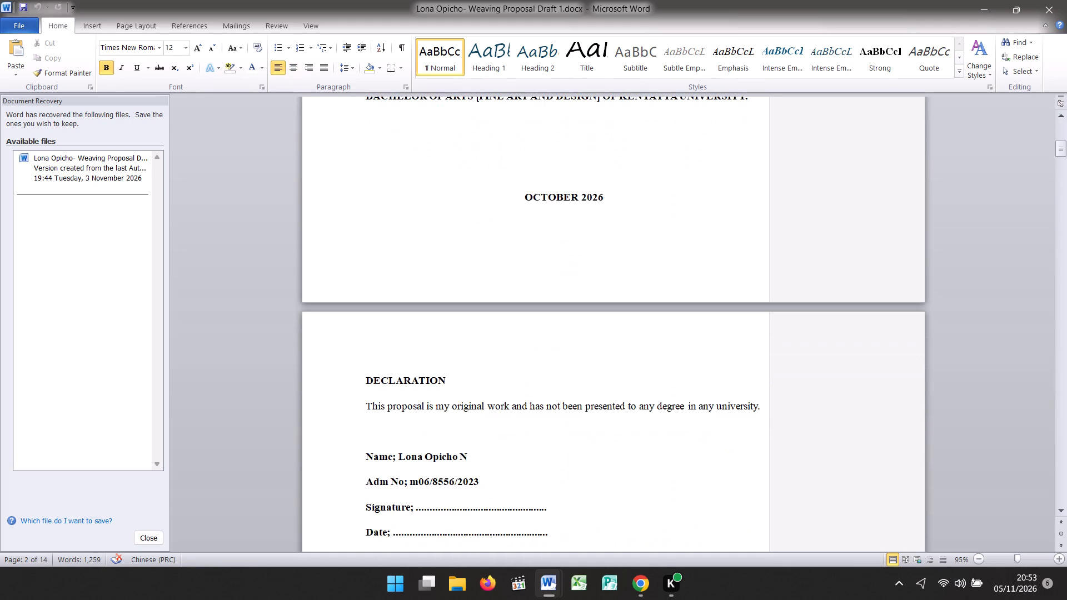
pyautogui.press('Down')
pyautogui.press('Down')
pyautogui.press('Down')
pyautogui.press('Down')
pyautogui.press('Down')
pyautogui.press('Down')
pyautogui.press('Down')
pyautogui.press('Down')
pyautogui.press('Down')
pyautogui.press('Down')
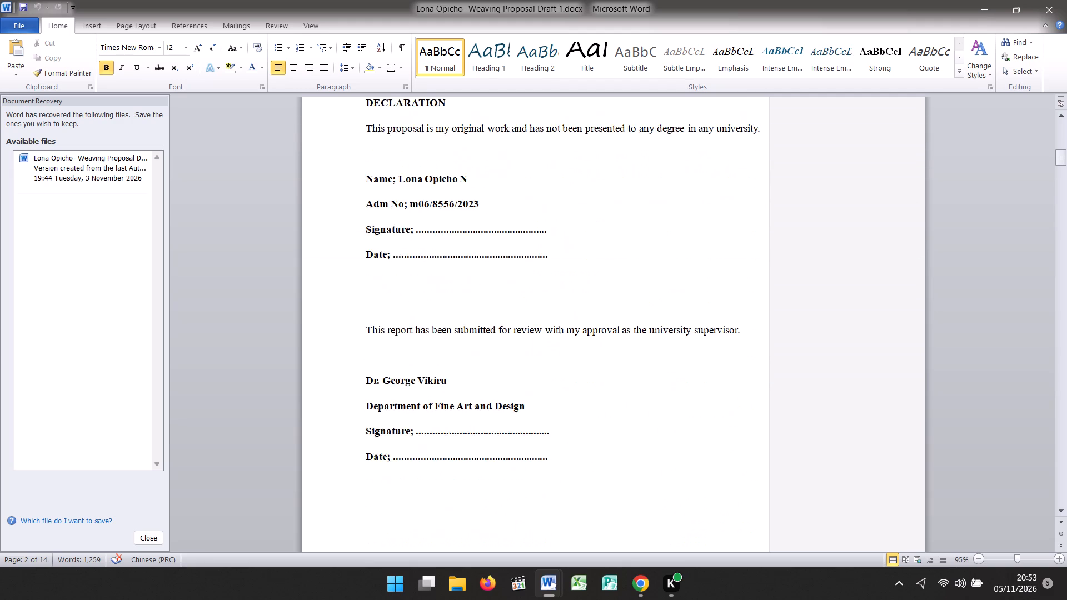
pyautogui.press('Down')
pyautogui.press('Down')
pyautogui.press('Down')
pyautogui.press('Down')
pyautogui.press('Down')
pyautogui.press('Down')
pyautogui.press('Down')
pyautogui.press('Down')
pyautogui.press('Down')
pyautogui.press('Down')
pyautogui.press('Down')
pyautogui.press('Down')
pyautogui.press('Down')
pyautogui.press('Down')
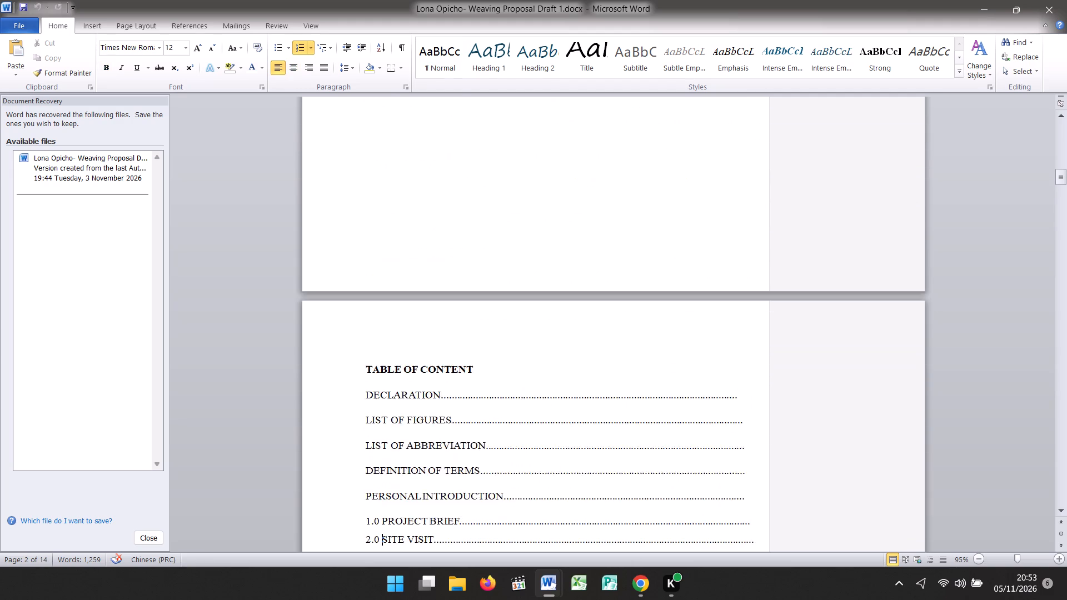
pyautogui.press('Down')
pyautogui.press('Down')
pyautogui.press('Down')
pyautogui.press('Down')
pyautogui.press('Down')
pyautogui.press('Down')
pyautogui.press('Down')
pyautogui.press('Down')
pyautogui.press('Down')
pyautogui.press('Down')
pyautogui.press('Down')
pyautogui.press('Down')
pyautogui.press('Down')
pyautogui.press('Down')
pyautogui.press('Down')
pyautogui.press('Down')
pyautogui.press('Down')
pyautogui.press('Down')
pyautogui.press('Down')
pyautogui.press('Down')
pyautogui.press('Down')
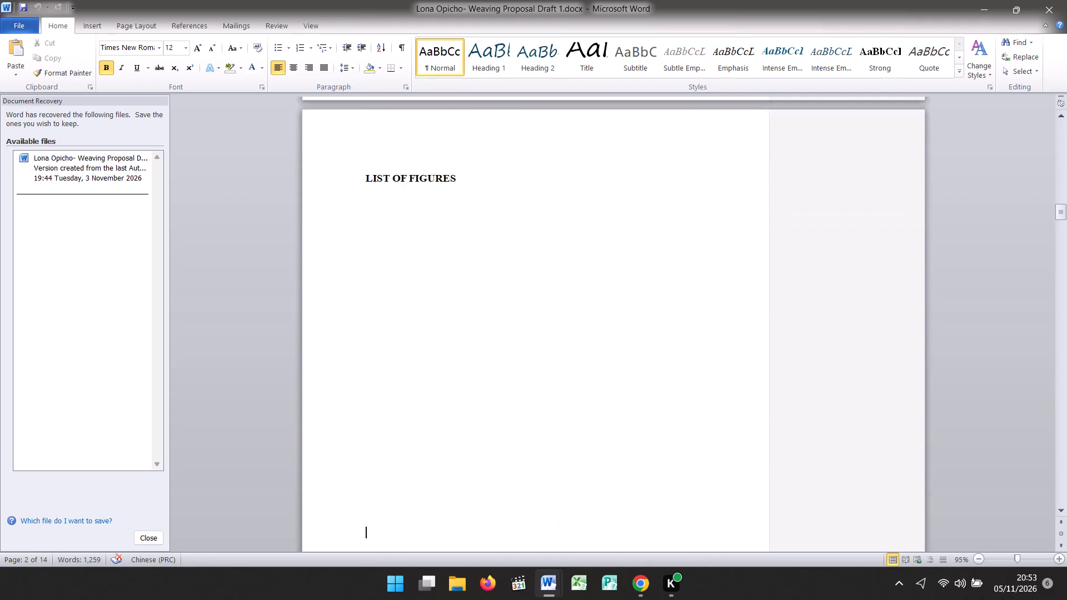
pyautogui.press('Down')
pyautogui.press('Down')
pyautogui.press('Down')
pyautogui.press('Down')
pyautogui.press('Down')
pyautogui.press('Down')
pyautogui.press('Down')
pyautogui.press('Down')
pyautogui.press('Down')
pyautogui.press('Down')
pyautogui.press('Down')
pyautogui.press('Down')
pyautogui.press('Down')
pyautogui.press('Down')
pyautogui.press('Down')
pyautogui.press('Down')
pyautogui.press('Down')
pyautogui.press('Down')
pyautogui.press('Down')
pyautogui.press('Down')
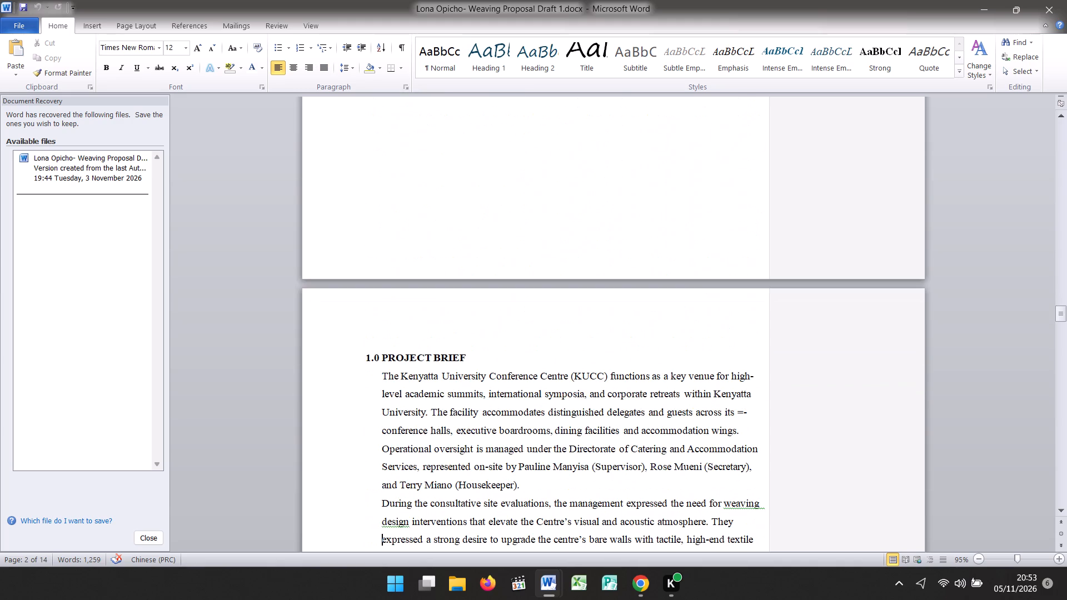
# Set the line spacing of the whole document, from the title page to the last page, to 1.5.
pyautogui.press('Up')
pyautogui.press('Up')
pyautogui.press('Up')
pyautogui.press('Up')
pyautogui.press('Up')
pyautogui.press('Up')
pyautogui.press('Up')
pyautogui.press('Up')
pyautogui.press('Up')
pyautogui.press('Up')
pyautogui.press('Up')
pyautogui.press('Up')
pyautogui.press('Up')
pyautogui.press('Up')
pyautogui.press('Up')
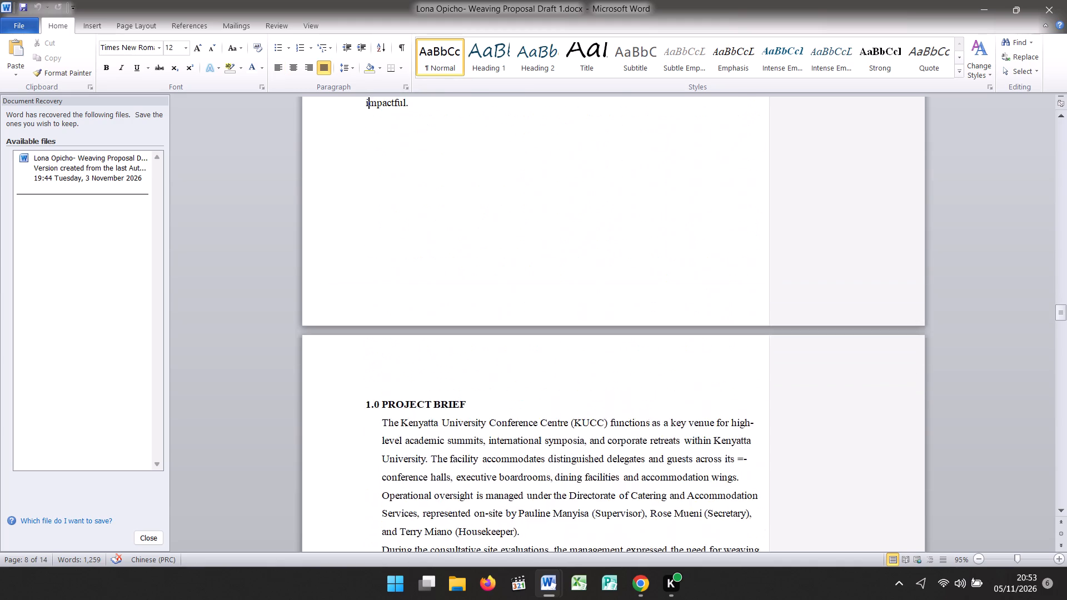
pyautogui.press('Up')
pyautogui.press('Up')
pyautogui.press('Up')
pyautogui.press('Up')
pyautogui.press('Up')
pyautogui.press('Up')
pyautogui.press('Up')
pyautogui.press('Up')
pyautogui.press('Up')
pyautogui.press('Up')
pyautogui.press('Up')
pyautogui.press('Up')
pyautogui.press('Up')
pyautogui.press('Up')
pyautogui.press('Up')
pyautogui.press('Up')
pyautogui.press('Up')
pyautogui.press('Up')
pyautogui.press('Up')
pyautogui.press('Up')
pyautogui.press('Up')
pyautogui.press('Up')
pyautogui.press('Up')
pyautogui.press('Up')
pyautogui.press('Up')
pyautogui.press('Up')
pyautogui.press('Up')
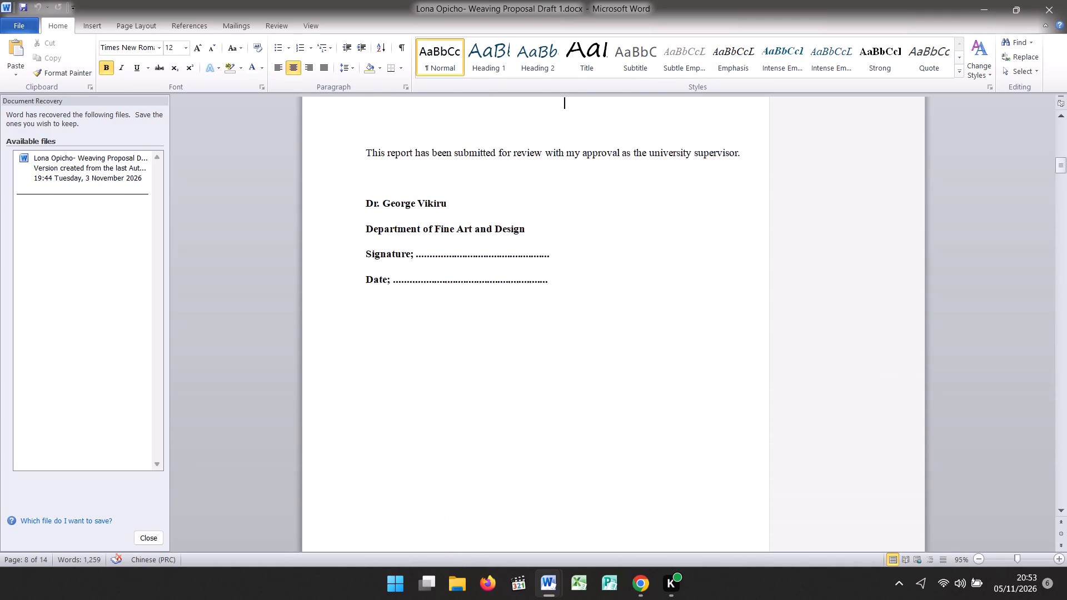
pyautogui.press('Up')
pyautogui.press('Up')
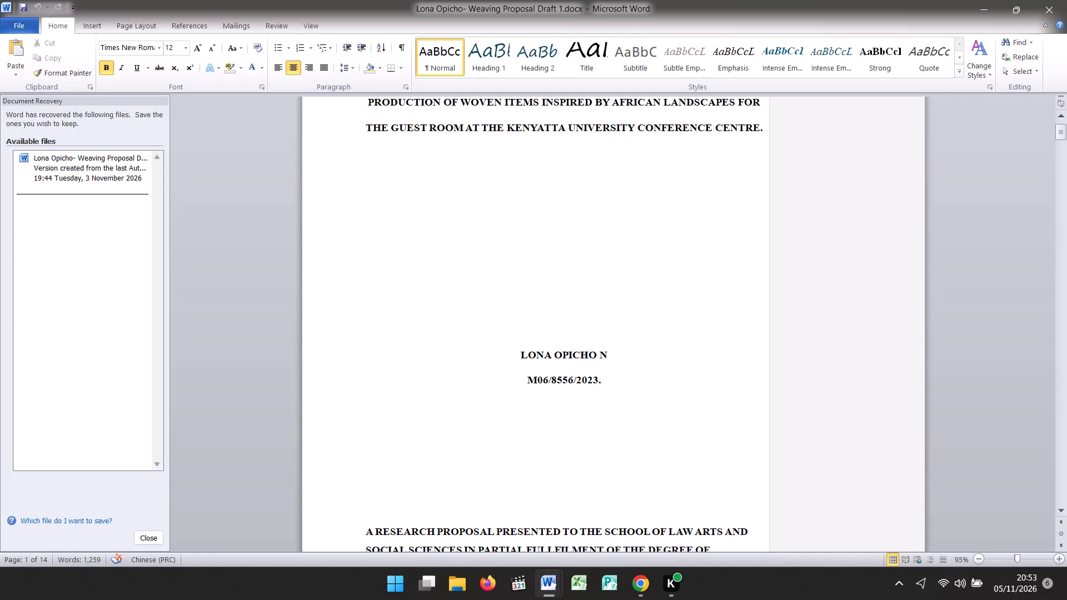
pyautogui.moveTo(365, 101); pyautogui.dragTo(410, 188)
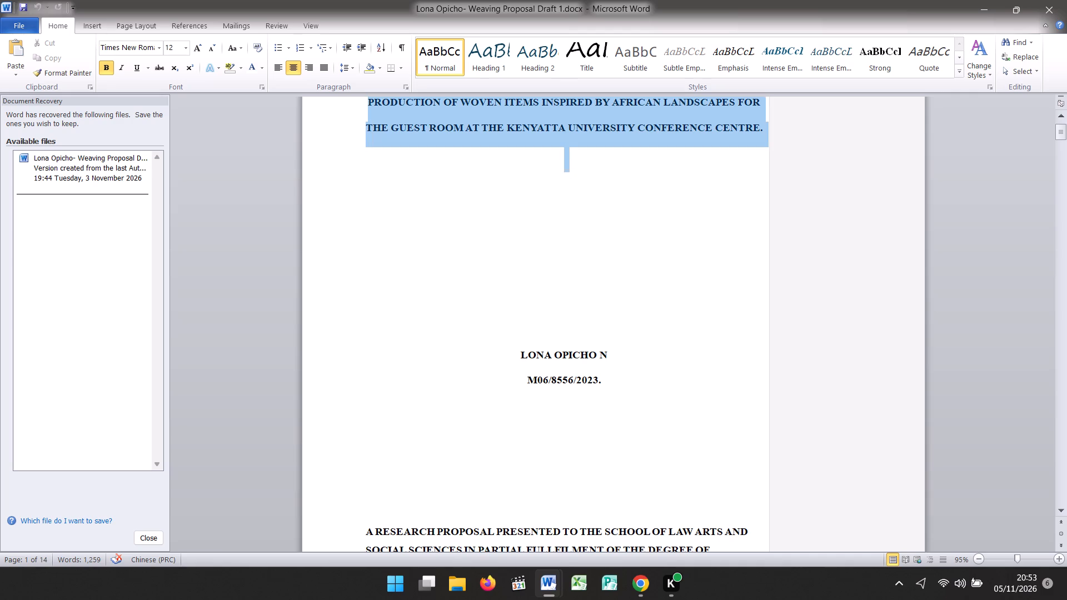
pyautogui.moveTo(410, 188); pyautogui.dragTo(414, 427)
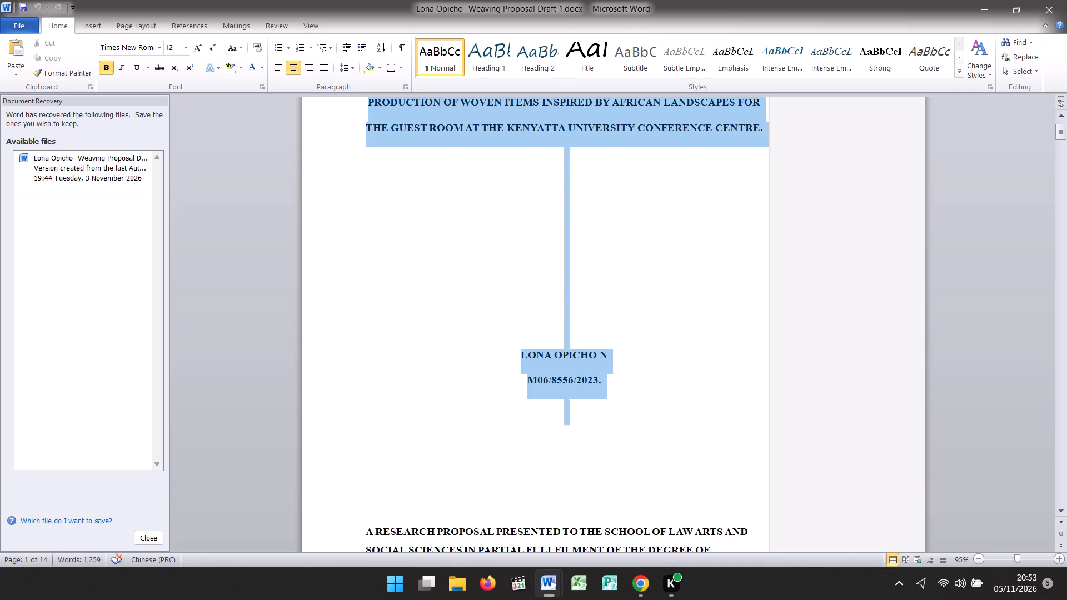
pyautogui.moveTo(414, 427); pyautogui.dragTo(414, 599)
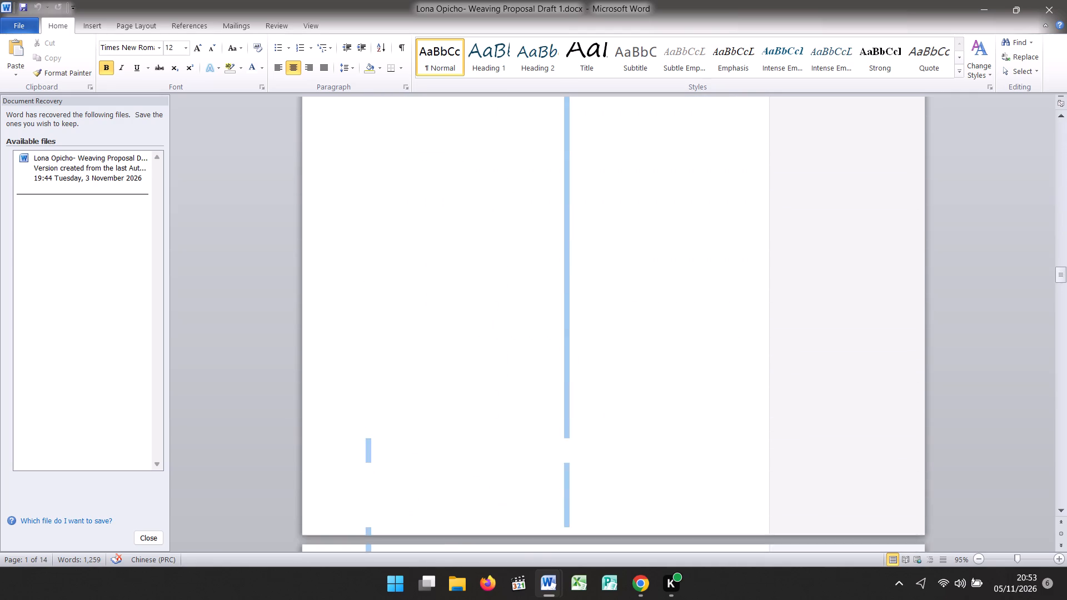
pyautogui.moveTo(414, 599); pyautogui.dragTo(415, 599)
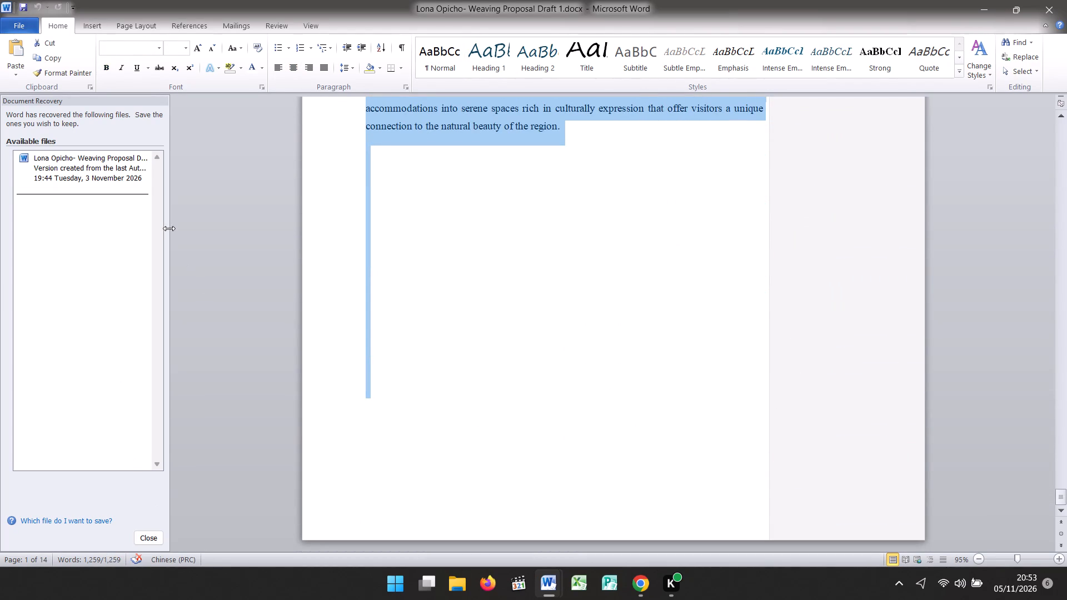
pyautogui.click(341, 67)
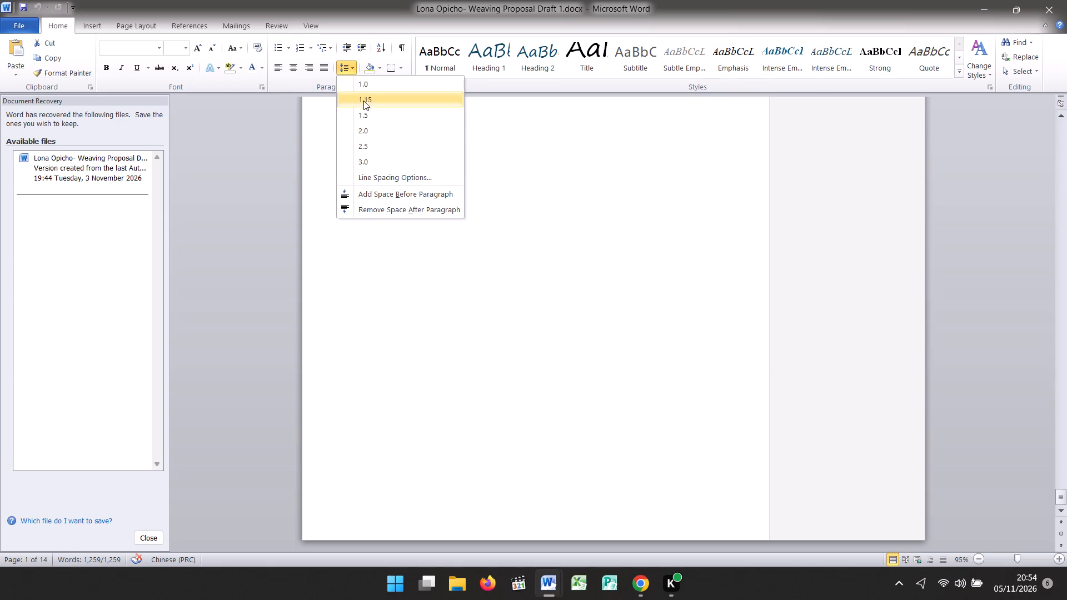
pyautogui.click(366, 114)
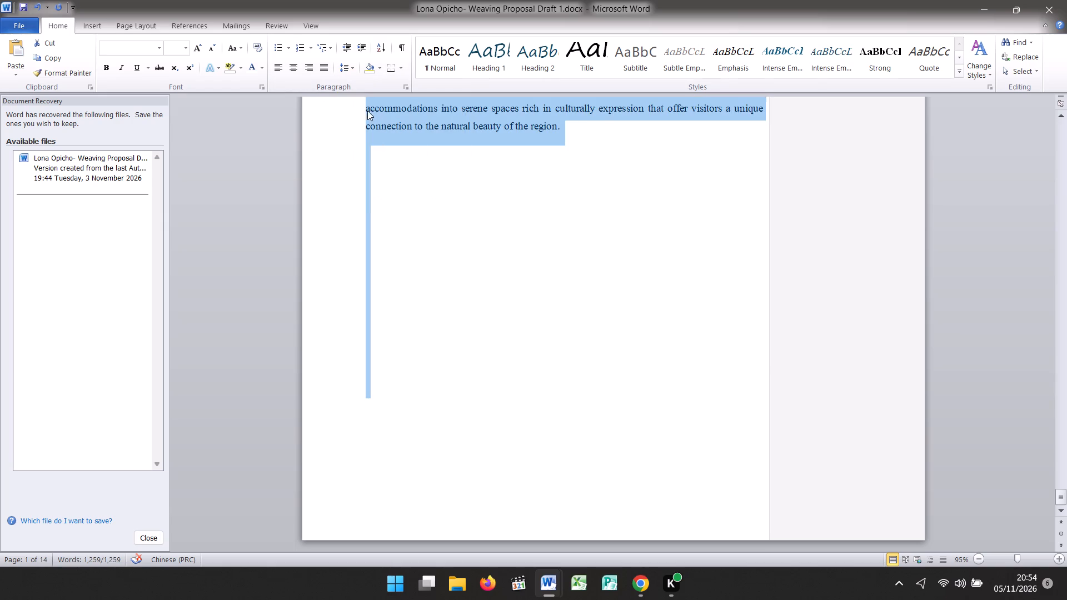
pyautogui.click(518, 294)
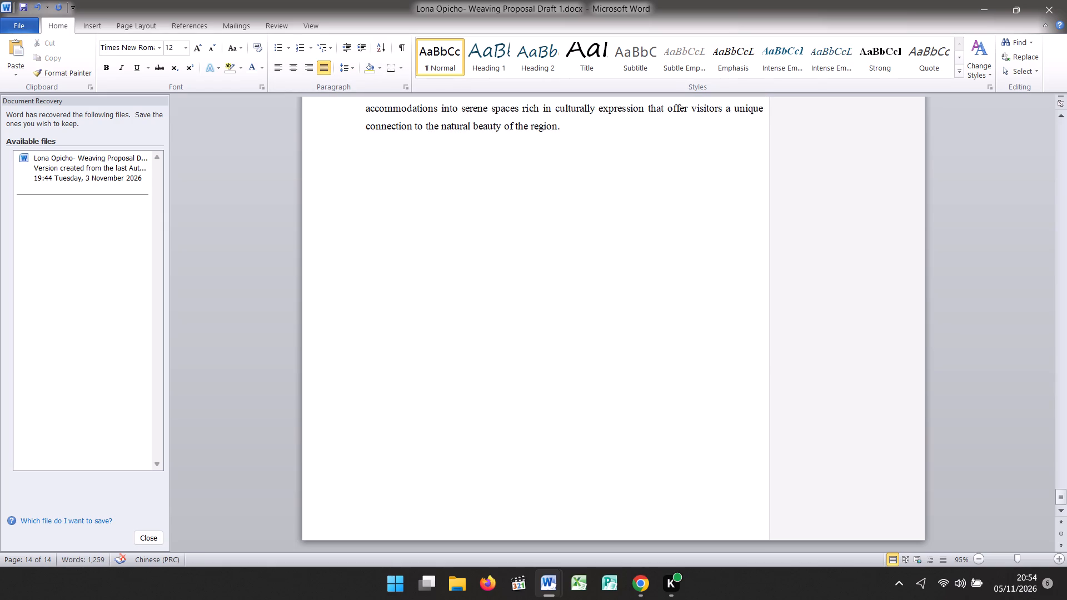
# Review the proposal backwards from the last page to the "African Landscape" design concept text and its reviewer comments.
pyautogui.press('Up')
pyautogui.press('Up')
pyautogui.press('Up')
pyautogui.press('Up')
pyautogui.press('Up')
pyautogui.press('Up')
pyautogui.press('Up')
pyautogui.press('Up')
pyautogui.press('Up')
pyautogui.press('Up')
pyautogui.press('Up')
pyautogui.press('Up')
pyautogui.press('Up')
pyautogui.press('Up')
pyautogui.press('Up')
pyautogui.press('Up')
pyautogui.press('Up')
pyautogui.press('Up')
pyautogui.press('Up')
pyautogui.press('Up')
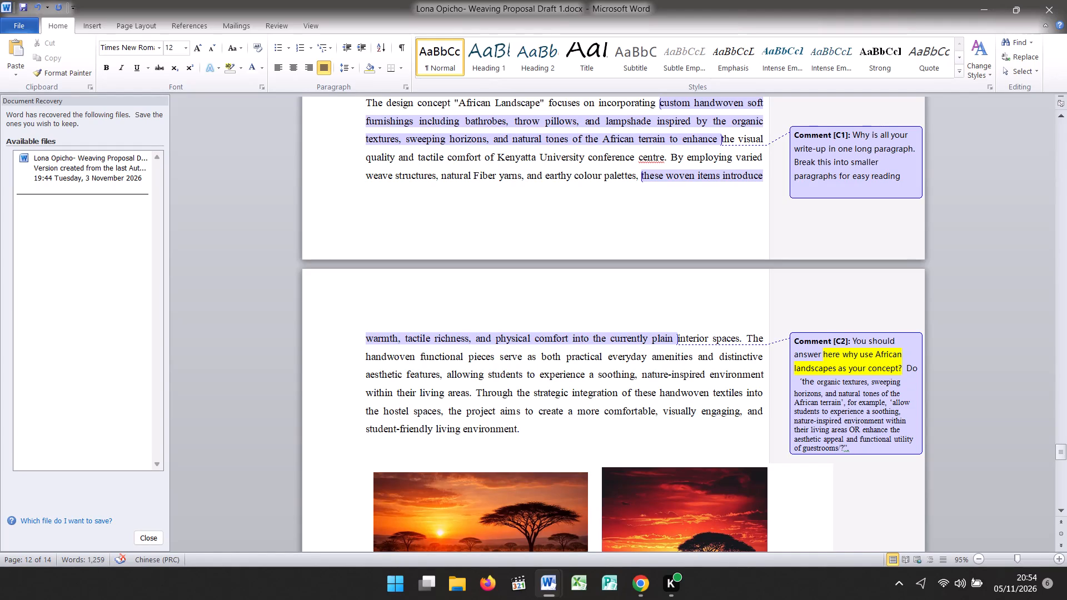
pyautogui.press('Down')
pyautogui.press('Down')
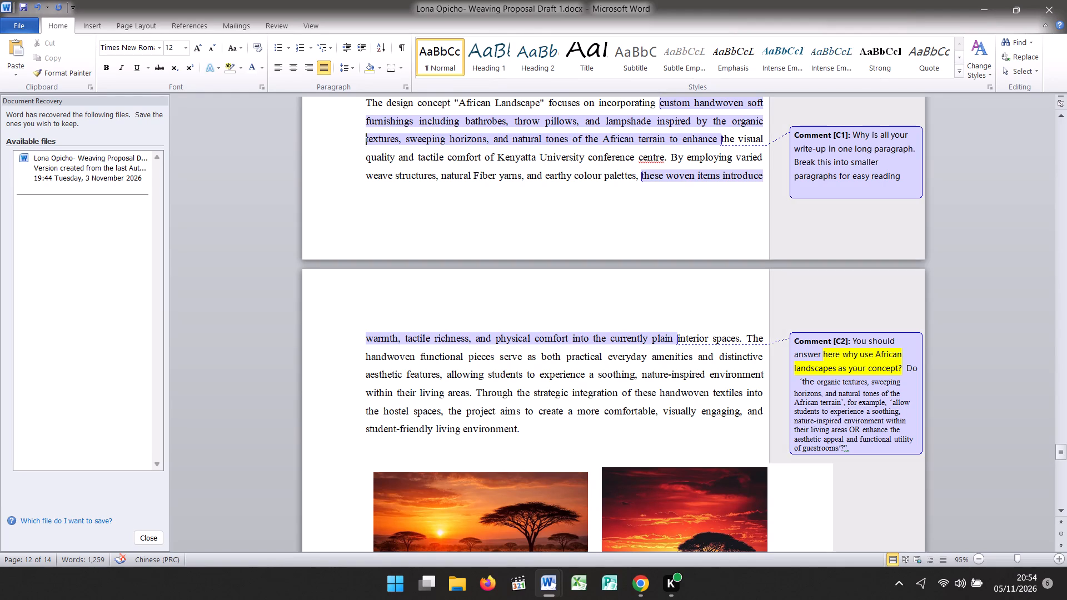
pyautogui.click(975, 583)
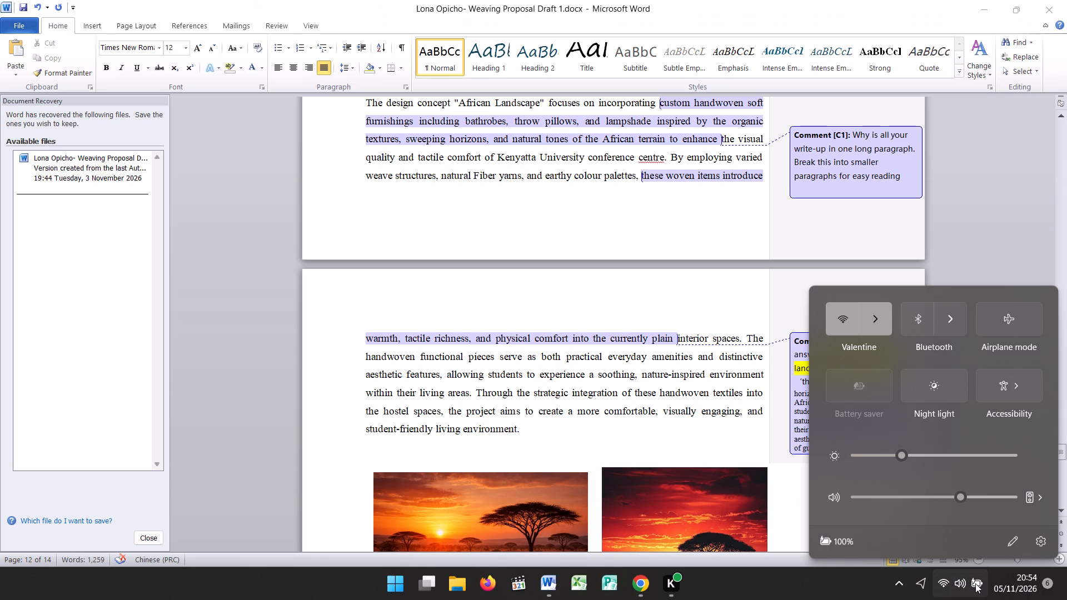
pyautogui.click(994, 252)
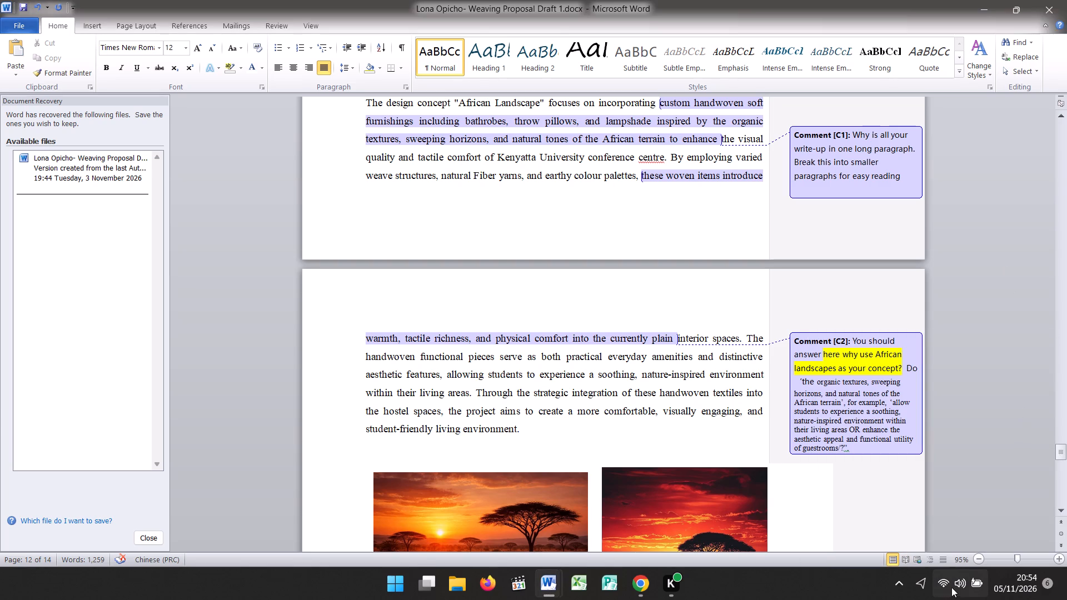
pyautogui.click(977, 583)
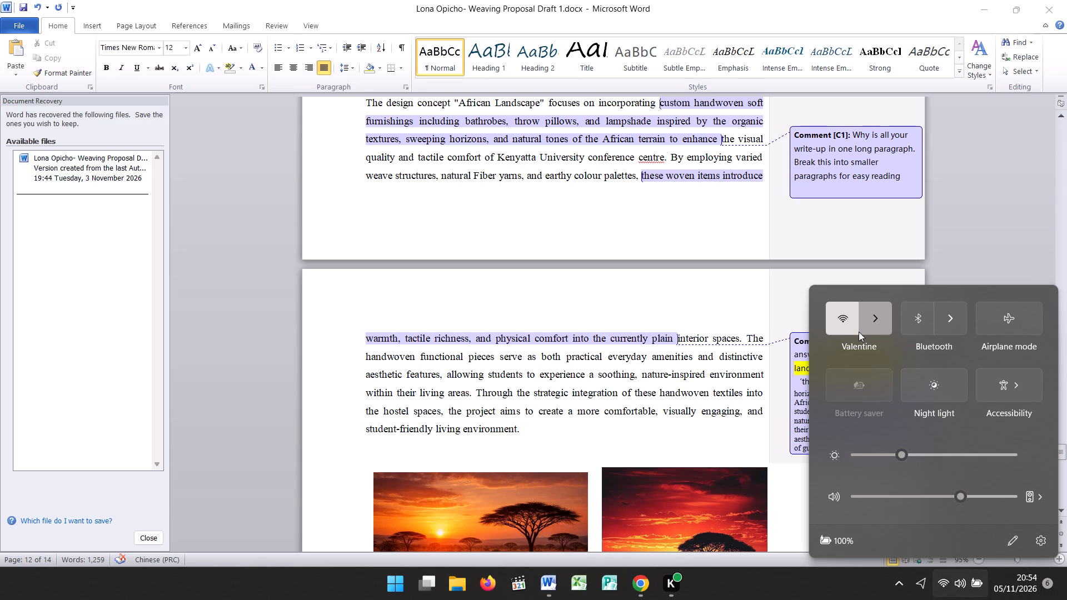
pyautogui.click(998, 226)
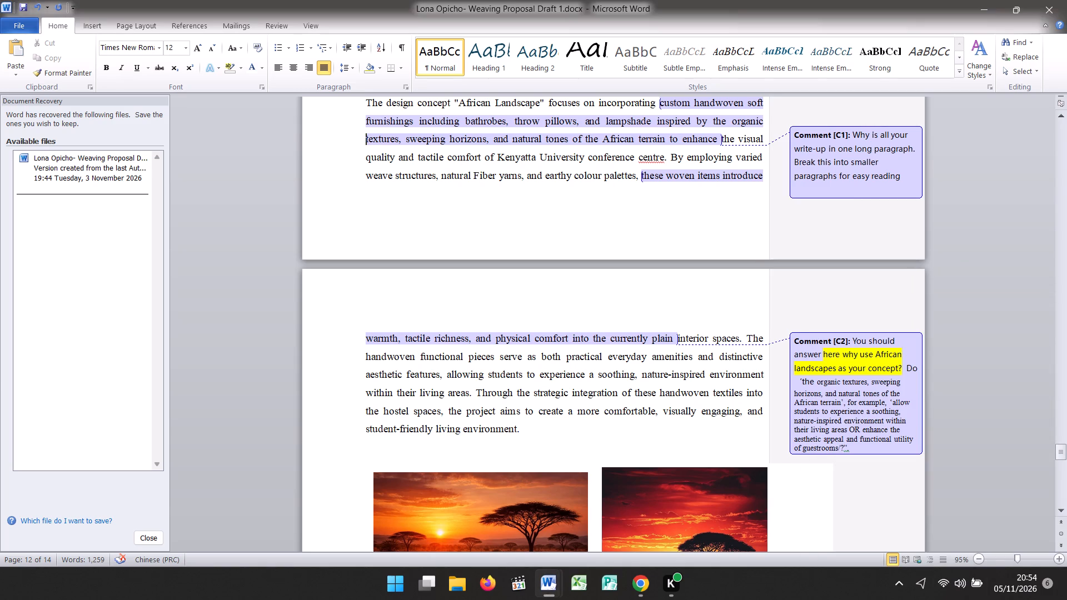
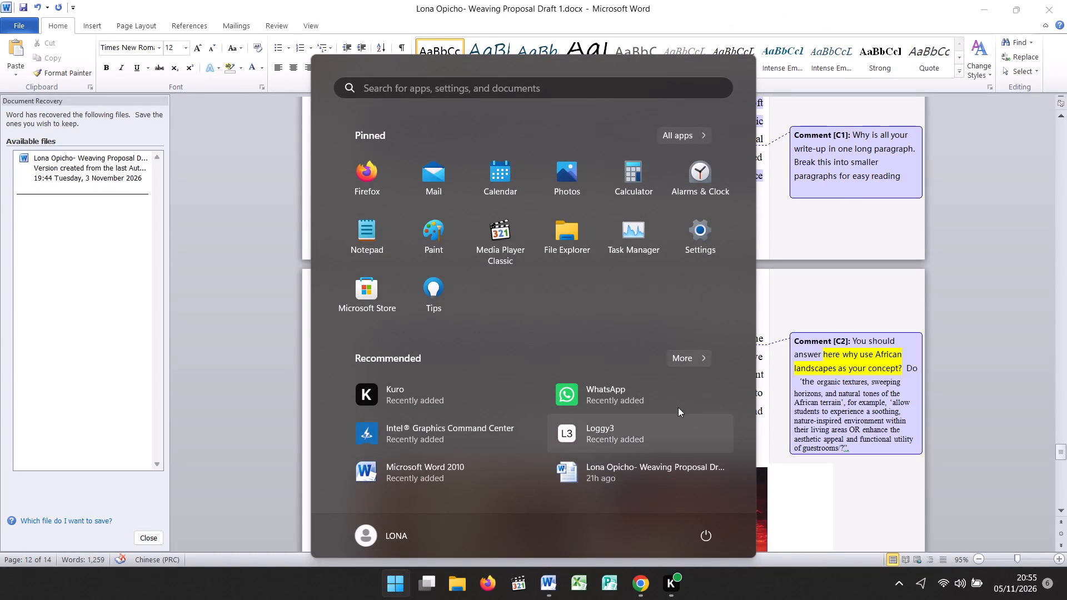
# Leave the Start screen and switch from the proposal to the Chrome browser's new tab page.
pyautogui.moveTo(955, 285); pyautogui.dragTo(789, 520)
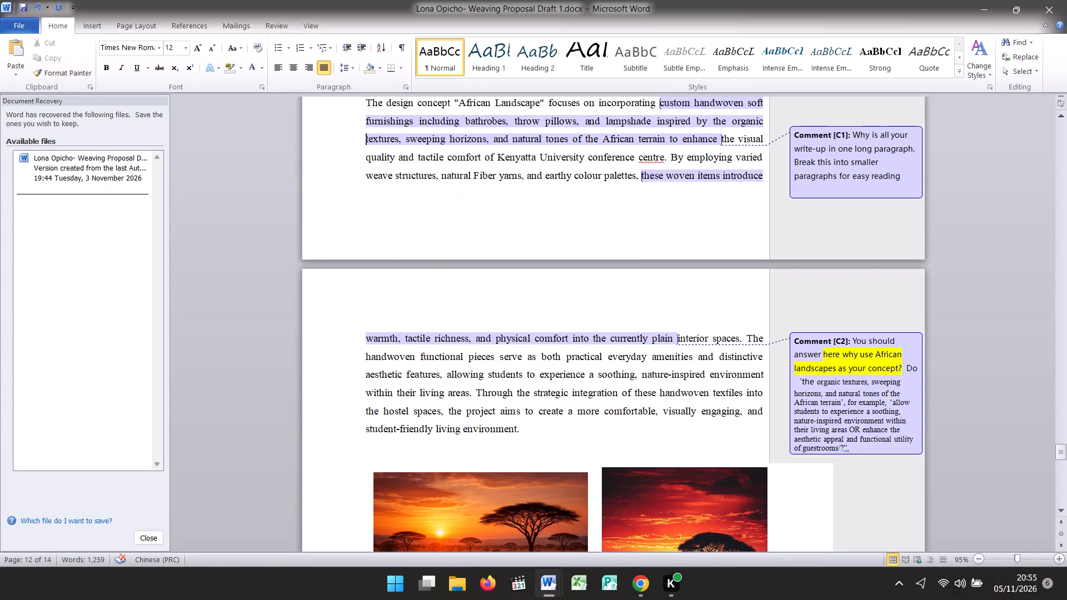
pyautogui.click(637, 584)
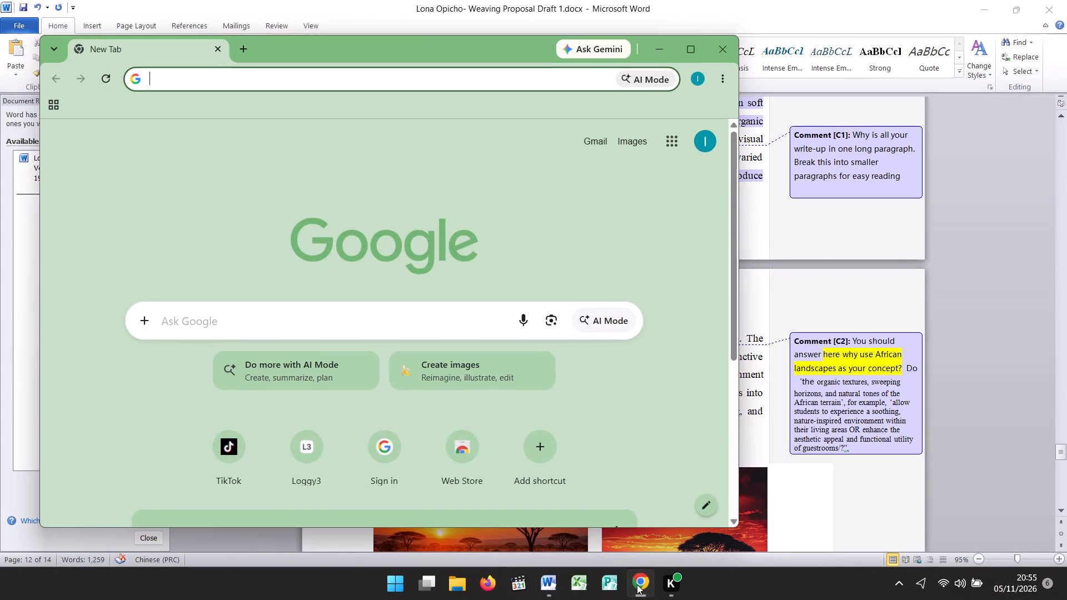